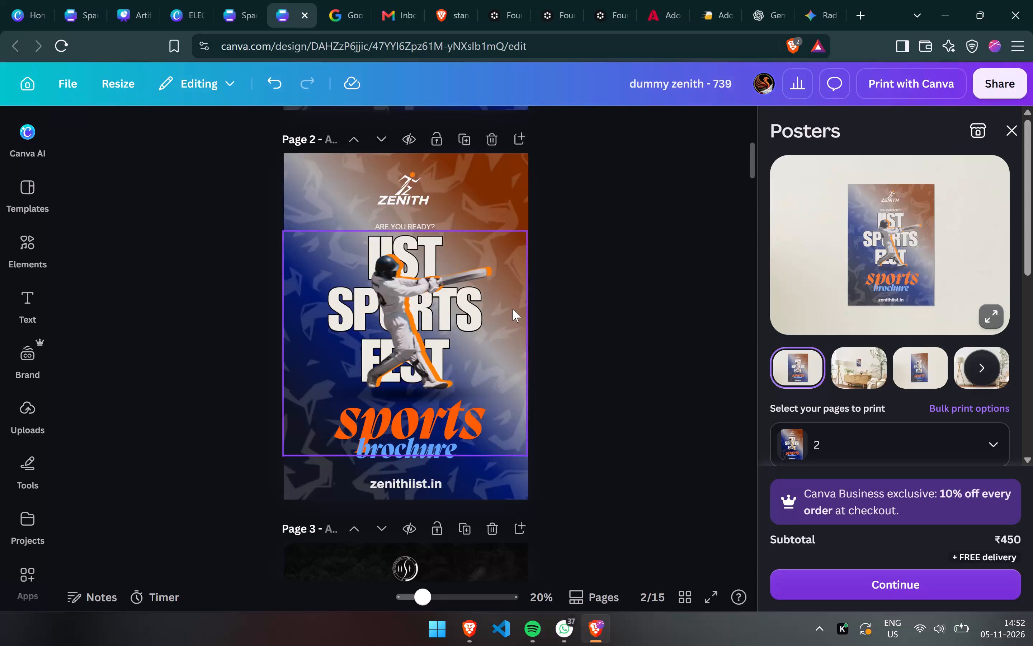
Switch to the Pinterest basketball results, open the Kobe Bryant dunk pin in the yellow number 8 jersey, and copy its image.
scroll(513, 309, down, 3)
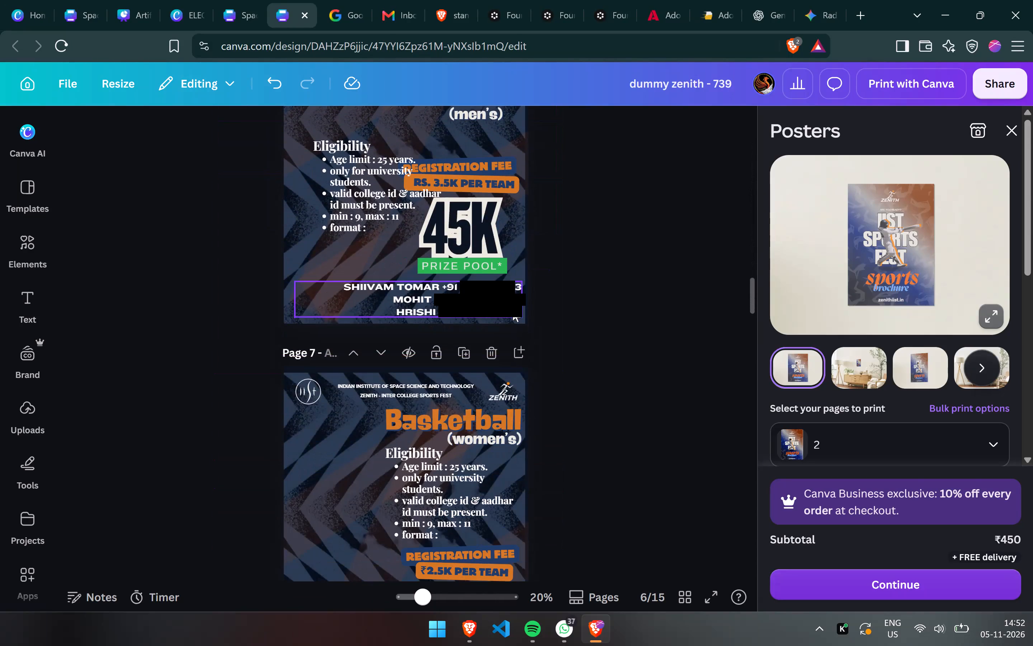
scroll(513, 309, down, 1)
key(alt+Tab)
key(alt+Tab)
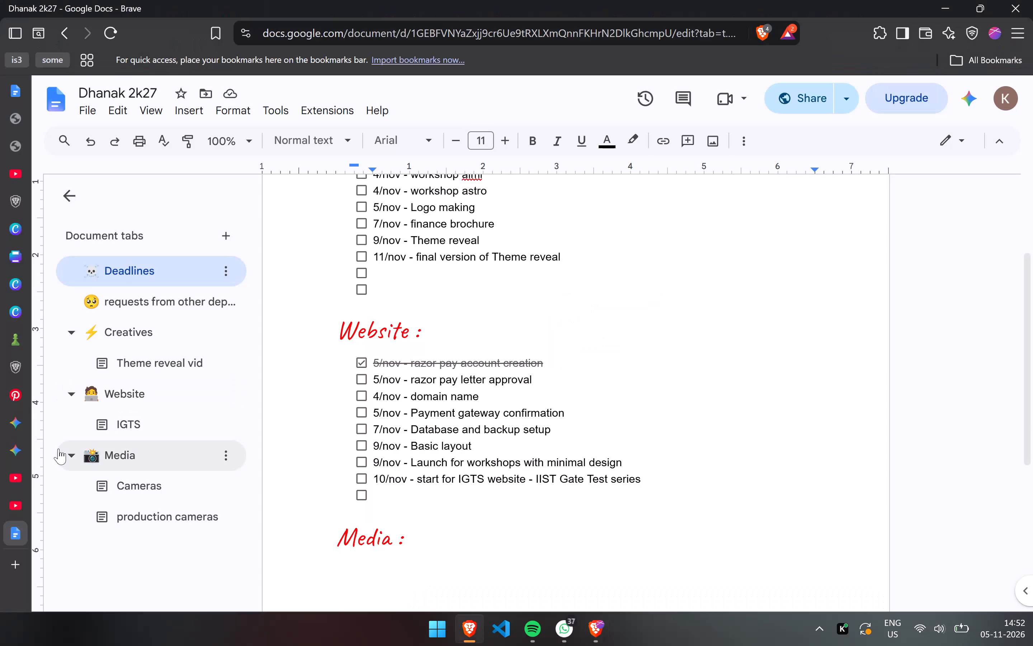
click(5, 390)
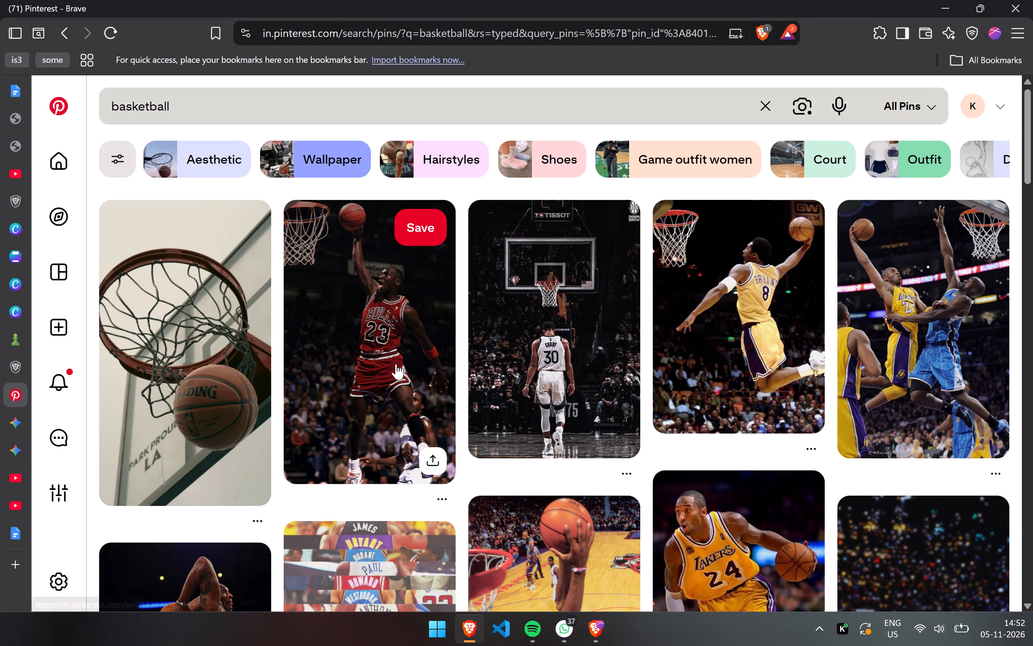
right_click(734, 310)
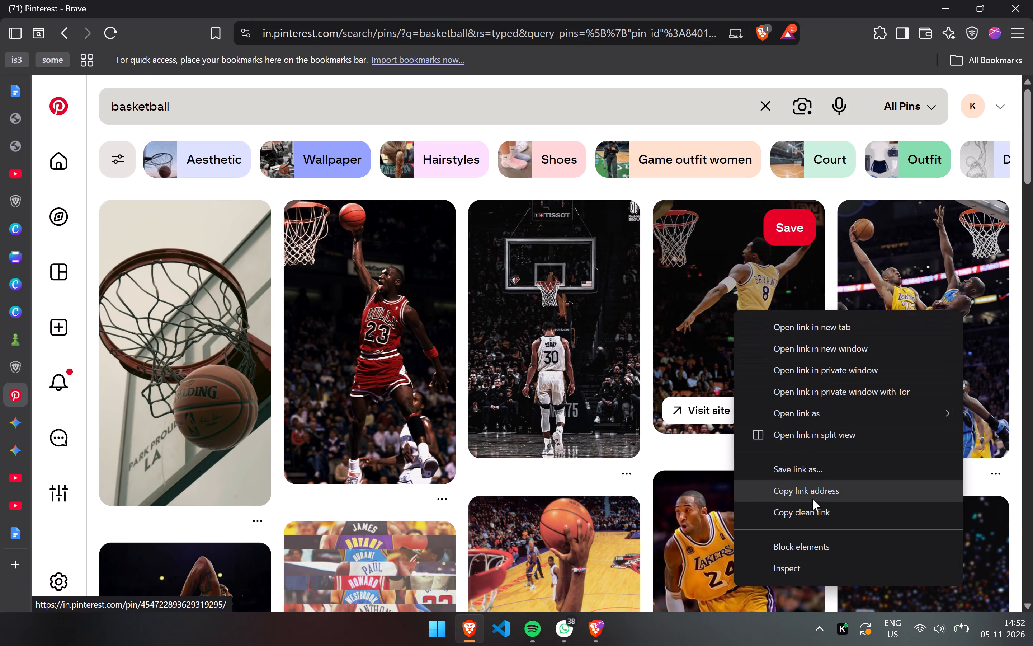
click(757, 270)
right_click(343, 323)
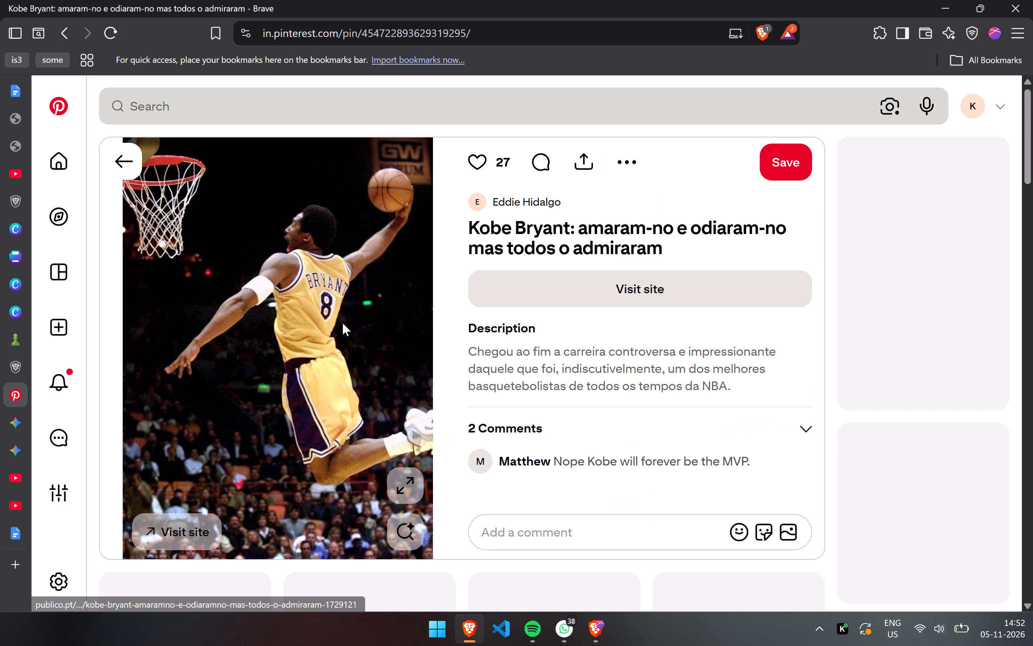
click(411, 381)
Back in the Canva brochure, paste the copied photo onto the men's Basketball page (page 6) and enlarge it to cover the page.
key(alt+Tab)
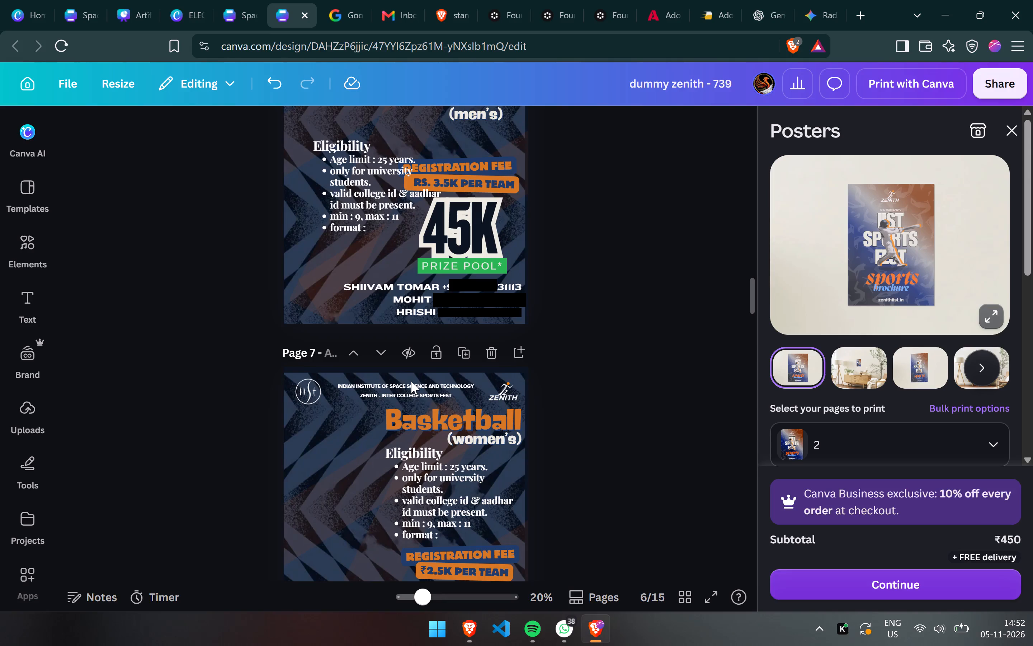
scroll(338, 314, up, 3)
scroll(338, 314, down, 1)
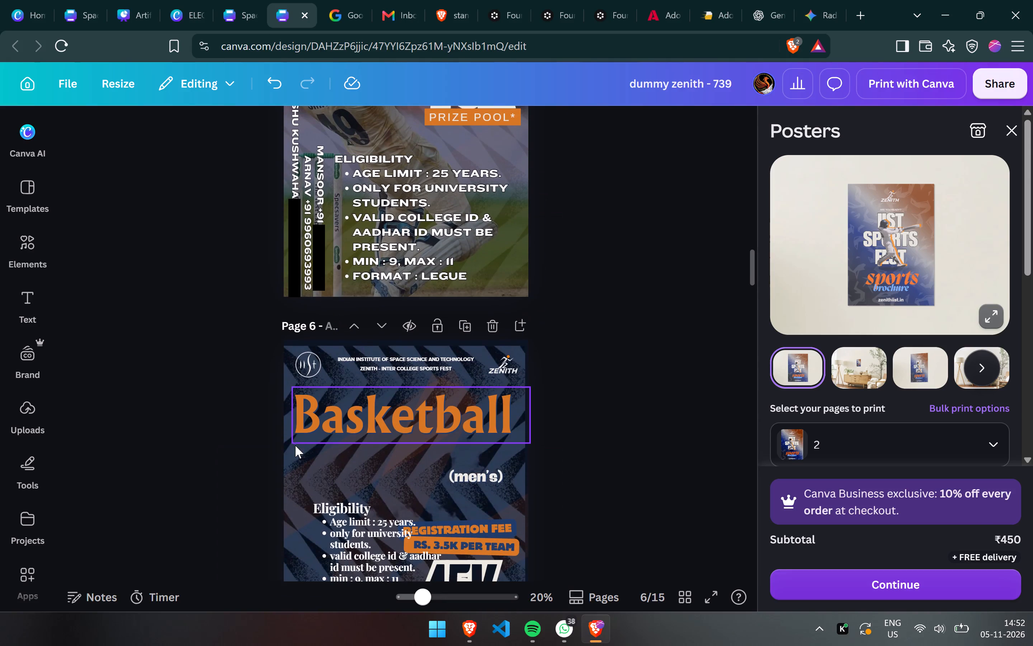
click(295, 473)
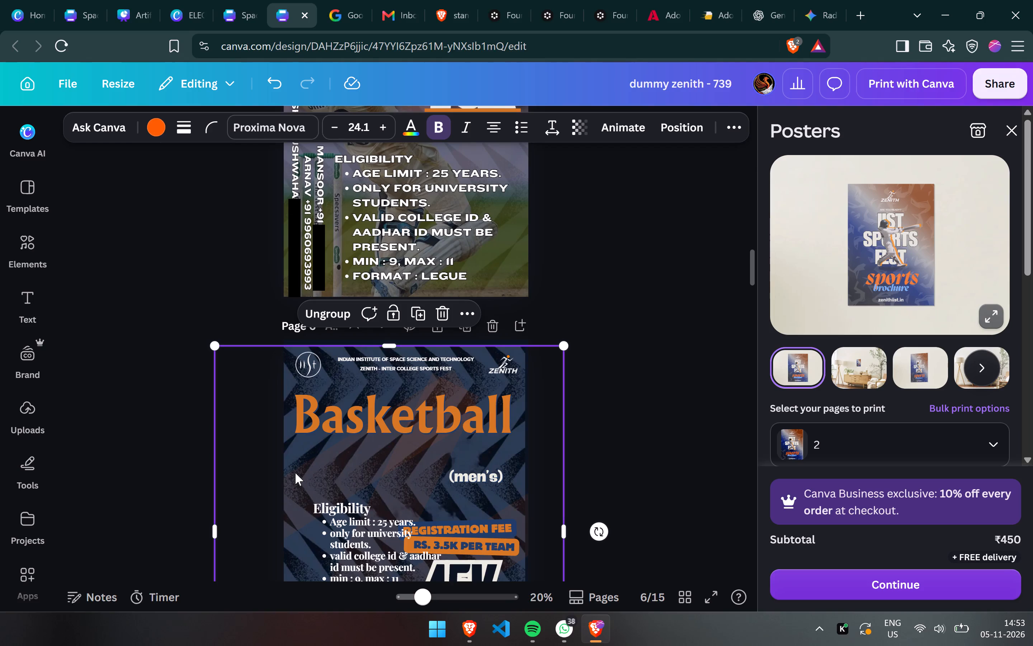
key(ctrl+v)
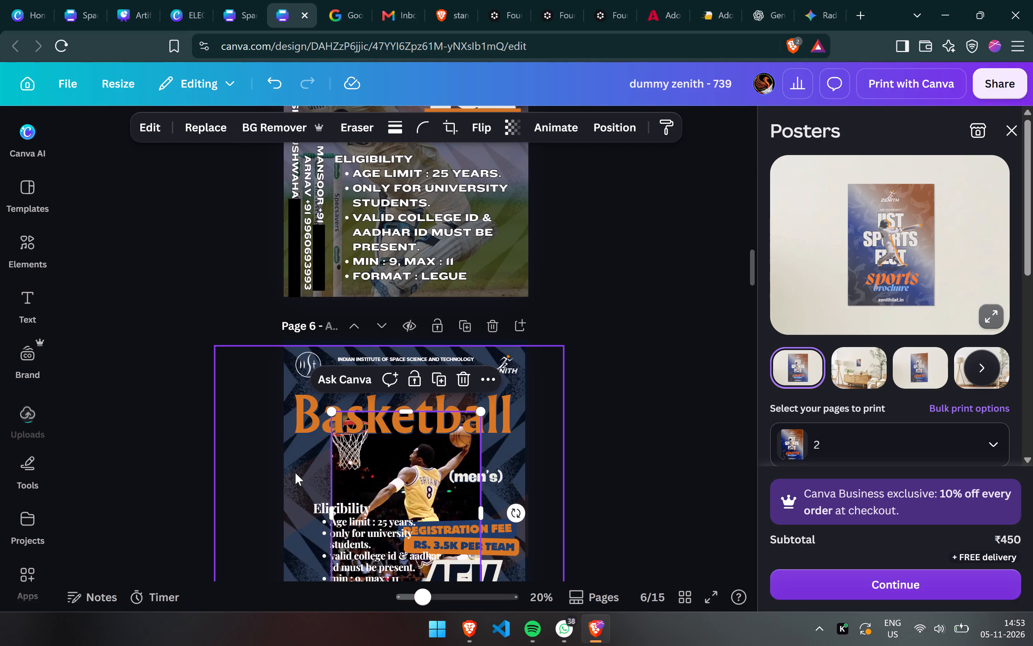
drag(407, 475, 344, 404)
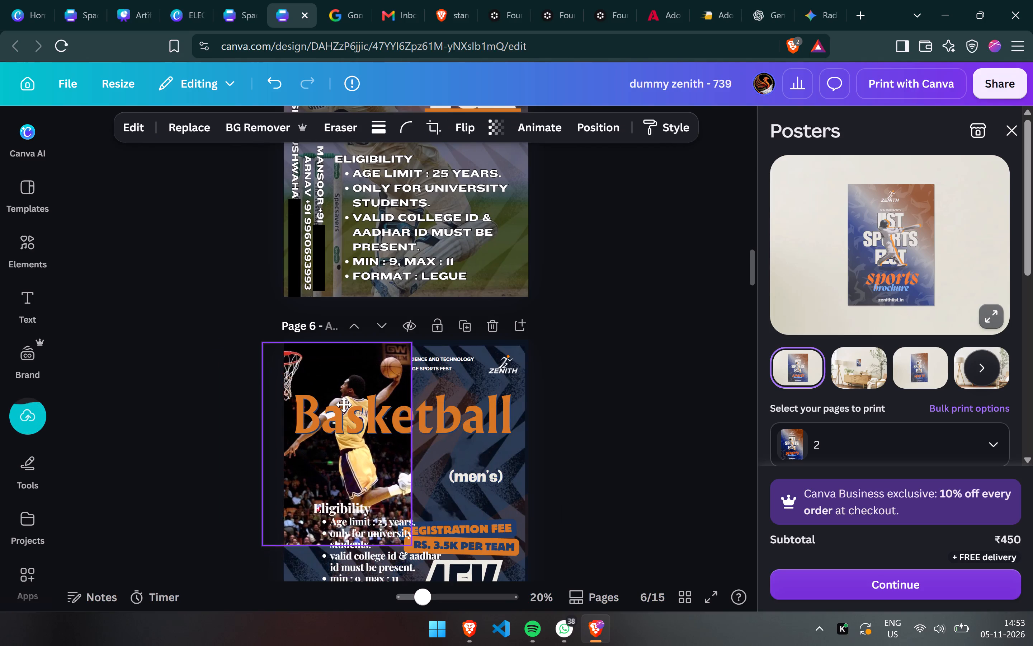
drag(344, 404, 357, 404)
scroll(357, 404, down, 2)
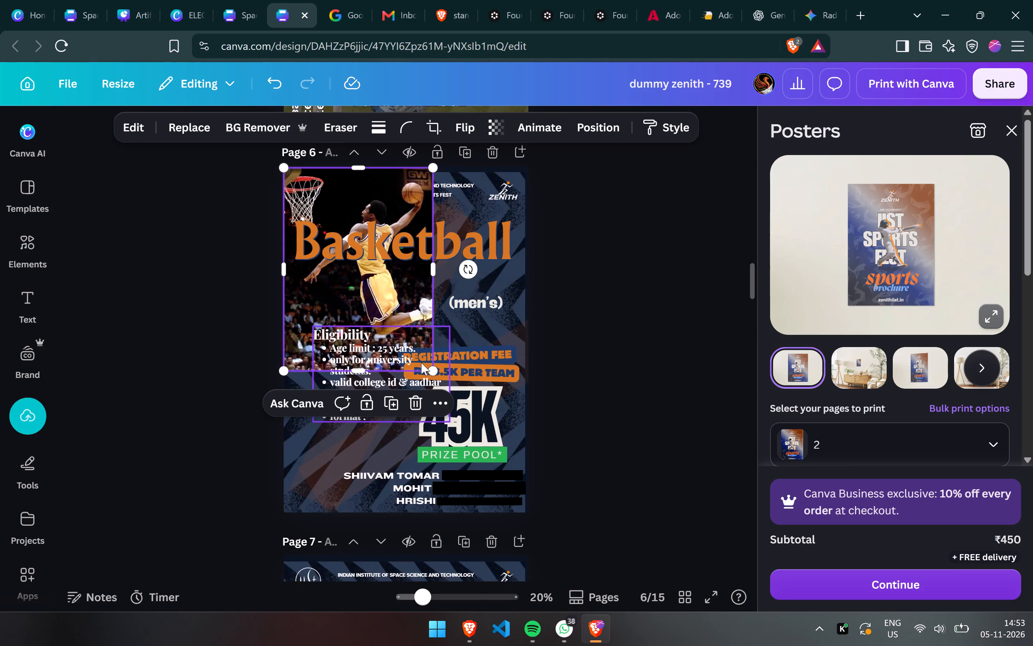
drag(433, 369, 541, 507)
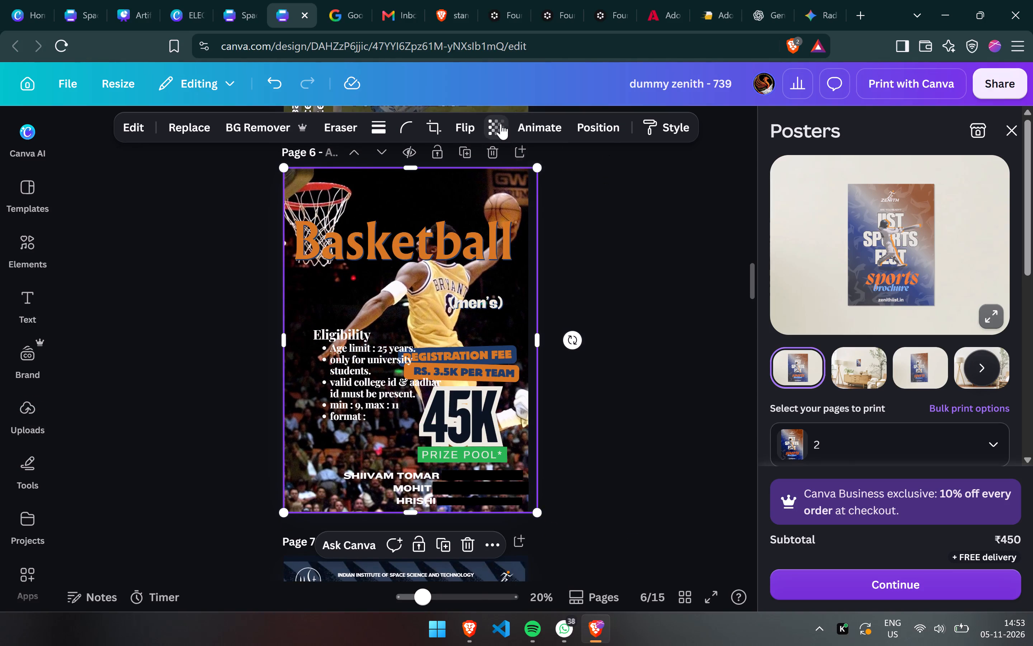
Lower the basketball photo's opacity to roughly half so the page content shows through it.
click(501, 124)
drag(506, 179, 477, 184)
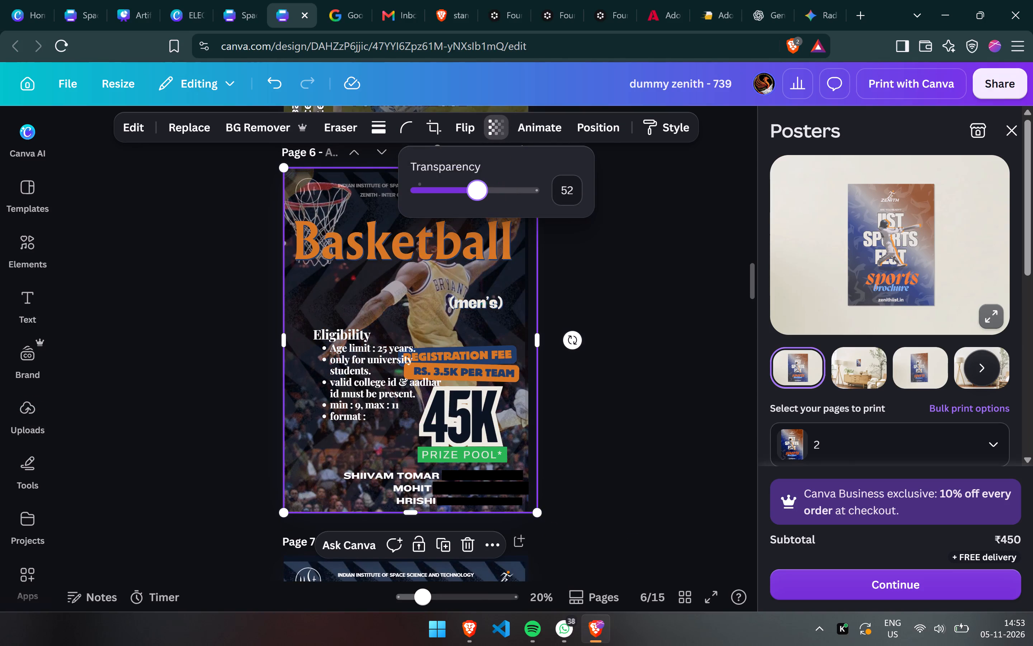
drag(477, 184, 468, 187)
click(668, 273)
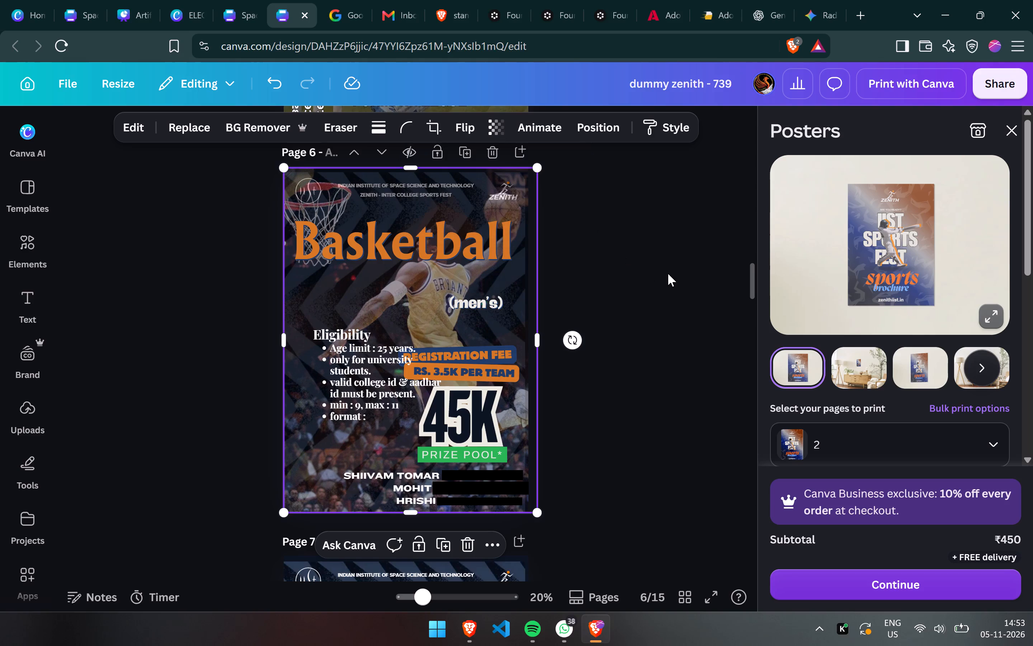
Send the basketball photo backward behind the page's text, logos and patterned background group.
key(ctrl+bracketleft)
key(ctrl+bracketleft)
key(ctrl+bracketleft)
key(ctrl+bracketleft)
key(ctrl+bracketleft)
key(ctrl+bracketleft)
key(ctrl+bracketleft)
key(ctrl+bracketleft)
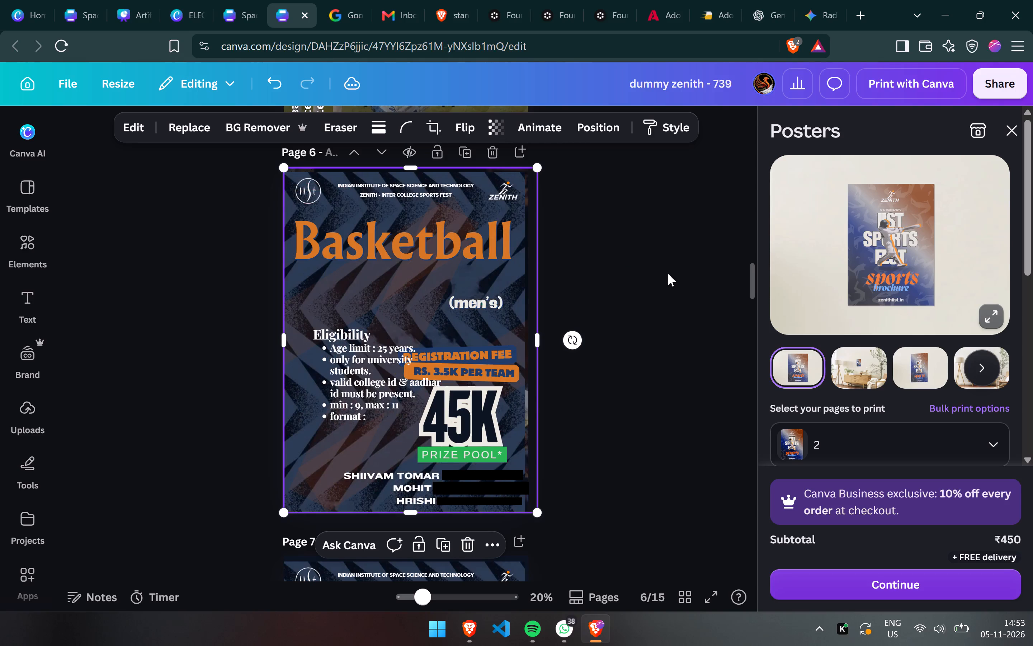
key(ctrl+bracketright)
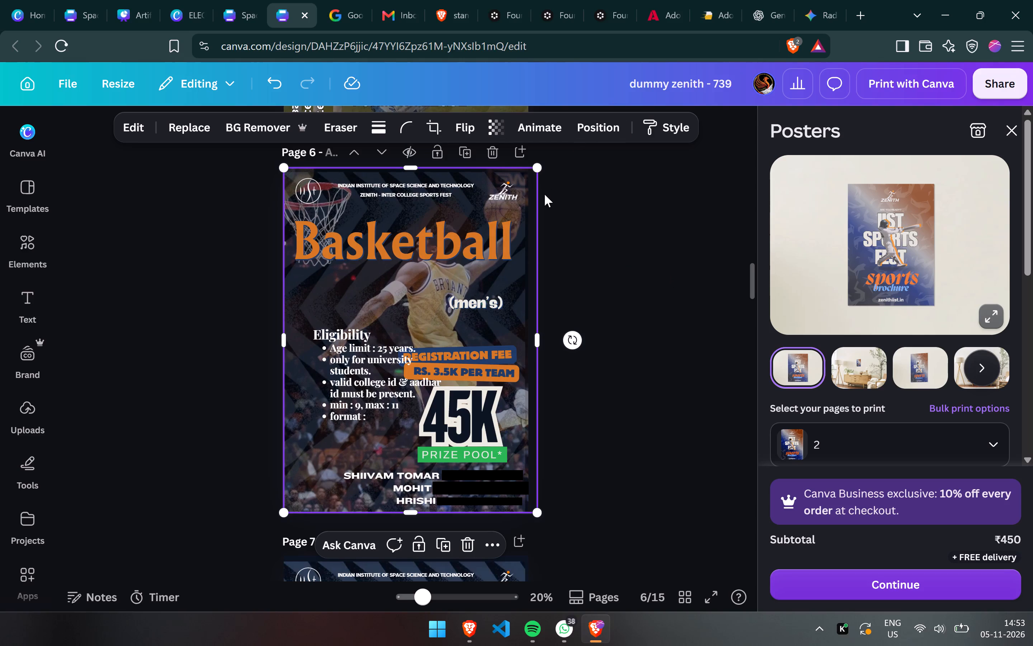
key(ctrl+bracketleft)
Set the transparency of page 6's patterned background group to 42.
click(302, 291)
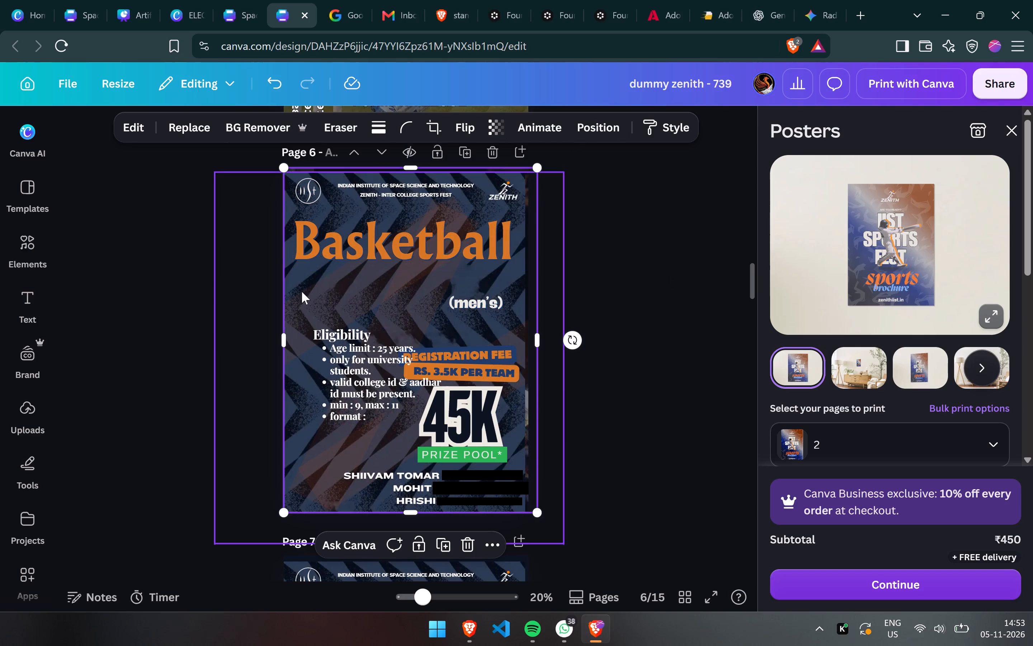
click(582, 121)
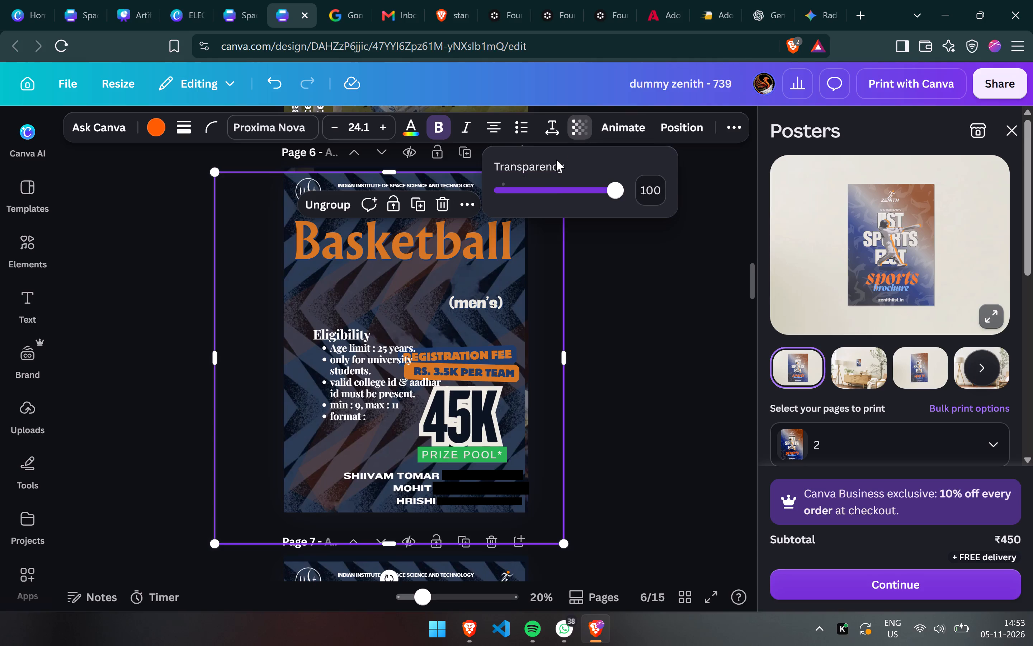
click(550, 185)
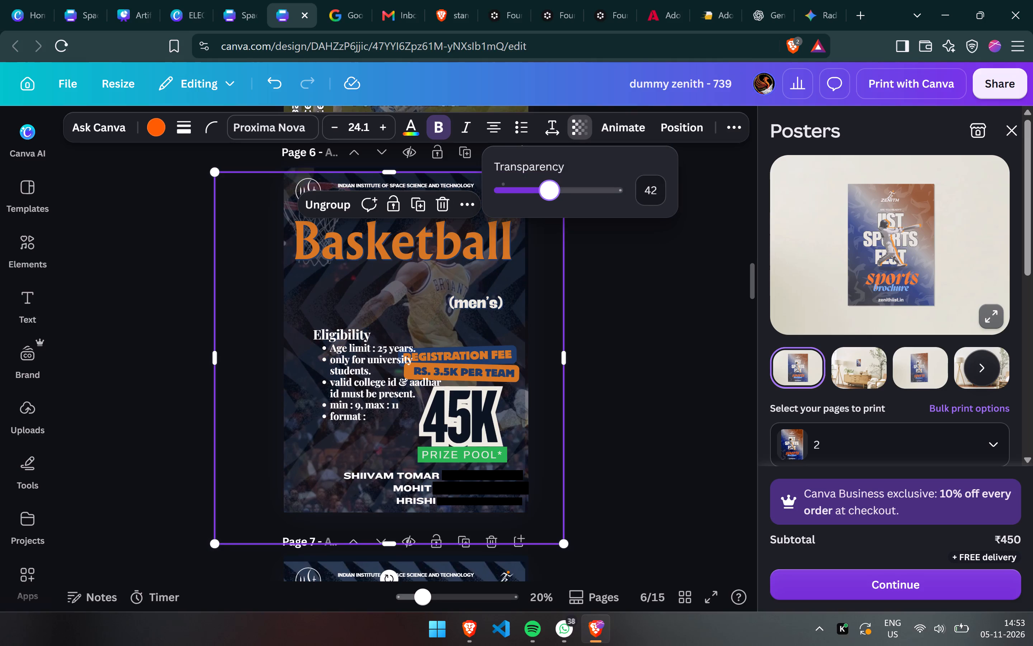
Reorder the layers so the patterned background group sits directly behind the basketball photo on page 6.
key(ctrl+bracketright)
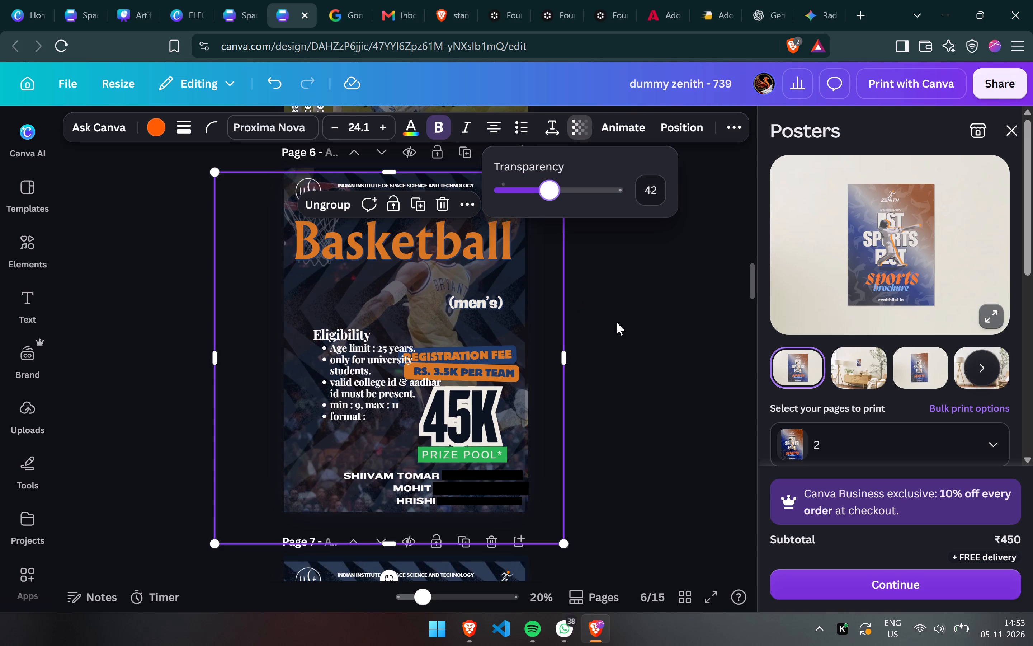
key(ctrl+bracketleft)
click(617, 322)
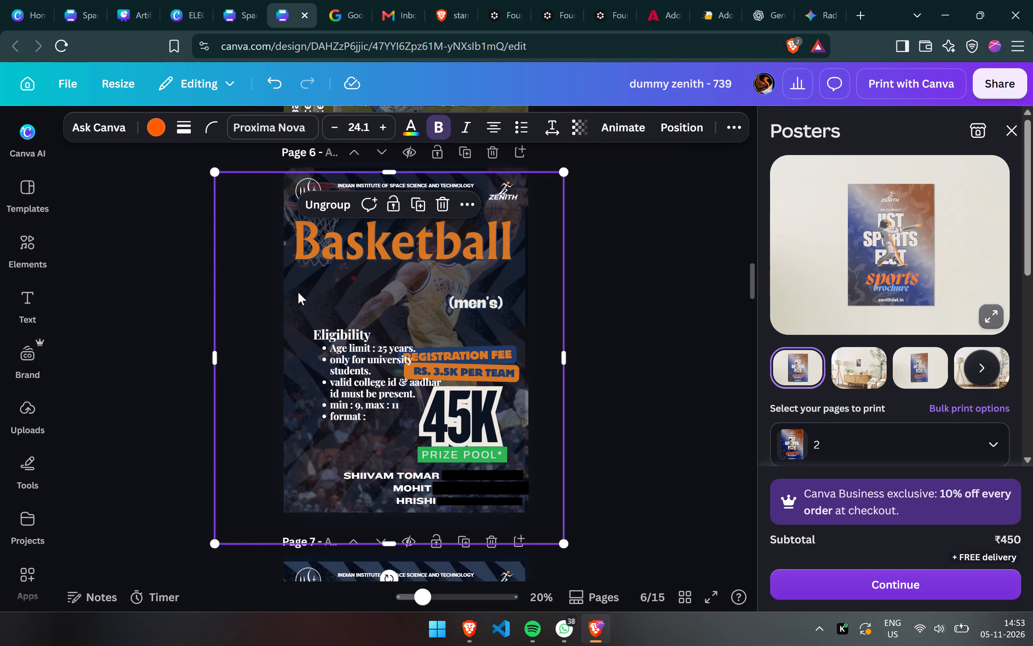
click(298, 292)
key(ctrl+bracketleft)
click(298, 292)
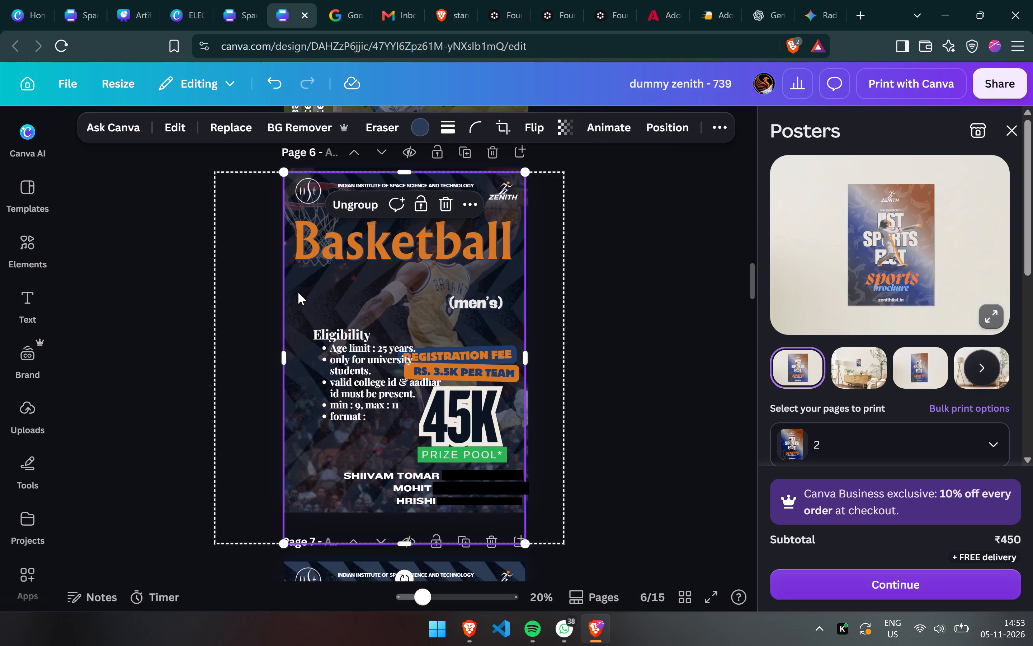
click(691, 295)
click(303, 298)
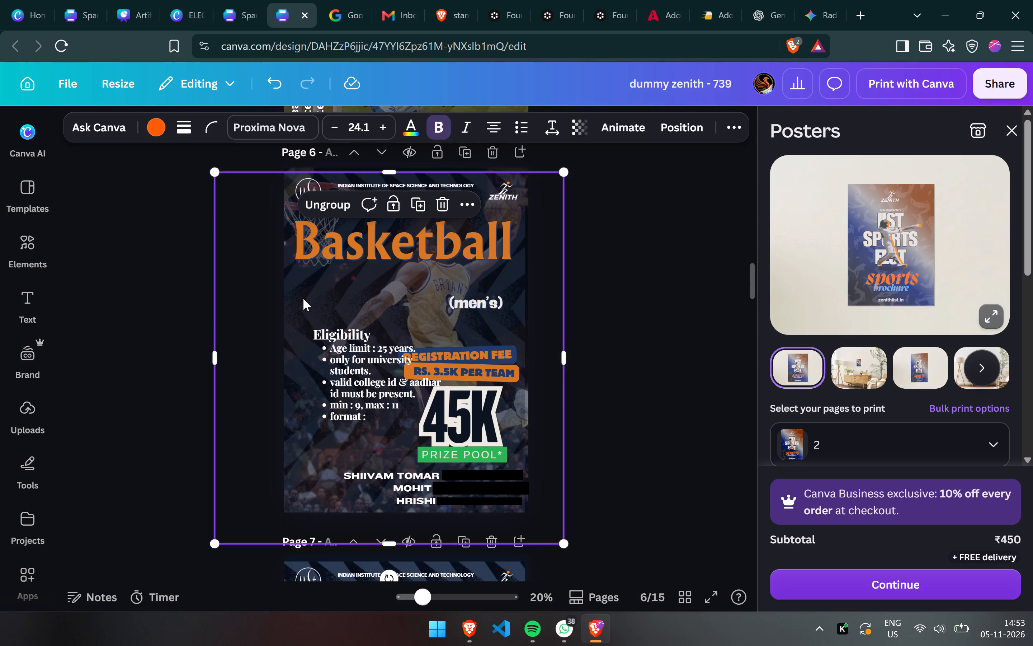
key(ctrl+bracketright)
key(ctrl+bracketleft)
key(ctrl+bracketleft)
key(ctrl+bracketleft)
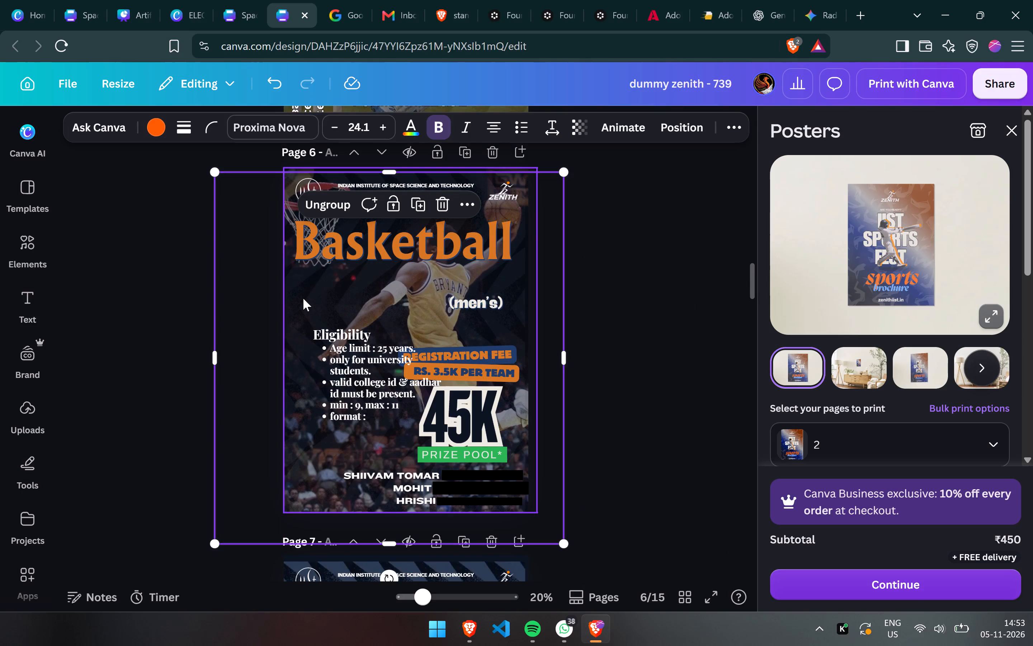
click(686, 305)
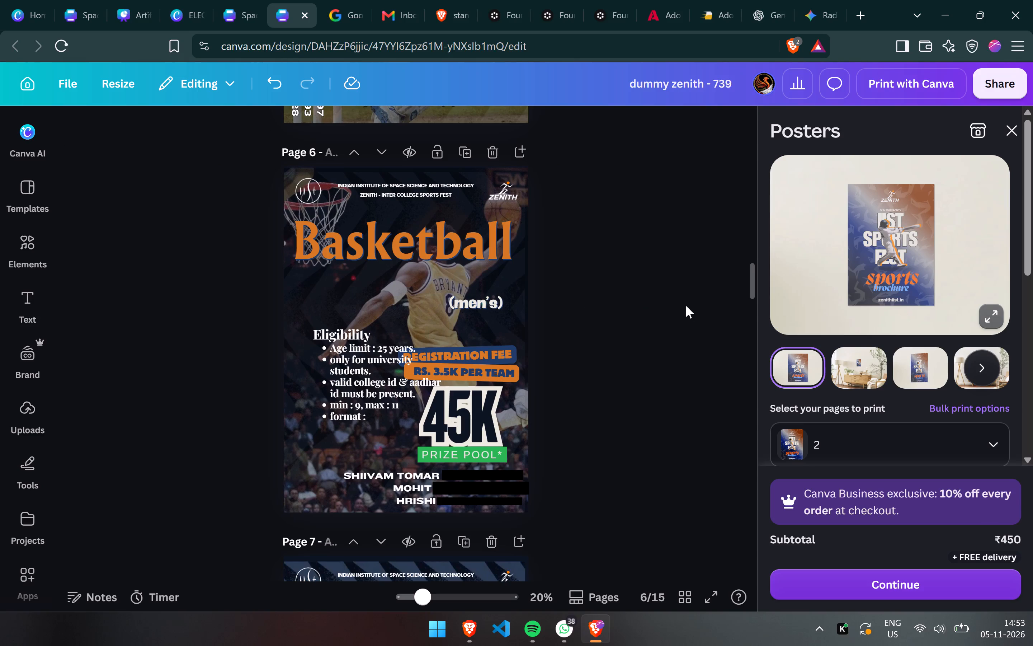
Move the "(men's)" label up under the Basketball title and place the registration fee badge just below it.
scroll(686, 305, up, 1)
scroll(686, 305, down, 1)
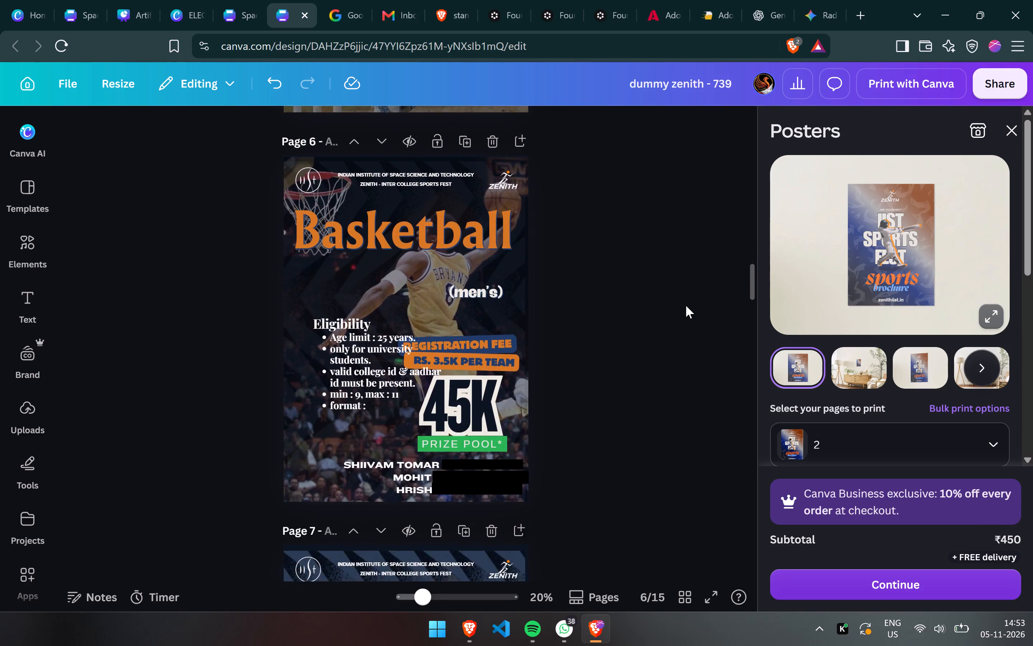
scroll(686, 305, down, 1)
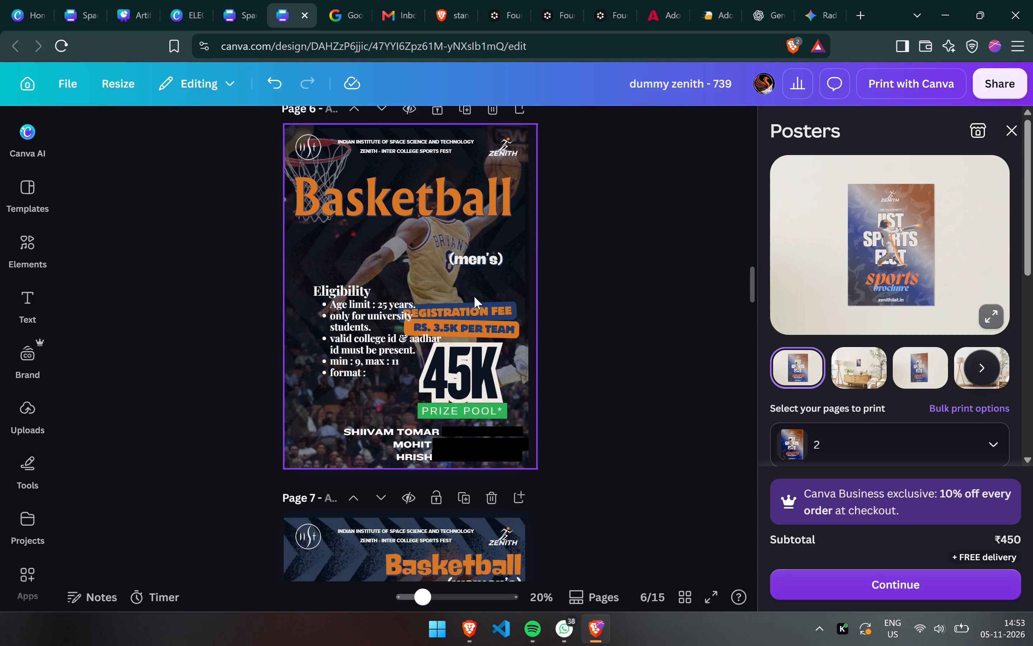
scroll(474, 296, up, 5)
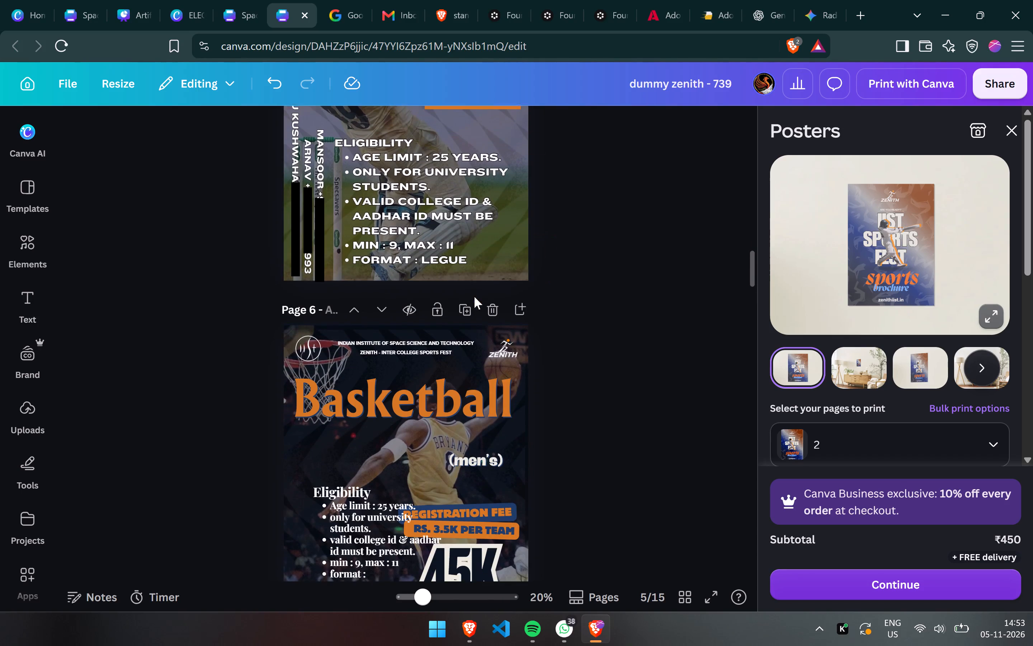
scroll(474, 296, up, 1)
scroll(474, 296, down, 1)
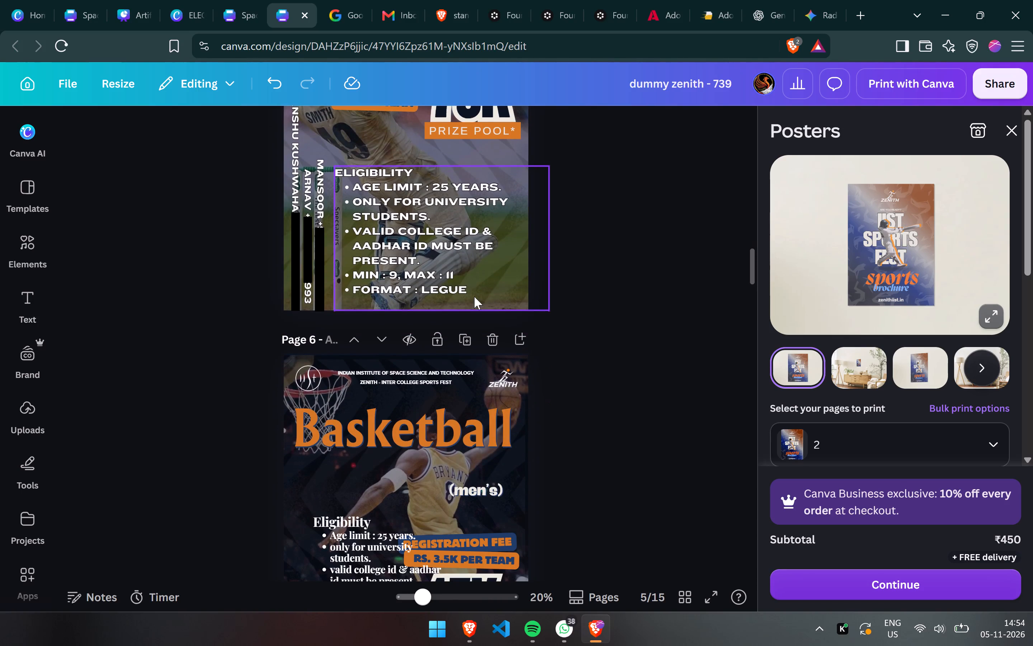
scroll(464, 443, down, 1)
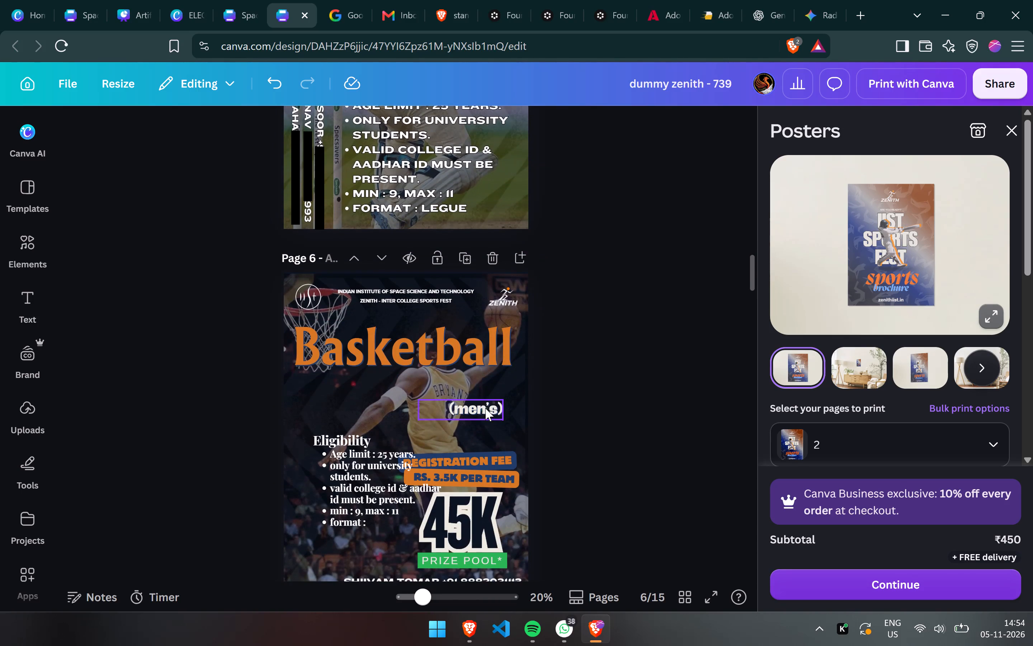
drag(485, 408, 491, 376)
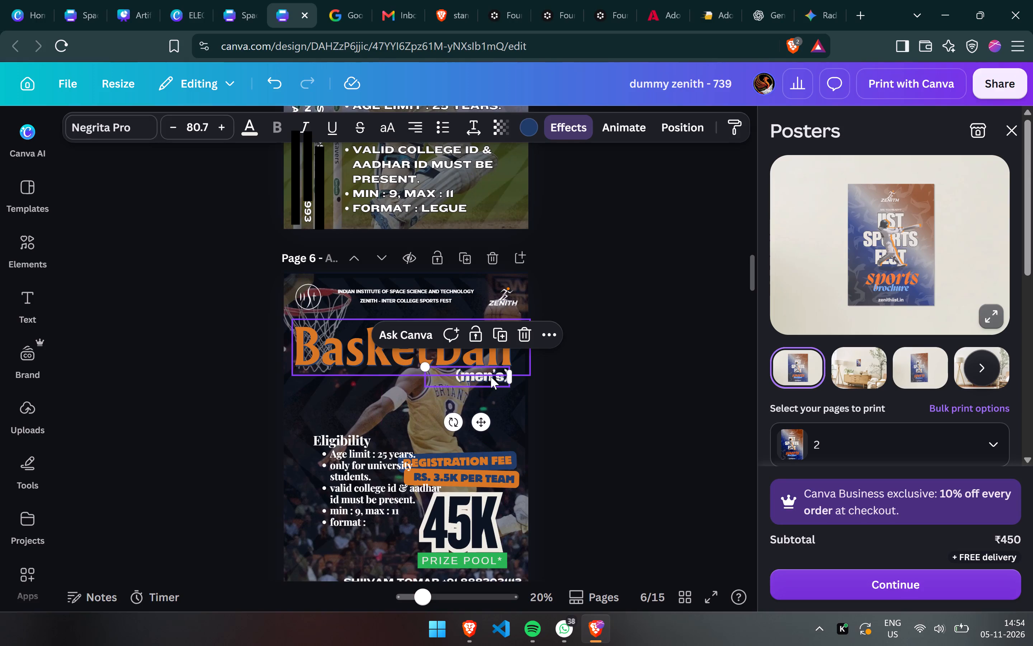
drag(482, 465, 484, 405)
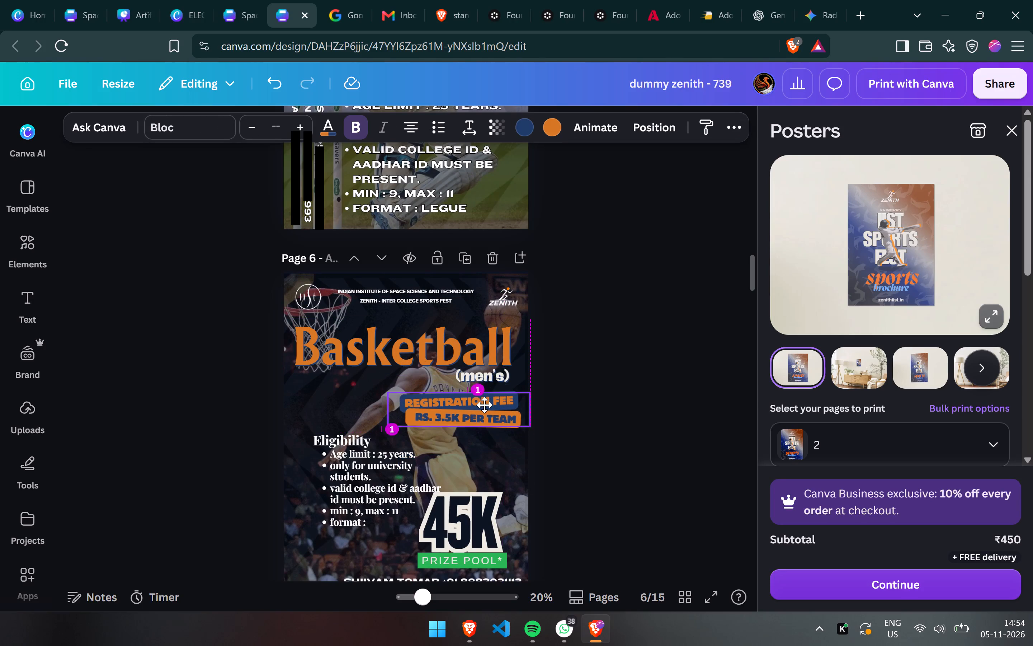
drag(484, 405, 484, 403)
Shift the Eligibility text lower and place the 45K prize pool group above it, aligned with the text's left edge.
drag(390, 497, 386, 530)
drag(487, 539, 366, 432)
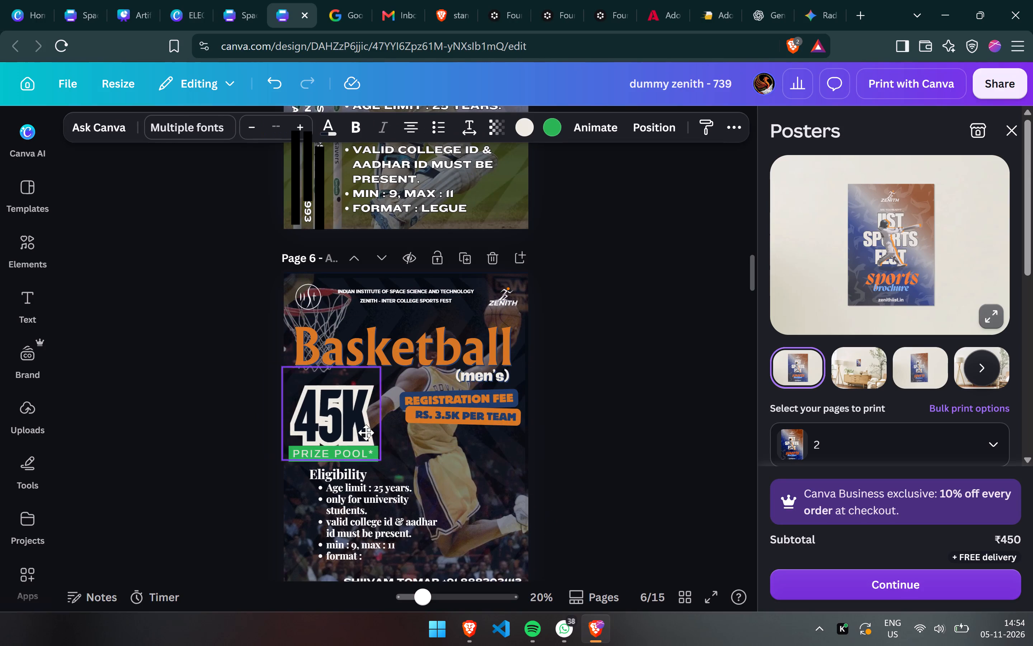
drag(366, 432, 386, 424)
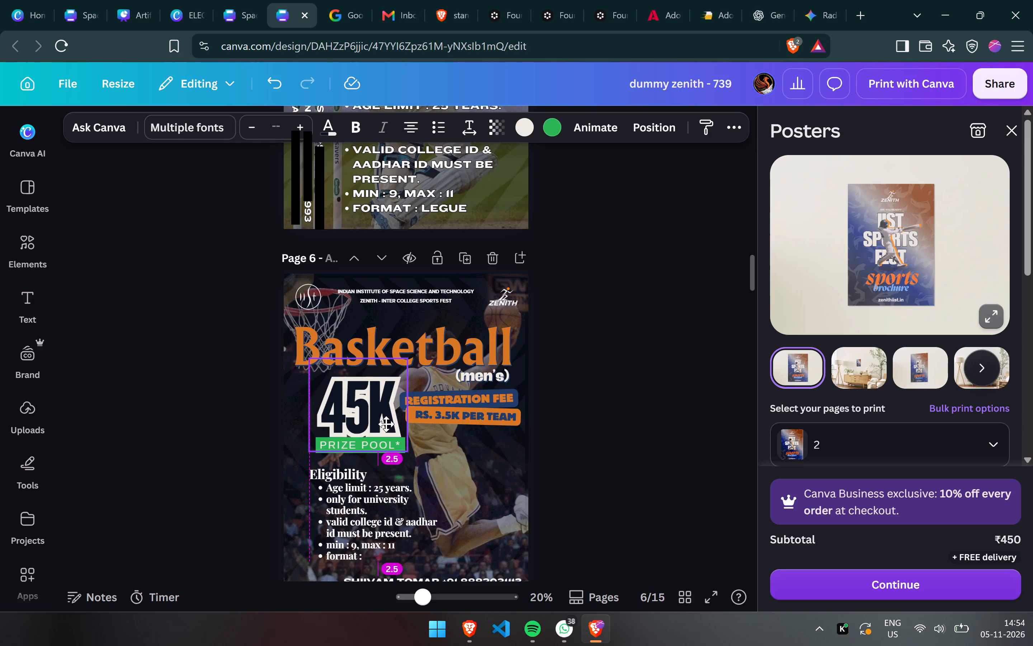
drag(386, 424, 385, 423)
Replace page 6's green prize pool group with a copy of the Cricket page's 75K prize pool group, placed below the Basketball title beside the registration fee.
drag(385, 423, 383, 419)
key(BackSpace)
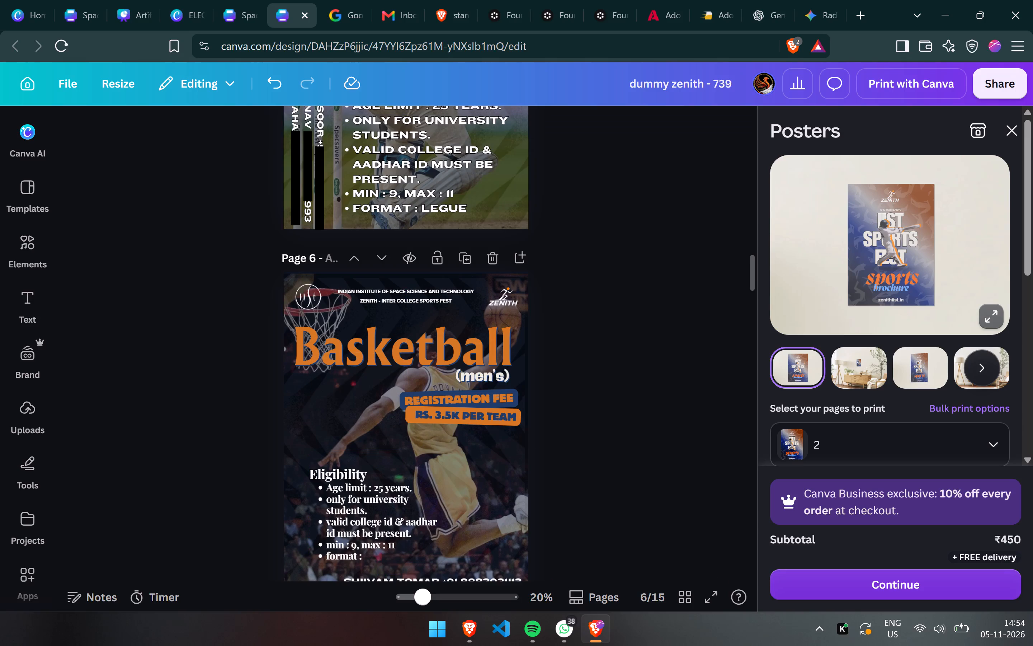
scroll(383, 419, up, 3)
click(484, 281)
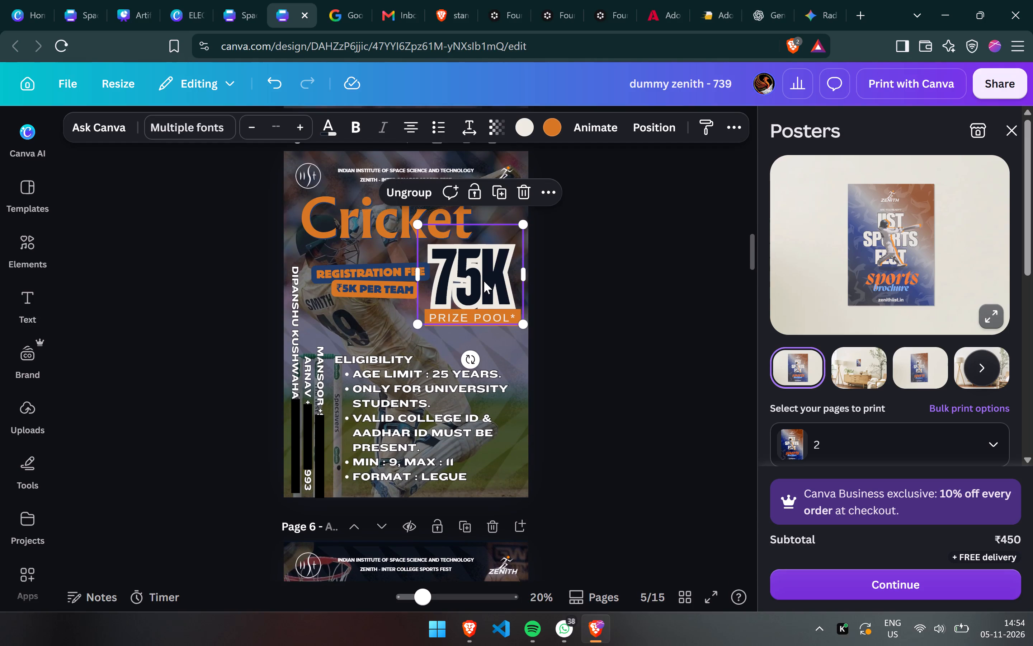
key(ctrl+c)
scroll(484, 281, down, 1)
click(329, 481)
key(ctrl+v)
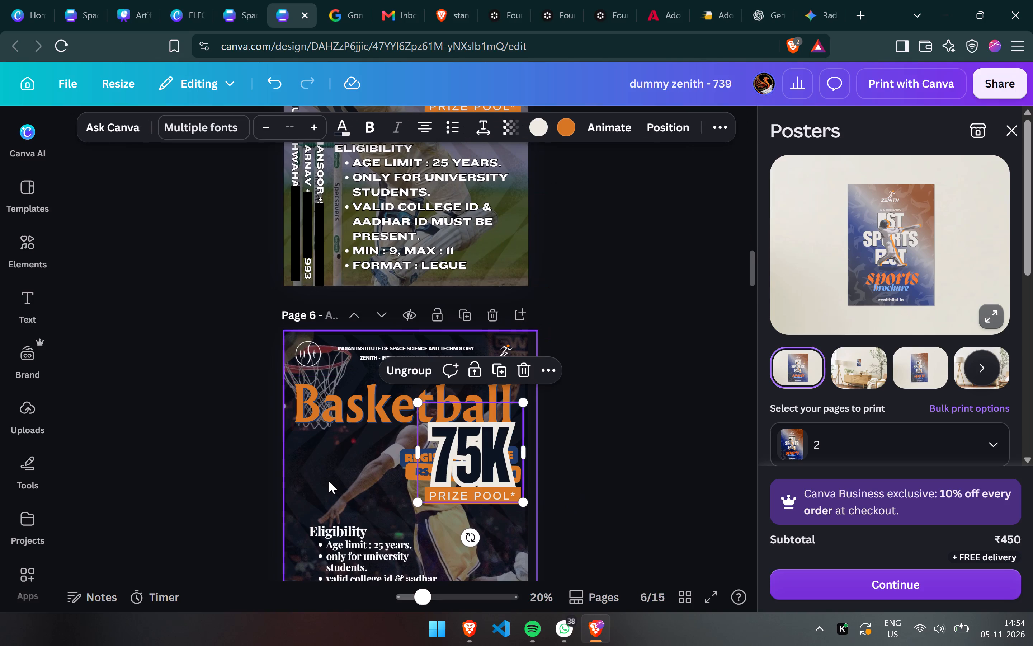
drag(514, 472, 404, 482)
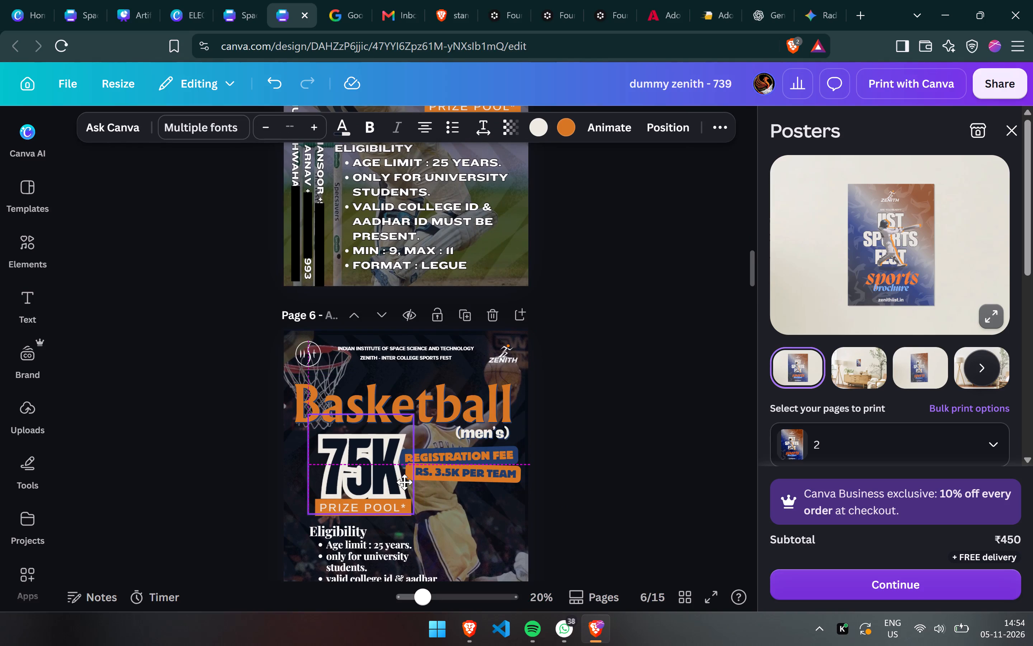
drag(404, 482, 402, 480)
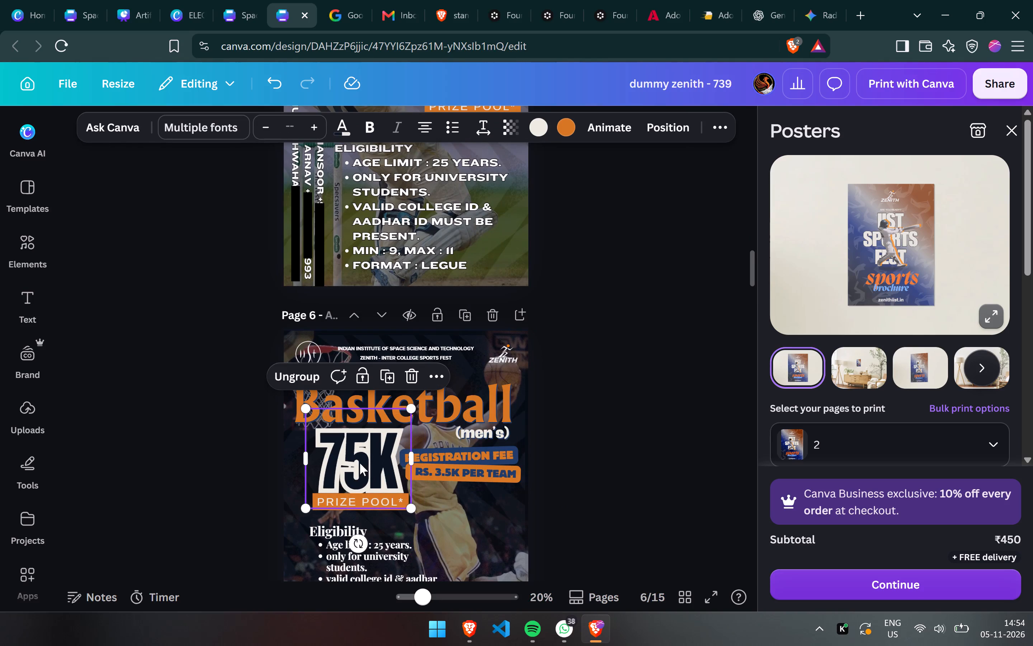
Change the pasted prize amount on page 6 to 45K.
double_click(360, 463)
key(4)
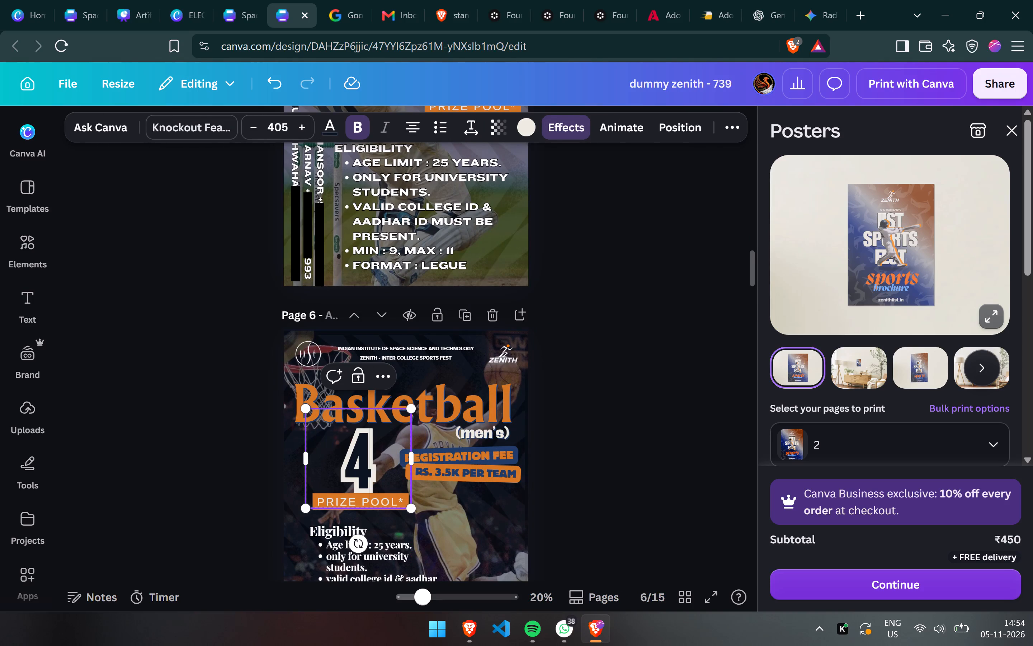
text(5k)
click(594, 421)
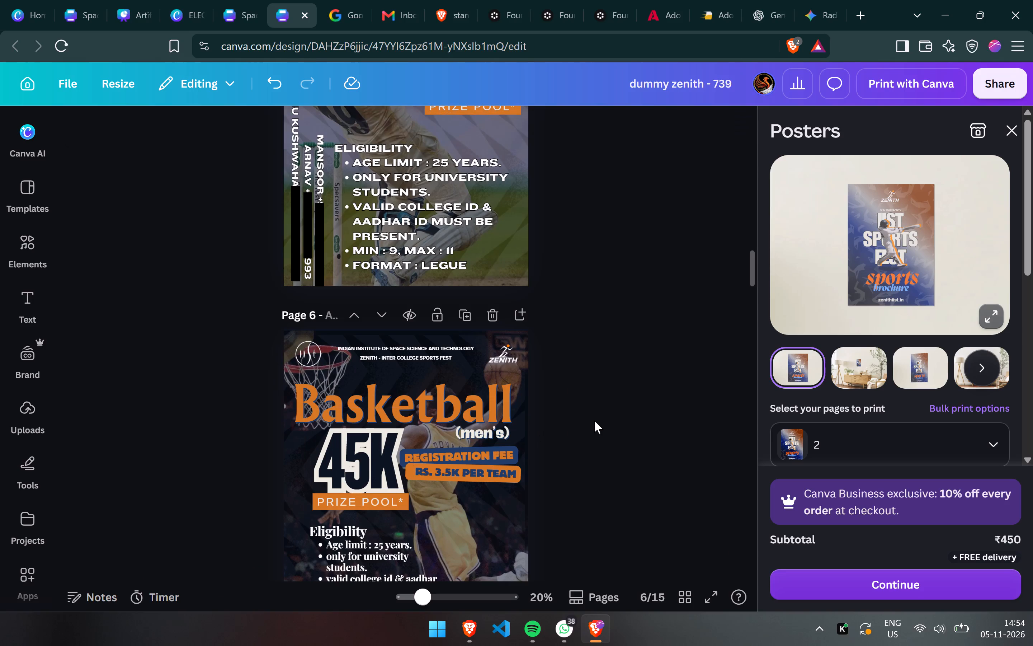
Replace page 6's Eligibility text with a copy of the Cricket page's Eligibility block, positioned above the contact lines.
scroll(594, 421, down, 2)
click(348, 486)
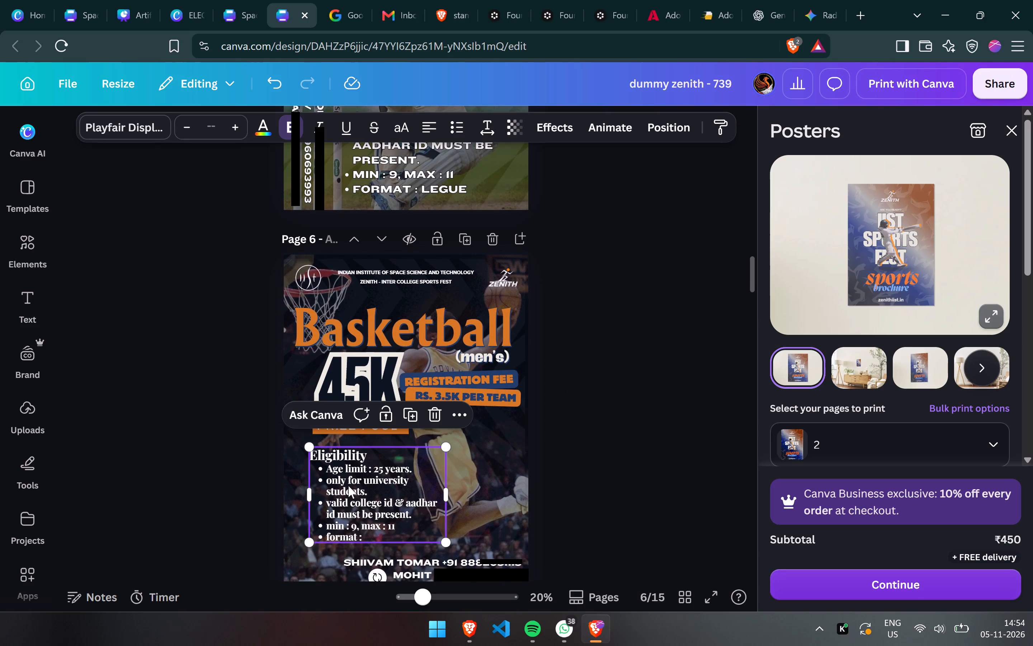
key(BackSpace)
click(415, 168)
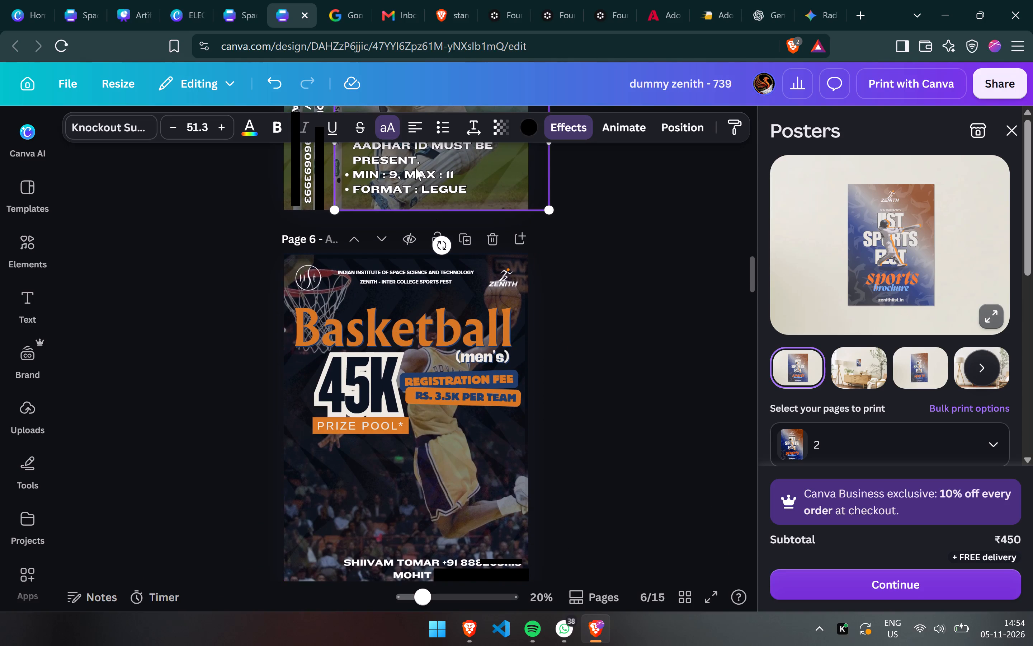
key(ctrl+c)
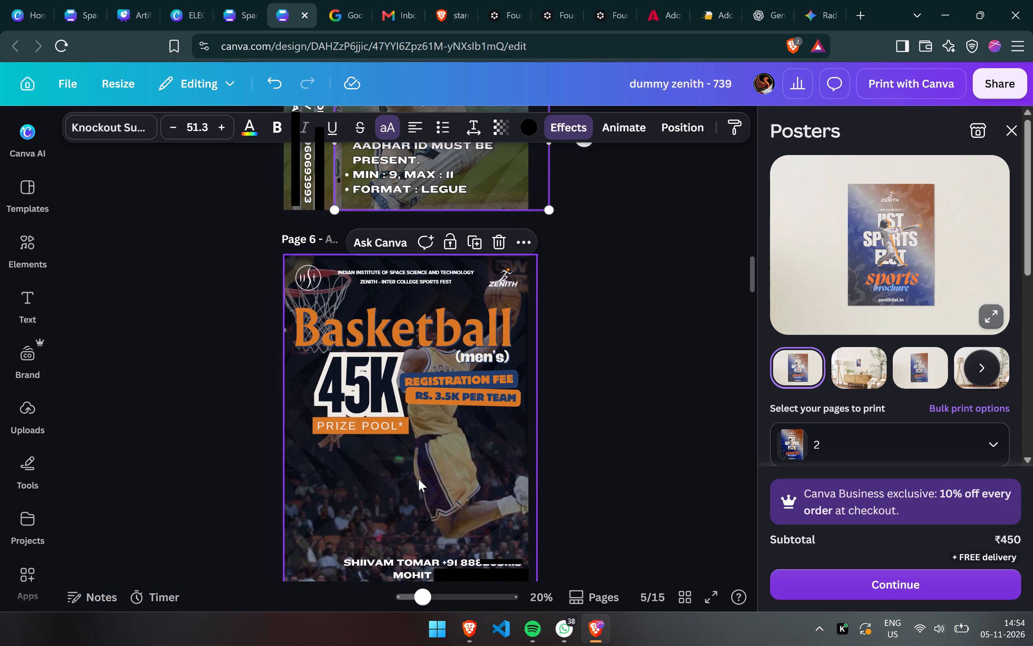
click(419, 479)
key(ctrl+v)
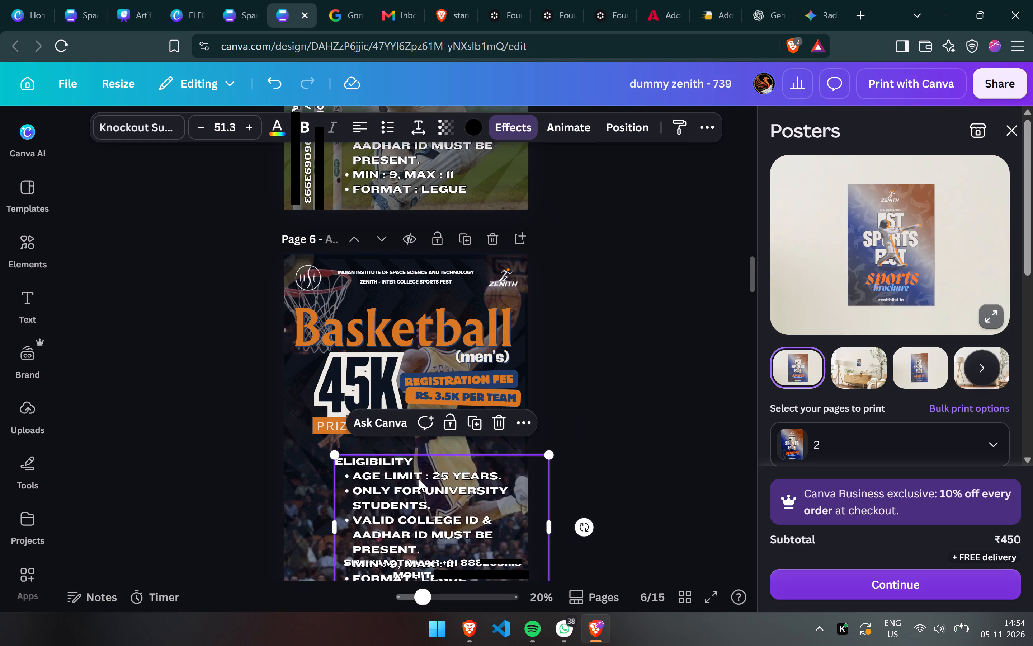
scroll(419, 479, down, 2)
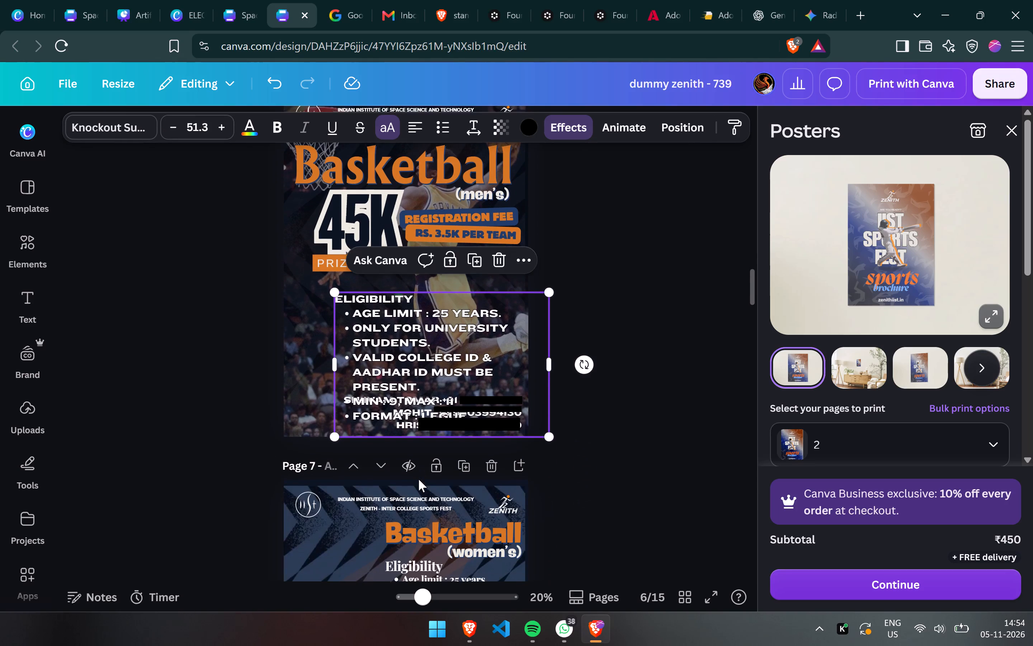
drag(455, 364, 469, 332)
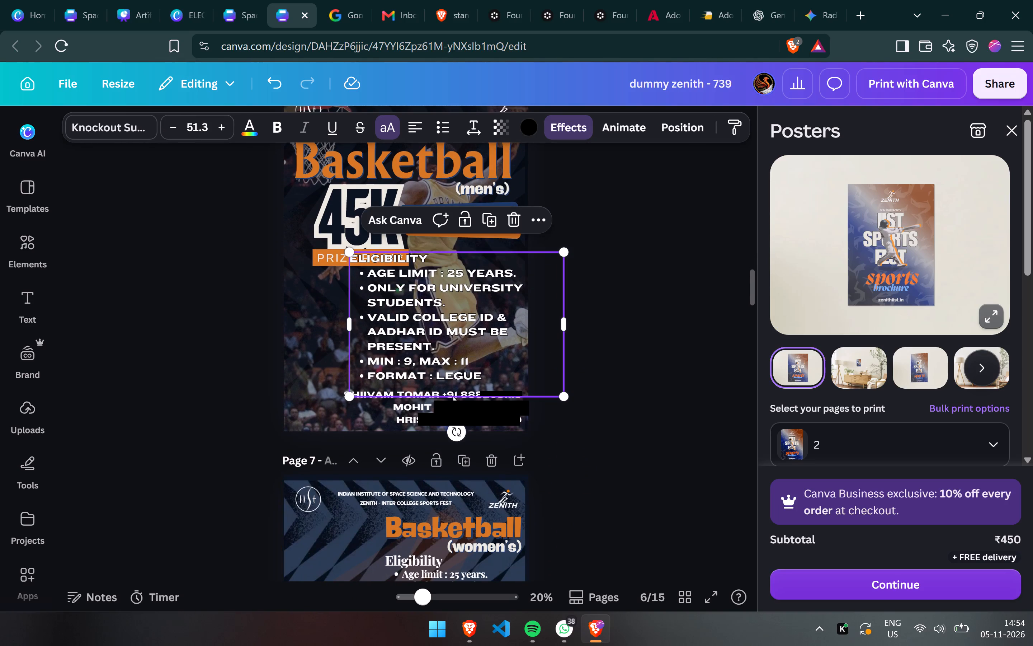
Shift page 6's contact text block toward the page's left side and rotate it to 90° so it reads vertically downward like the Cricket page's contacts.
drag(453, 411, 375, 390)
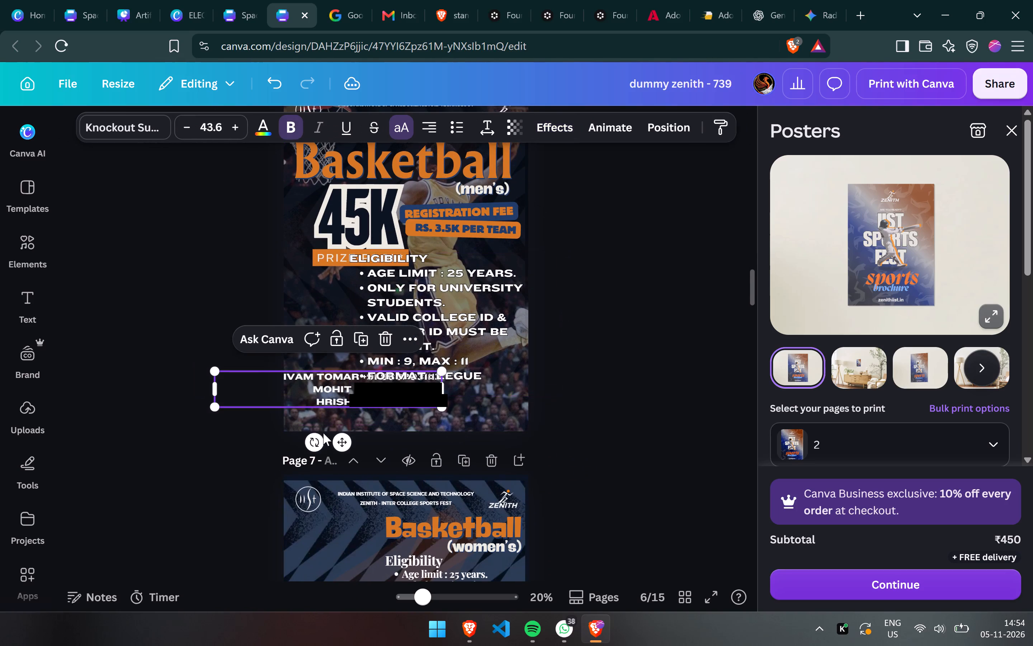
drag(309, 446, 396, 410)
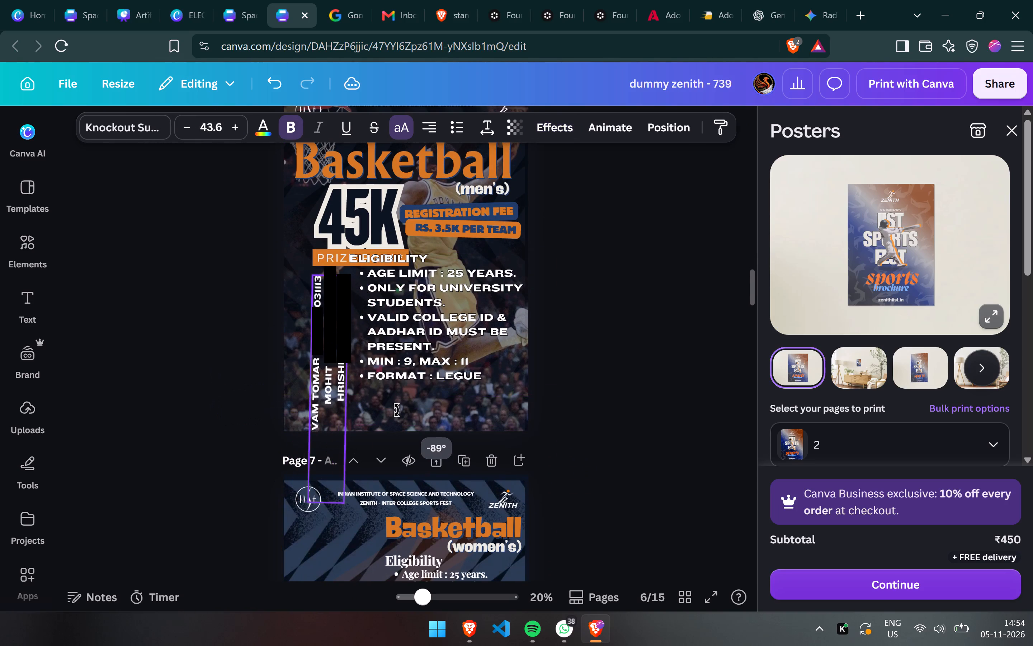
drag(396, 410, 245, 381)
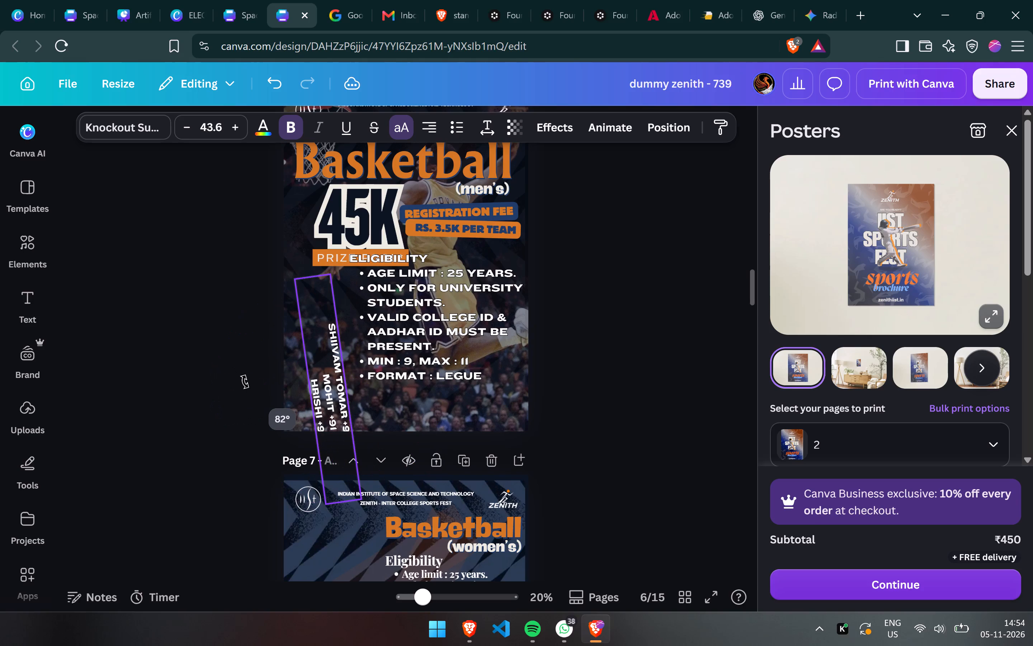
drag(245, 381, 278, 395)
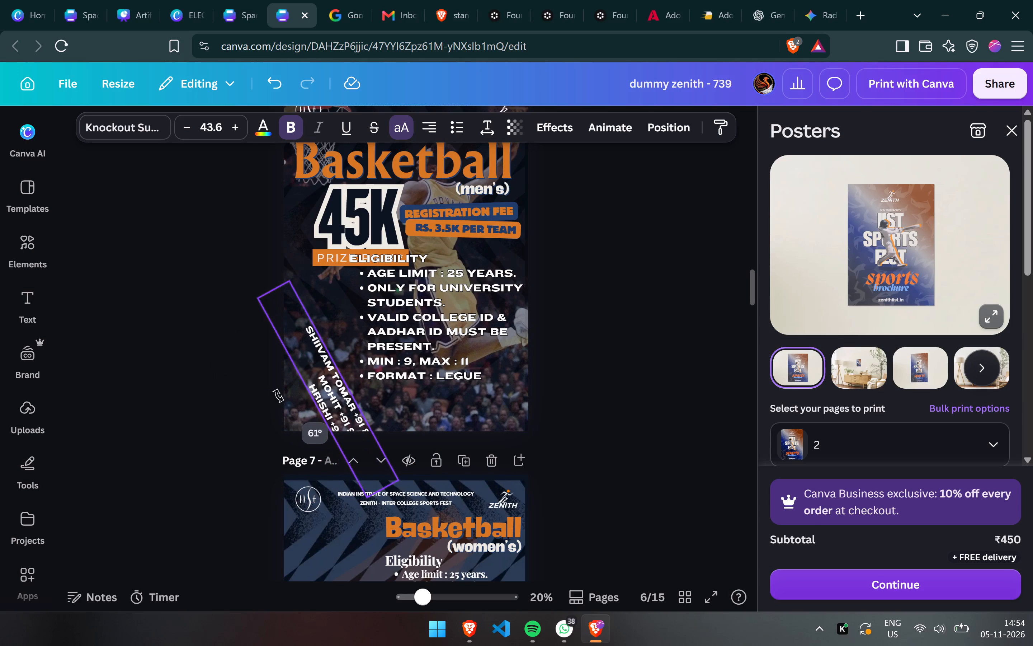
drag(278, 395, 381, 384)
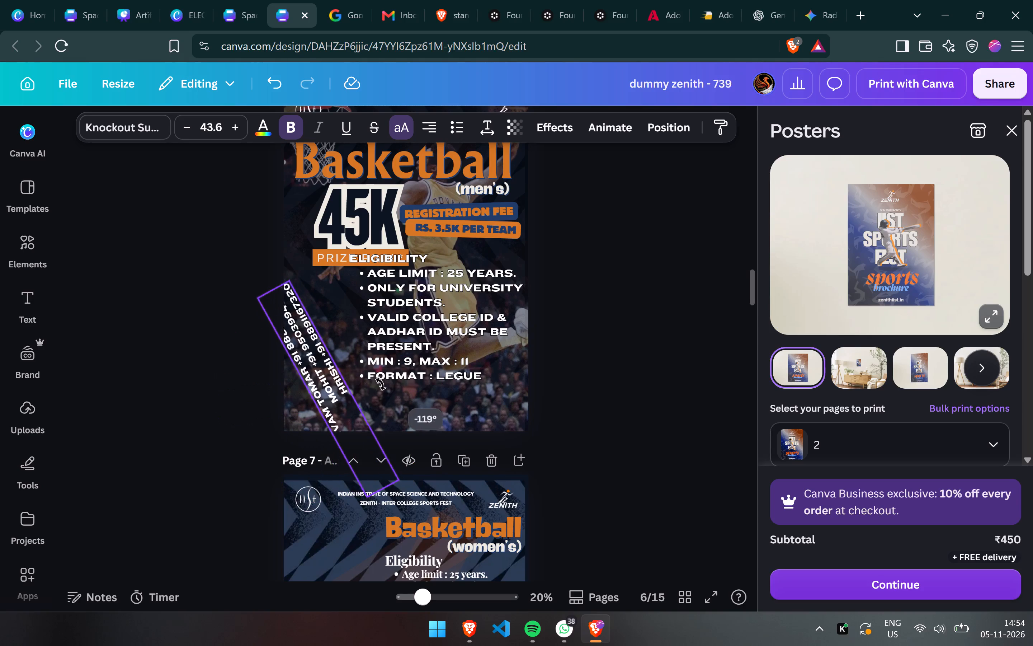
drag(381, 384, 371, 394)
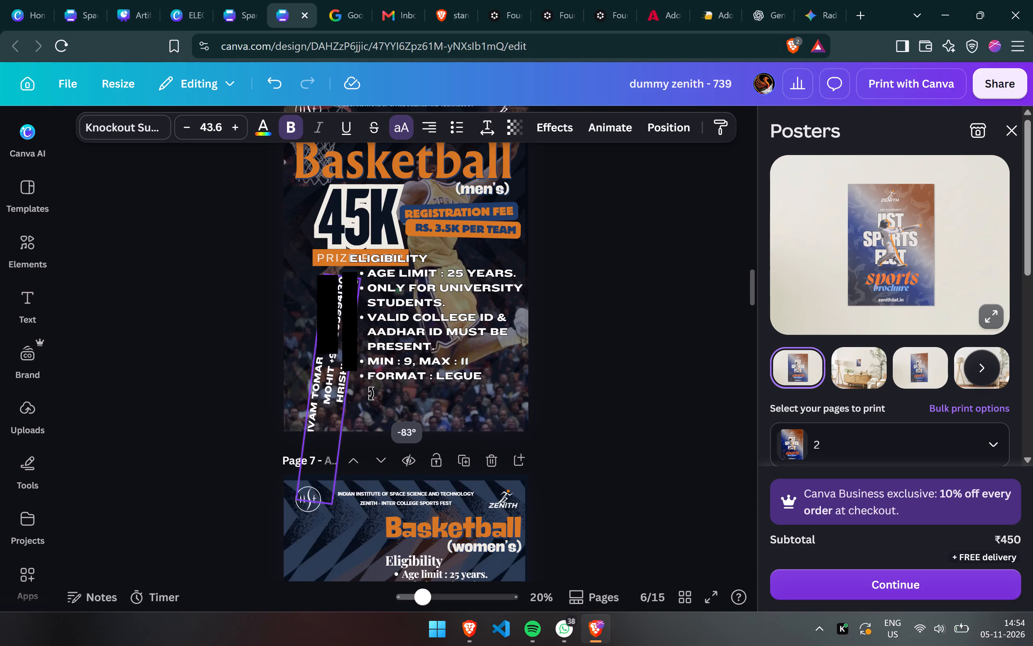
drag(371, 394, 373, 394)
scroll(373, 394, up, 2)
scroll(373, 394, down, 1)
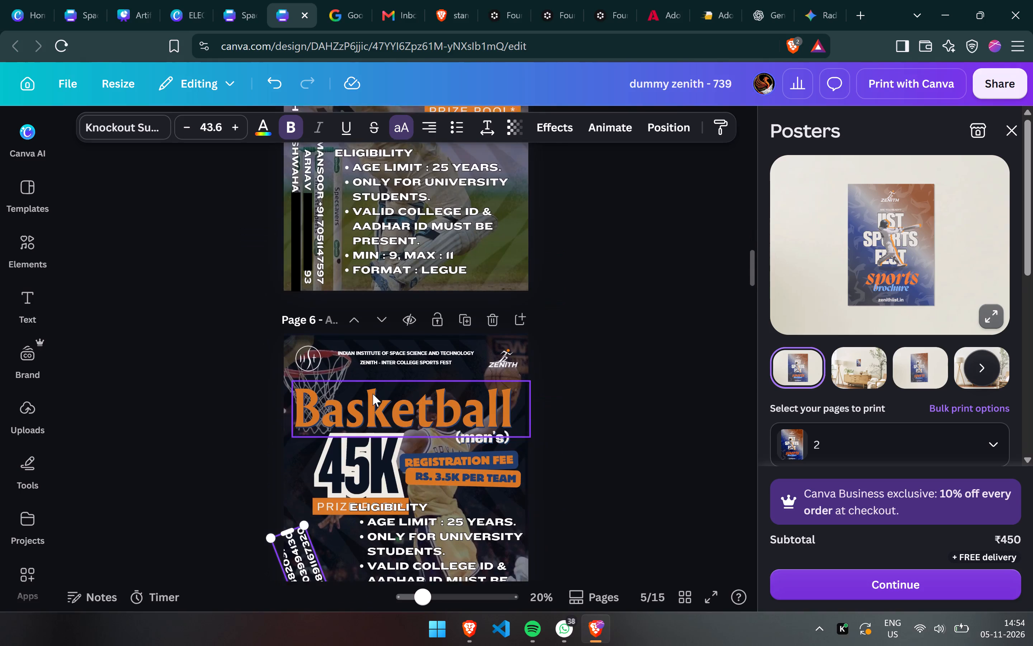
scroll(373, 394, down, 2)
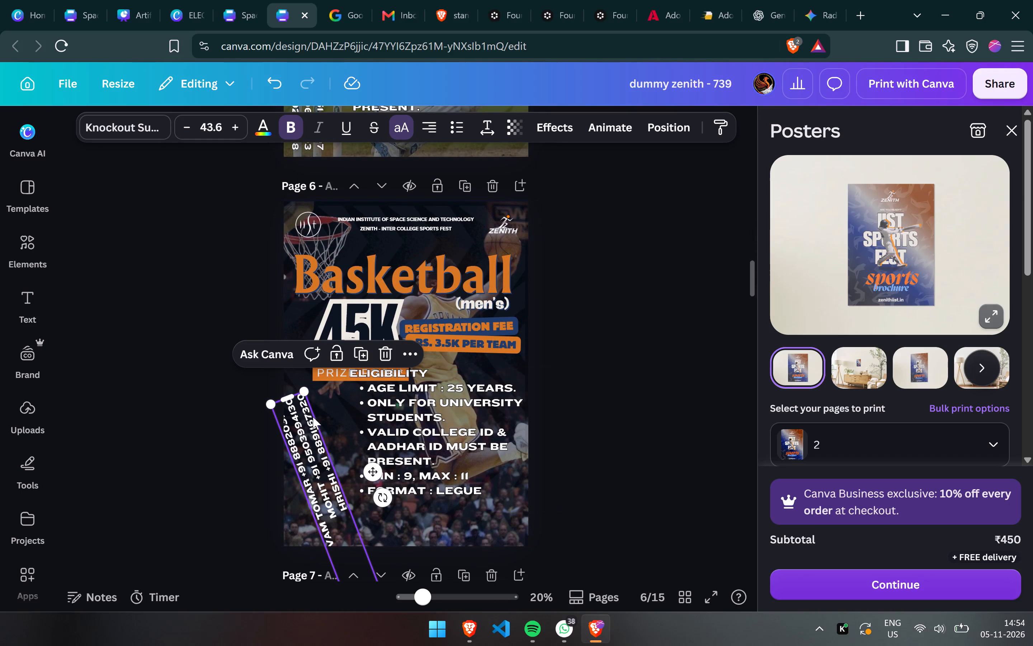
drag(300, 445, 312, 421)
drag(397, 471, 286, 467)
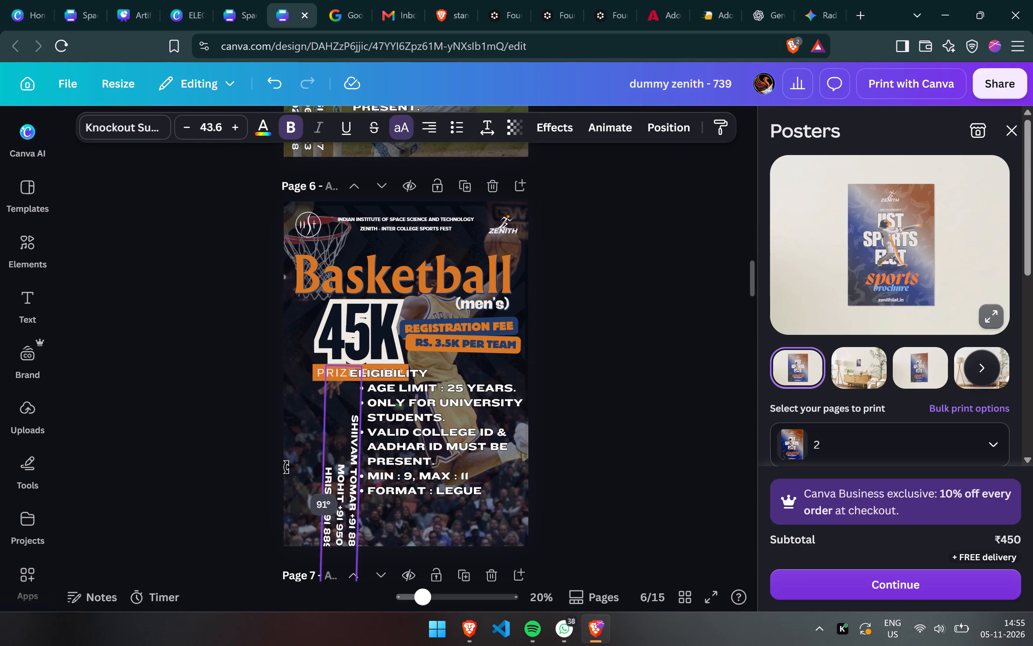
drag(286, 467, 290, 470)
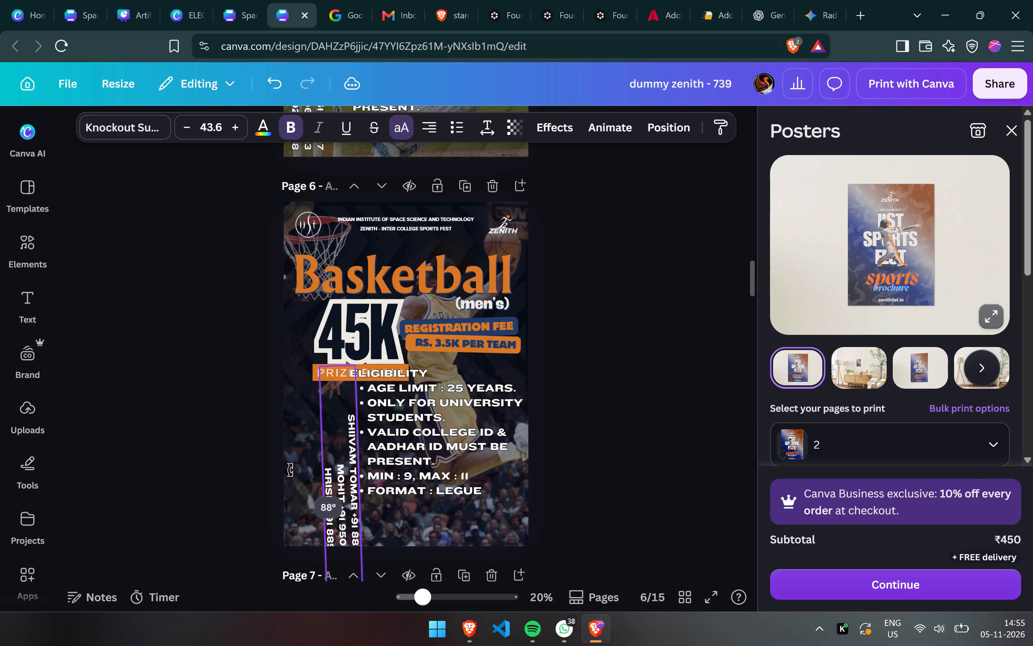
drag(290, 470, 290, 467)
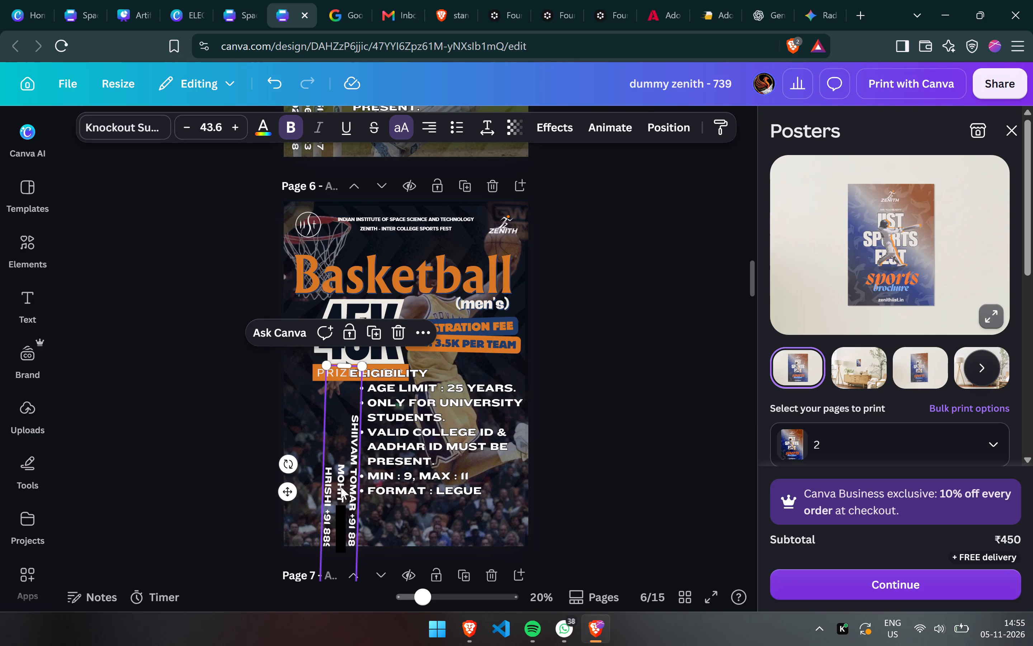
drag(341, 487, 319, 454)
click(269, 429)
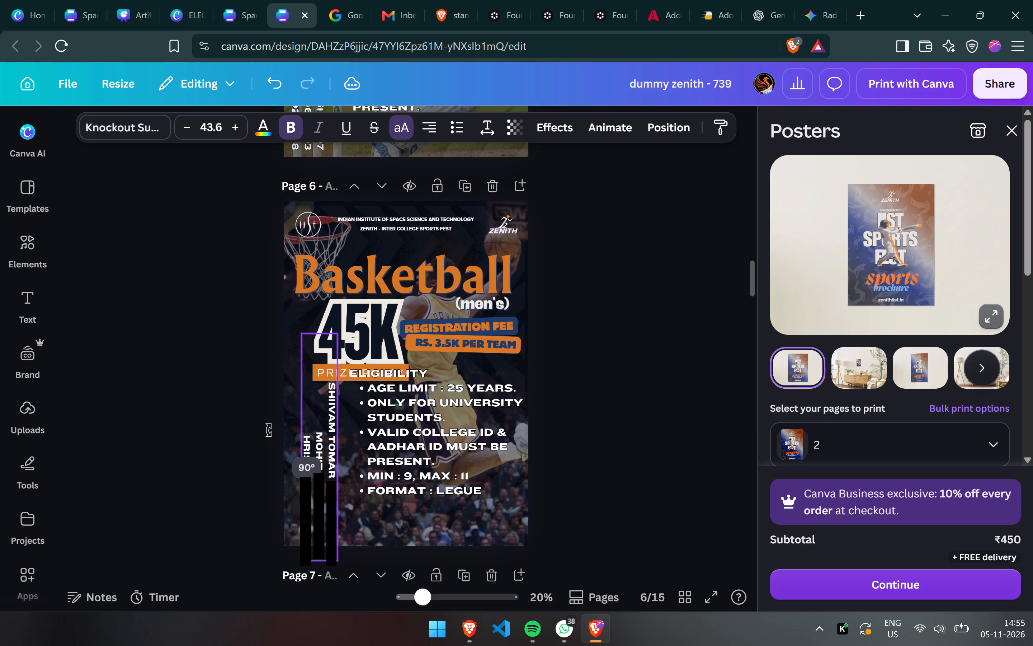
Move the vertical contact block against page 6's left edge, with its lower end near the page bottom.
drag(317, 457, 306, 439)
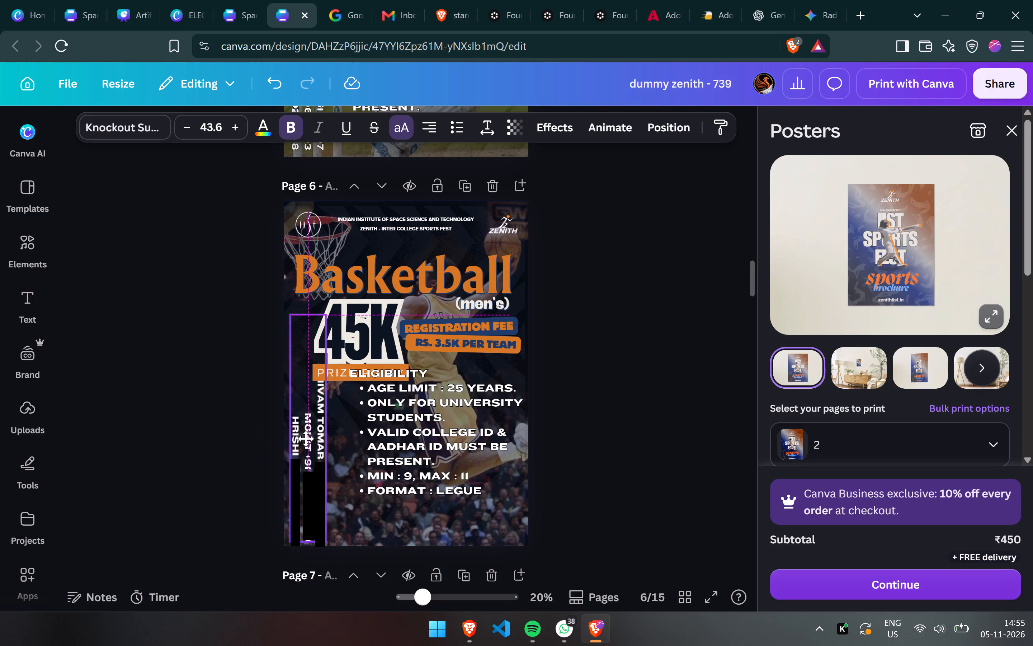
drag(306, 439, 304, 437)
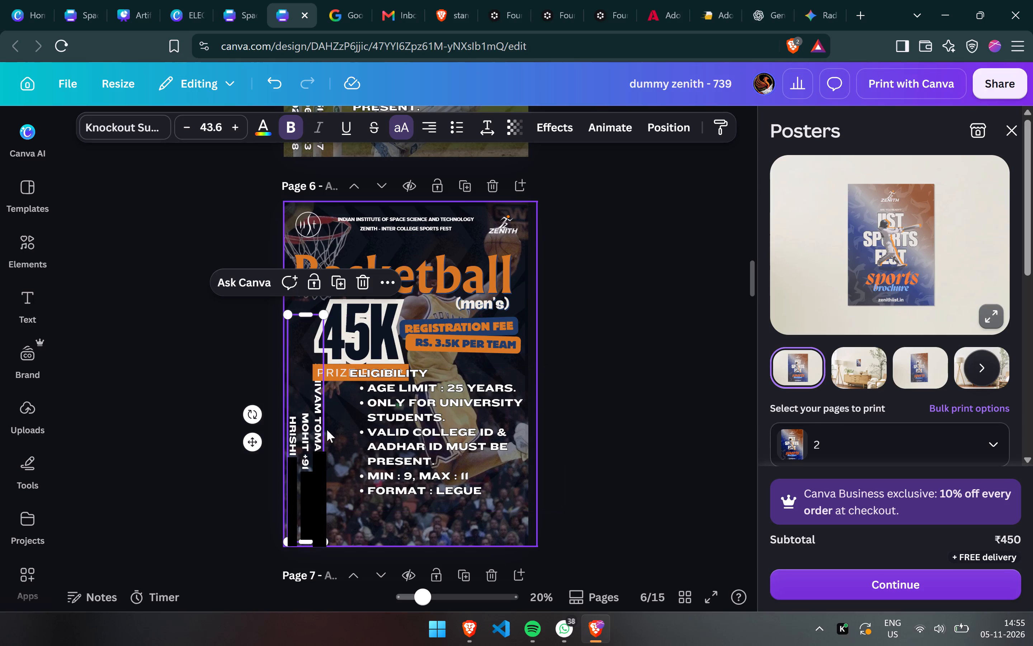
Reorder the vertical contact text by cutting its last two contact lines and pasting them ahead of the first contact.
double_click(314, 438)
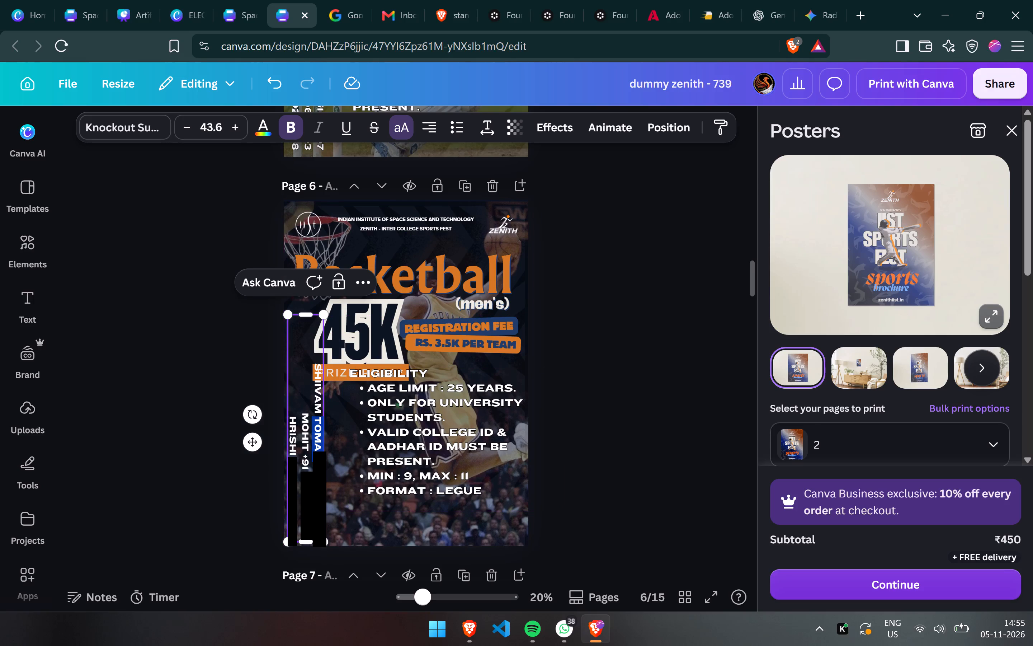
click(313, 462)
drag(304, 403, 298, 439)
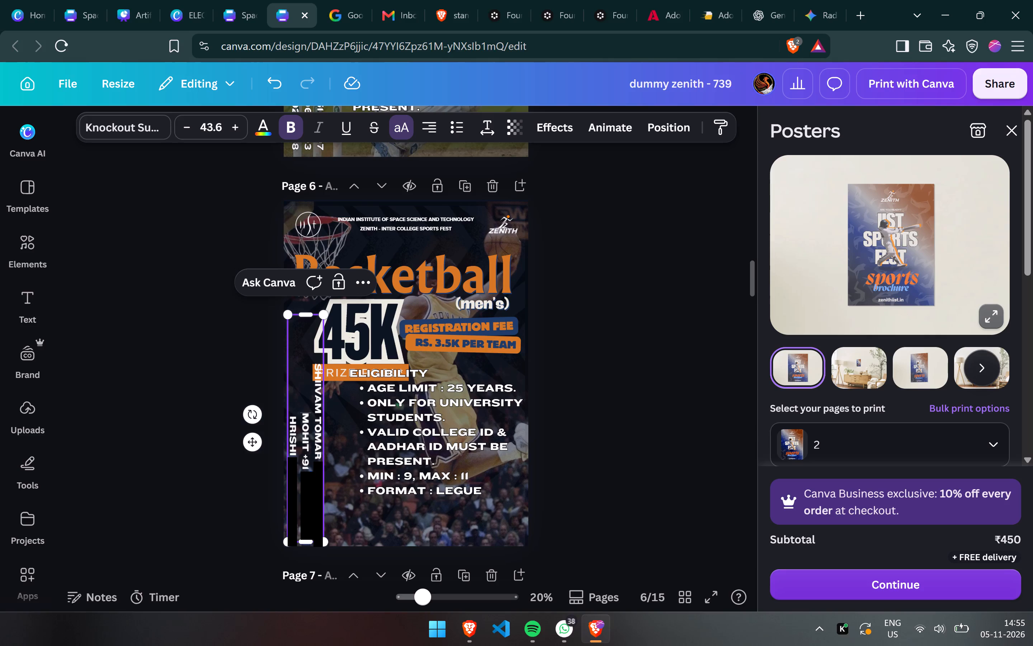
drag(298, 439, 291, 522)
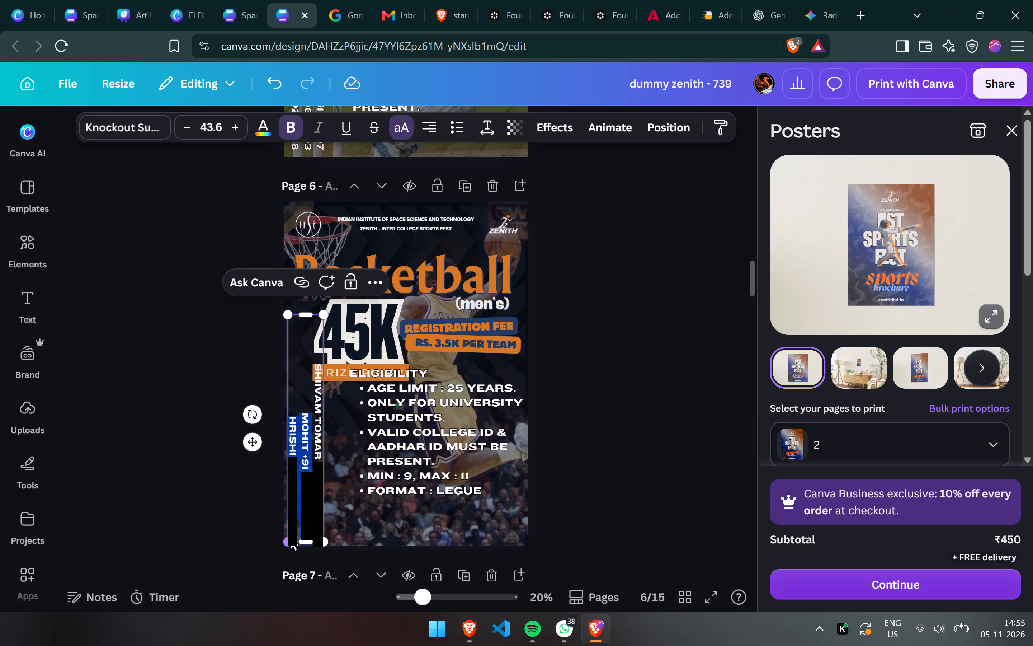
shift+click(293, 537)
key(shift+Right)
key(ctrl+x)
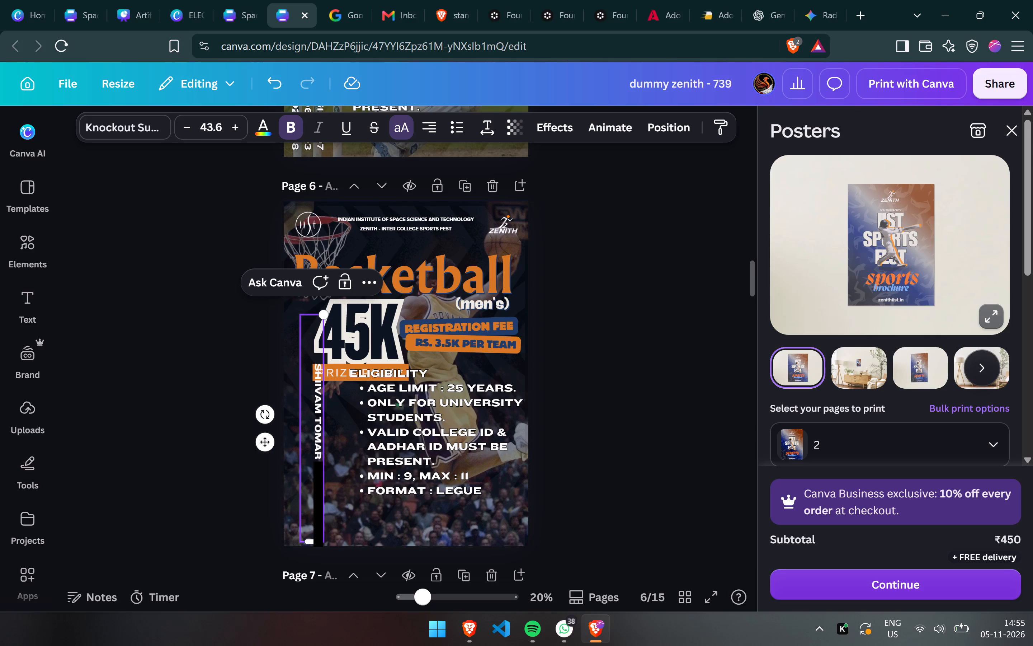
key(BackSpace)
key(ctrl+Left)
key(ctrl+Left)
key(ctrl+Left)
key(ctrl+Left)
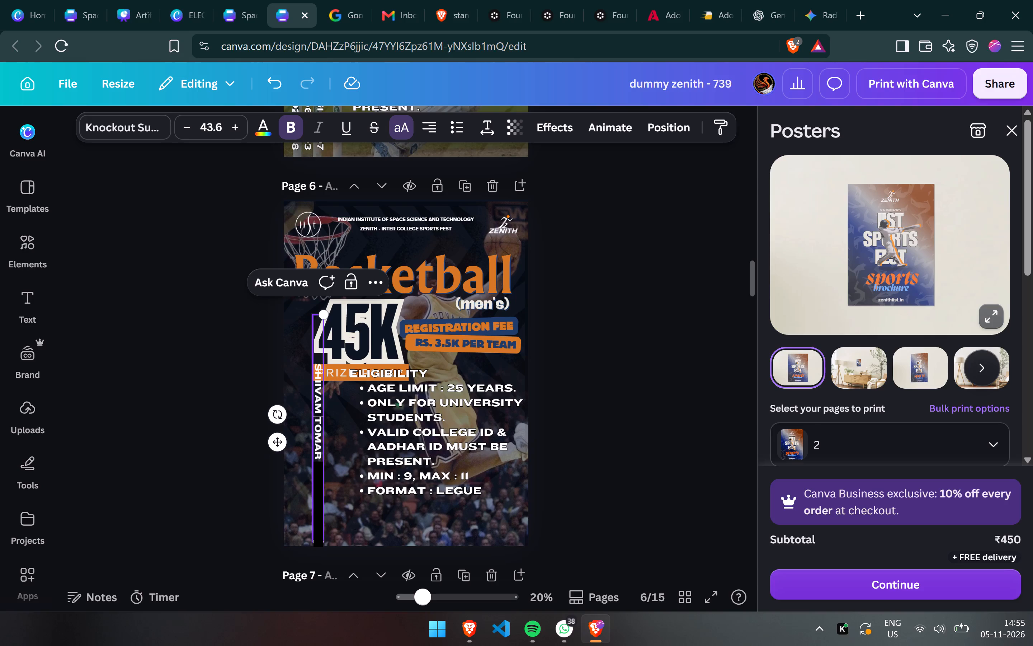
key(ctrl+Left)
key(ctrl+Left)
key(ctrl+Left)
key(ctrl+Left)
key(ctrl+Left)
key(ctrl+Left)
key(ctrl+Left)
key(ctrl+Left)
key(ctrl+Left)
key(ctrl+Left)
key(ctrl+Left)
key(ctrl+v)
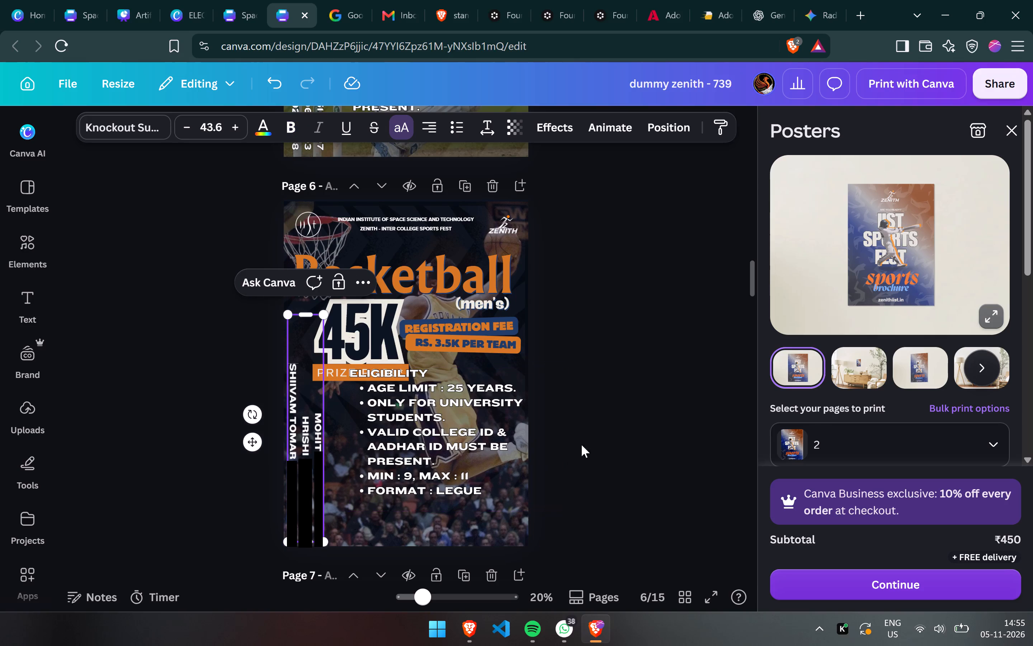
Nudge page 6's vertical contact block slightly inward from the page's left edge and up from its bottom.
click(671, 407)
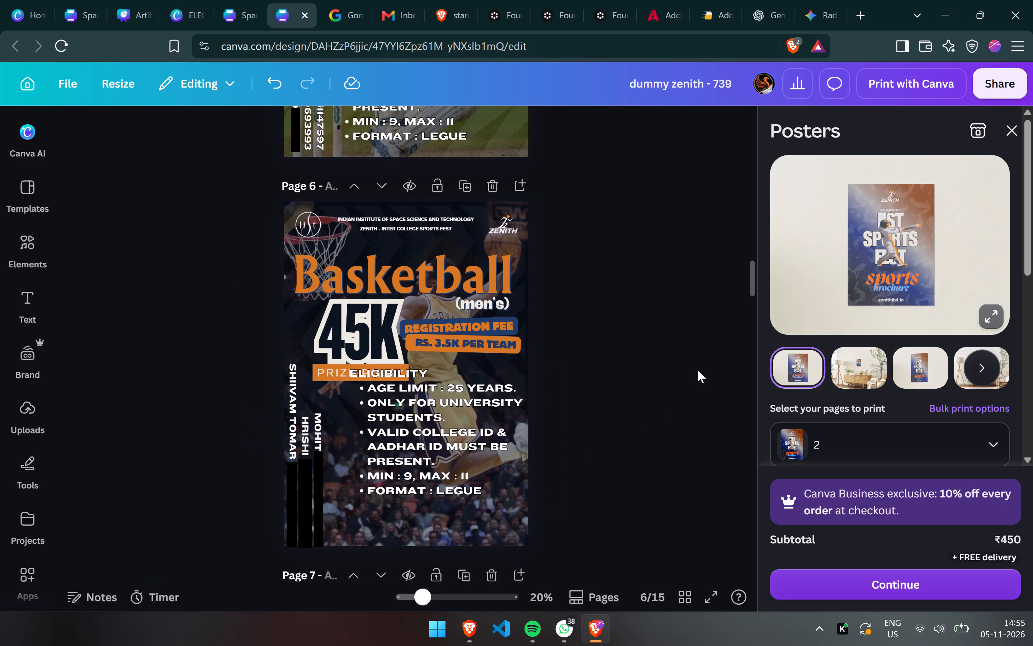
drag(315, 491, 317, 488)
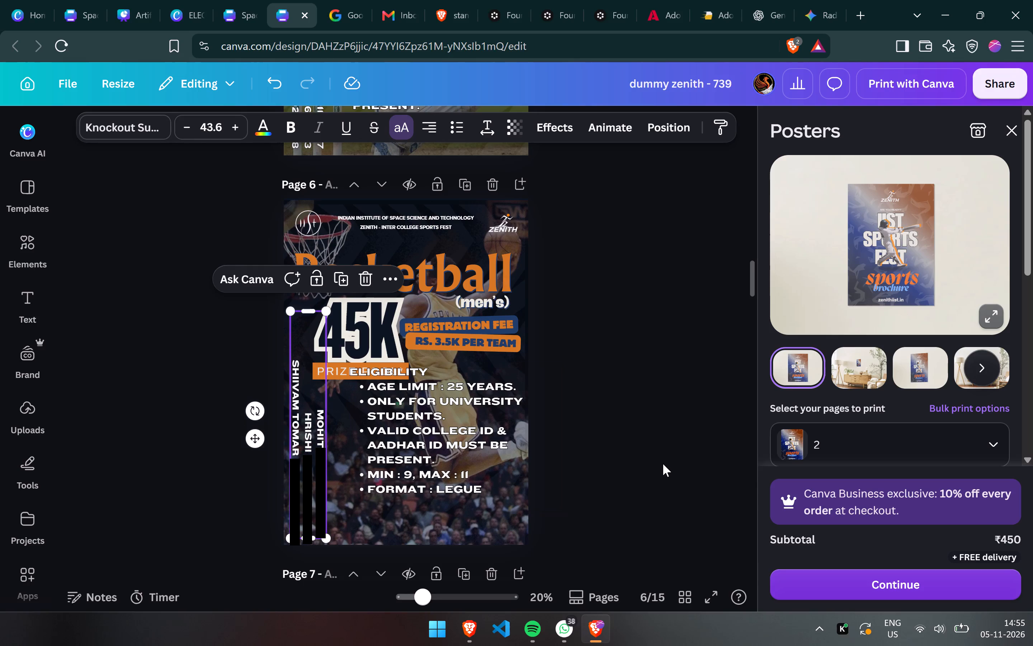
click(663, 464)
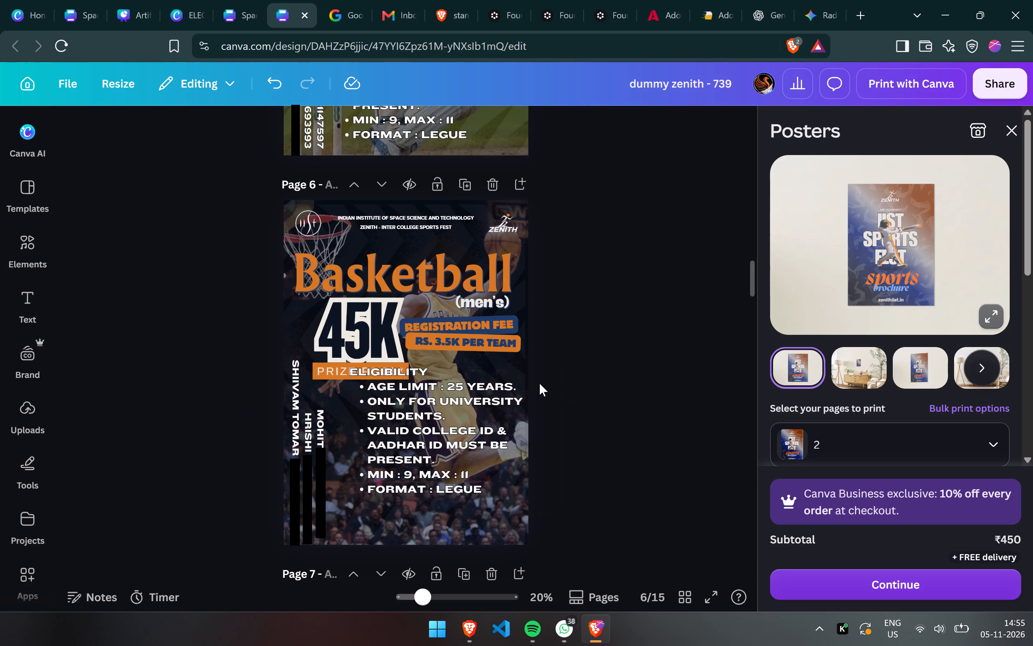
Move page 6's Eligibility block down to the page bottom, below the prize pool and beside the vertical contacts.
drag(473, 412, 475, 458)
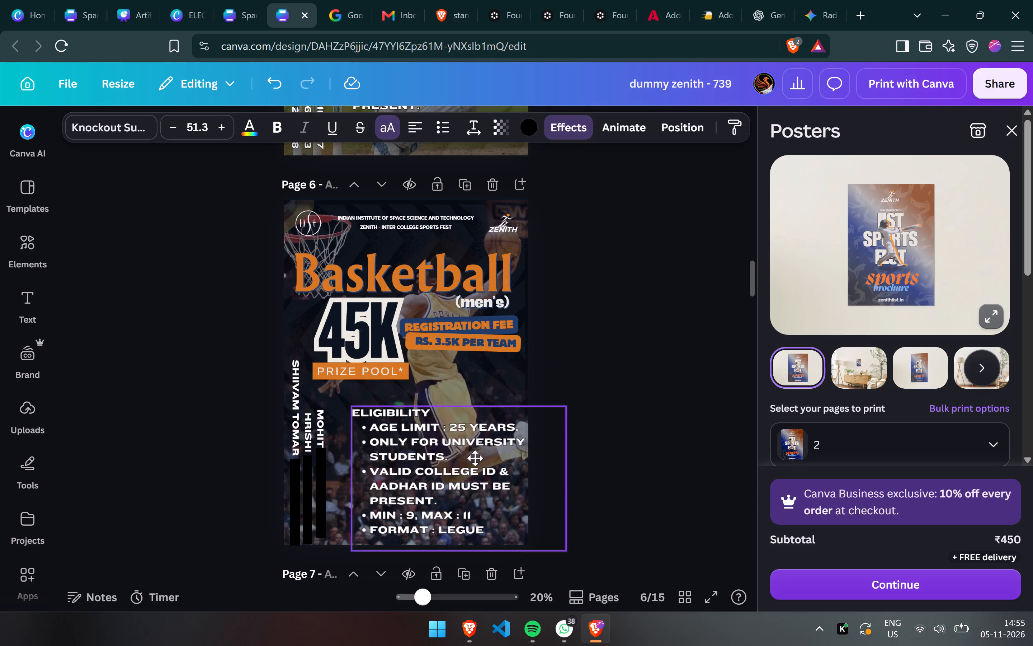
drag(475, 458, 471, 446)
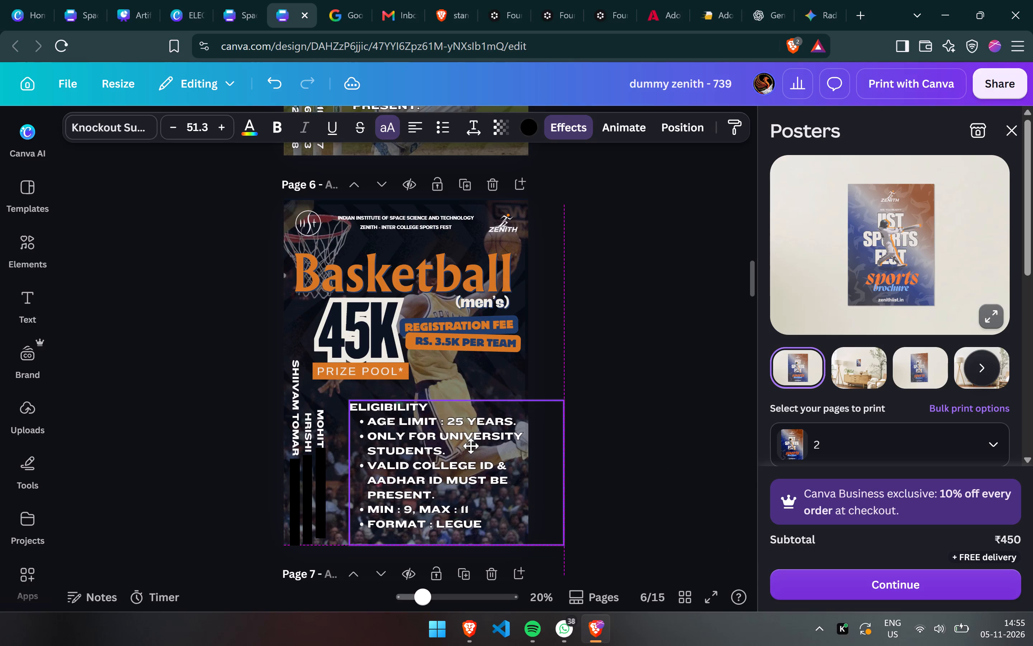
drag(471, 446, 467, 446)
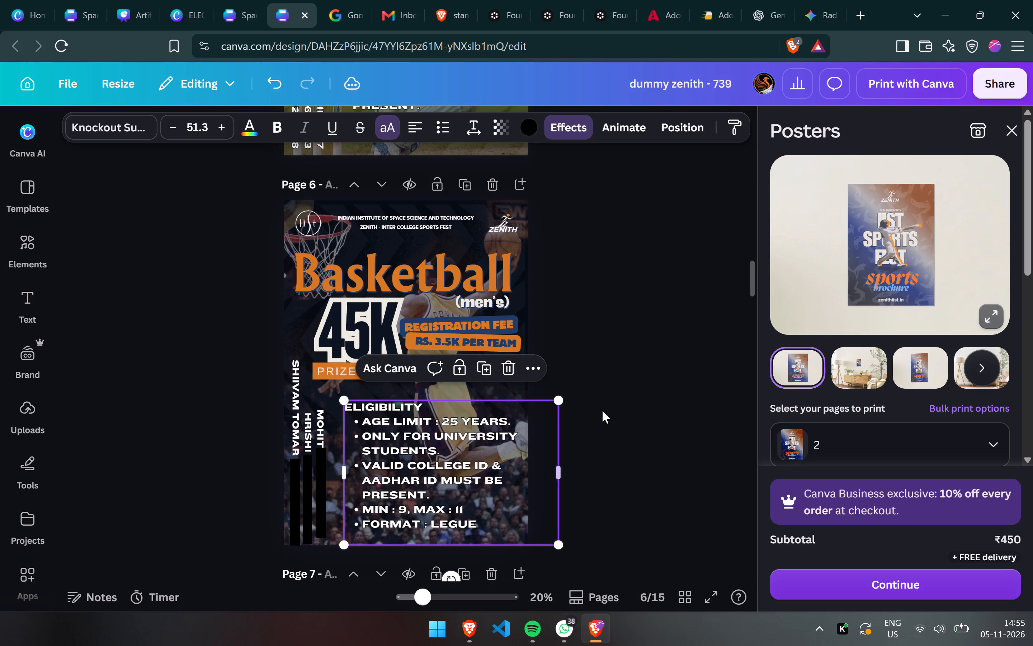
click(632, 399)
Compare the men's Basketball page with the Cricket page and look over the women's Basketball page.
scroll(632, 399, up, 1)
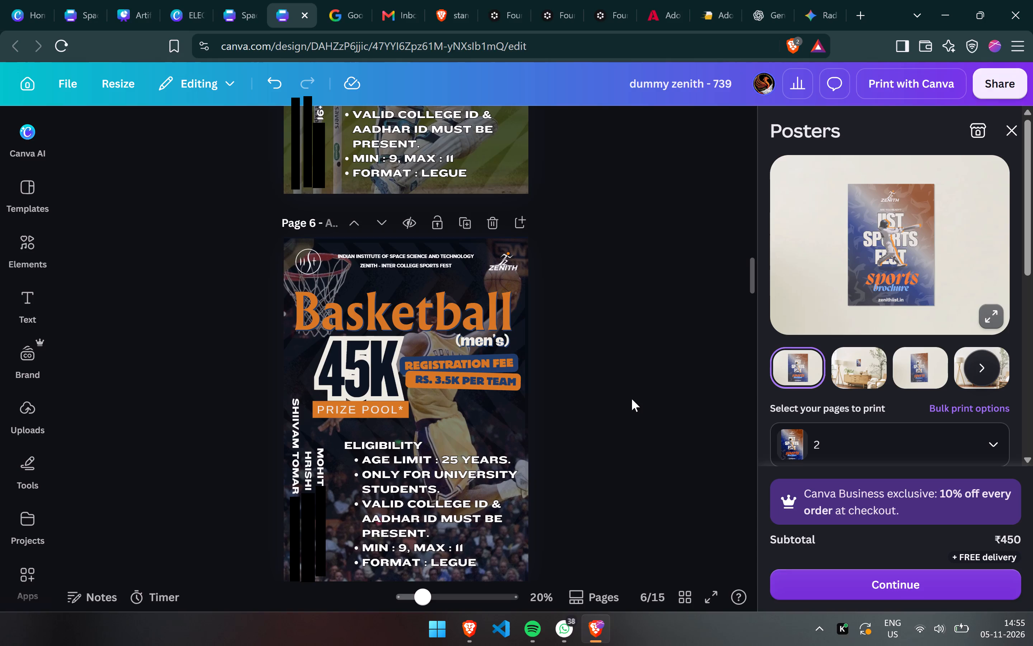
scroll(632, 399, down, 1)
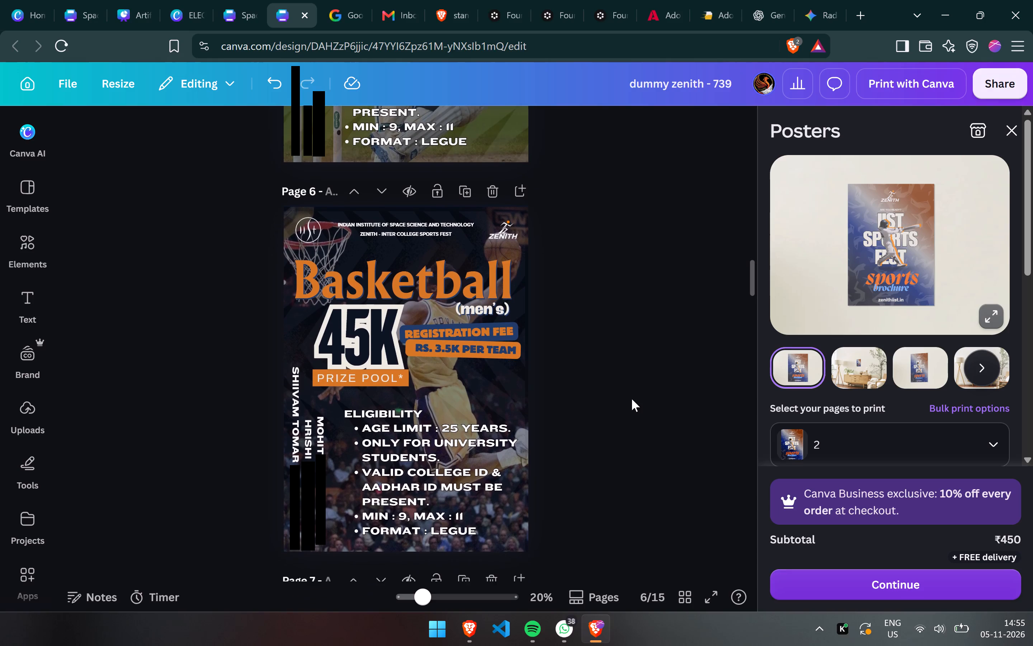
scroll(632, 399, up, 3)
scroll(632, 399, down, 1)
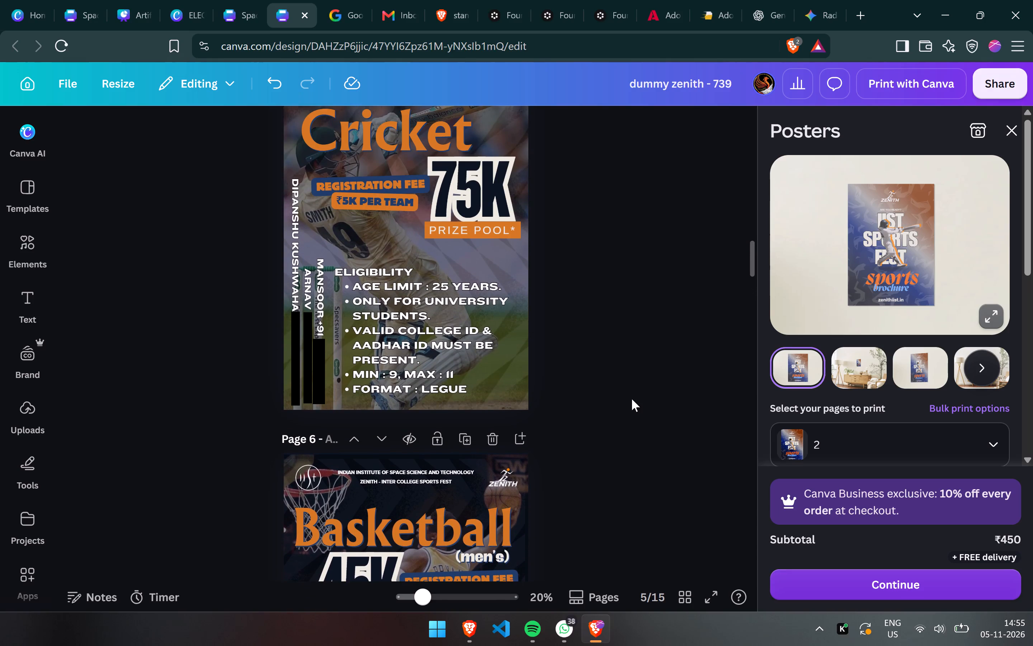
scroll(632, 399, down, 3)
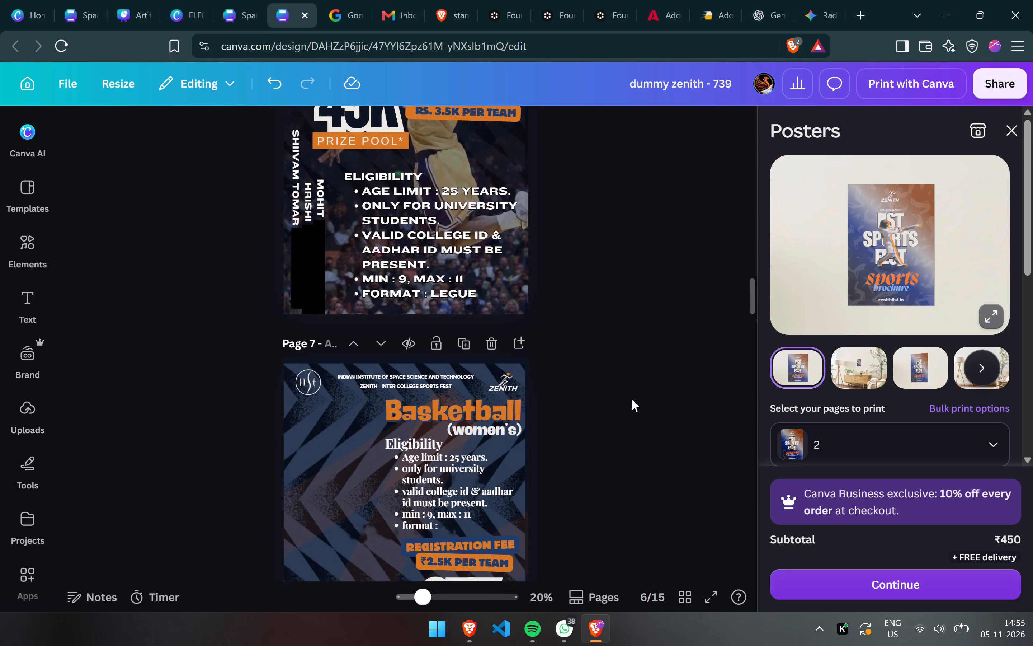
scroll(632, 399, down, 3)
Switch to Pinterest and search for "basket ball woman".
key(alt+Tab)
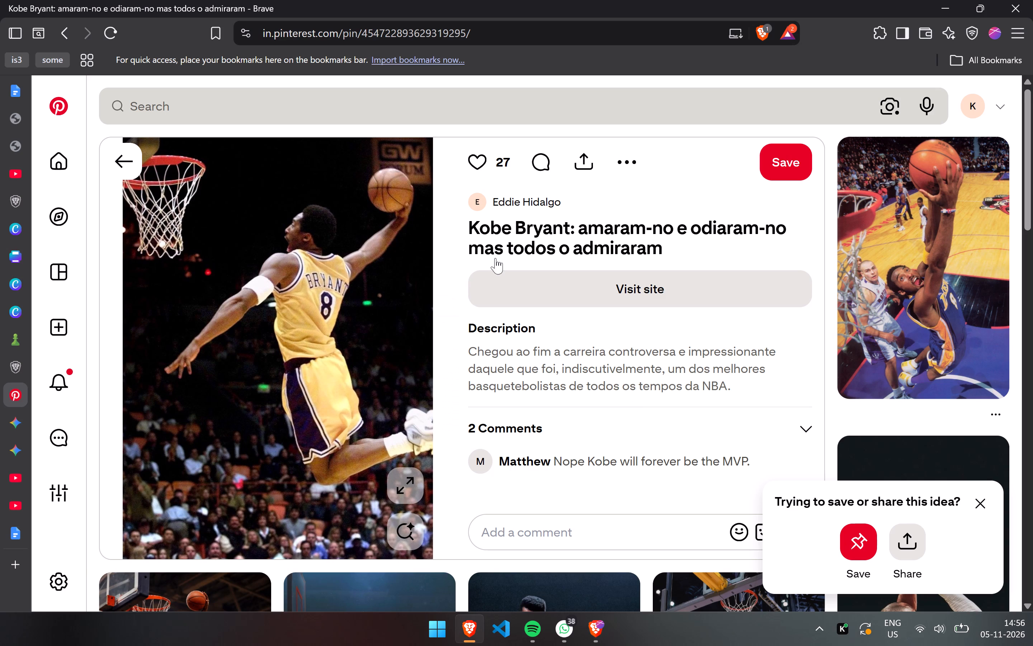
click(378, 109)
text(basket ball woman)
key(Return)
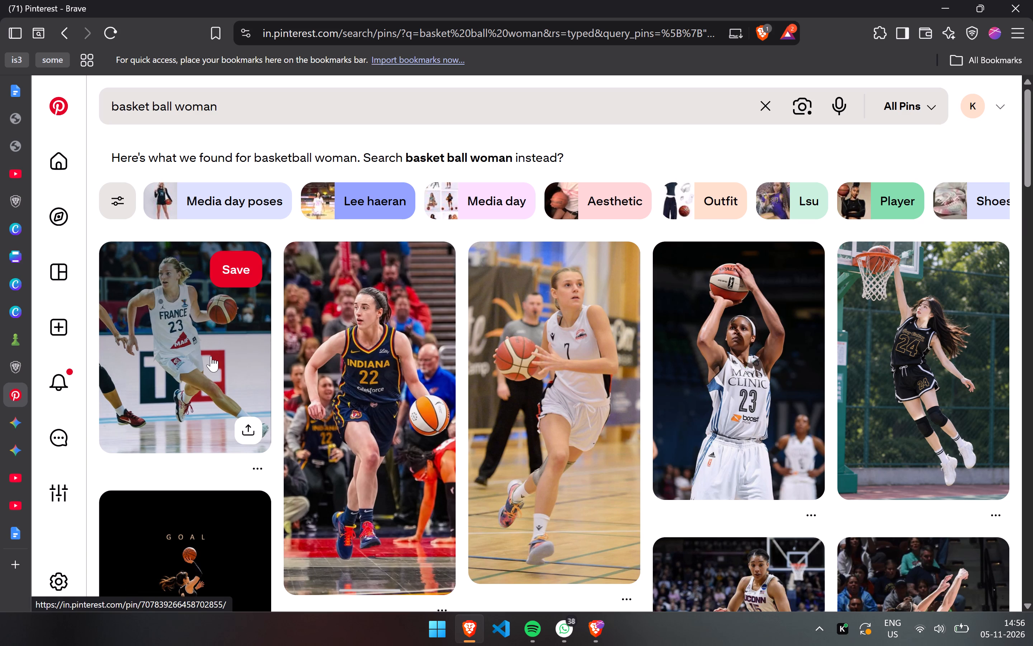
Open the pin of the Indiana number 22 player dribbling and copy its image.
right_click(365, 388)
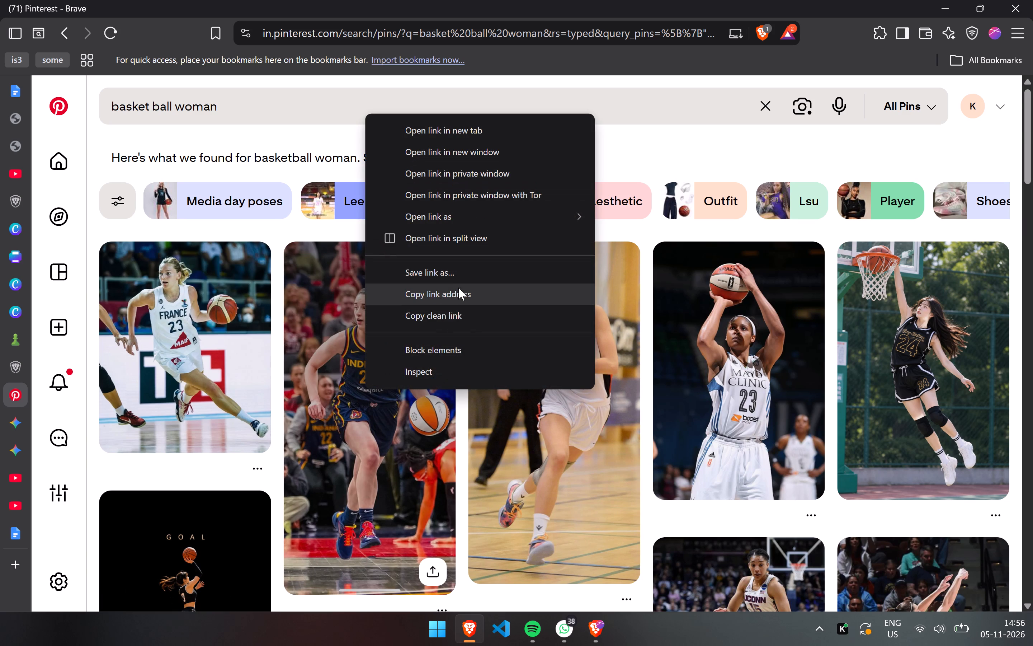
click(294, 432)
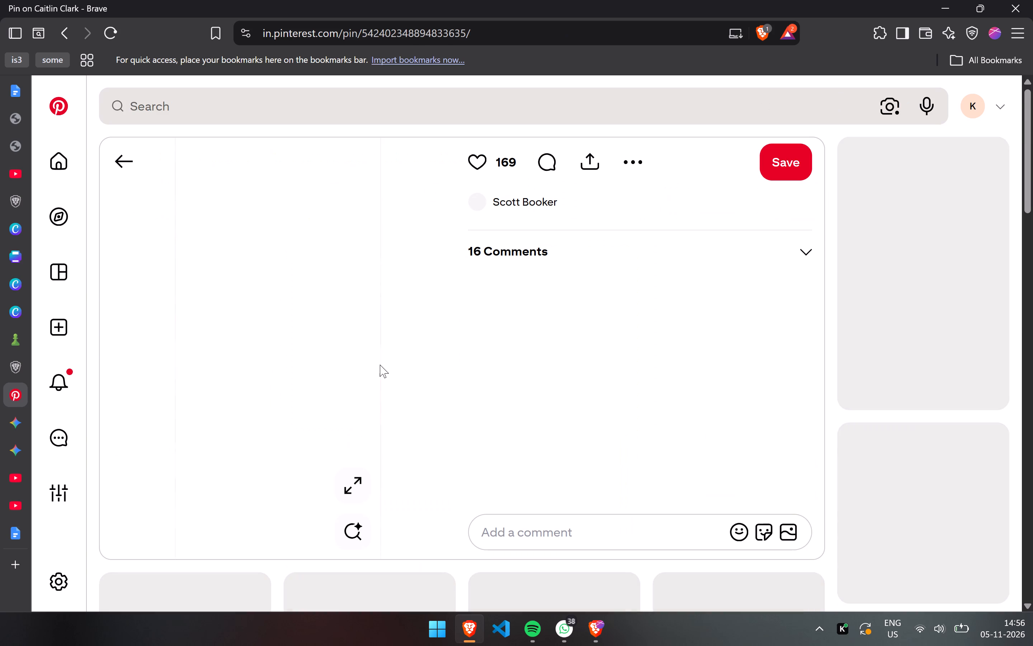
right_click(293, 314)
click(349, 375)
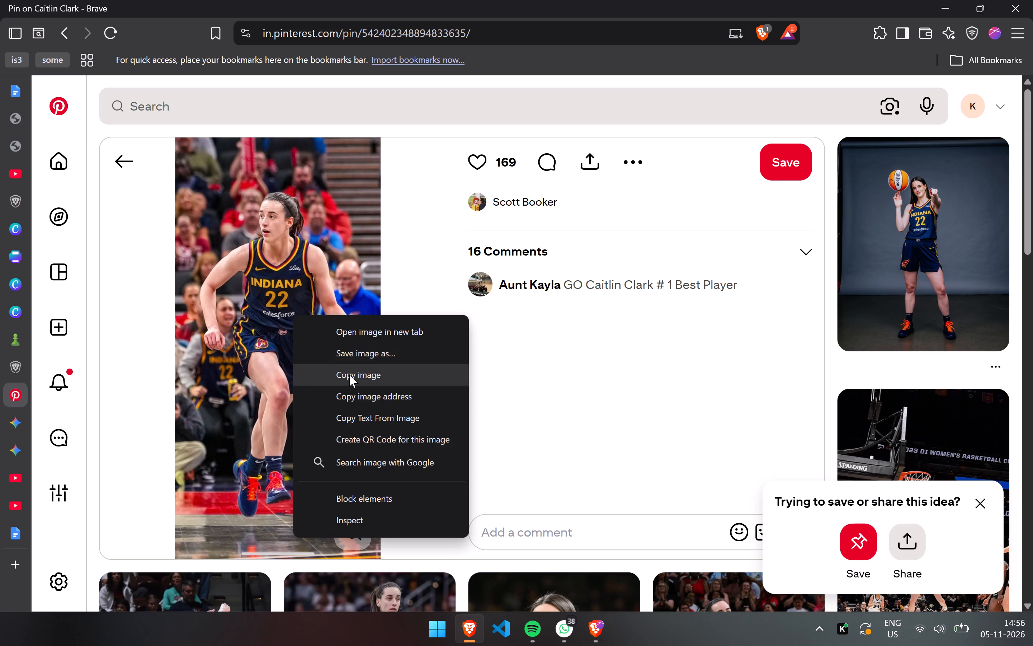
Switch back to Canva, paste the player photo onto page 7 and enlarge it to cover the women's Basketball page.
key(alt+Tab)
click(349, 375)
key(ctrl+v)
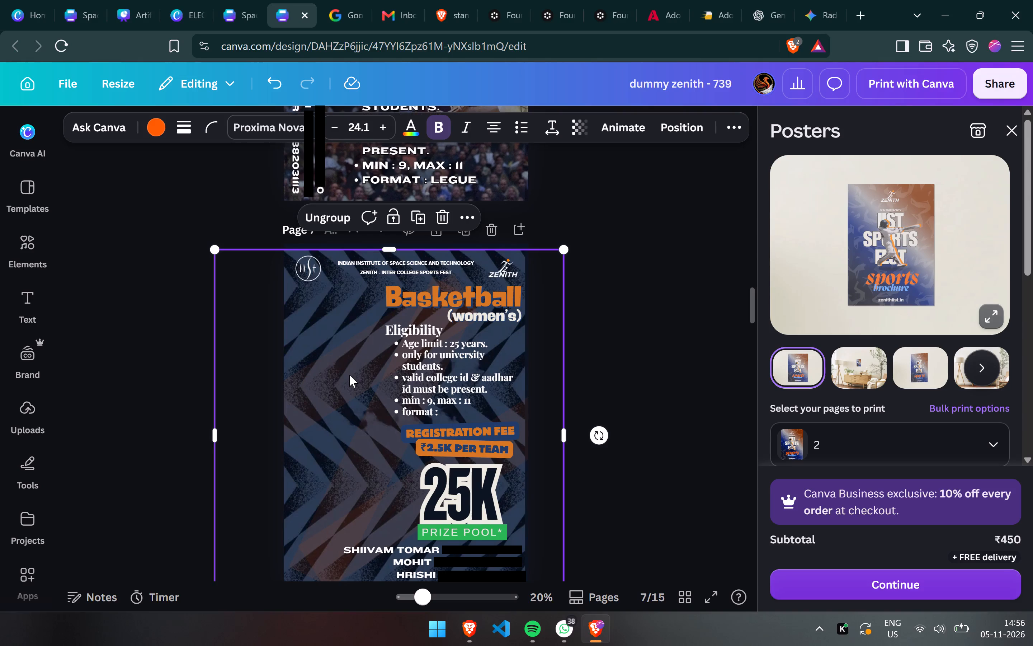
drag(365, 378, 308, 315)
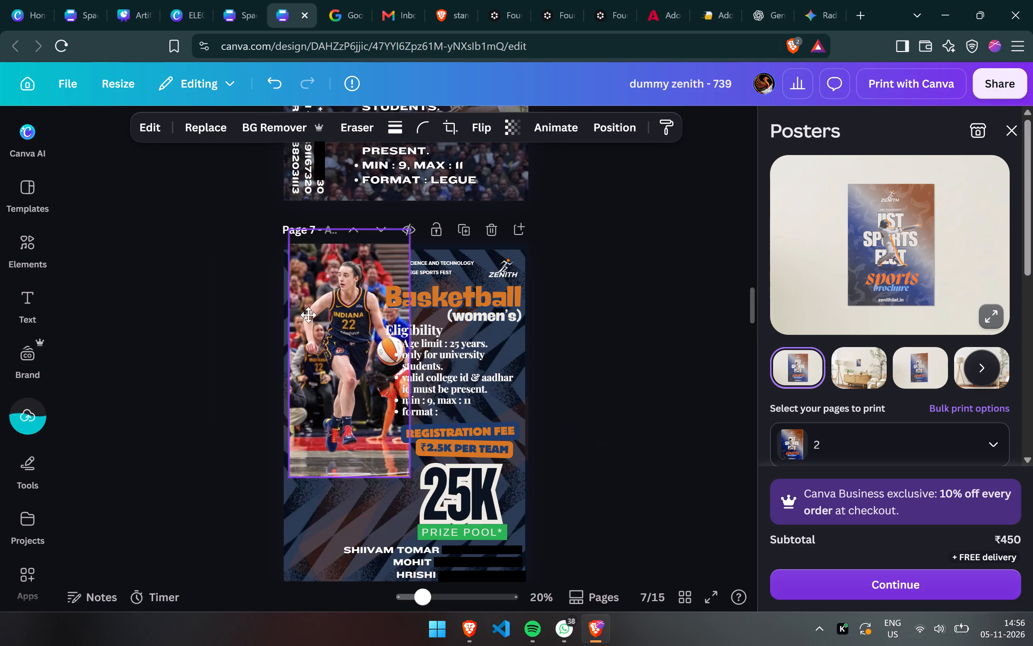
drag(308, 315, 302, 322)
scroll(302, 322, down, 2)
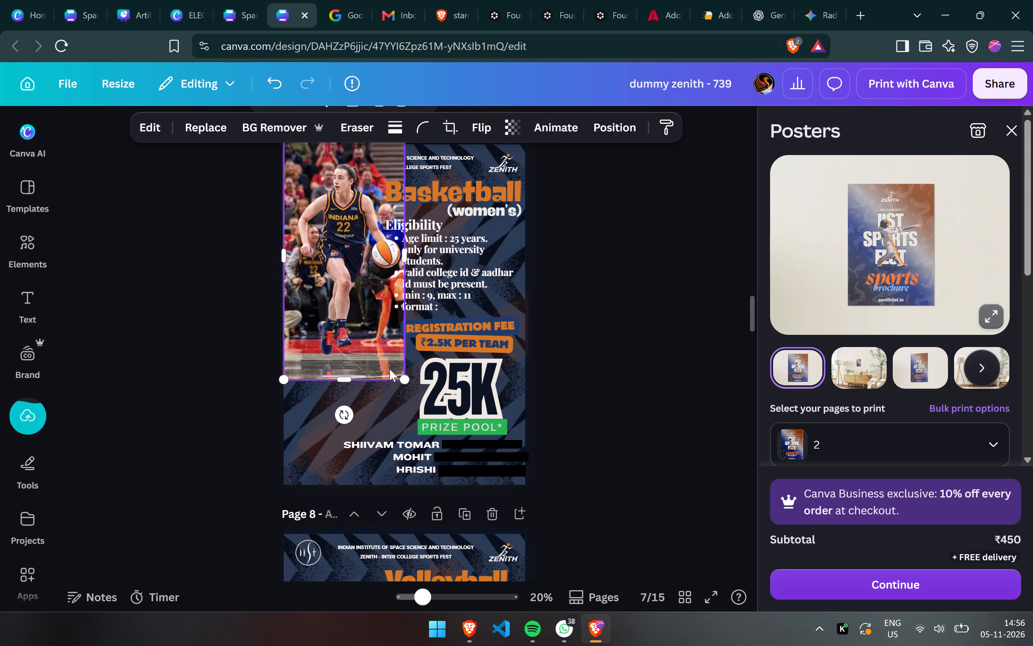
drag(405, 375, 648, 488)
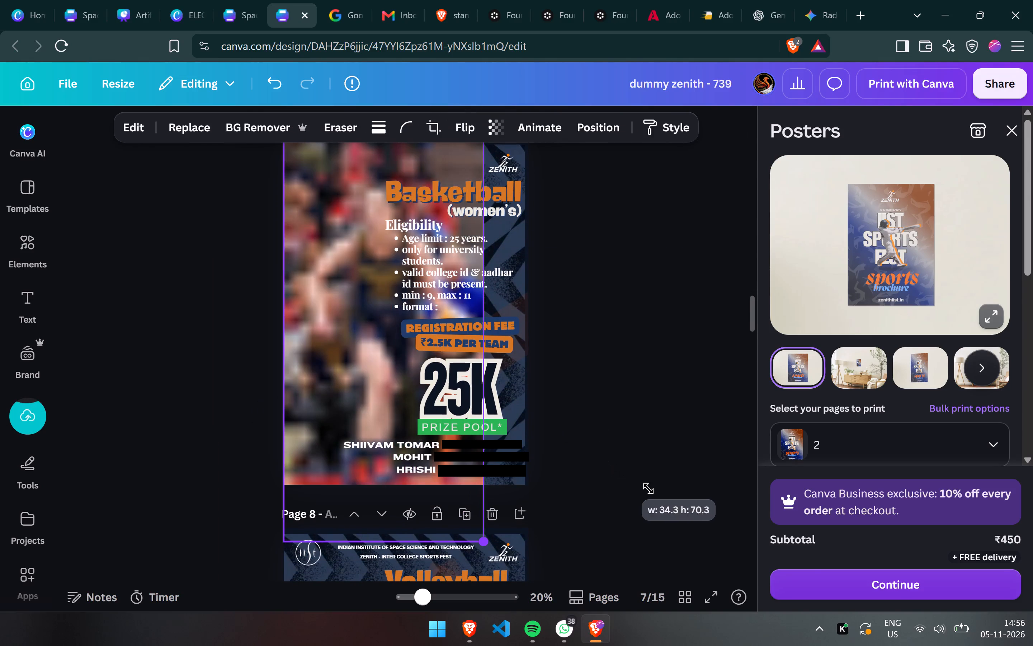
drag(648, 488, 727, 534)
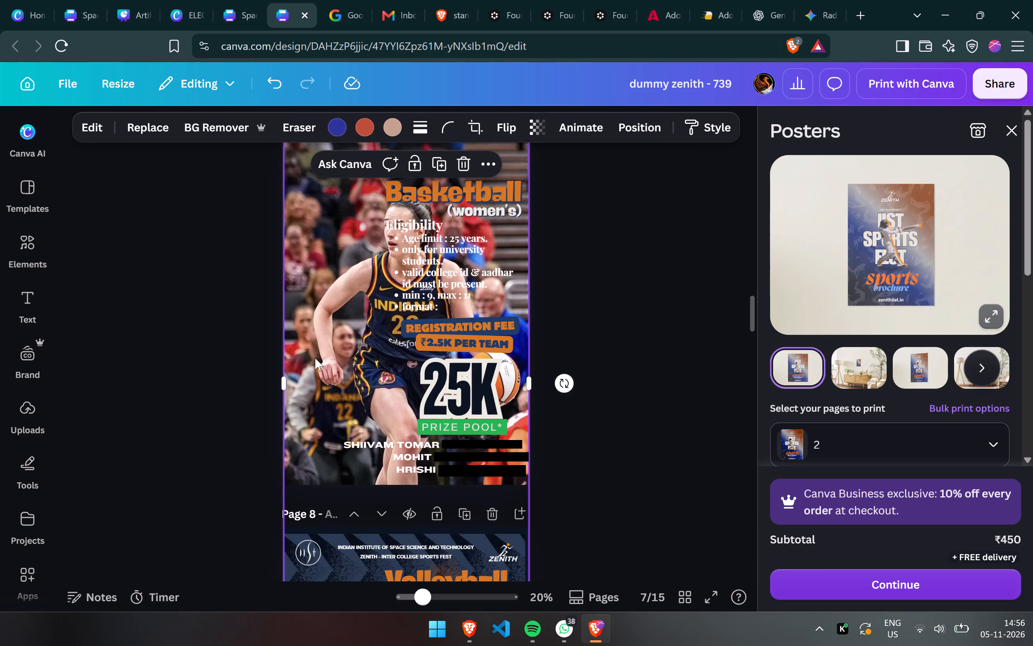
drag(315, 358, 318, 336)
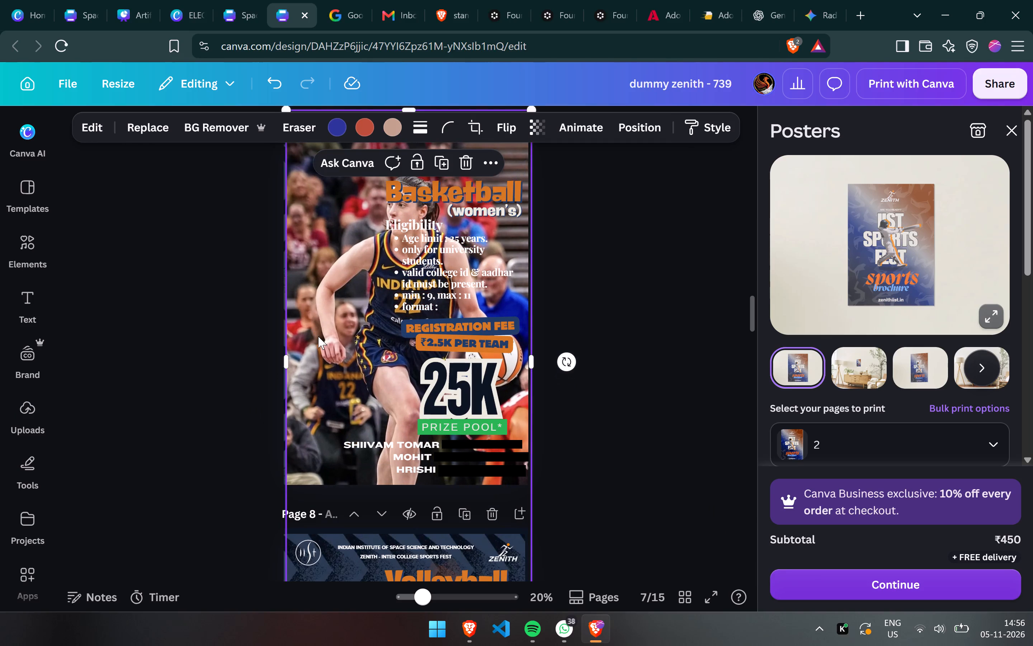
Set the transparency of page 7's player photo to 51.
scroll(318, 336, up, 1)
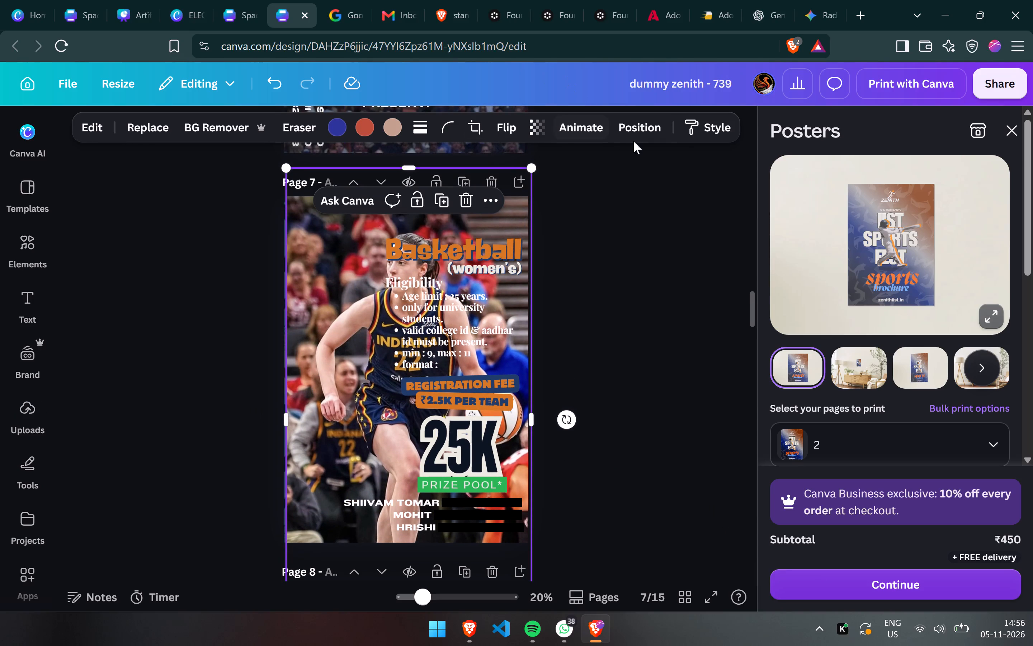
click(541, 131)
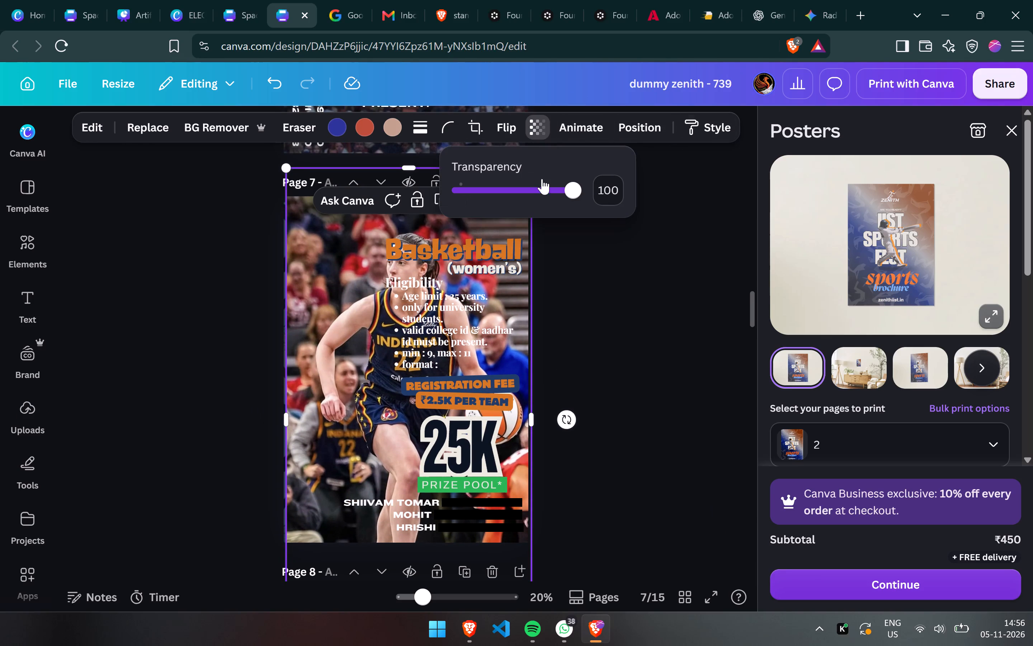
drag(545, 187, 517, 194)
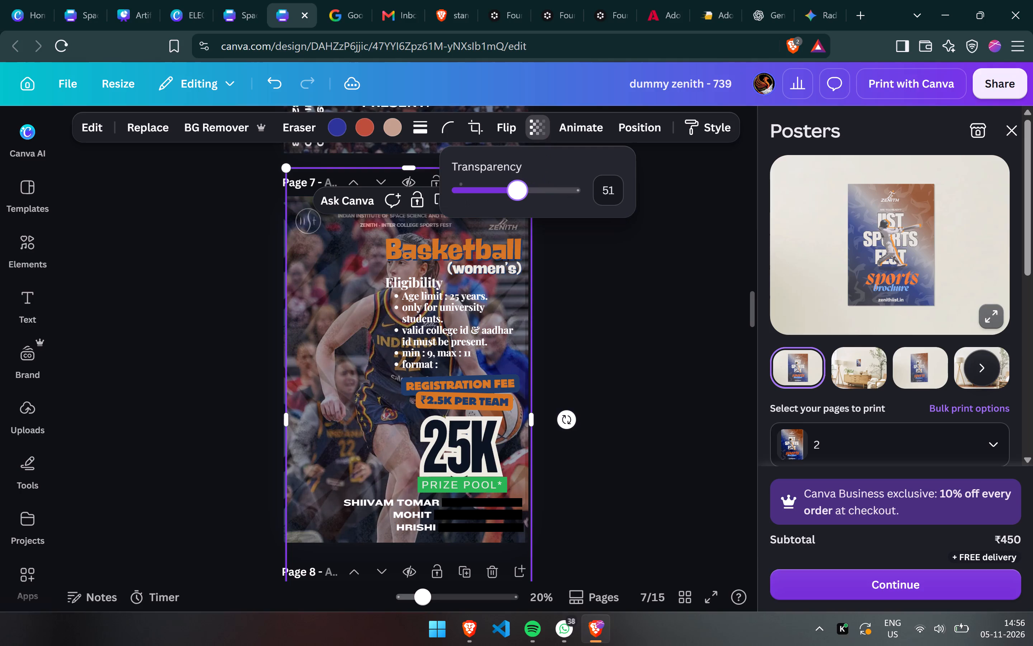
drag(517, 194, 517, 194)
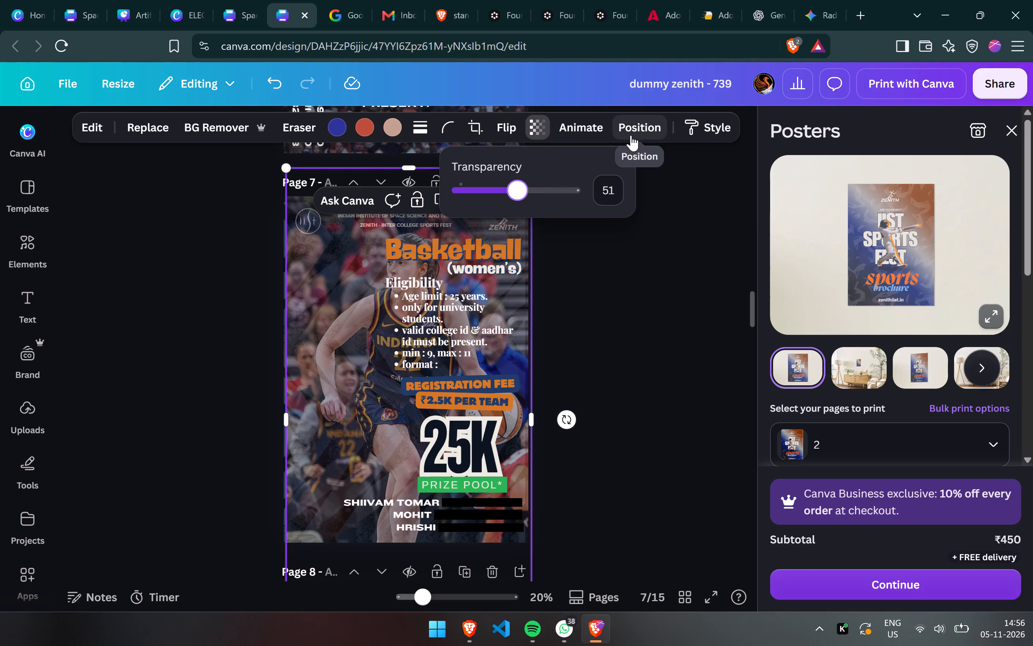
Send page 7's player photo backward through the layers until it sits behind the text, logos and patterned background.
key(ctrl+bracketleft)
key(ctrl+bracketleft)
key(ctrl+bracketleft)
key(ctrl+bracketleft)
key(ctrl+bracketleft)
click(335, 315)
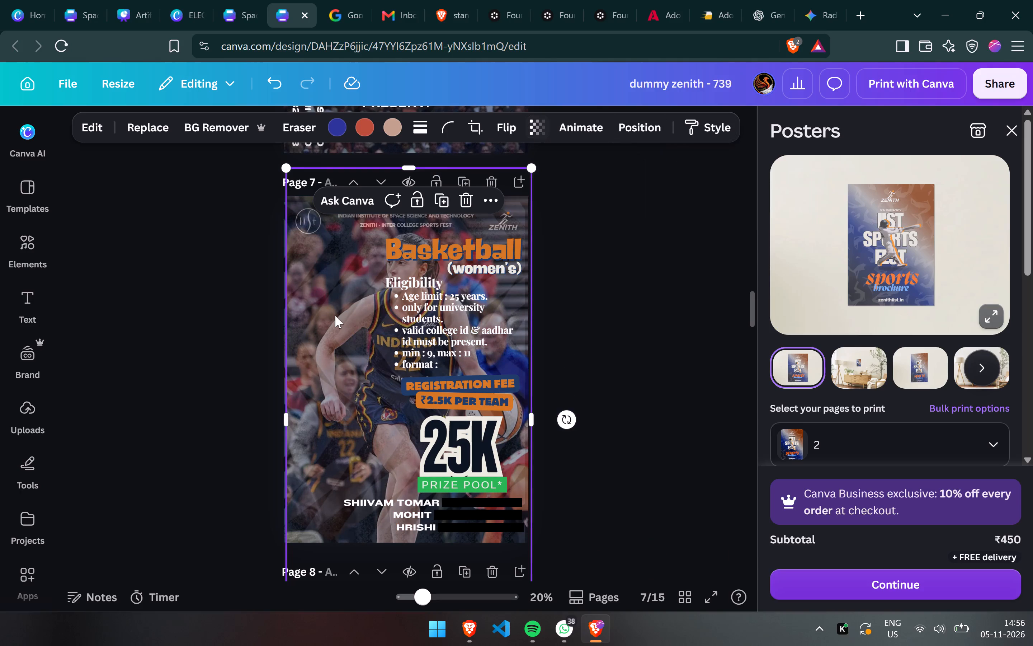
key(ctrl+bracketleft)
key(ctrl+bracketleft)
key(ctrl+bracketleft)
key(ctrl+bracketleft)
key(ctrl+bracketleft)
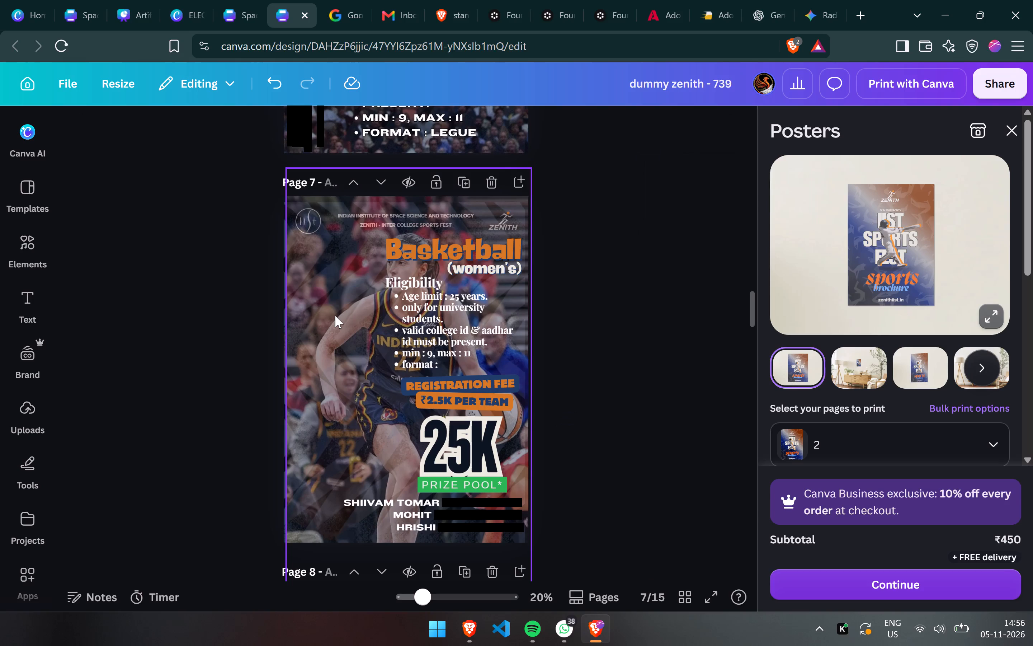
key(ctrl+bracketleft)
key(ctrl+bracketleft)
key(ctrl+bracketleft)
key(ctrl+bracketleft)
key(ctrl+bracketleft)
key(ctrl+bracketleft)
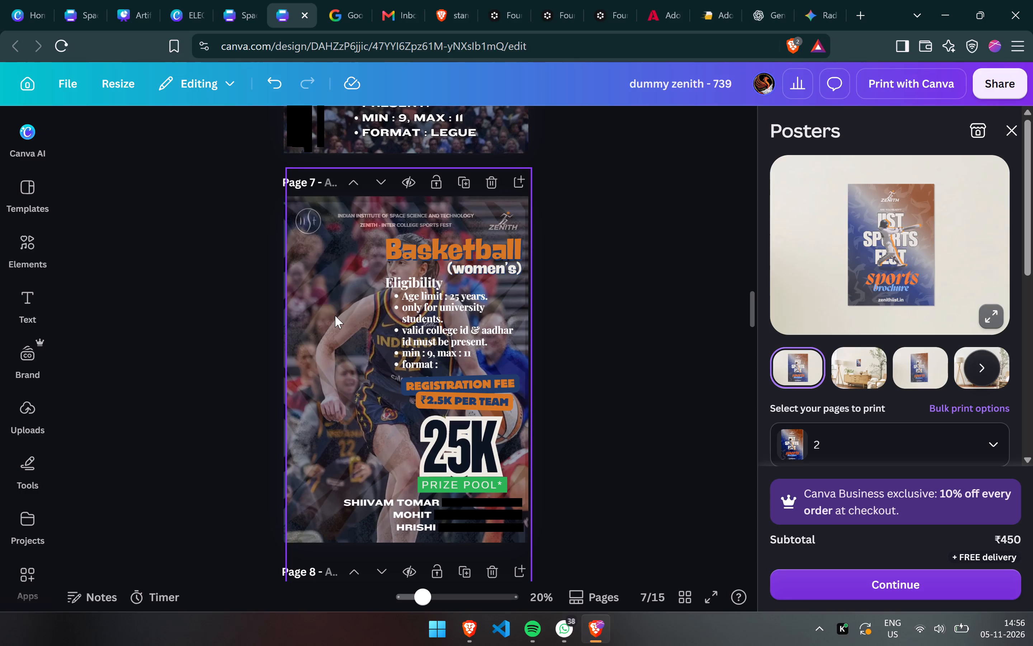
key(ctrl+bracketleft)
key(ctrl+bracketleft)
key(ctrl+bracketleft)
click(335, 315)
key(ctrl+bracketleft)
key(ctrl+bracketleft)
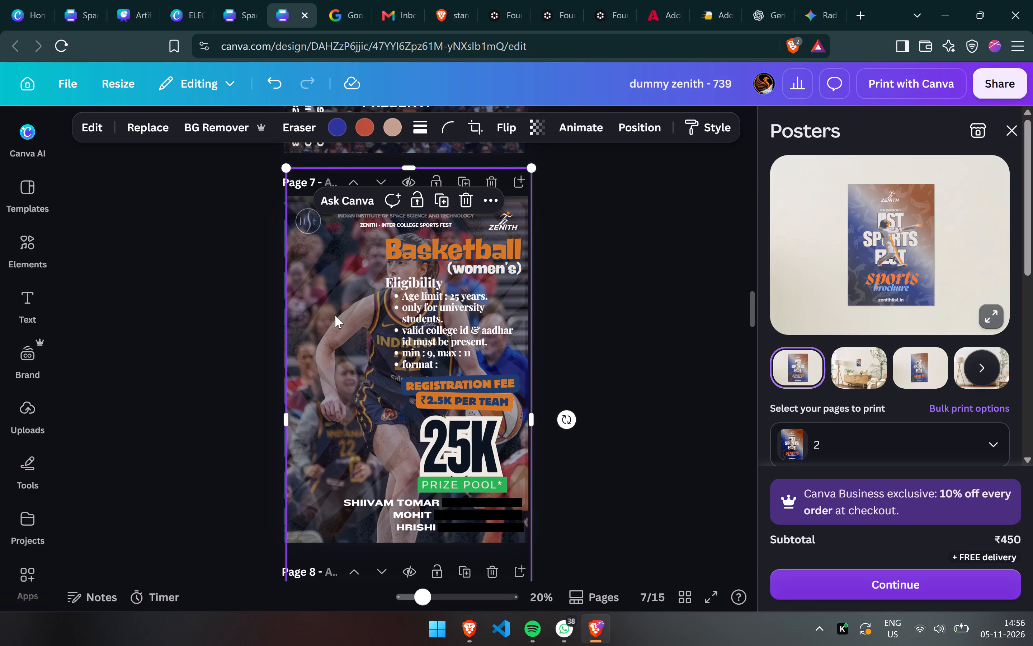
key(ctrl+bracketleft)
key(ctrl+bracketleft)
key(ctrl+bracketleft)
key(ctrl+bracketleft)
key(ctrl+bracketleft)
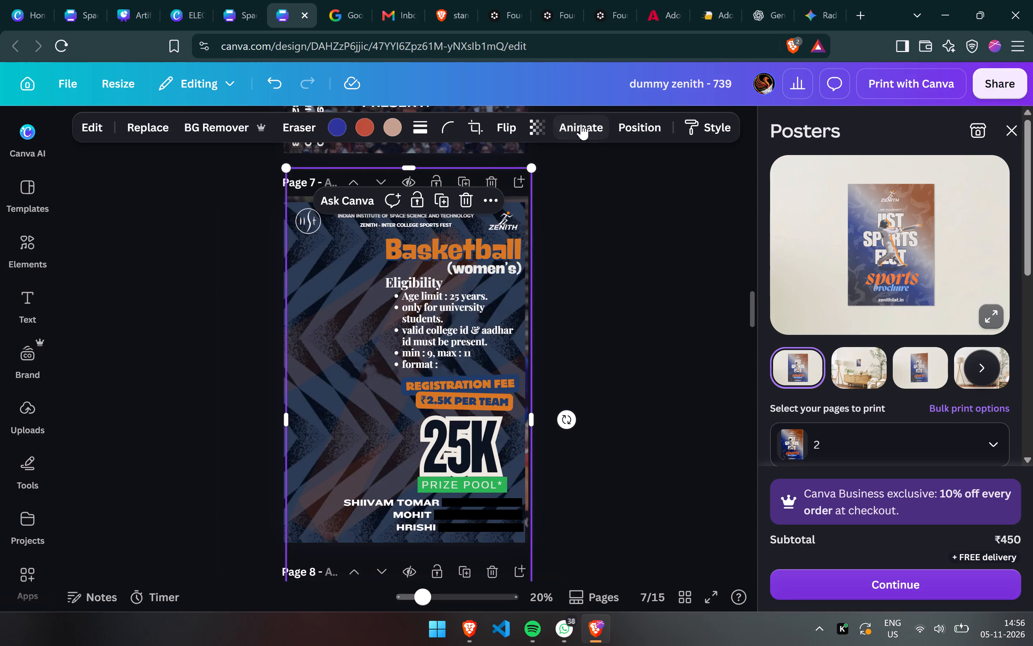
Nudge the background photo on page 6, the men's Basketball page, slightly toward the right.
scroll(422, 315, up, 2)
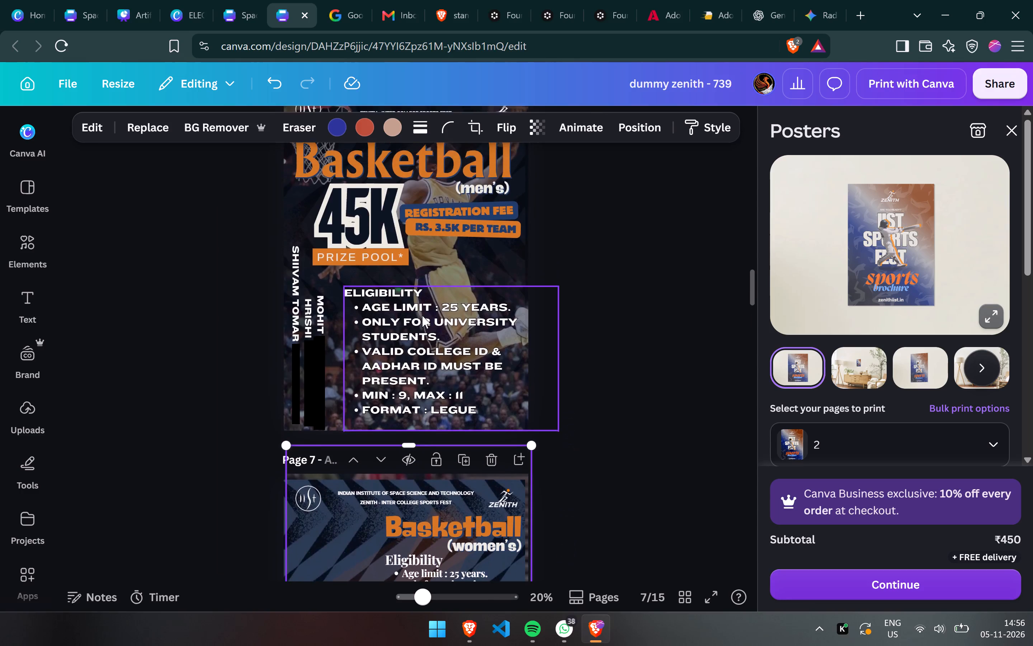
scroll(422, 315, up, 1)
click(412, 212)
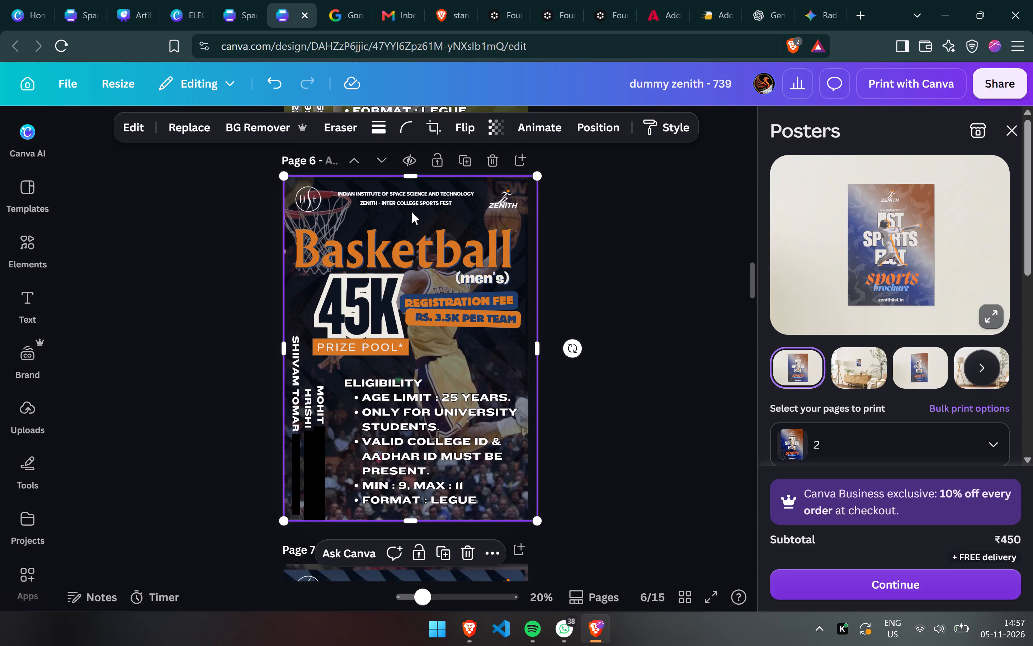
key(ctrl+Right)
key(ctrl+Right)
scroll(412, 212, up, 2)
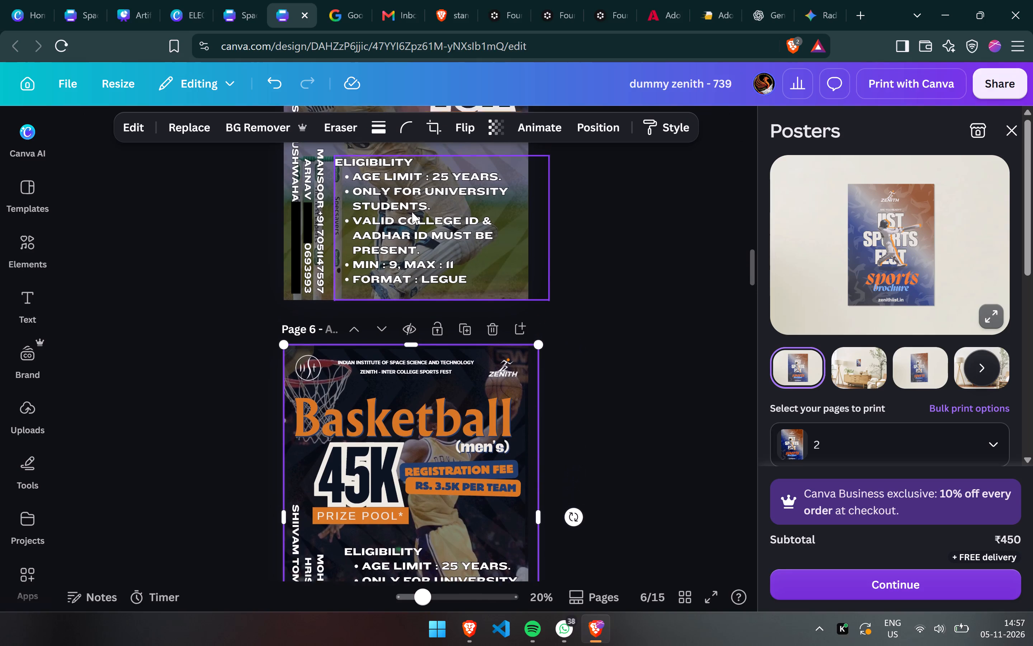
Look through the other open Canva designs, including Electric Vehicle, Artificial Intelligence and Spaceathon Brochure and Rulebook.
click(217, 0)
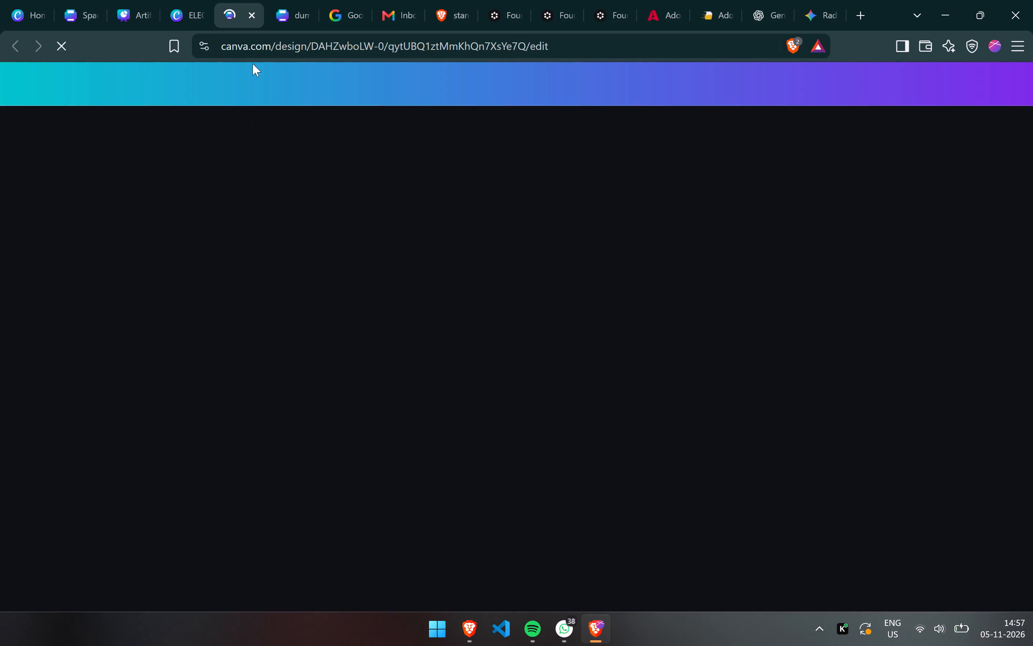
click(181, 0)
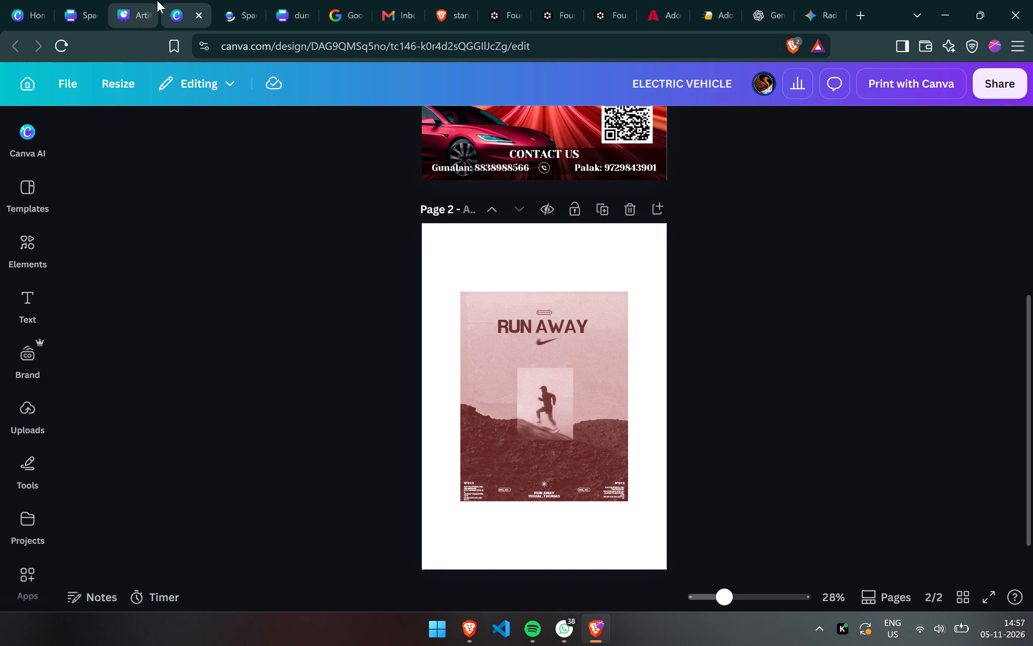
scroll(329, 248, up, 5)
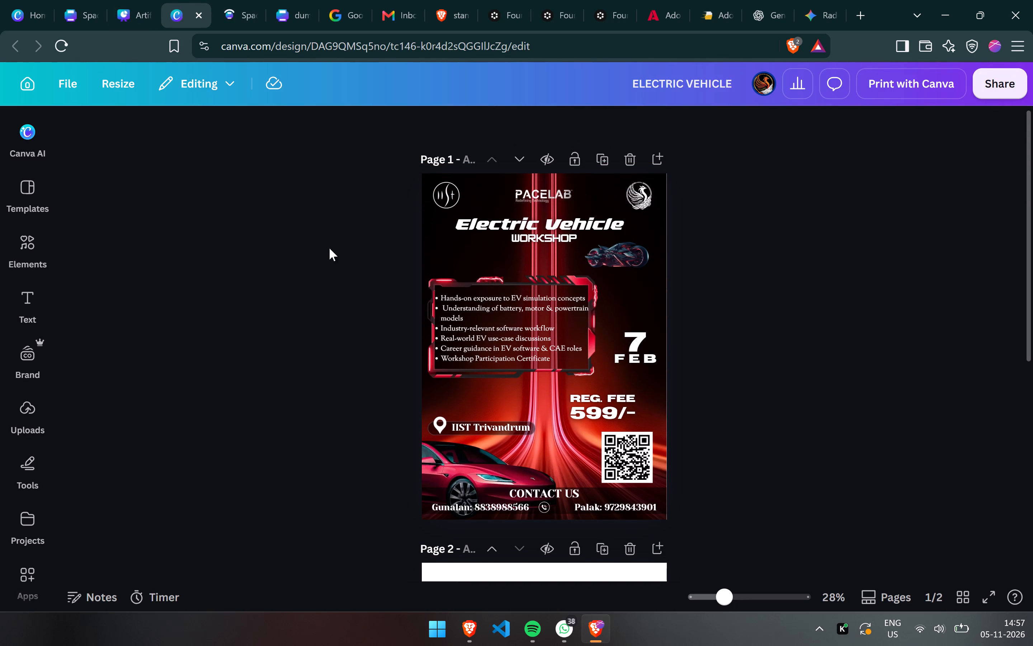
scroll(329, 248, up, 1)
scroll(329, 248, down, 4)
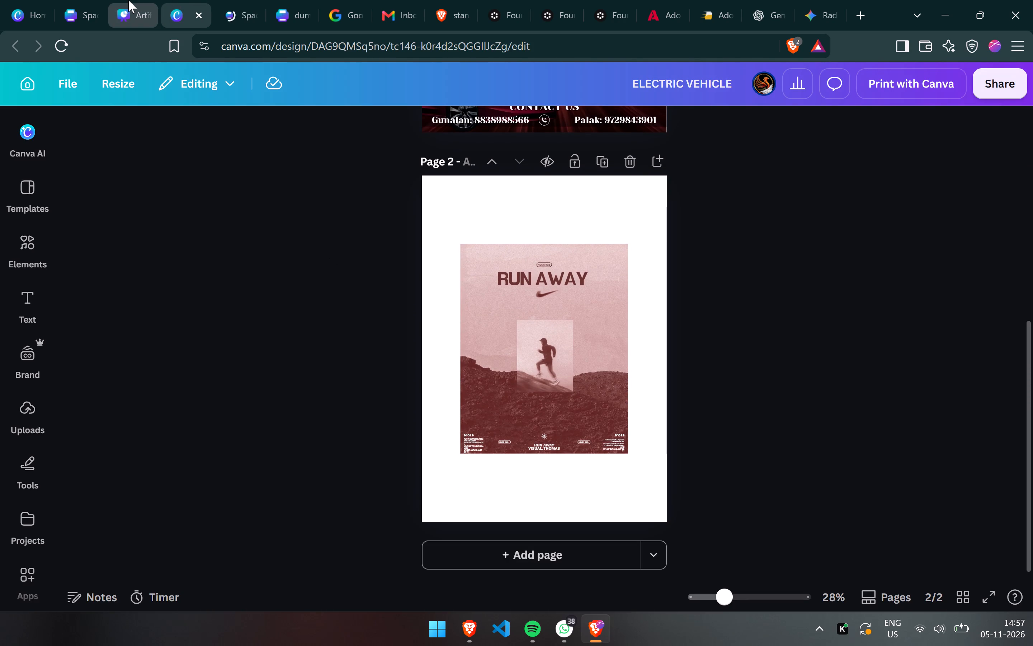
click(128, 0)
click(69, 0)
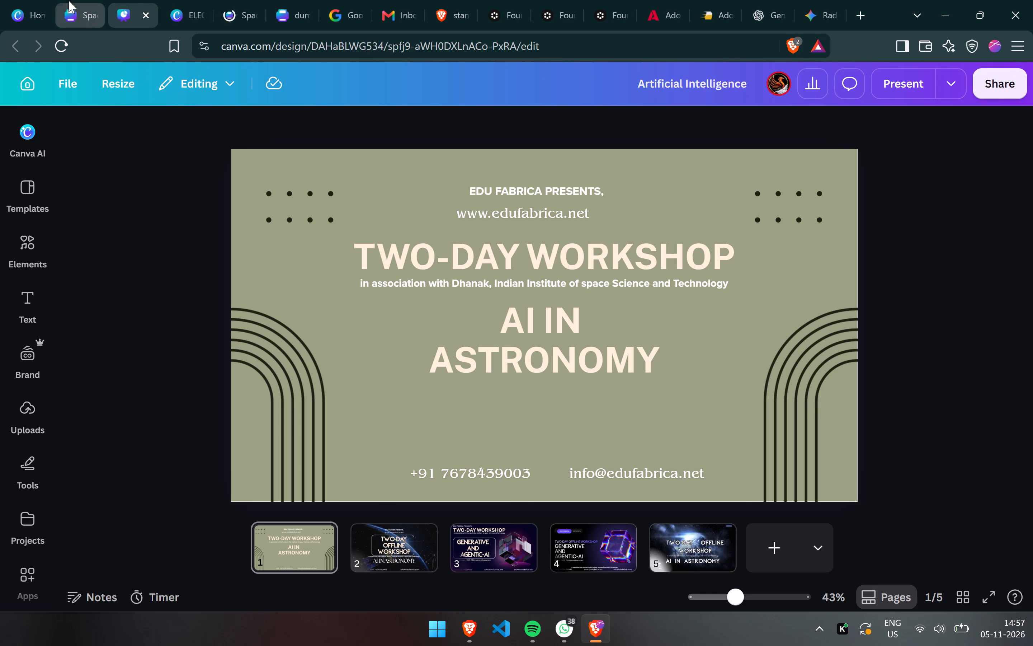
click(180, 205)
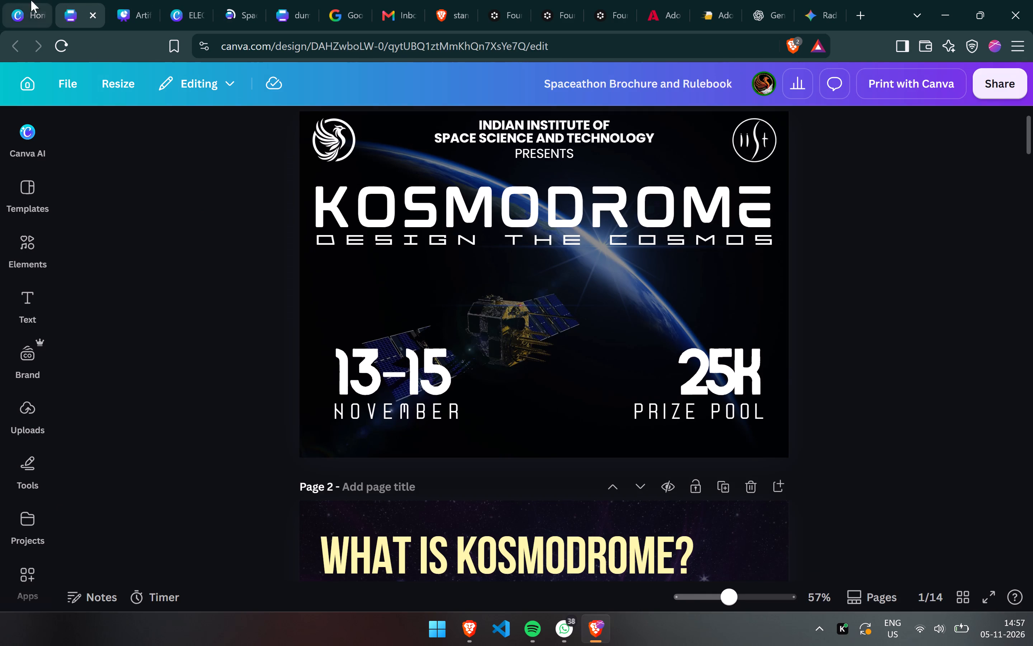
click(15, 0)
Switch to the other browser window showing the Pinterest basketball player photo.
key(alt+Tab)
key(alt+Tab)
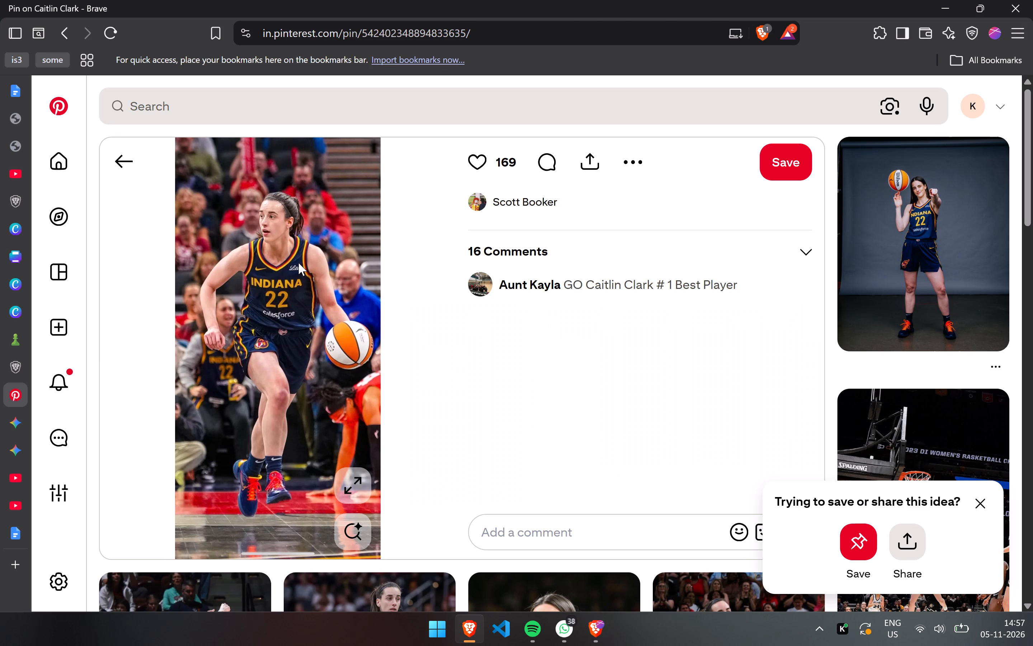
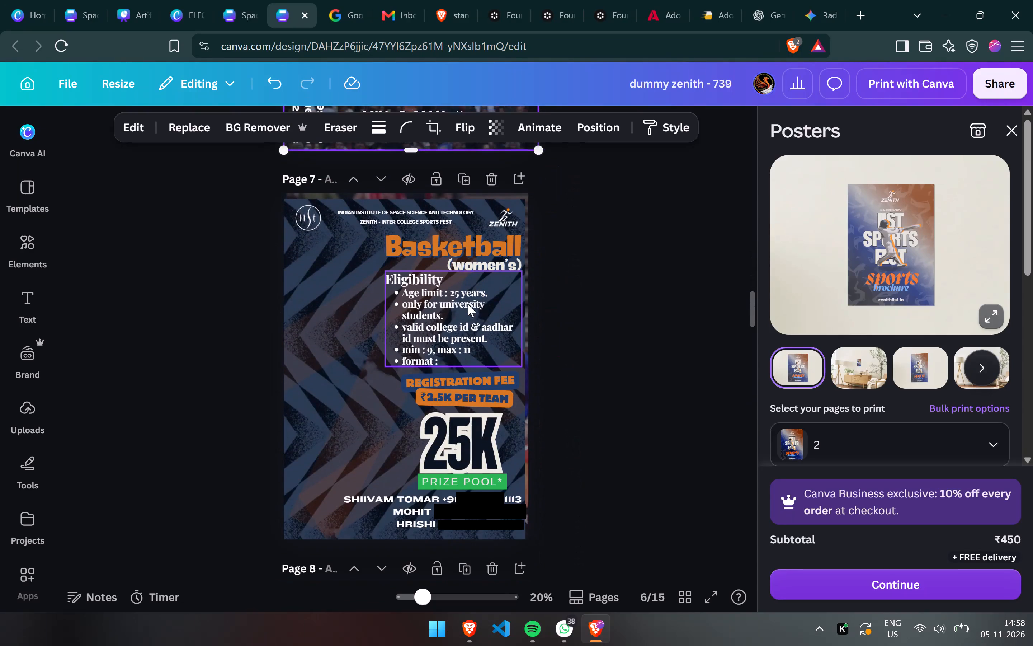
Enlarge and reposition the patterned background on page 7, the women's Basketball page, so it covers the whole page.
scroll(468, 304, down, 1)
drag(348, 297, 359, 287)
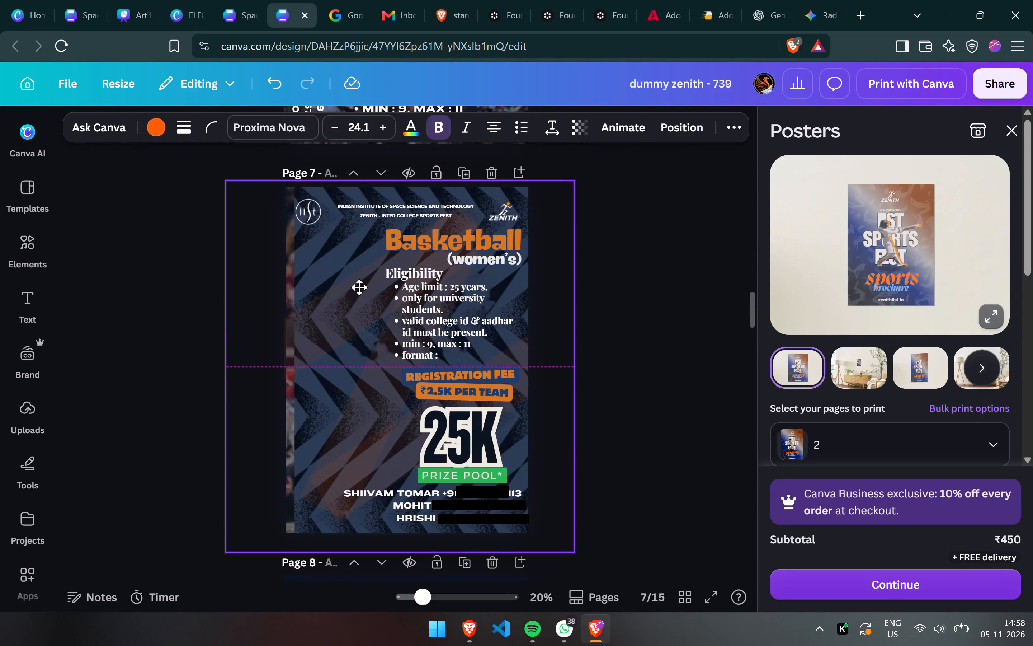
drag(359, 287, 348, 291)
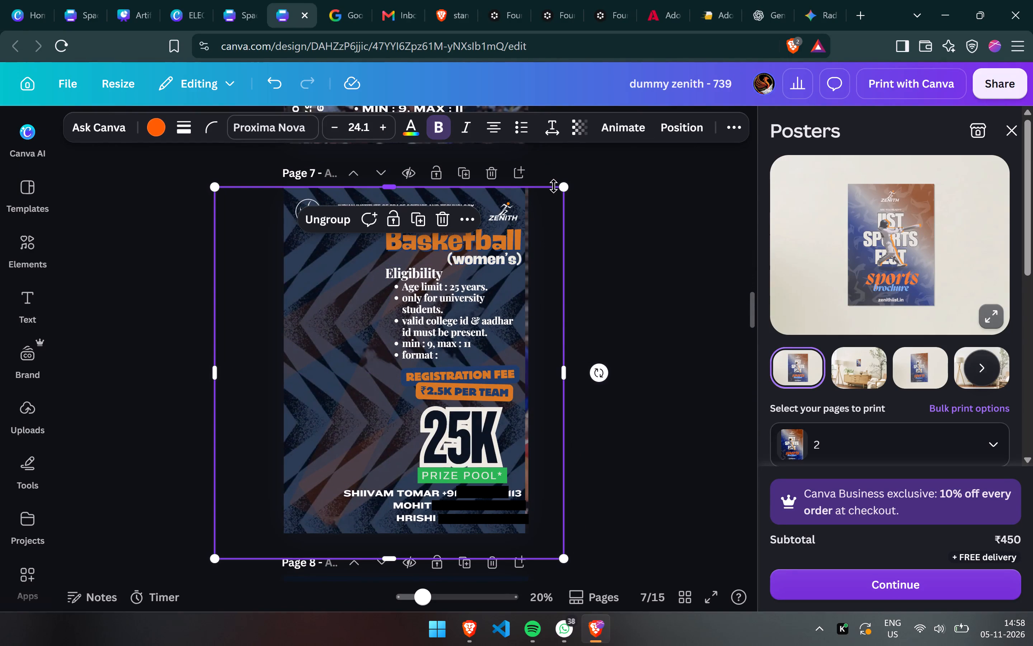
drag(563, 188, 612, 161)
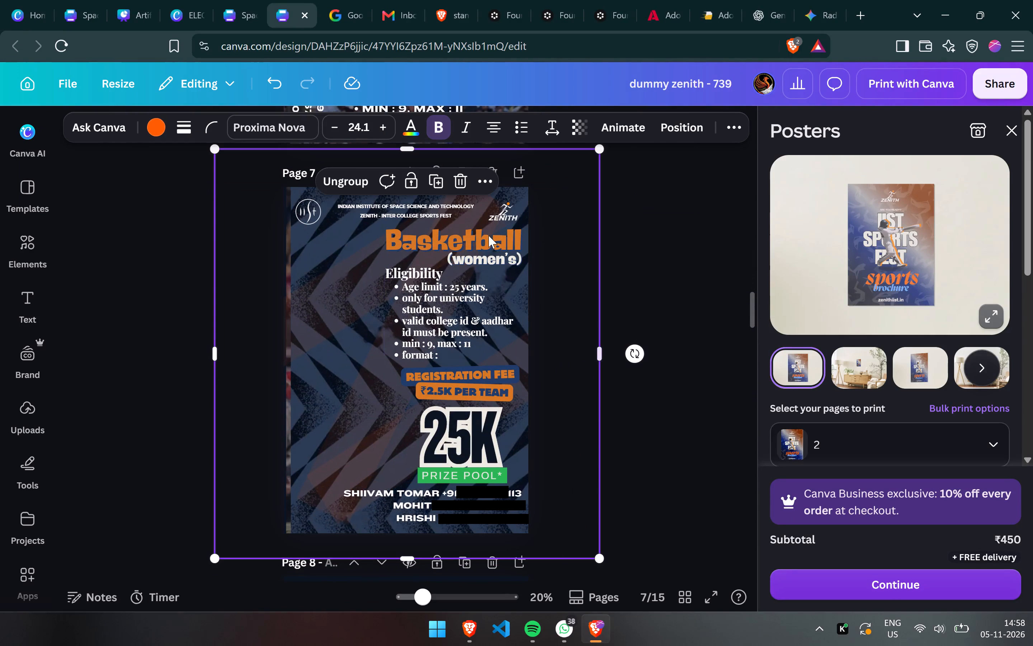
drag(314, 359, 304, 373)
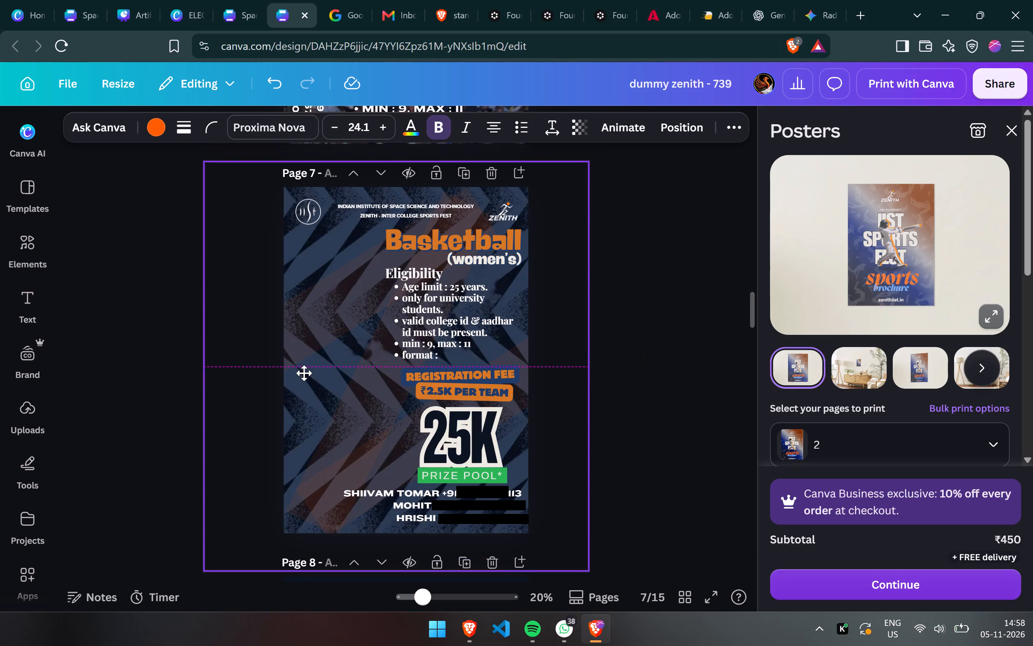
drag(304, 373, 305, 372)
Send the player photo on page 6, the men's Basketball page, backward until it sits behind the patterned overlay.
scroll(305, 372, up, 4)
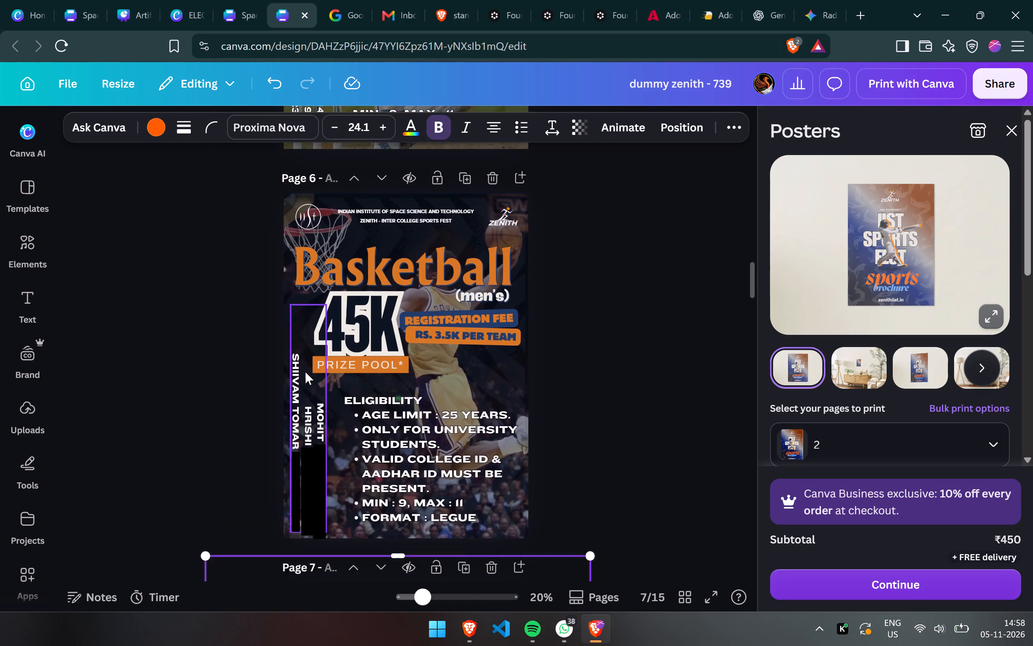
scroll(305, 372, up, 1)
click(360, 276)
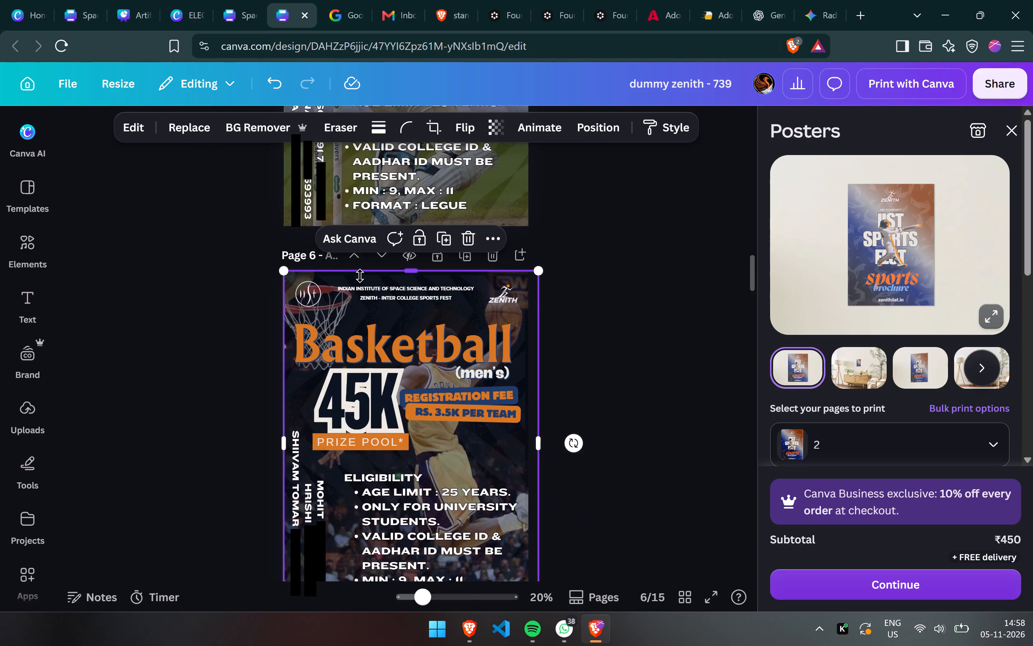
key(ctrl+bracketleft)
key(ctrl+bracketleft)
key(ctrl+bracketleft)
key(ctrl+bracketleft)
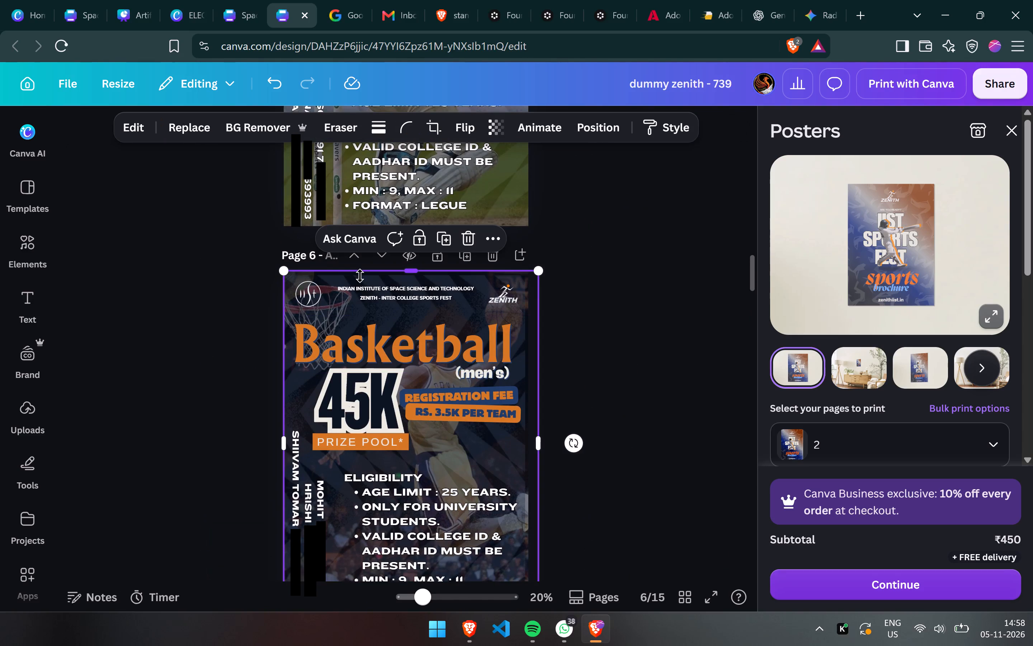
key(ctrl+bracketright)
key(ctrl+bracketleft)
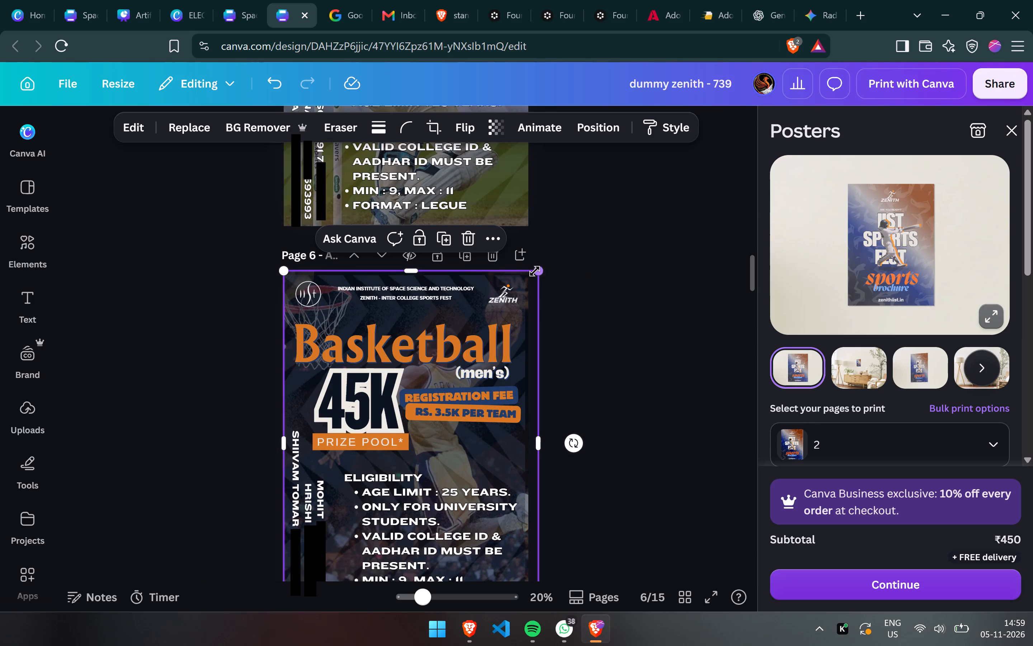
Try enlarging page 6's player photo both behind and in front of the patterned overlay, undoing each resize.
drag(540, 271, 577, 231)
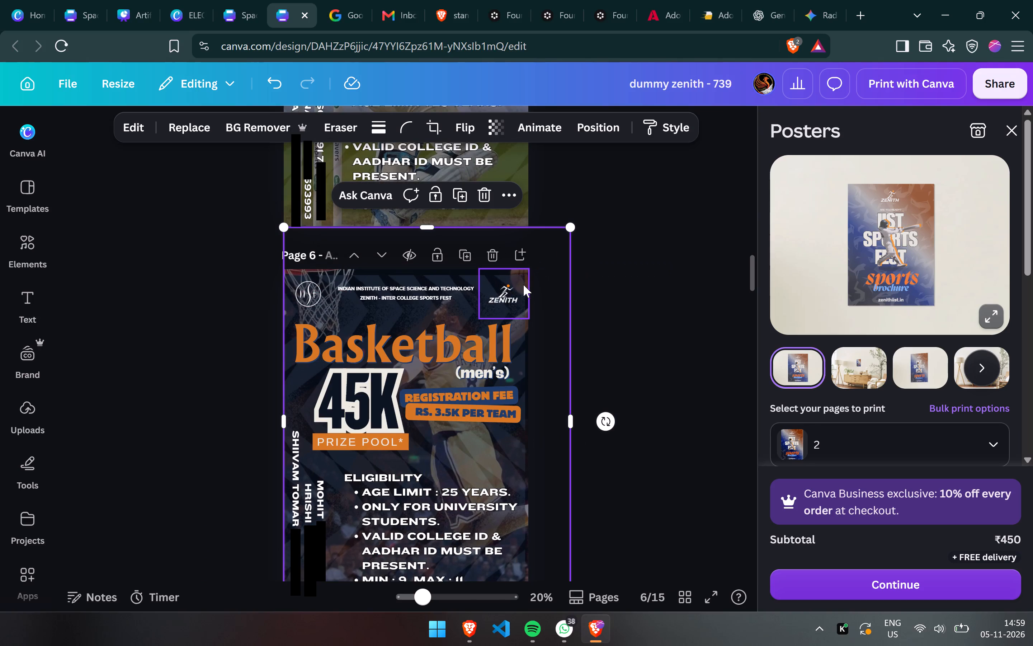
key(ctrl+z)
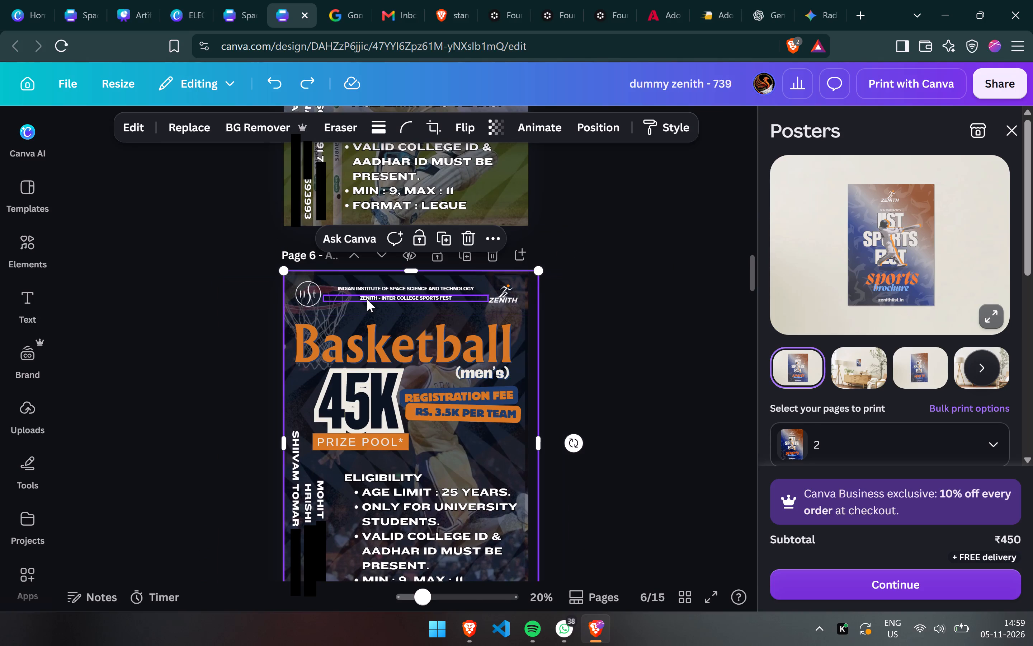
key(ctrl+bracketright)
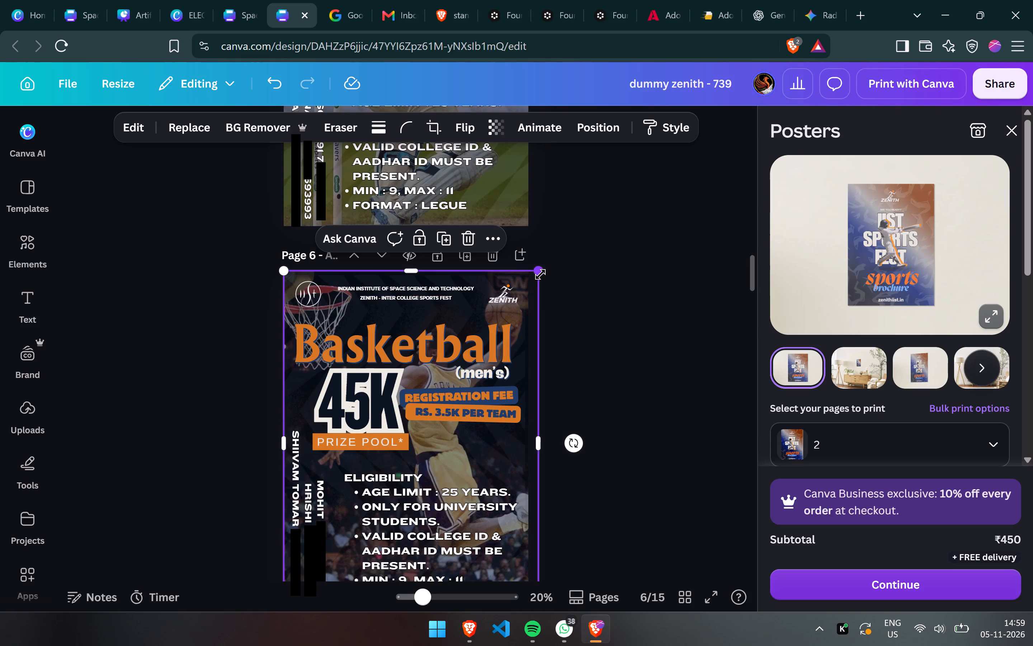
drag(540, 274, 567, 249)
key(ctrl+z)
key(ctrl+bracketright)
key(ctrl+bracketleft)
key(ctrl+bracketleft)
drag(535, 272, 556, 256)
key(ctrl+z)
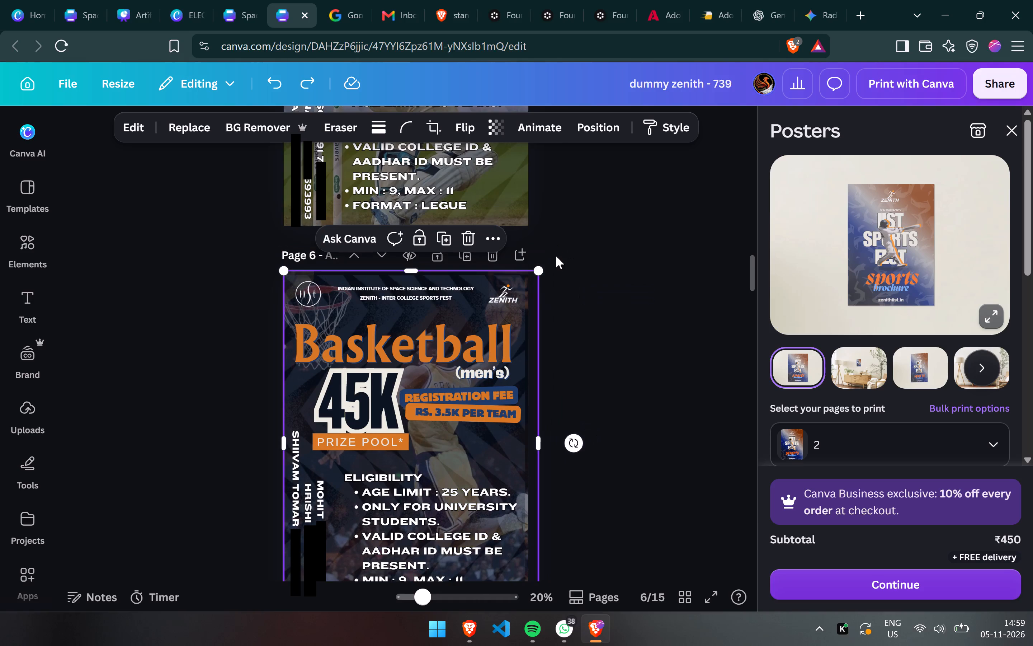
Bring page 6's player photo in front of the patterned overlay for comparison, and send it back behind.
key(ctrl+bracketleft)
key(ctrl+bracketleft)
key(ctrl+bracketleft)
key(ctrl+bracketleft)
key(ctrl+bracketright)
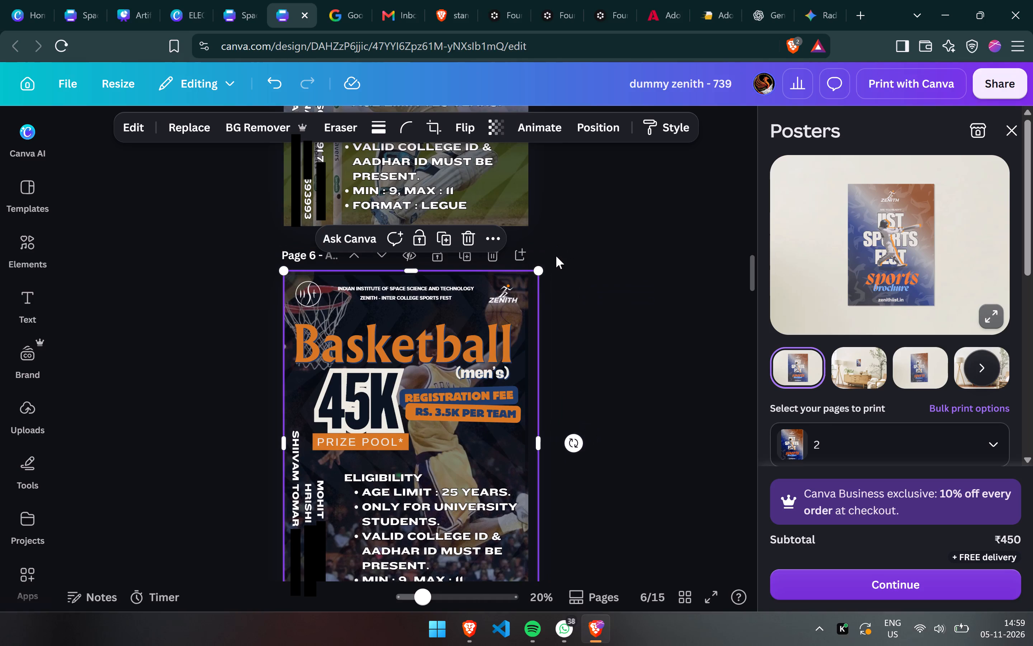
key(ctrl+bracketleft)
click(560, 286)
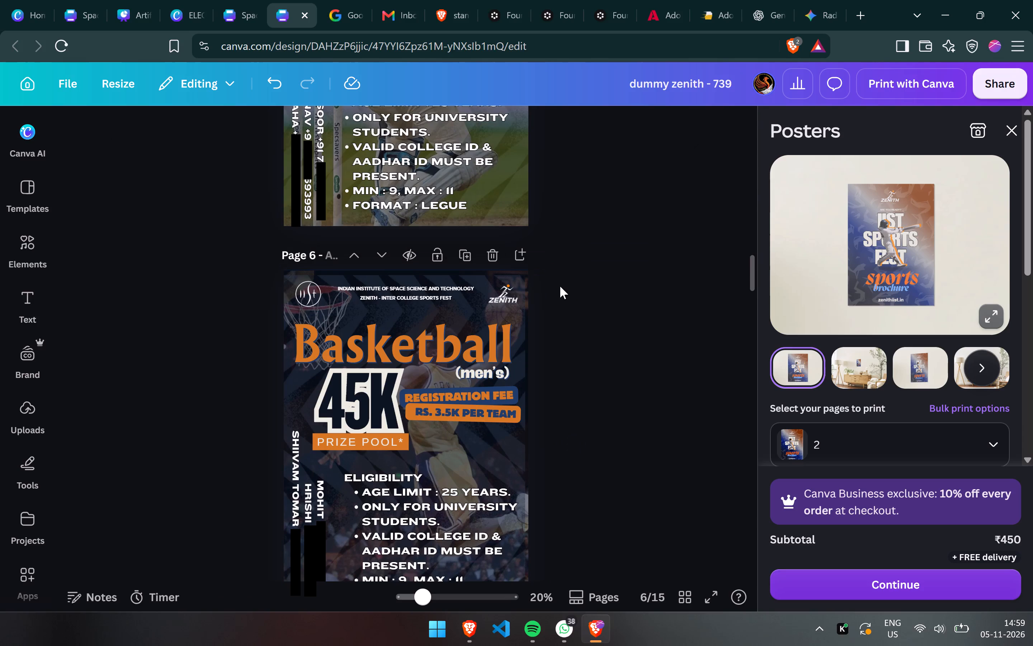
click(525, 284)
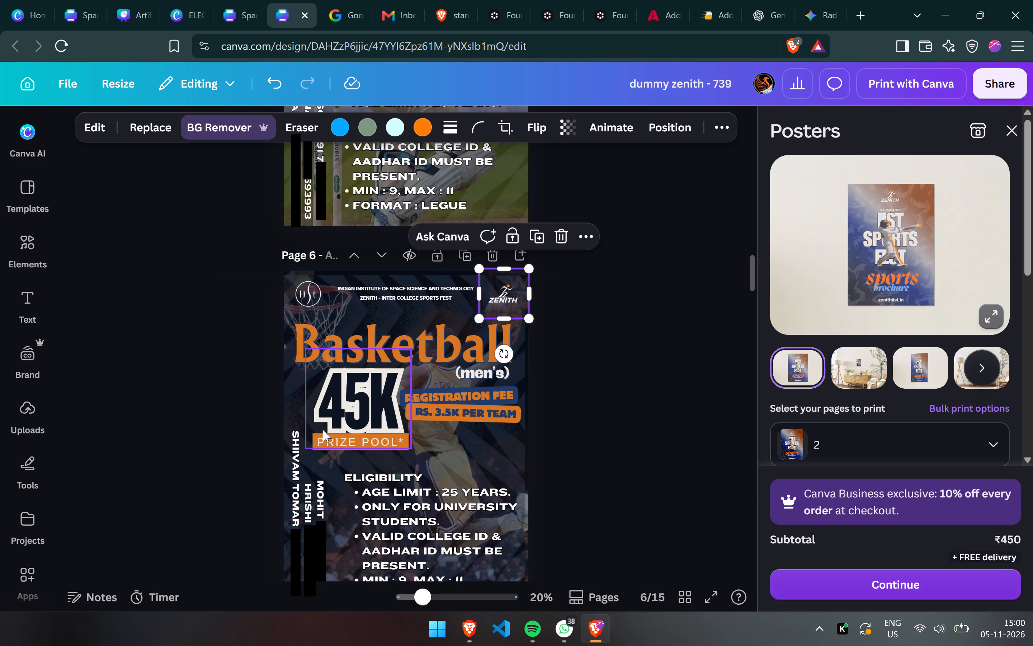
Delete the orange Basketball title on page 7, the women's page.
scroll(329, 437, down, 1)
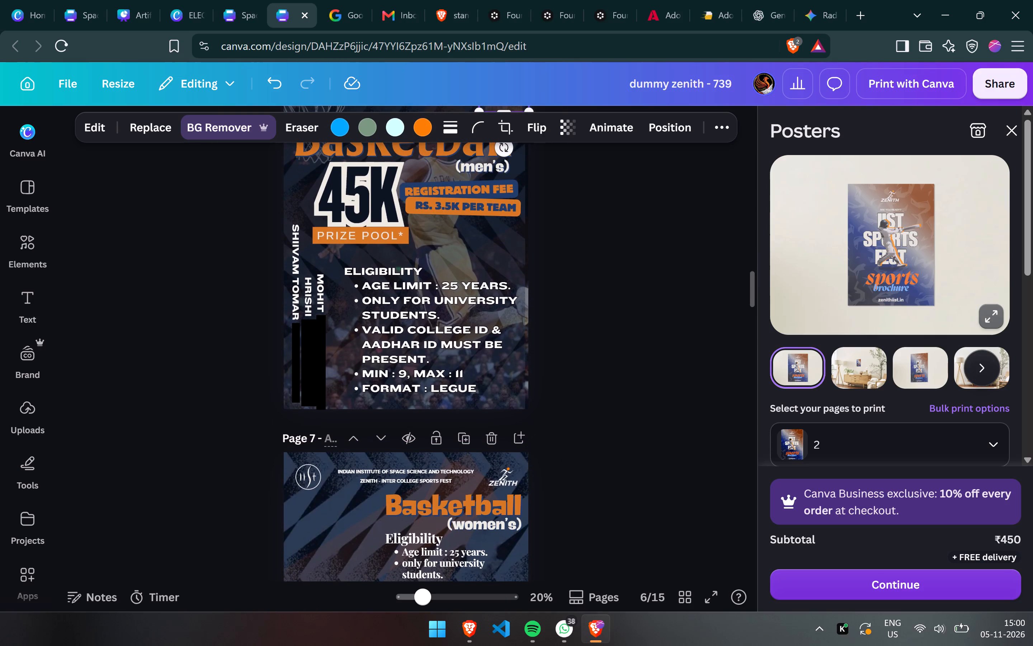
scroll(329, 437, down, 1)
scroll(394, 434, down, 1)
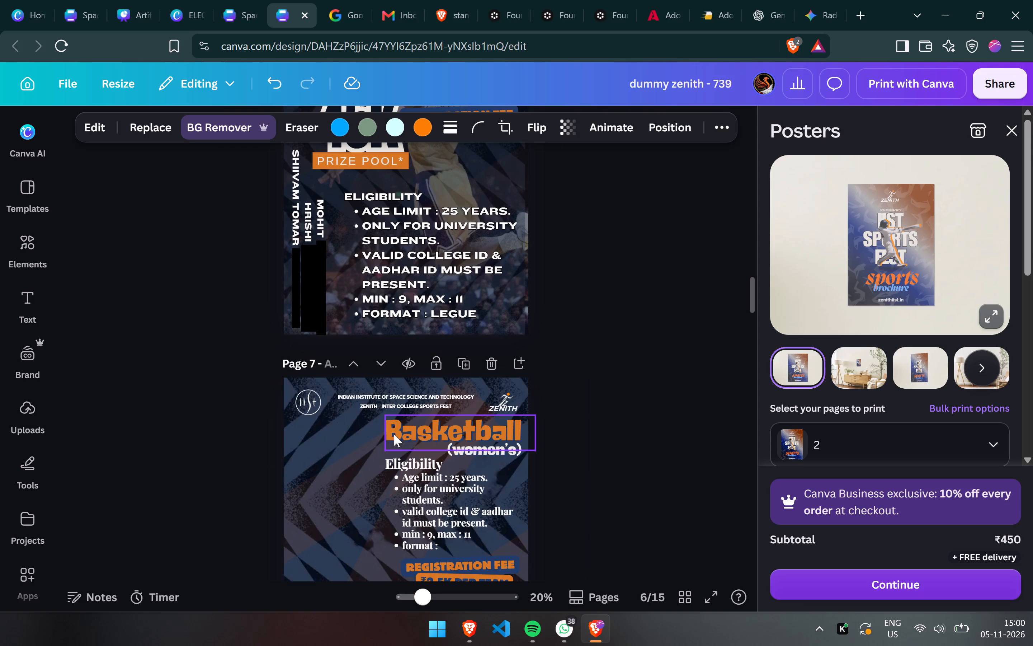
click(443, 424)
key(BackSpace)
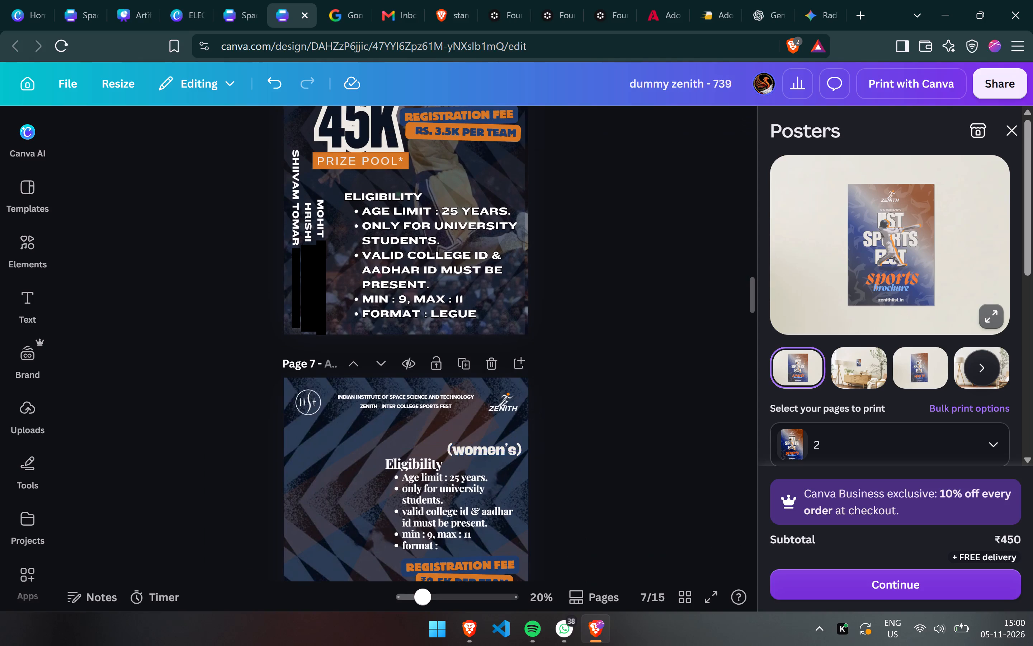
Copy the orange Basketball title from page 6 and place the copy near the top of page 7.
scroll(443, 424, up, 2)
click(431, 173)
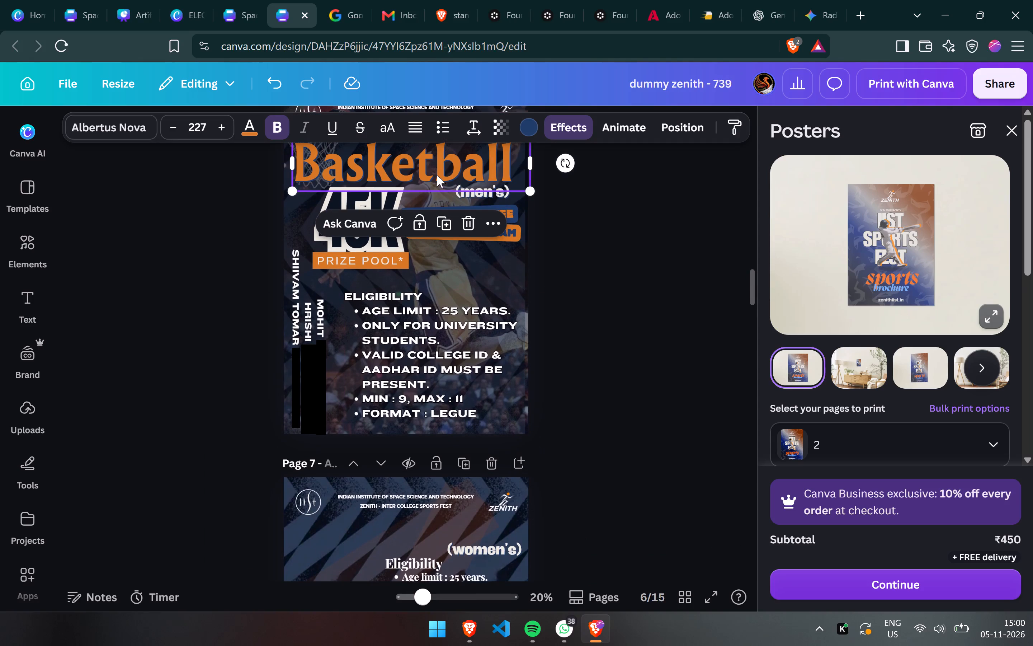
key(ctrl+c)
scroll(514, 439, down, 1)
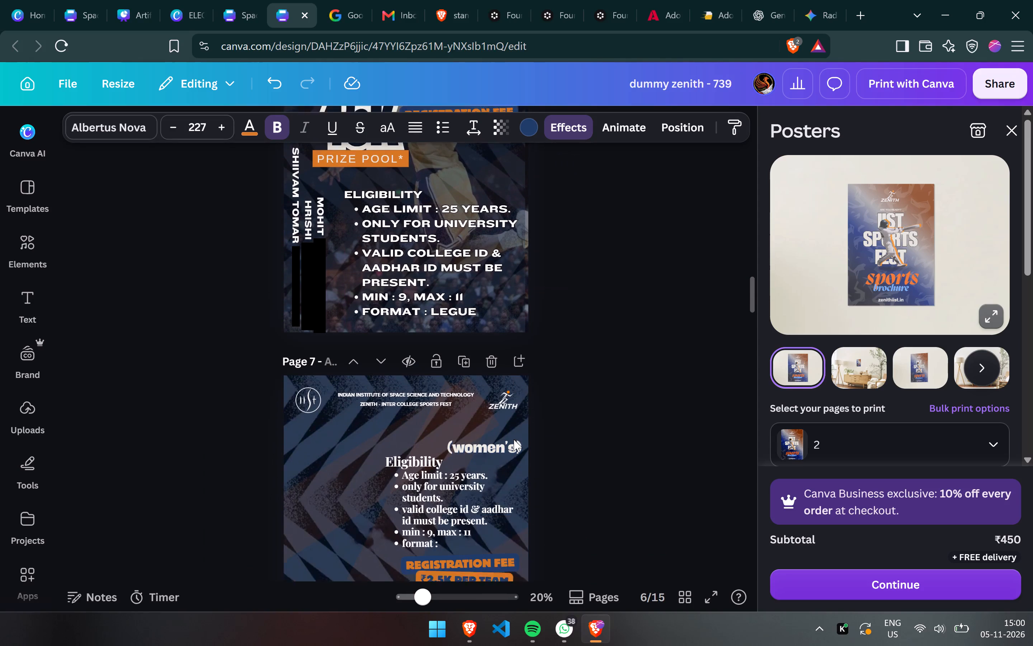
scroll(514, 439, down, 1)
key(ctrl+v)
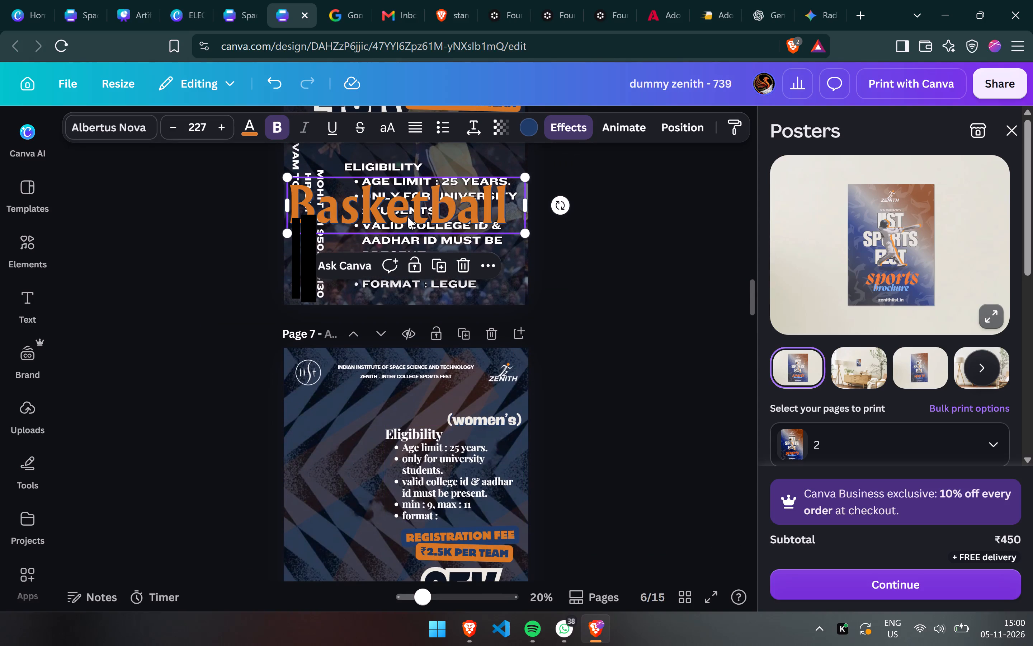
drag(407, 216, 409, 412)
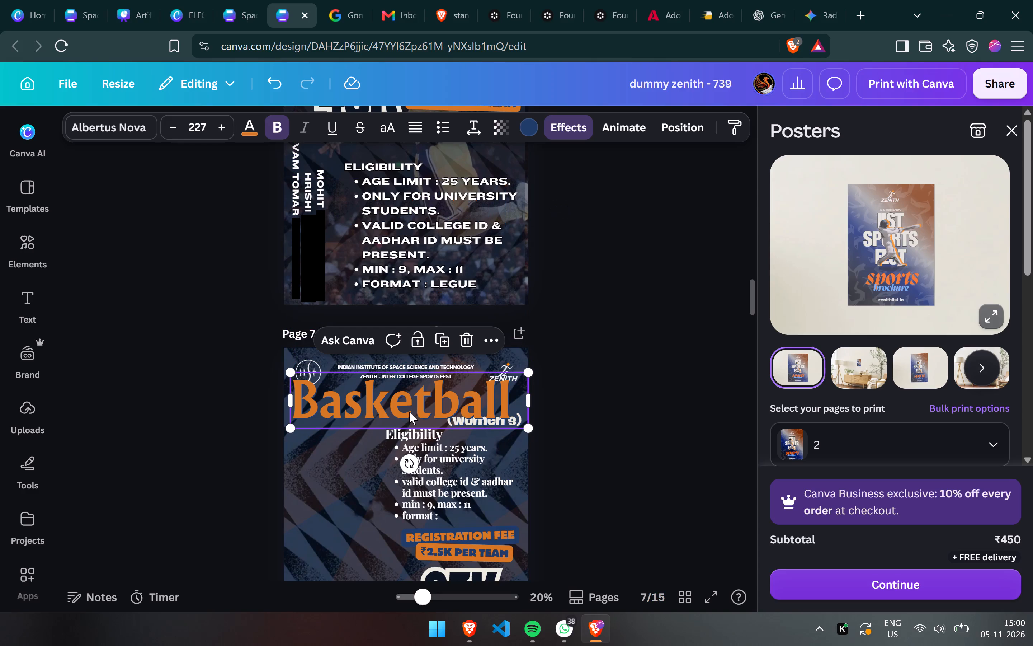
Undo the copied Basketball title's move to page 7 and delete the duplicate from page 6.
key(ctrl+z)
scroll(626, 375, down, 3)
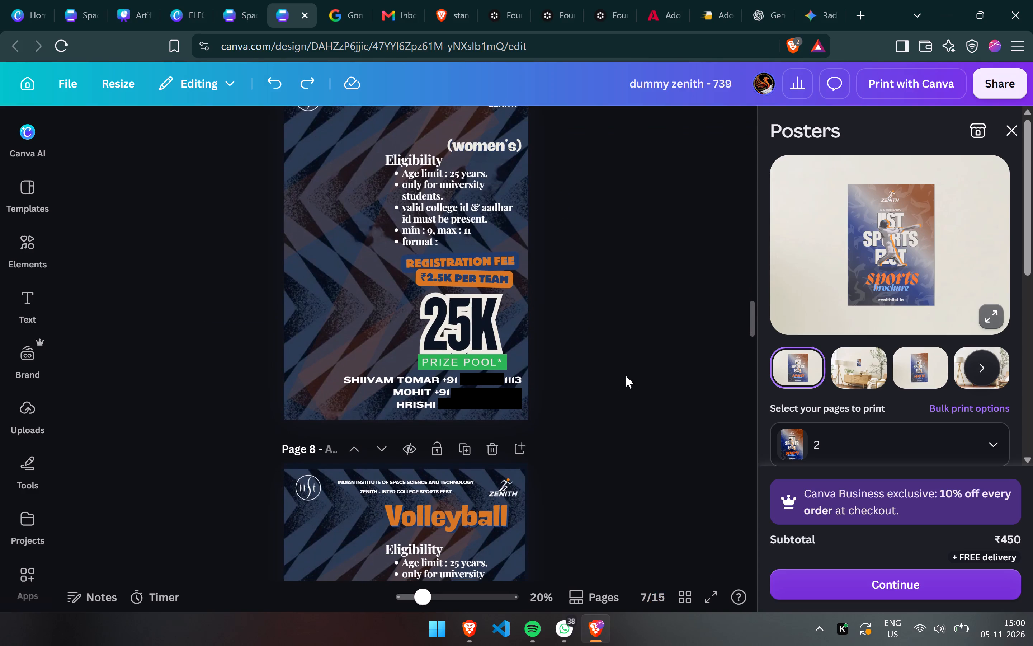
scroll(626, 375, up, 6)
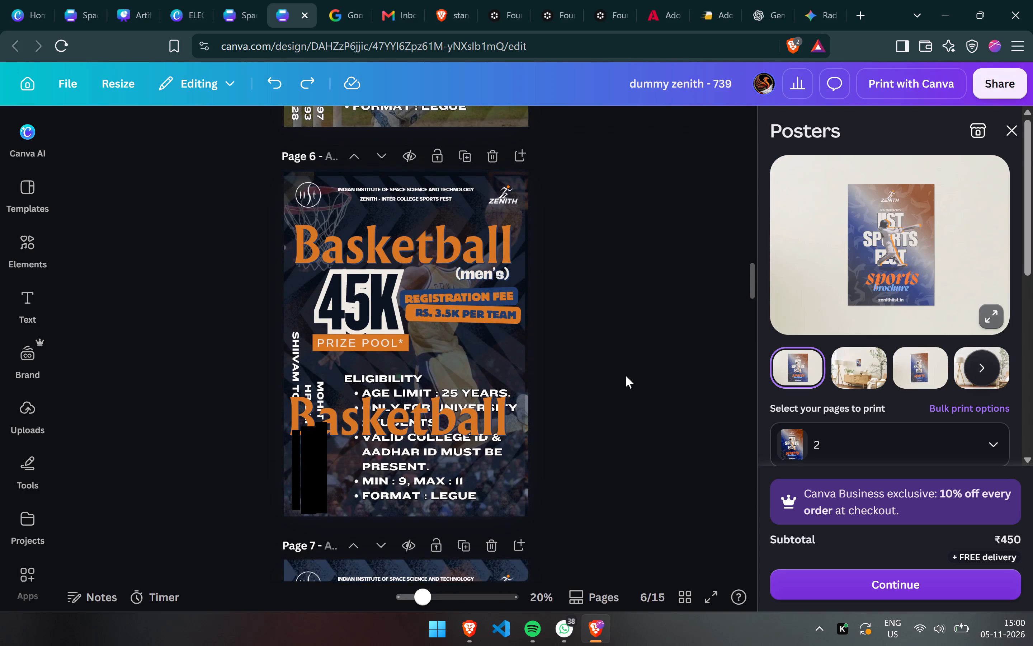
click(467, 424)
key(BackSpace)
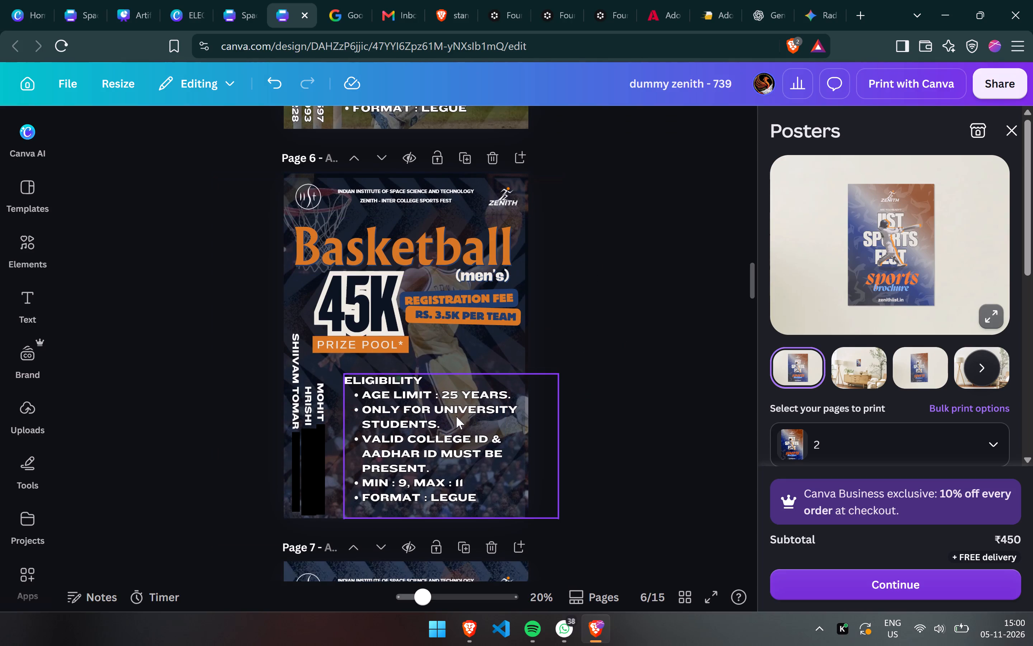
Shift the Eligibility text block on page 6 slightly lower.
drag(456, 416, 454, 423)
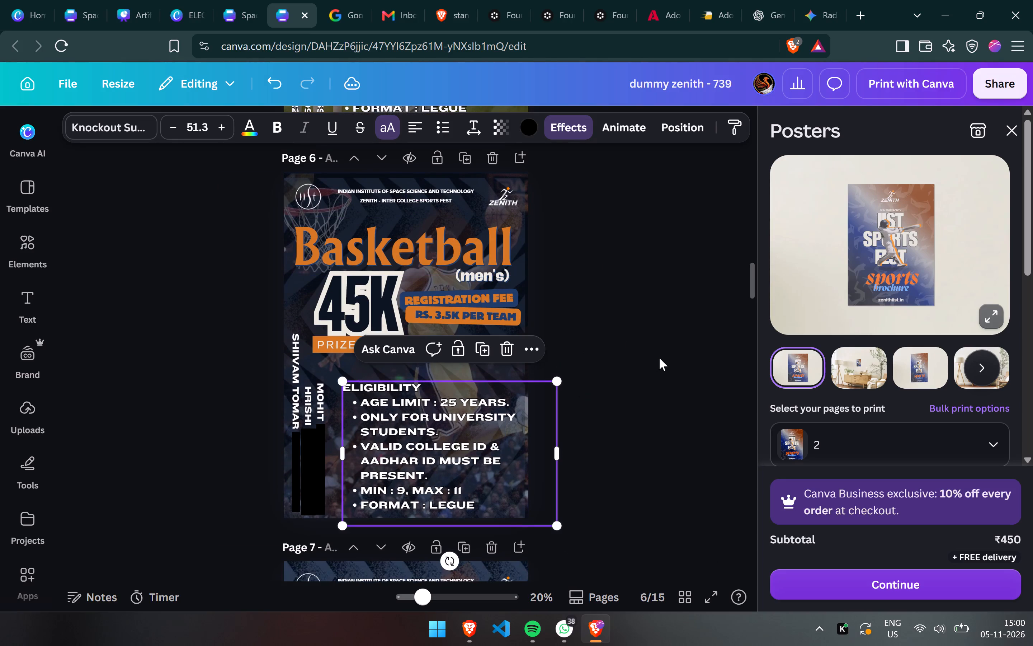
click(659, 358)
Move the Basketball title on page 6 slightly higher, closer to the college and fest header lines.
scroll(659, 358, up, 2)
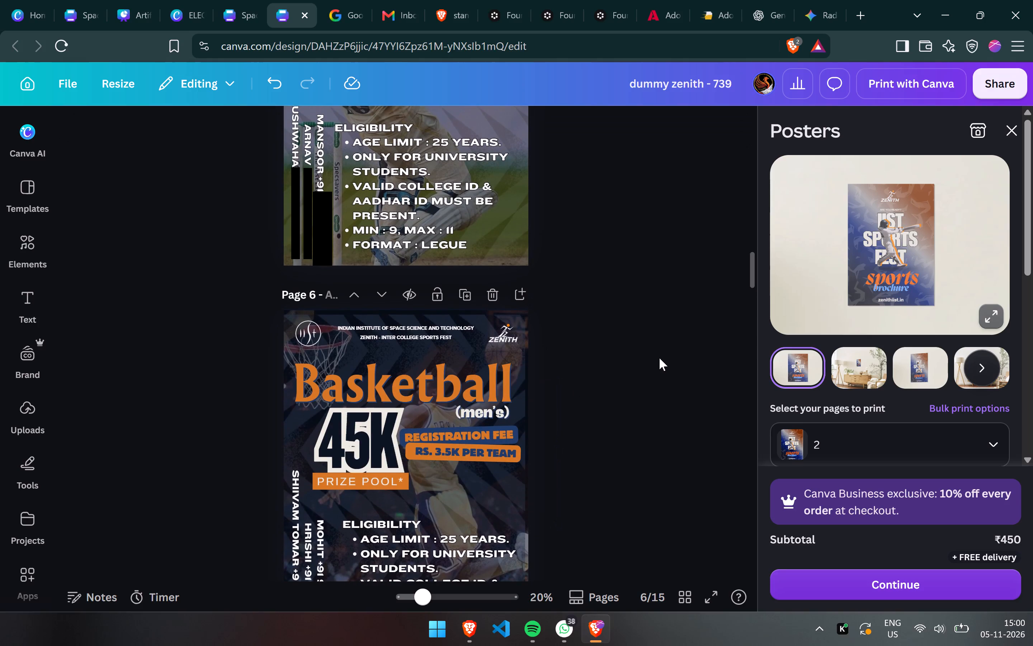
drag(495, 369, 495, 364)
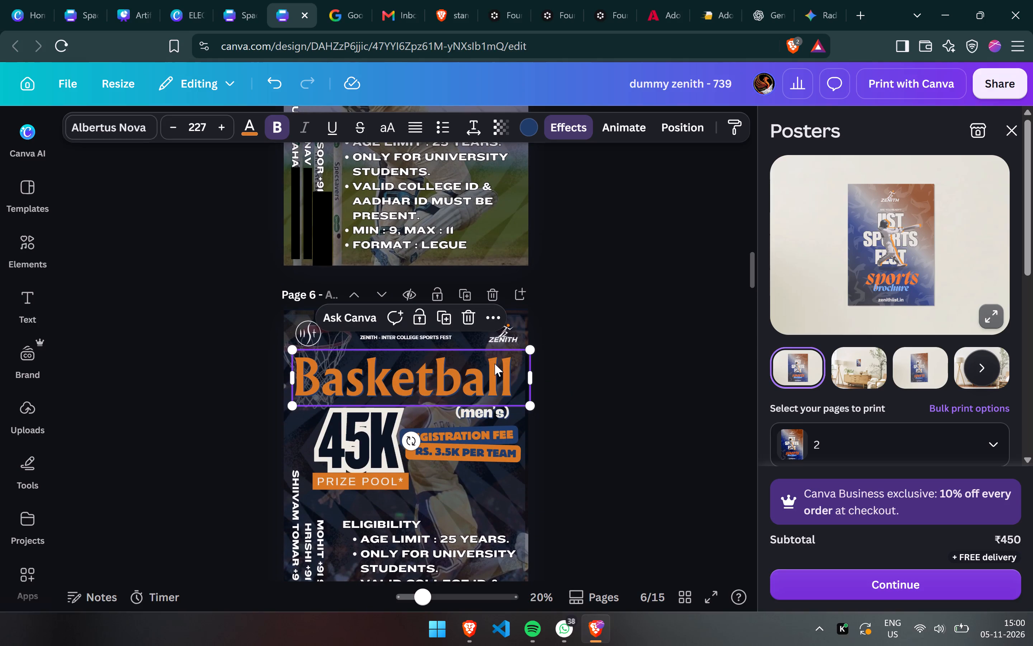
click(632, 356)
Review the earlier brochure pages, from Cricket and Football back to the About page and sports brochure cover.
scroll(632, 356, up, 1)
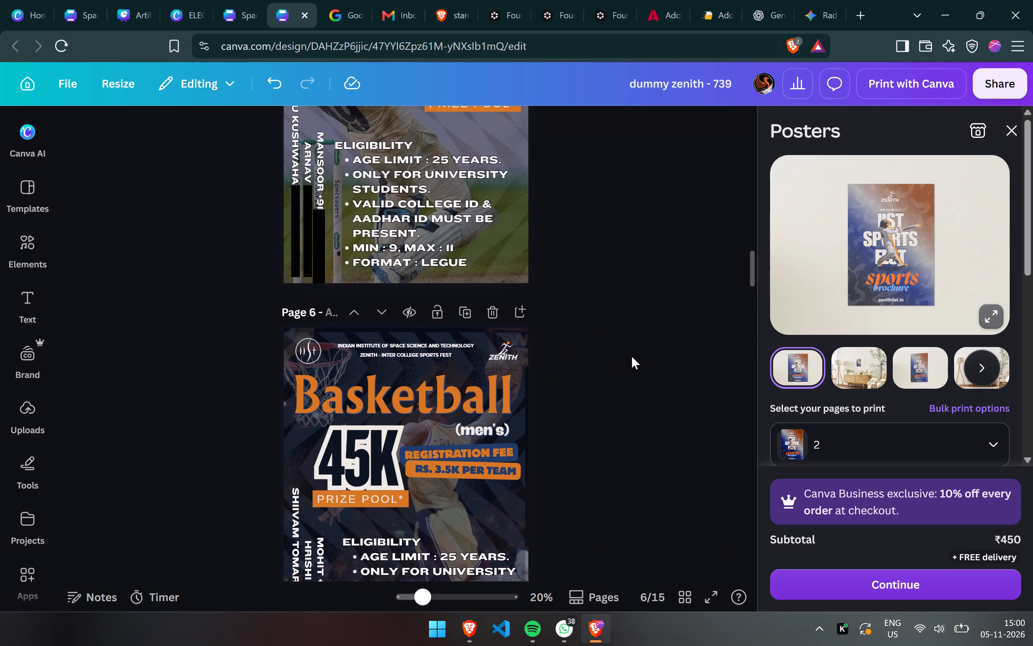
scroll(632, 356, up, 1)
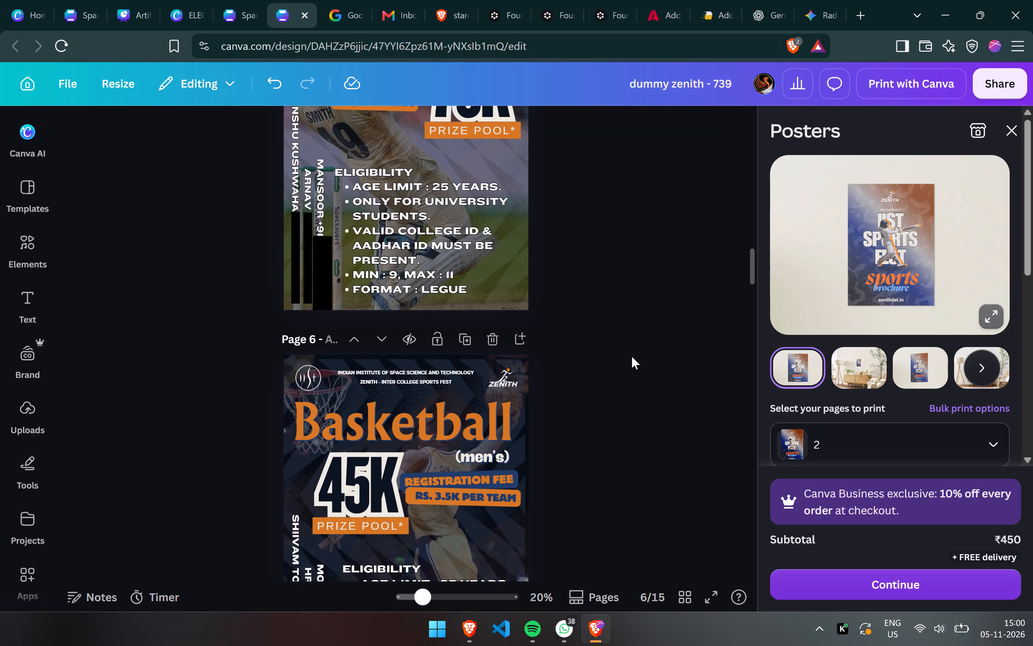
scroll(632, 356, up, 2)
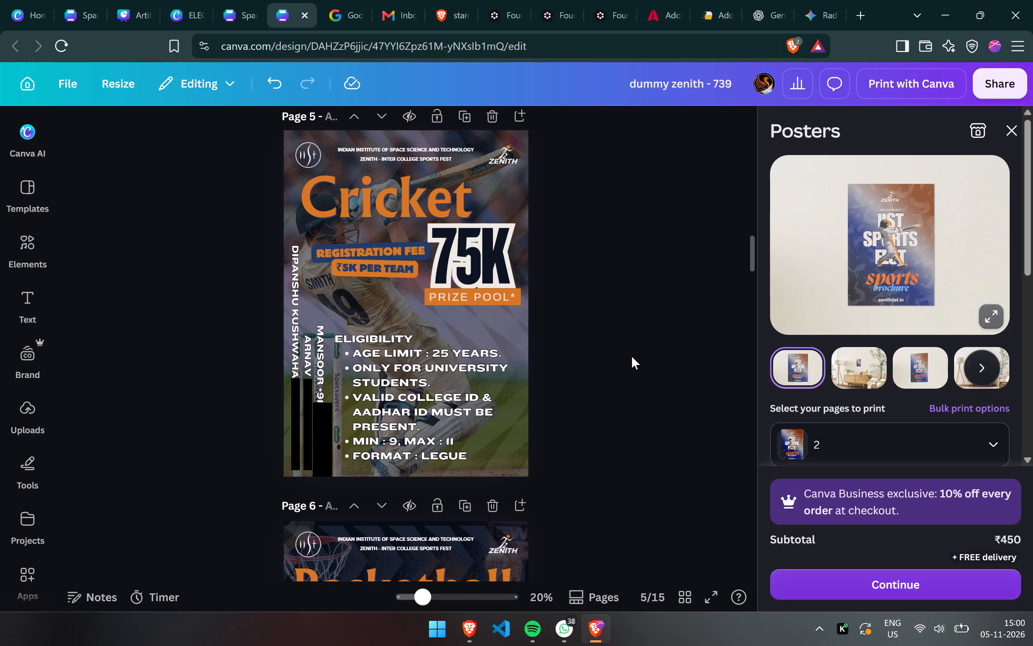
scroll(632, 356, up, 2)
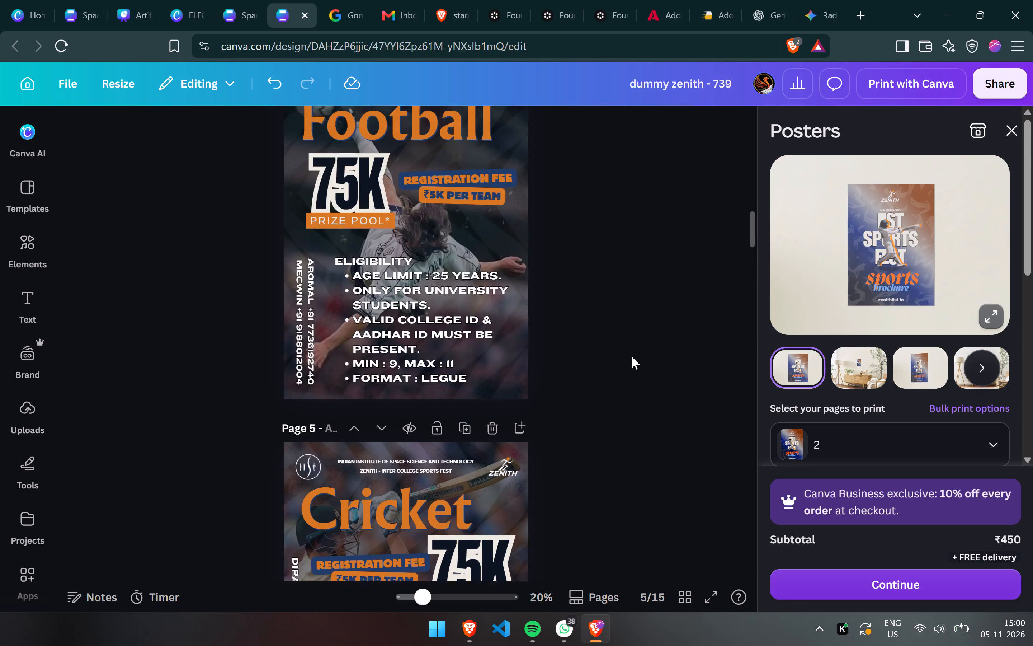
scroll(632, 356, up, 4)
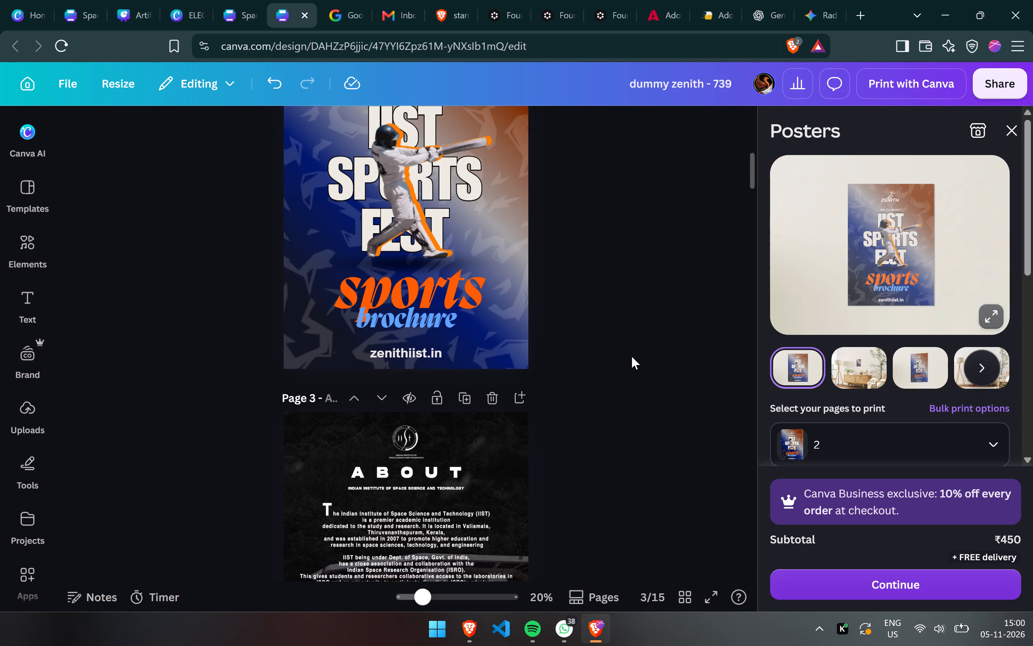
Compare the two identical sports brochure covers on pages 1 and 2, and delete the duplicate cover on page 1.
scroll(632, 356, up, 3)
scroll(634, 321, down, 4)
scroll(634, 321, up, 6)
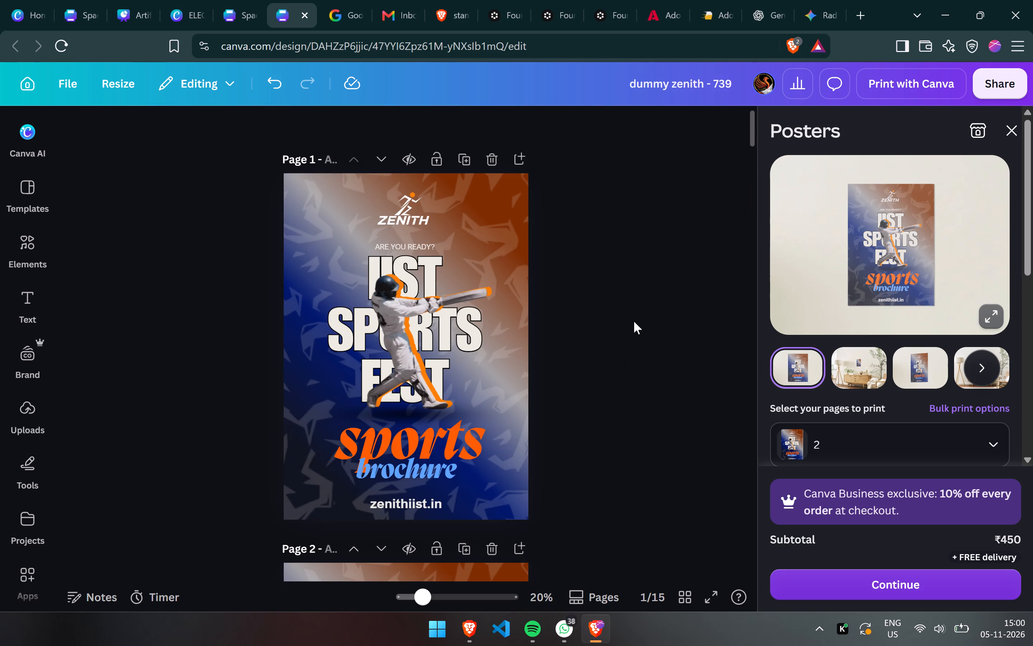
scroll(634, 321, down, 3)
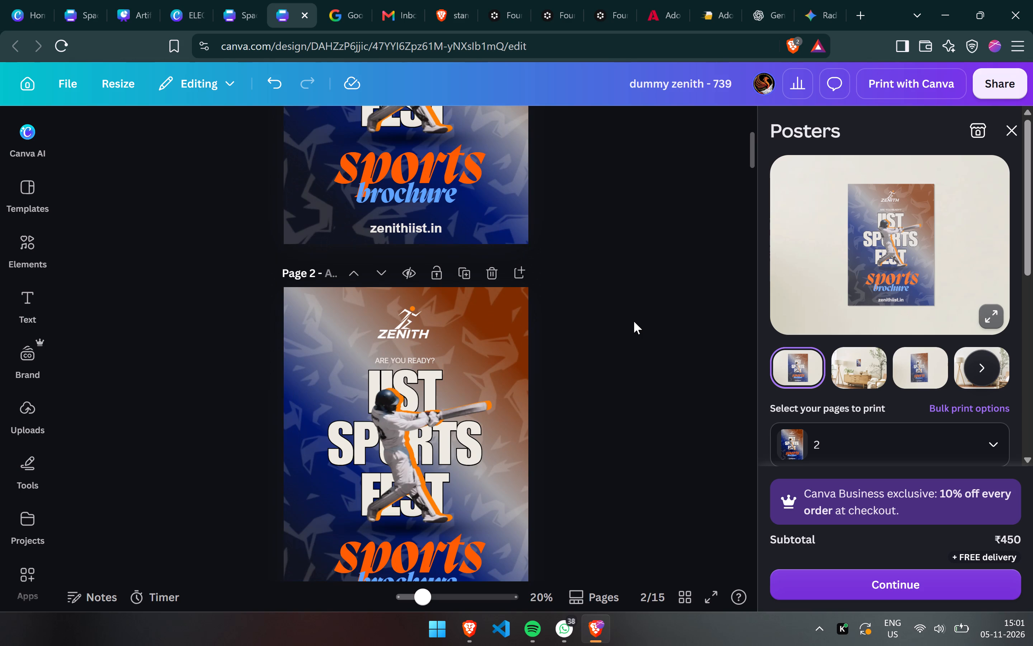
scroll(634, 321, up, 1)
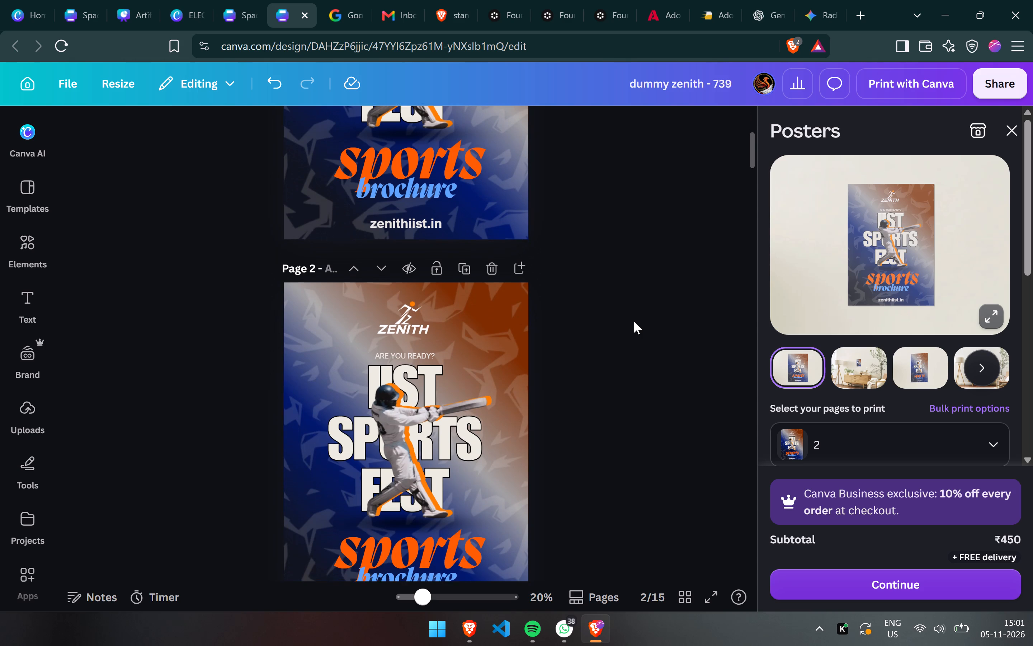
scroll(634, 321, up, 2)
scroll(634, 321, down, 2)
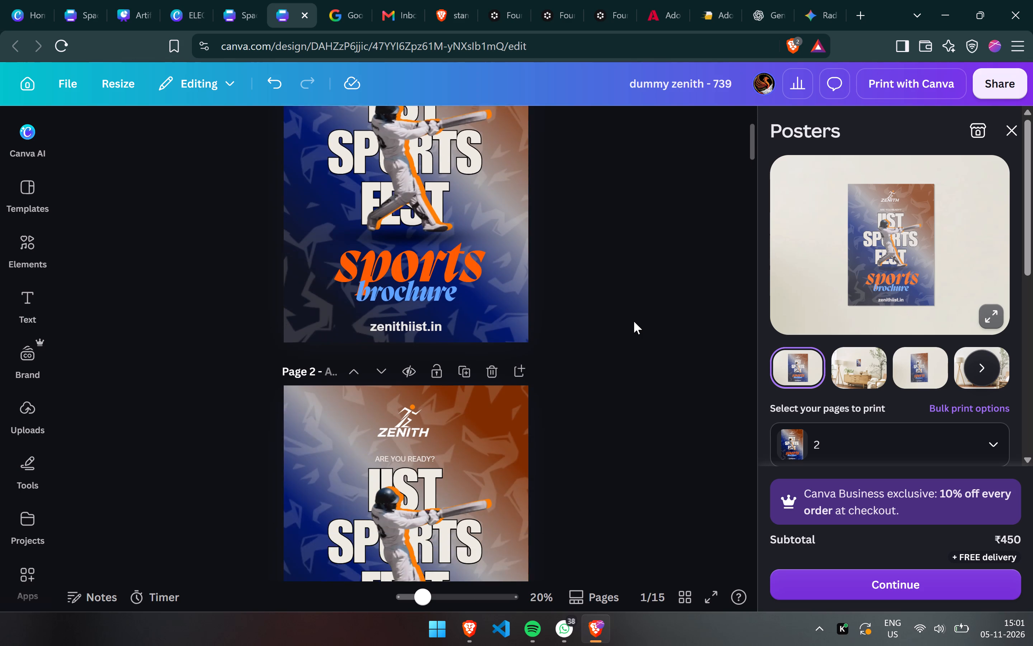
scroll(634, 321, up, 1)
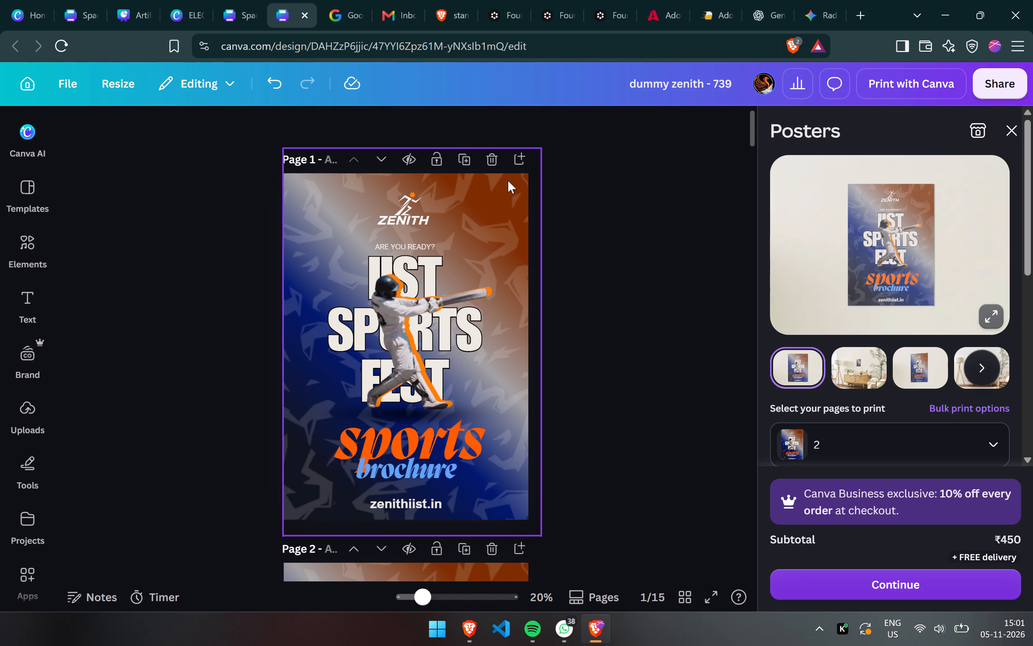
click(497, 163)
Dismiss the Posters print options and return to the women's page, page 6.
scroll(613, 321, down, 2)
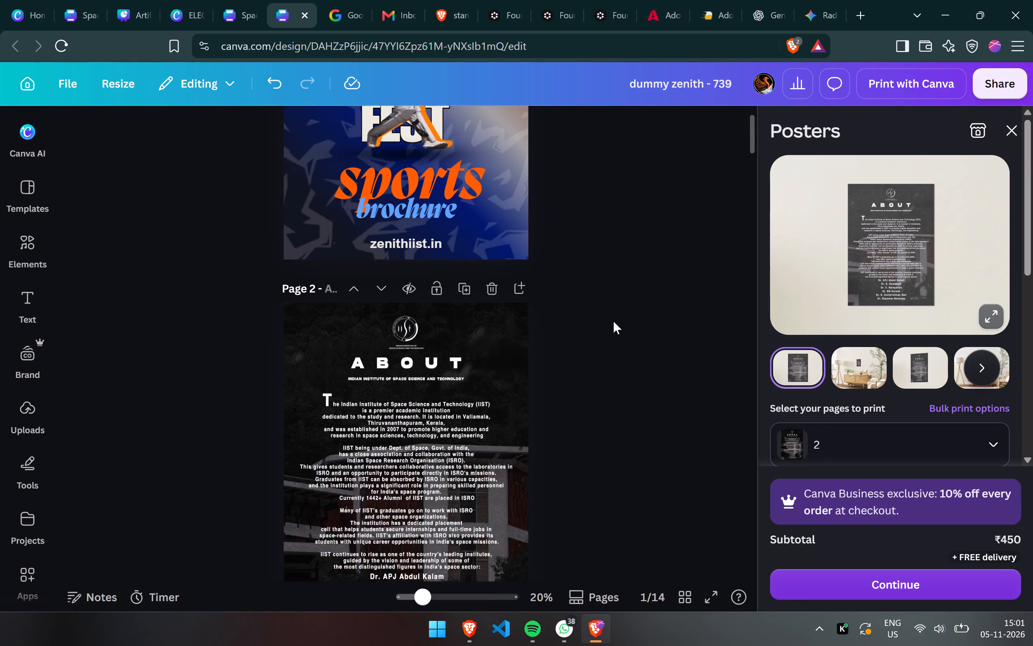
scroll(613, 321, down, 6)
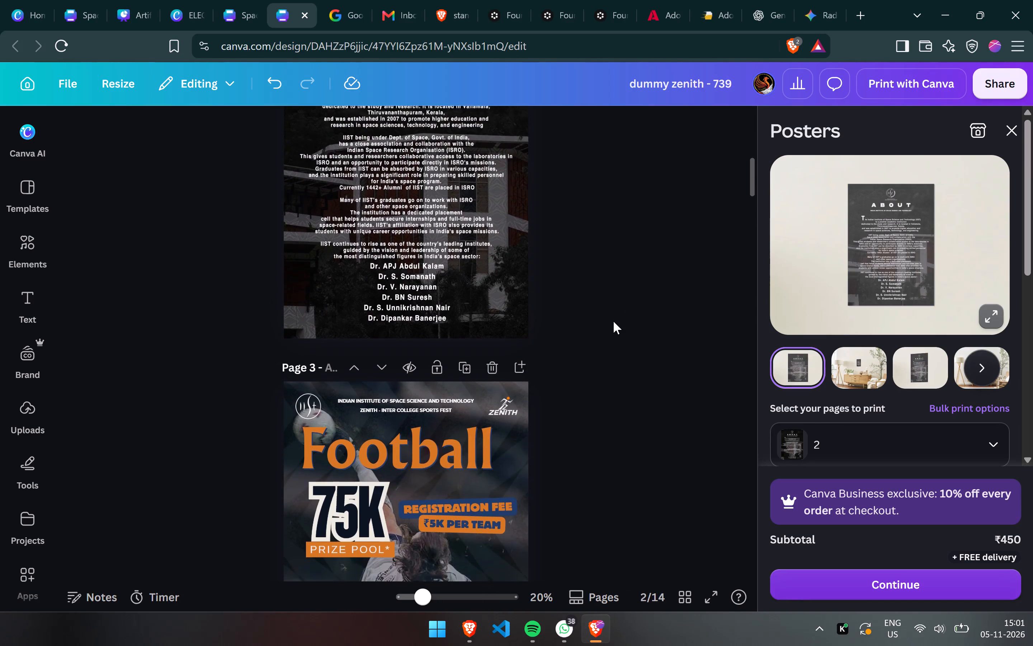
scroll(613, 321, down, 4)
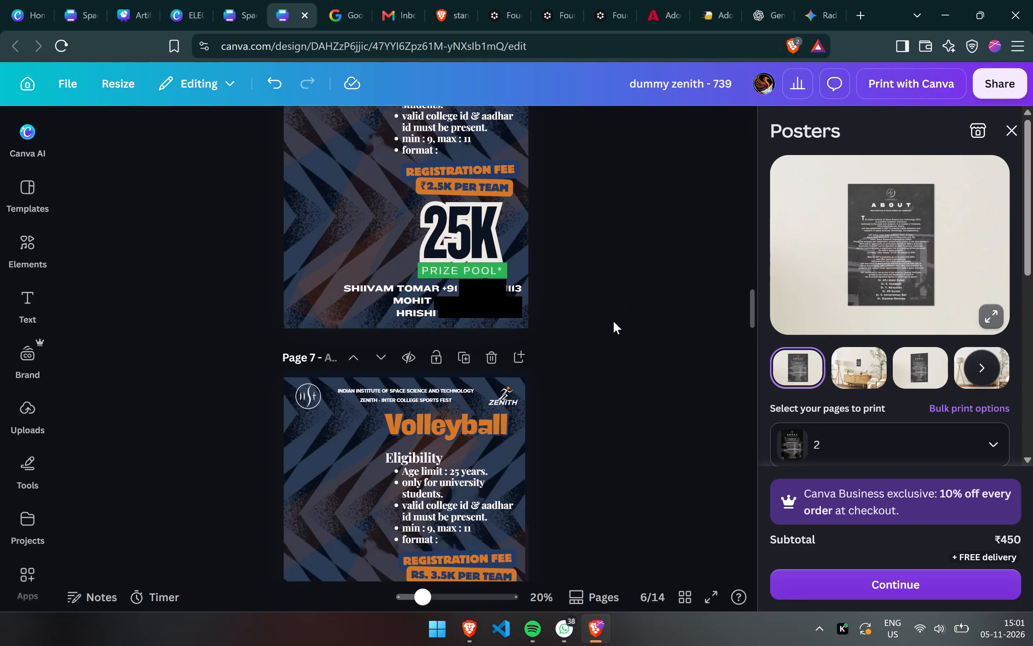
scroll(613, 321, down, 1)
click(1017, 135)
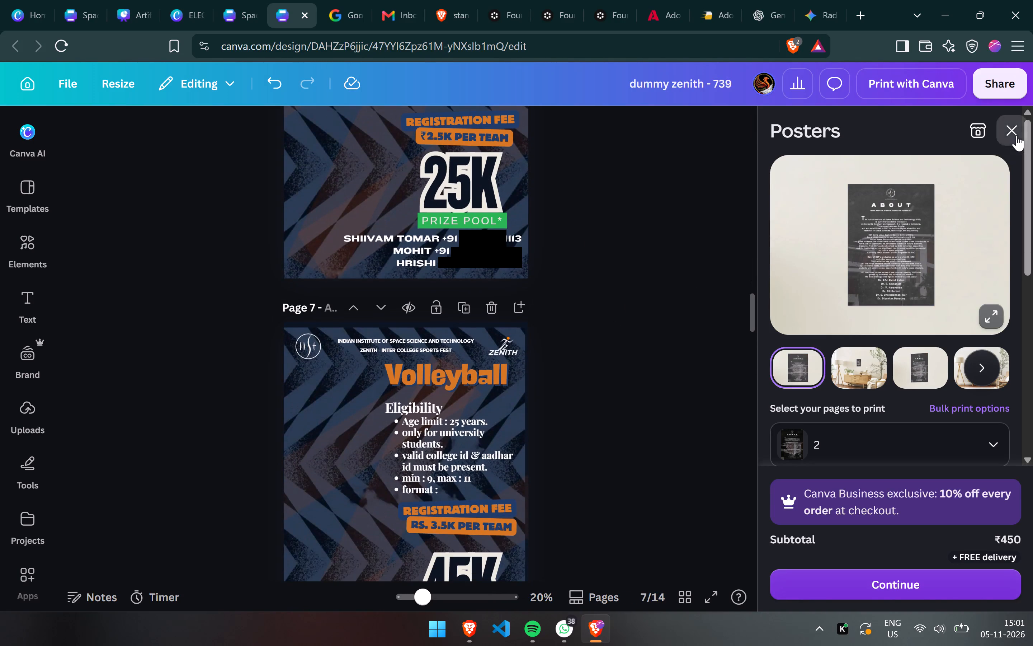
scroll(555, 377, up, 1)
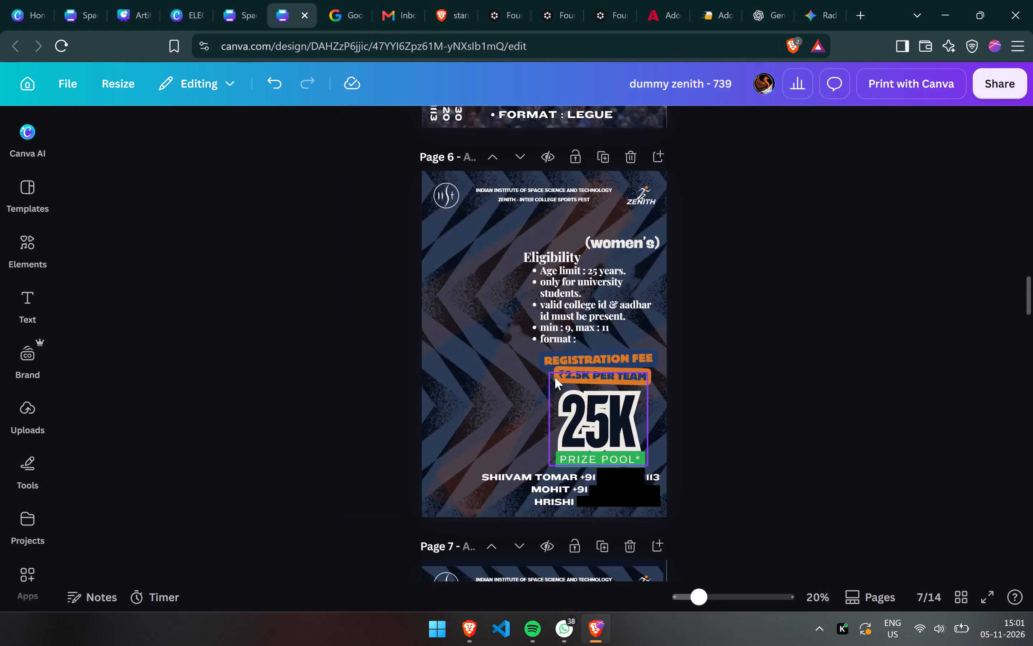
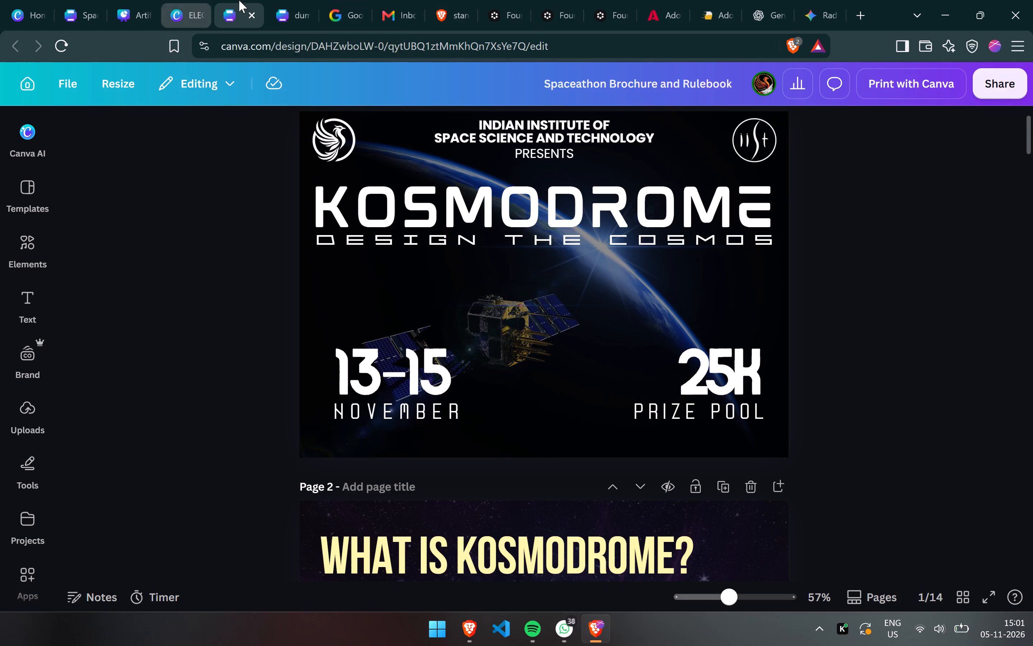
Copy the Indiana number 22 women's basketball player photo from its Pinterest pin and paste it onto page 6 in Canva.
click(283, 0)
key(alt+Tab)
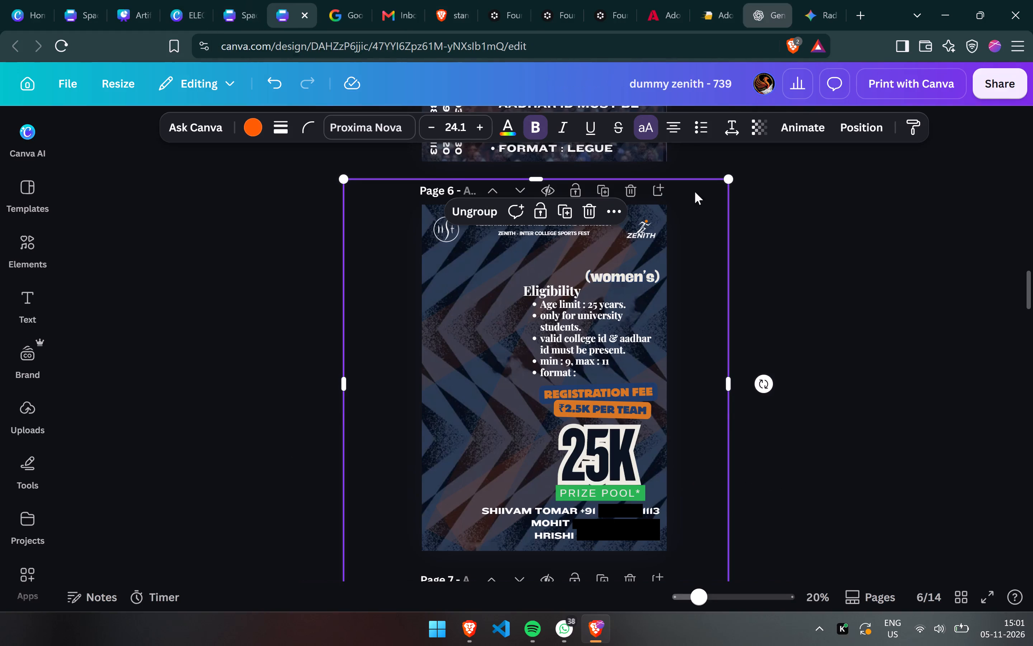
key(alt+Tab)
right_click(308, 342)
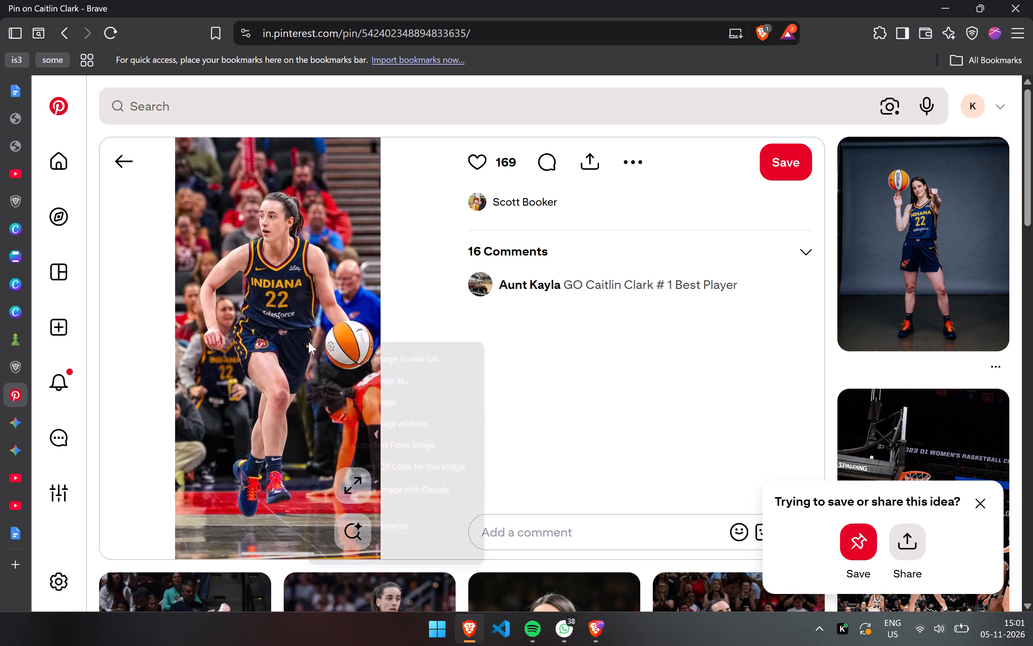
click(348, 397)
key(alt+Tab)
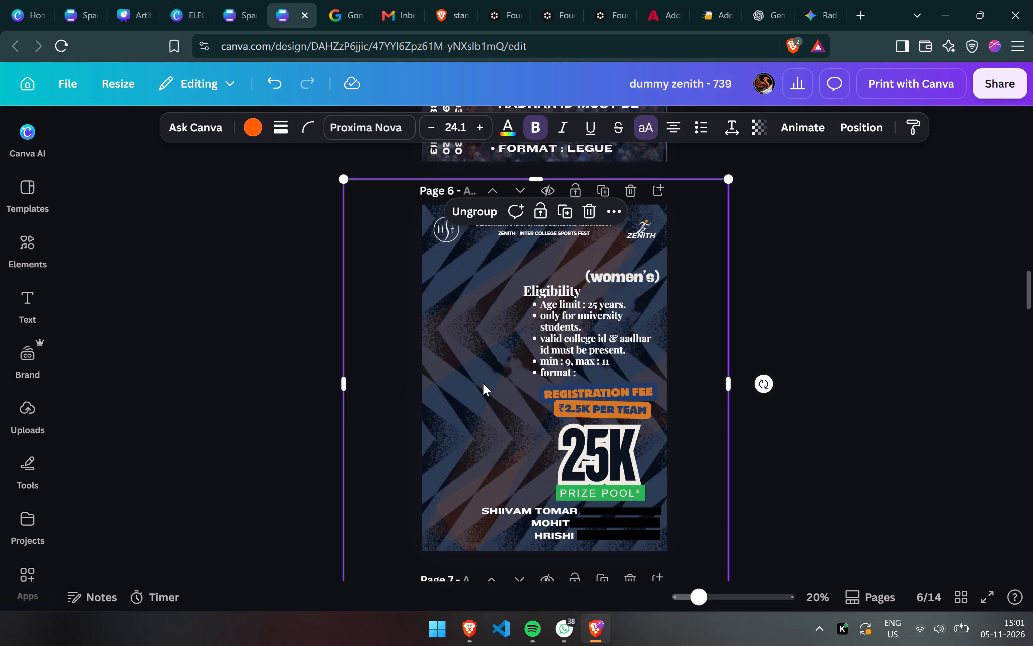
click(483, 383)
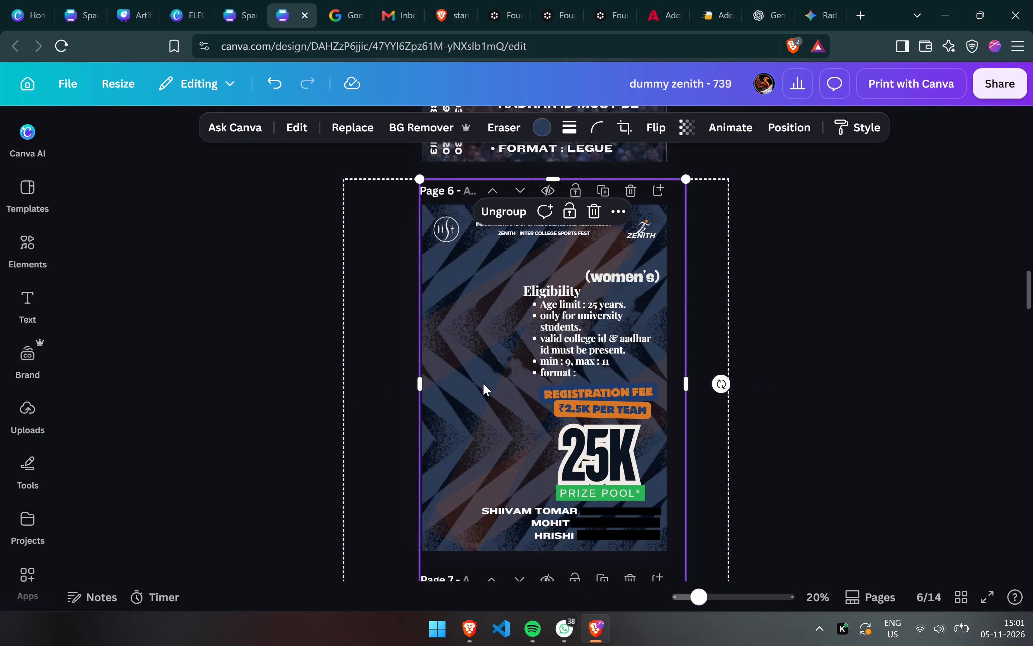
key(ctrl+v)
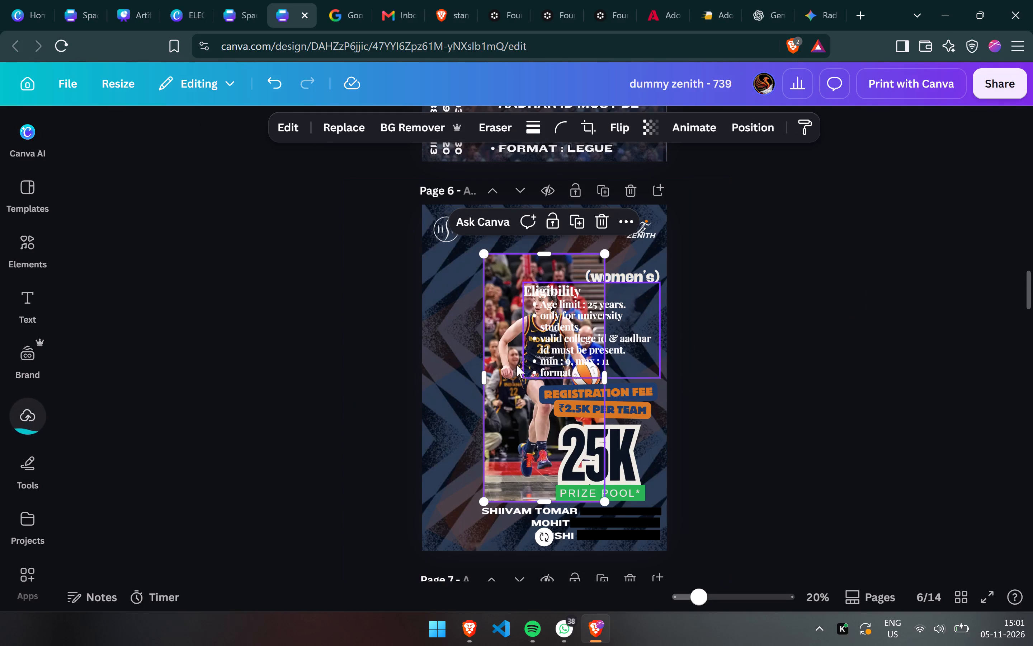
Enlarge and reposition the player photo so it covers the whole of page 6.
click(493, 372)
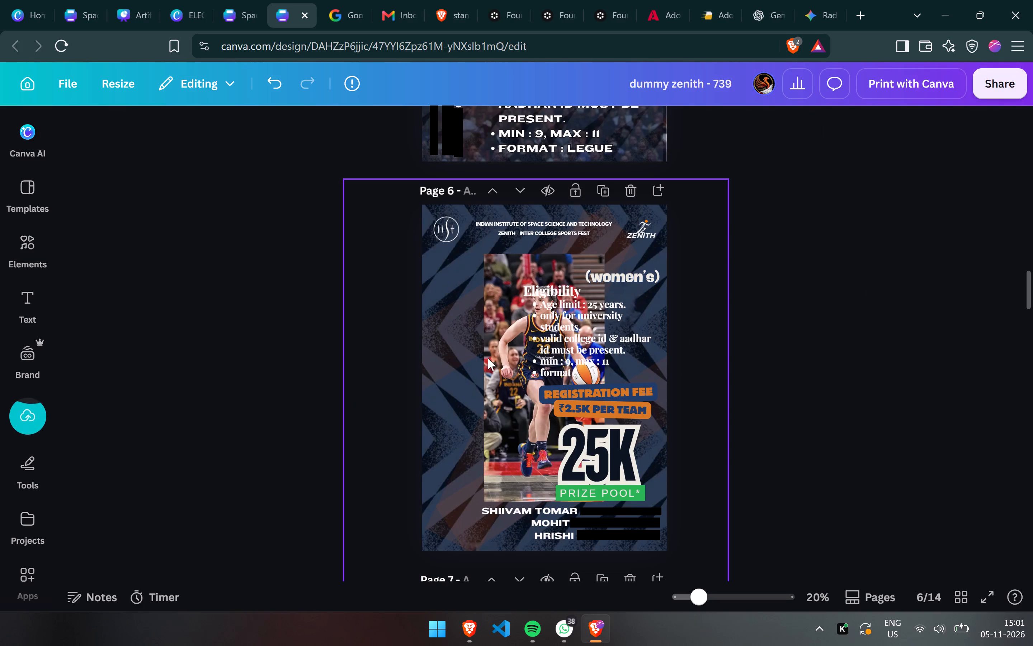
drag(494, 366, 426, 308)
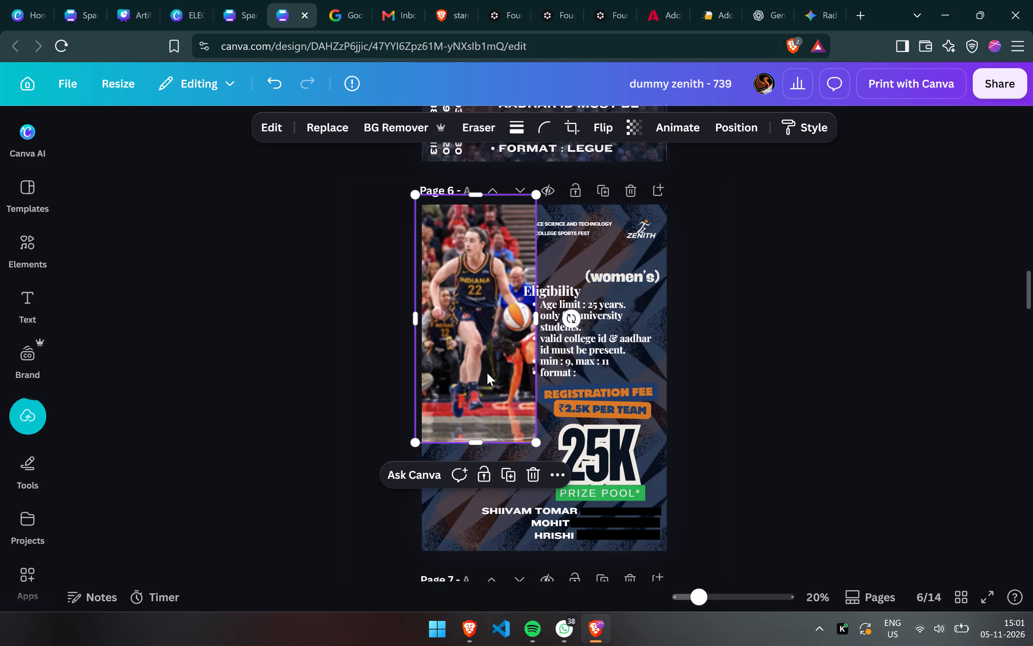
drag(538, 439, 802, 610)
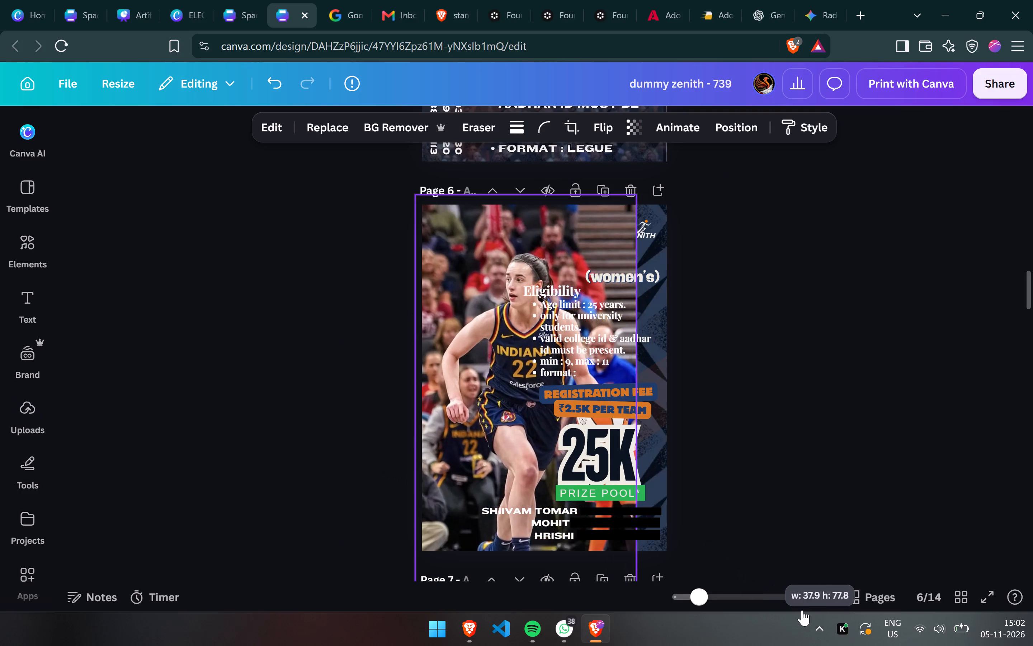
drag(802, 610, 836, 638)
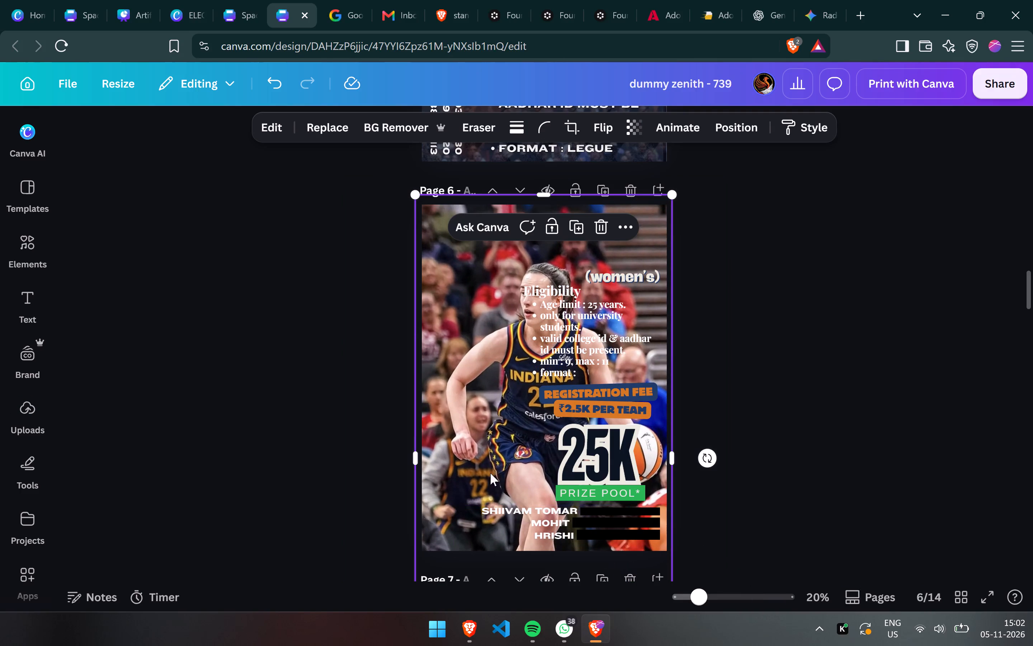
drag(463, 442, 463, 416)
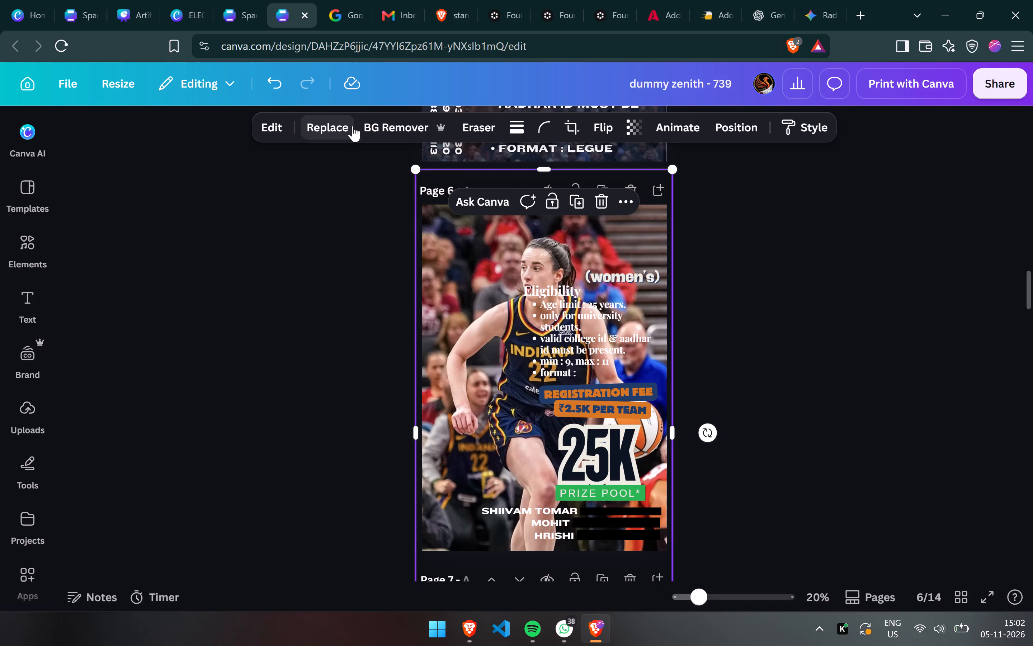
Set the player photo's transparency to 51.
click(636, 128)
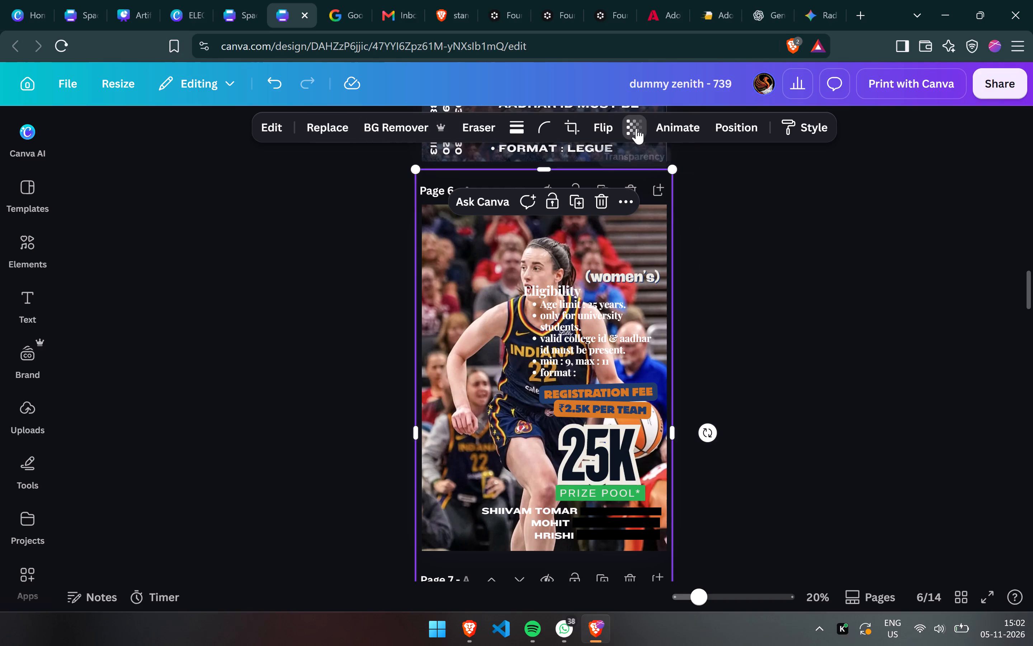
drag(646, 188, 627, 192)
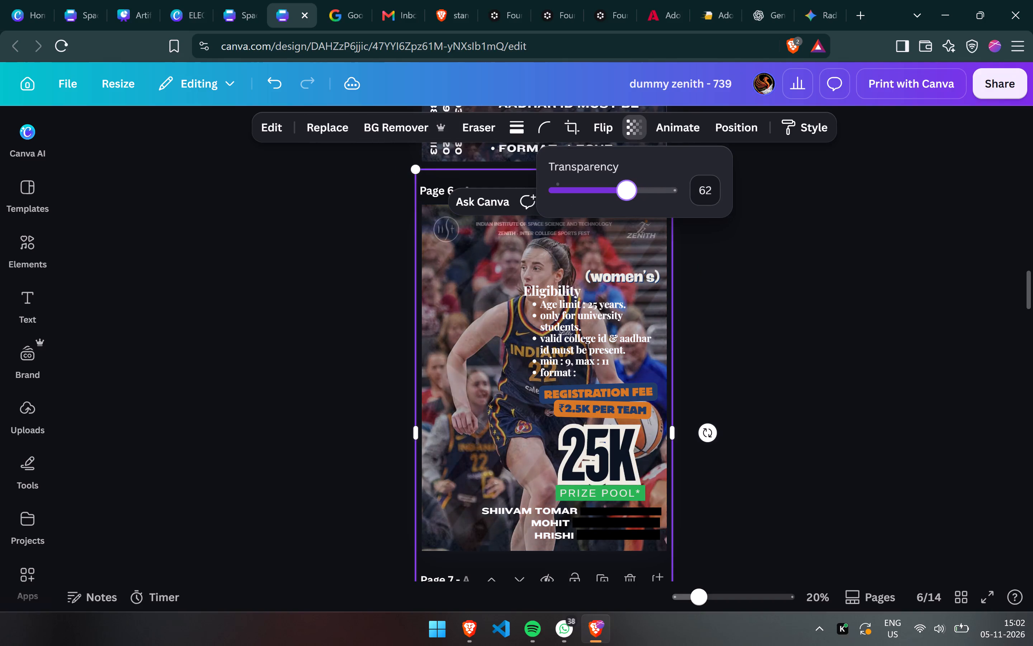
drag(627, 192, 615, 195)
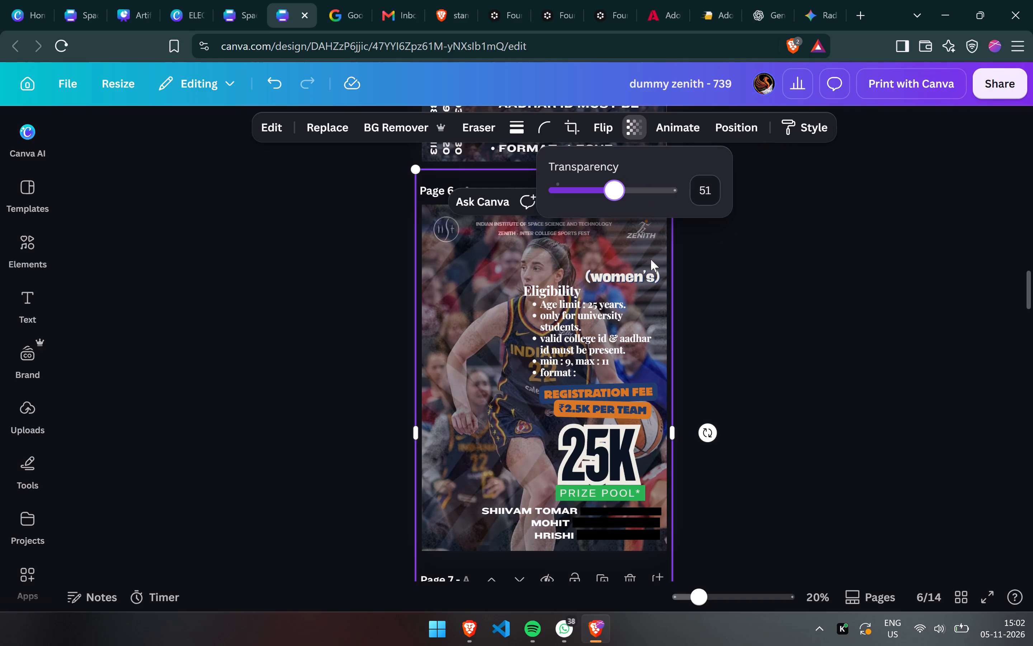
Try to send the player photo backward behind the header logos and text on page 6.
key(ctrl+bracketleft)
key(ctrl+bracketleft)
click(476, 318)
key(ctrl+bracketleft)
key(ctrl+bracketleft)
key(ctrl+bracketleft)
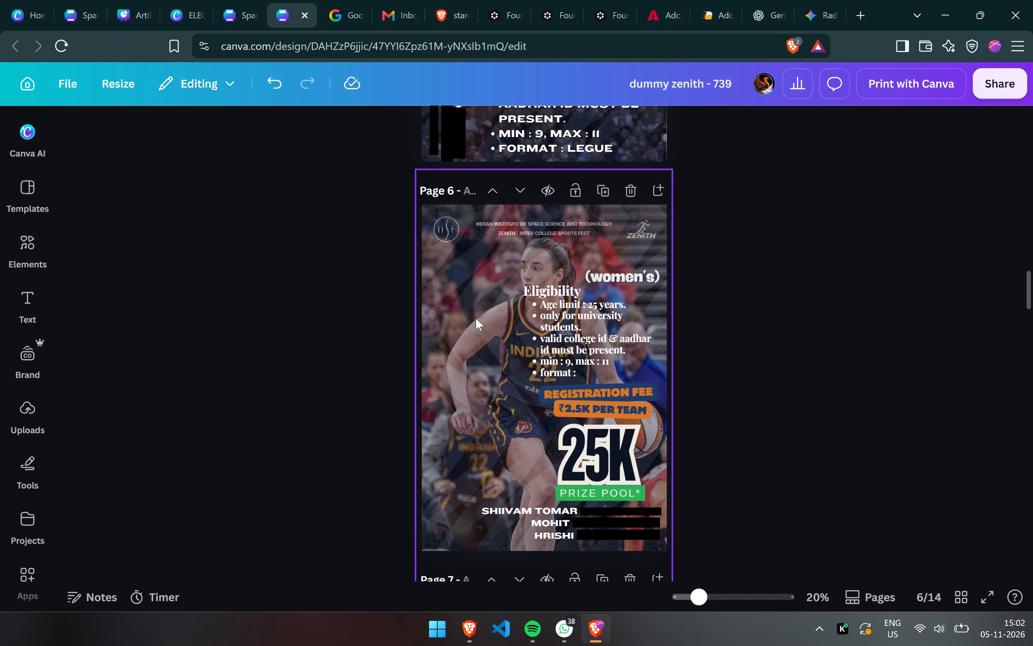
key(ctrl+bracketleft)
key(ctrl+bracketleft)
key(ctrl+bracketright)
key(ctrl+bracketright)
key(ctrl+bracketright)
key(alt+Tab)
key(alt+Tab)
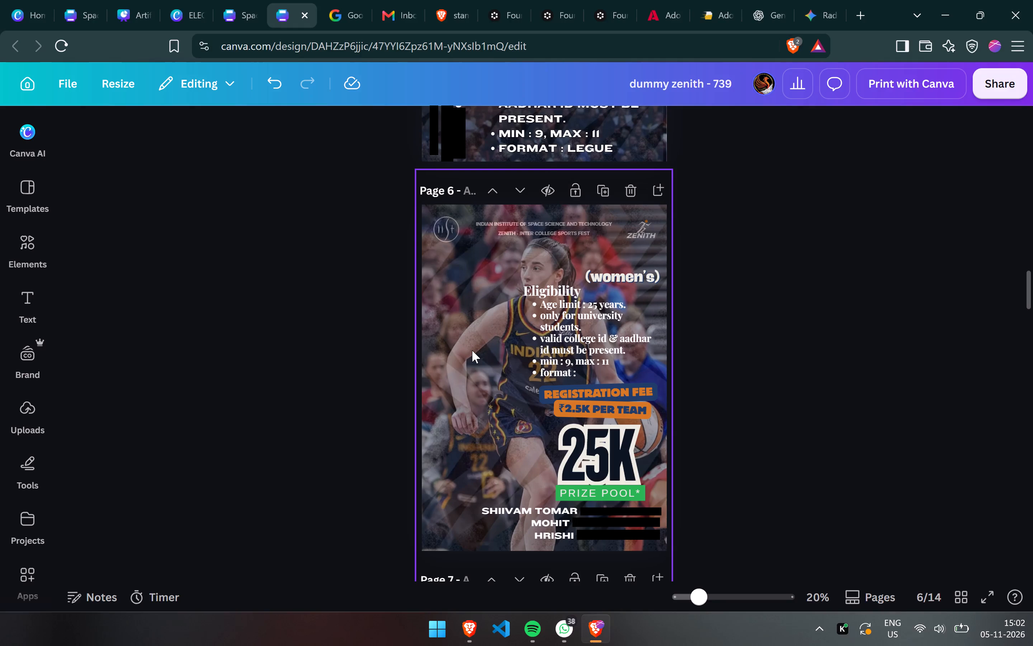
Send the player photo backward on page 6, behind the header logos, header text and the blue pattern group.
click(472, 350)
key(ctrl+bracketleft)
key(ctrl+bracketleft)
key(ctrl+bracketleft)
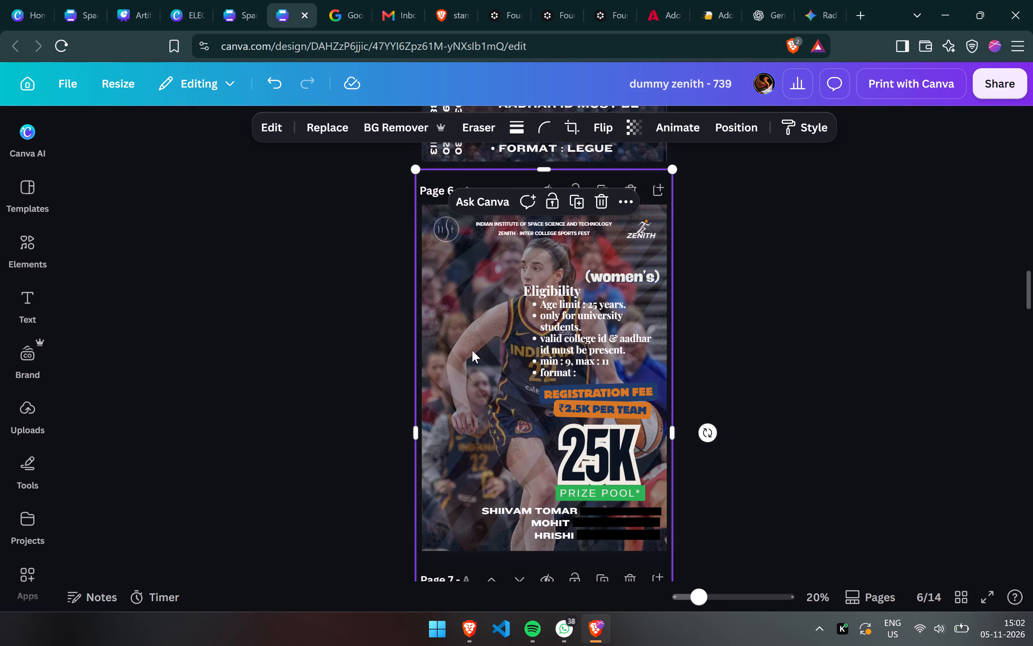
key(ctrl+bracketleft)
key(ctrl+bracketleft)
key(ctrl+bracketleft)
key(ctrl+bracketleft)
key(ctrl+bracketright)
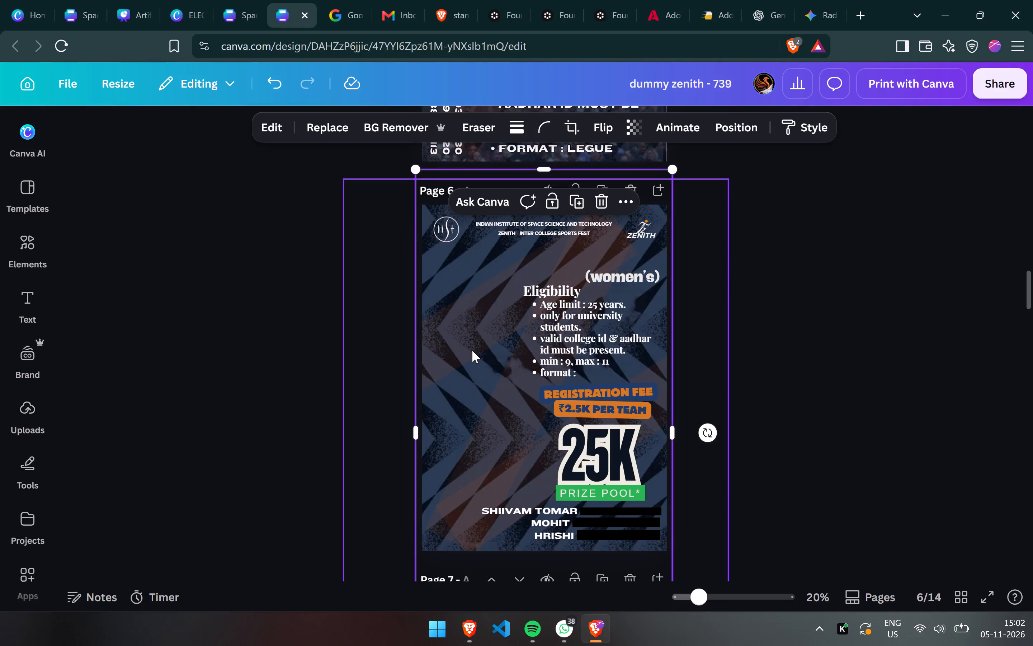
Set the transparency of the blue pattern group on page 6 to 51.
click(472, 350)
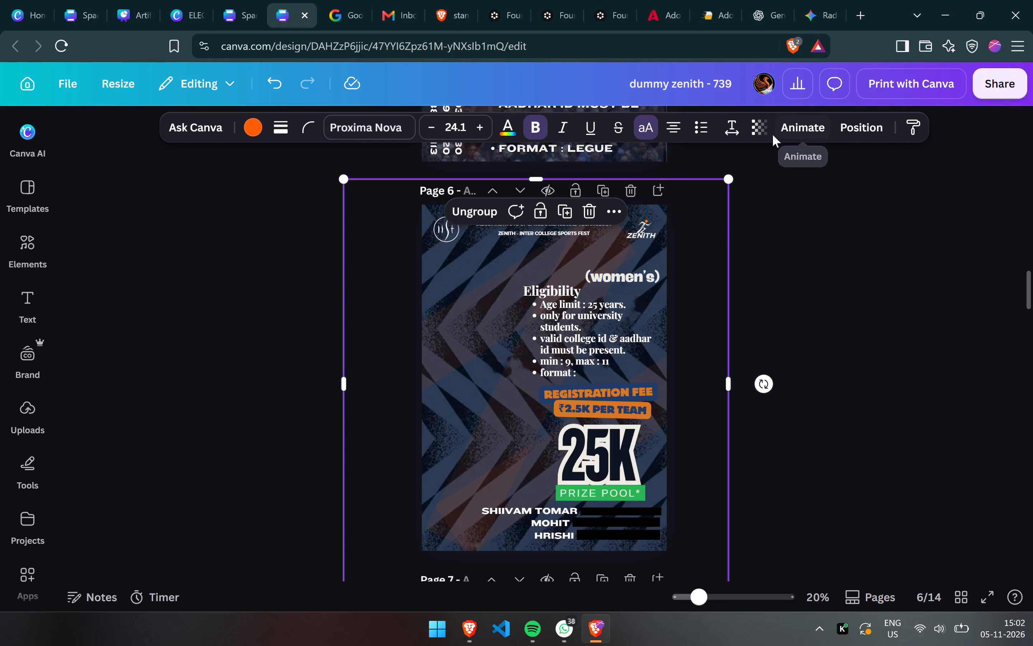
click(770, 132)
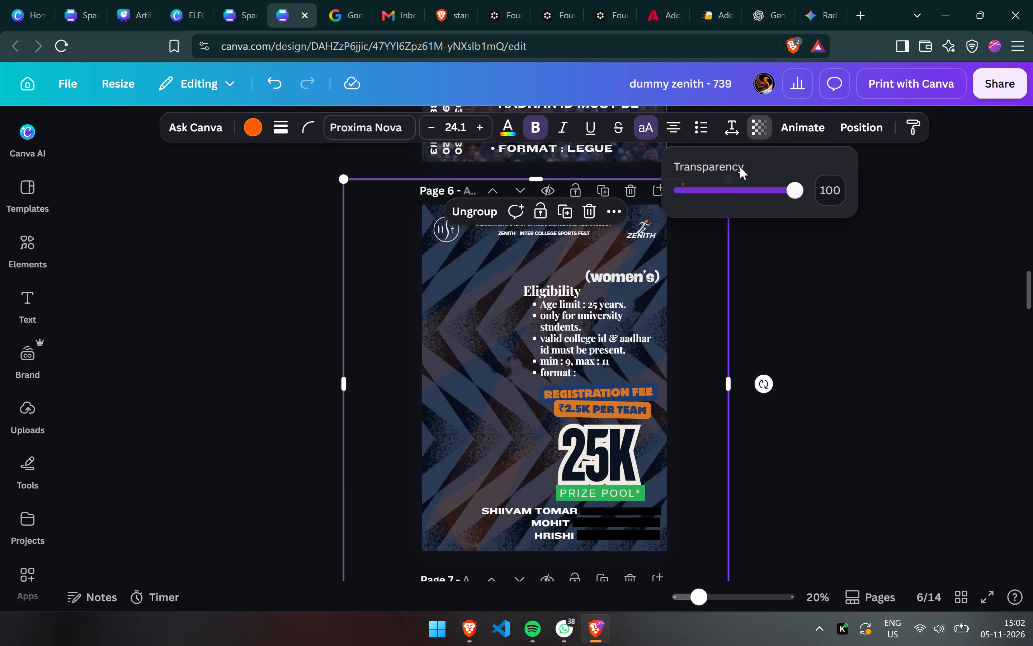
drag(758, 185, 745, 187)
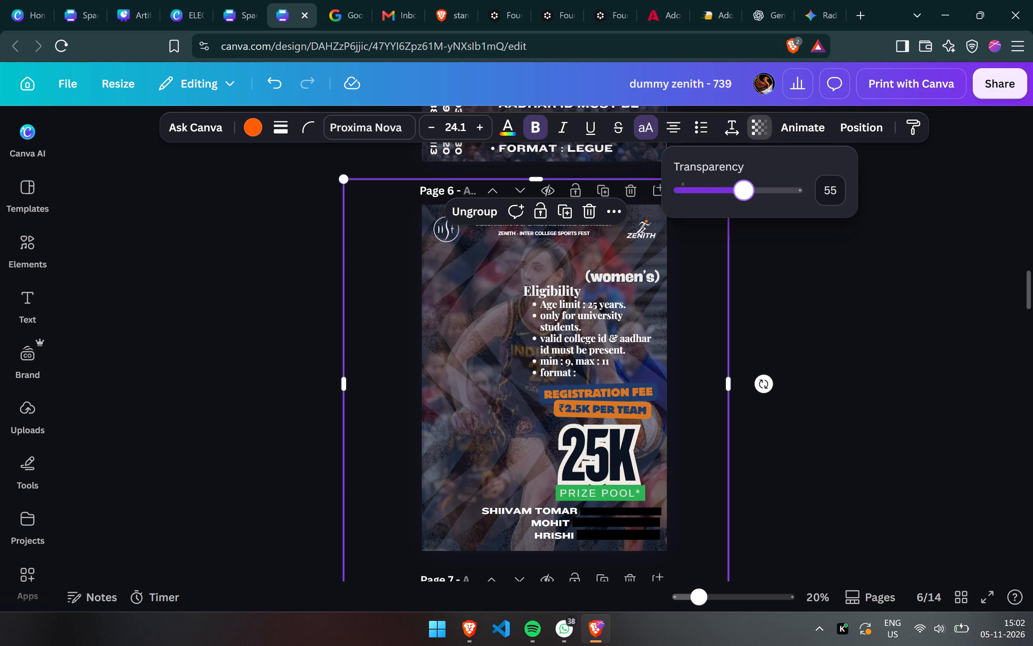
drag(745, 187, 740, 187)
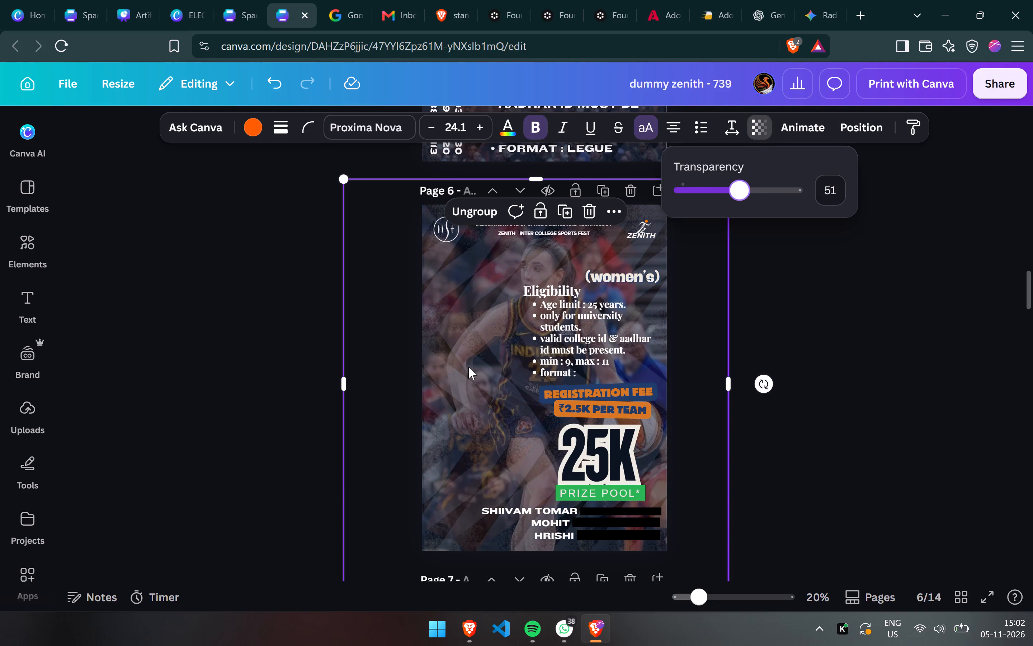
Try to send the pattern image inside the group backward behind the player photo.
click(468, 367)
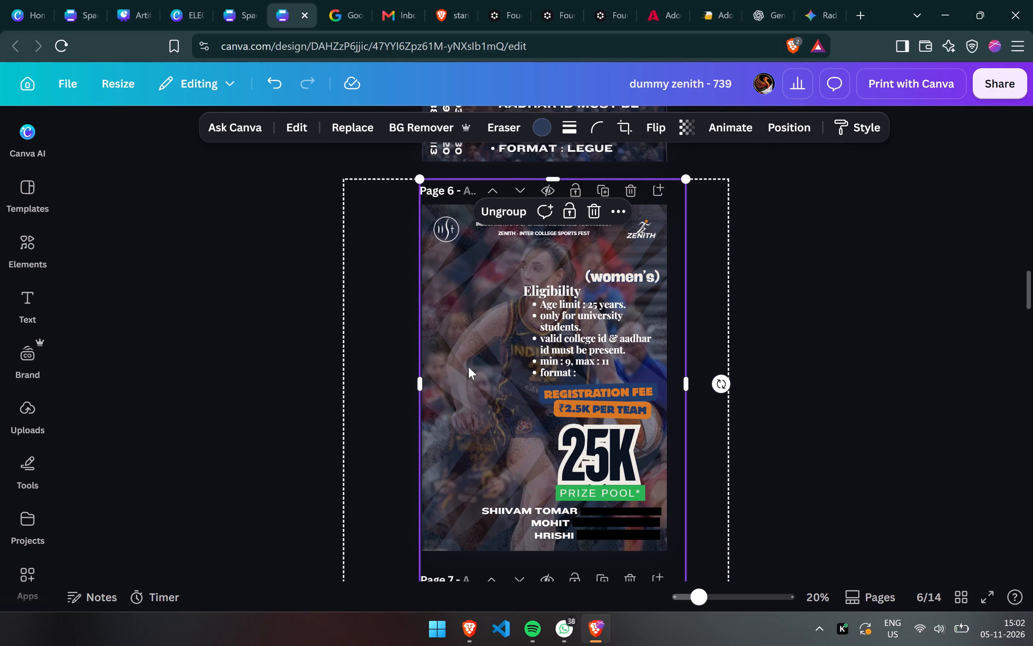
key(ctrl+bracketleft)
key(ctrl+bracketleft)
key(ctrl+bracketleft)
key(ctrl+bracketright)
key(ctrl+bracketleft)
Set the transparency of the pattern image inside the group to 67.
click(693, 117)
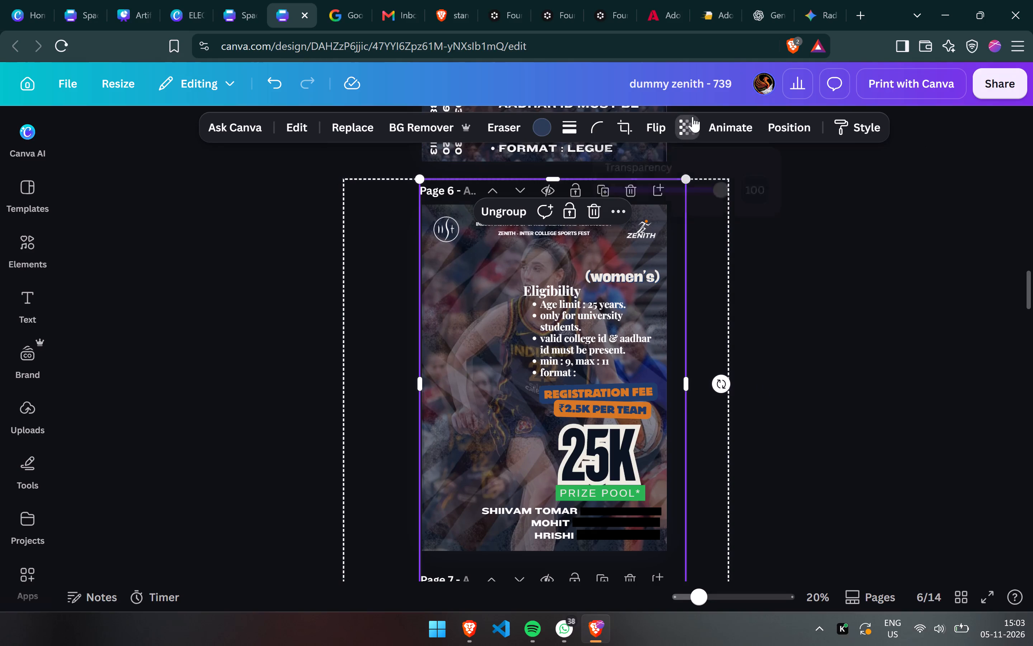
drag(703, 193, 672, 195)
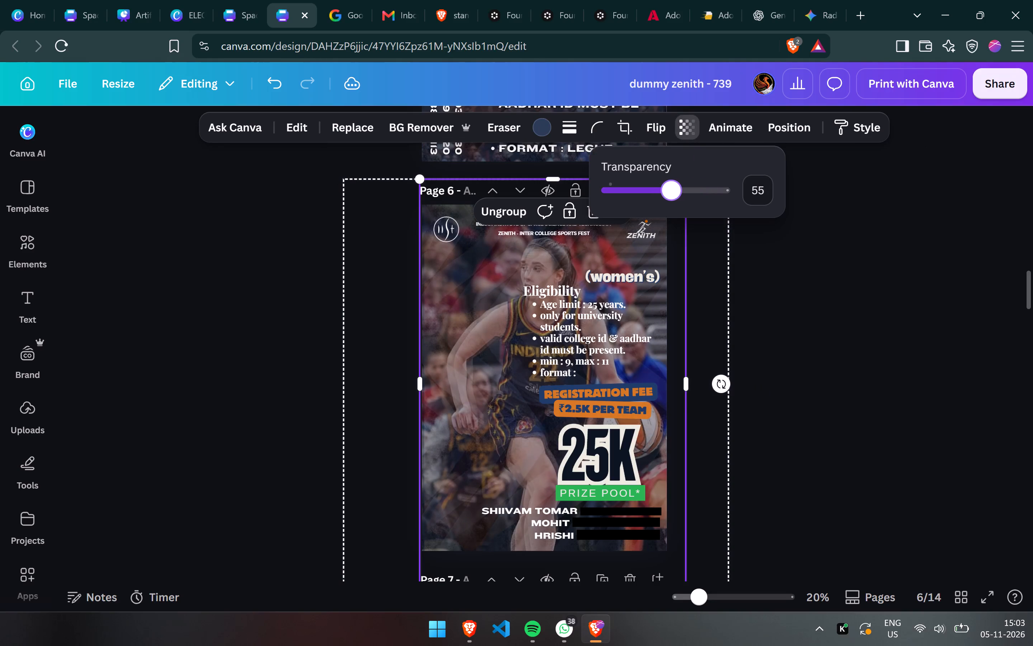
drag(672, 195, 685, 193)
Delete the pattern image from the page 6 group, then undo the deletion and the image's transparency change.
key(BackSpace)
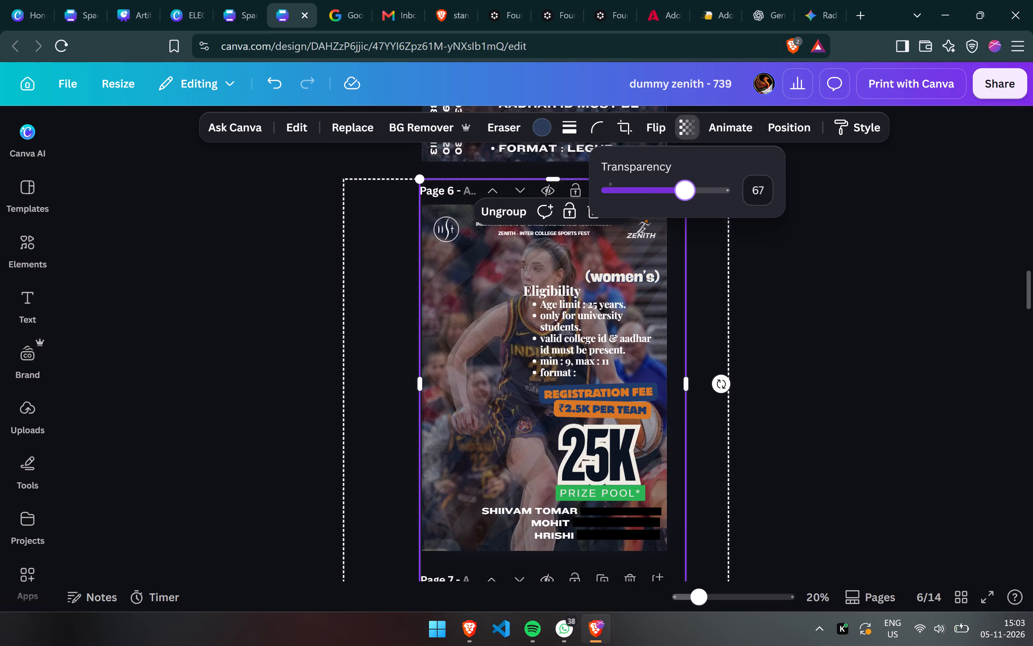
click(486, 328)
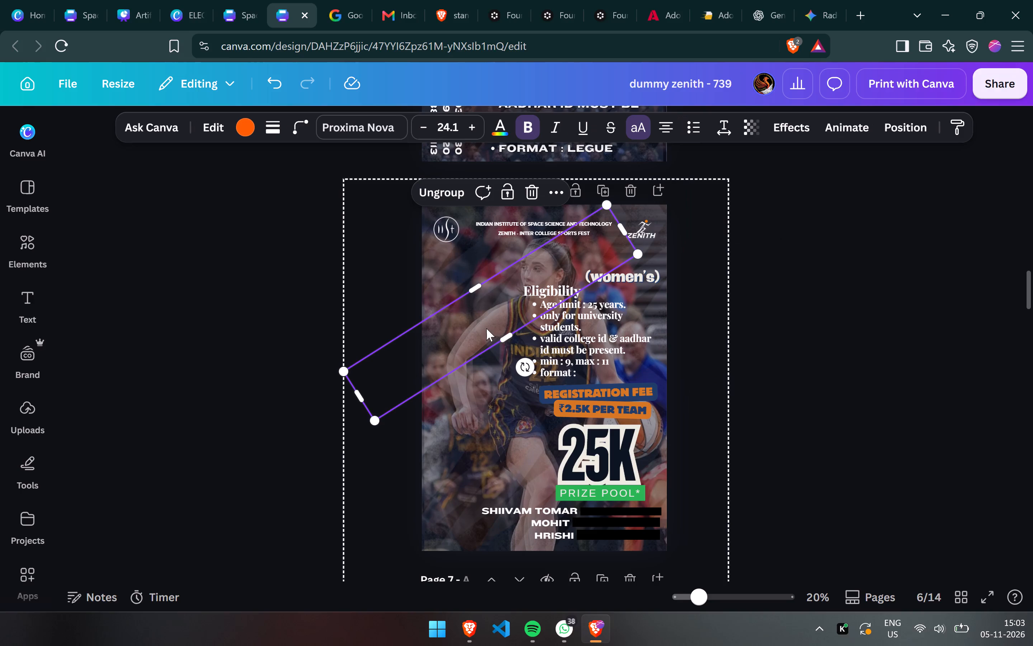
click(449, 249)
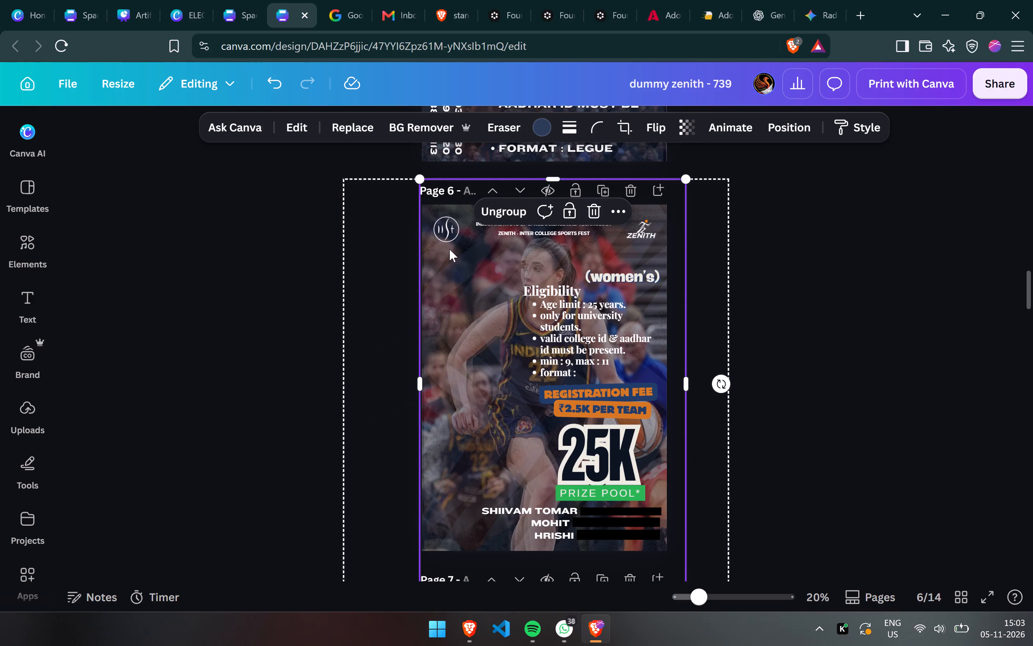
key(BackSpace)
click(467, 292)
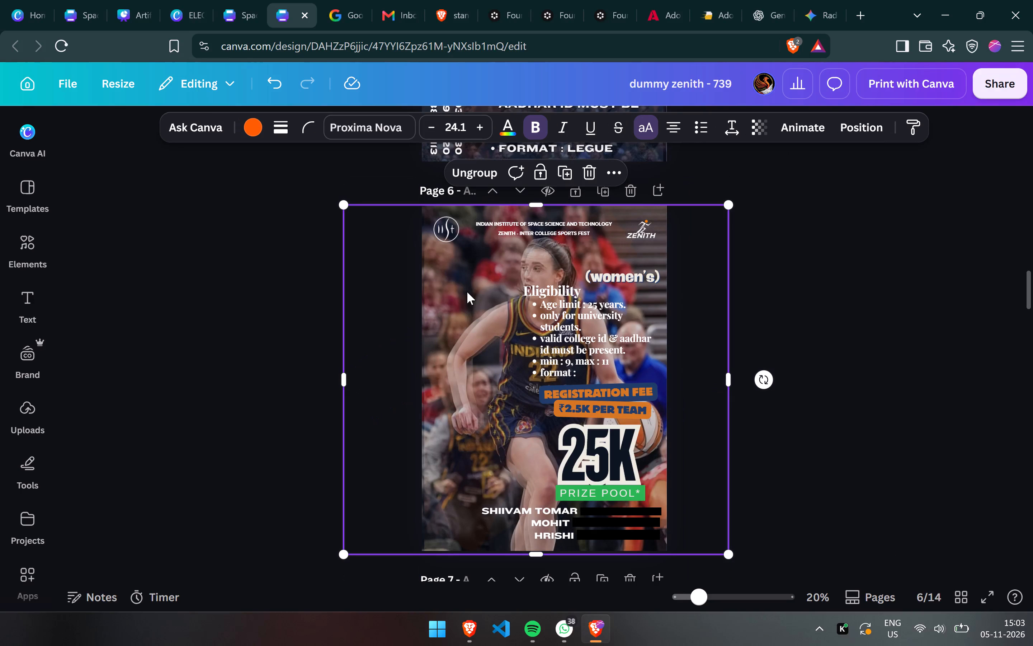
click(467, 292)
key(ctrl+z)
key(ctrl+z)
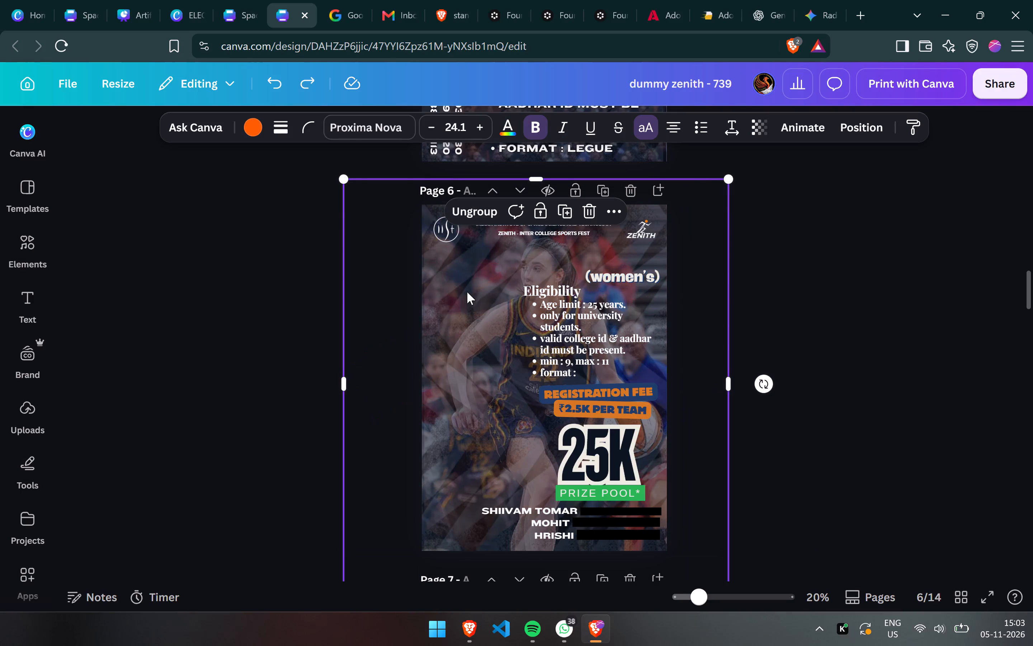
Open the page 6 layer list and delete the duplicate player photo layer directly above the background.
click(467, 292)
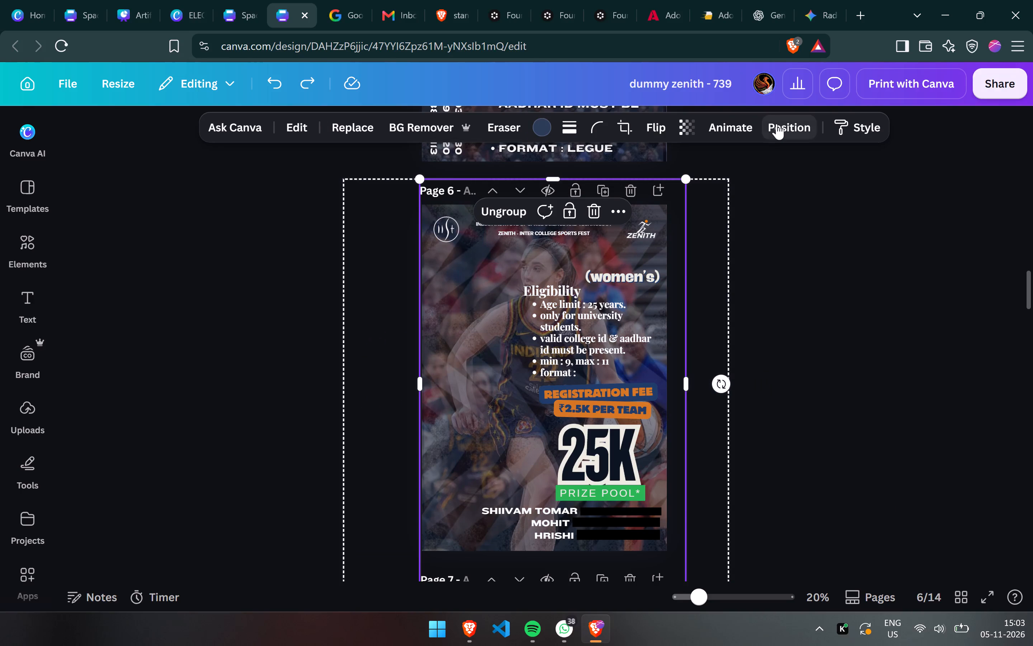
click(777, 124)
scroll(215, 424, down, 1)
scroll(226, 338, up, 4)
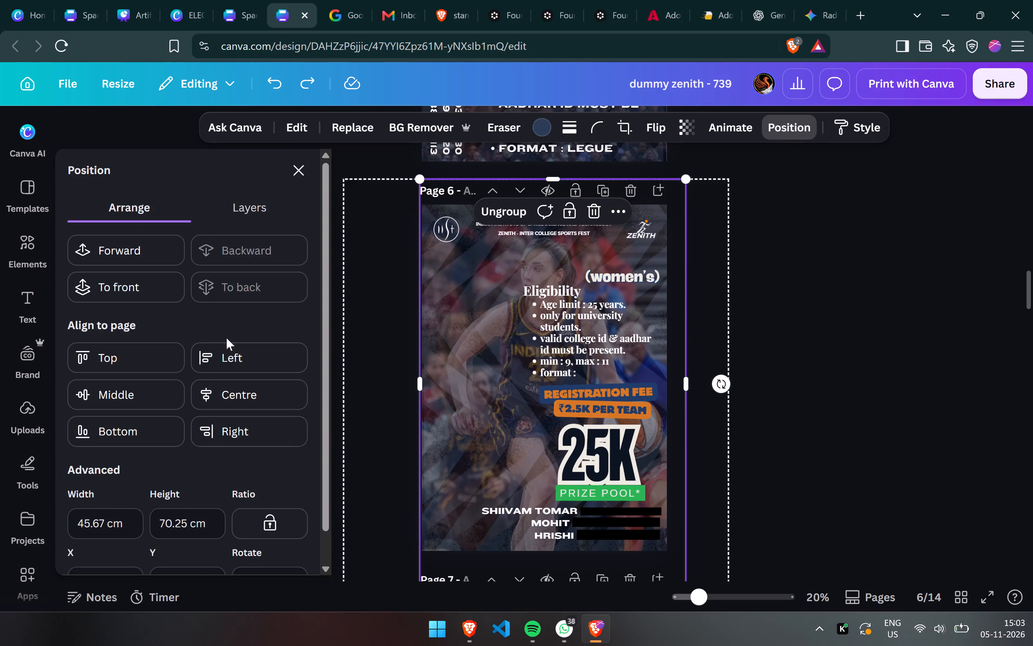
click(269, 215)
scroll(212, 395, down, 5)
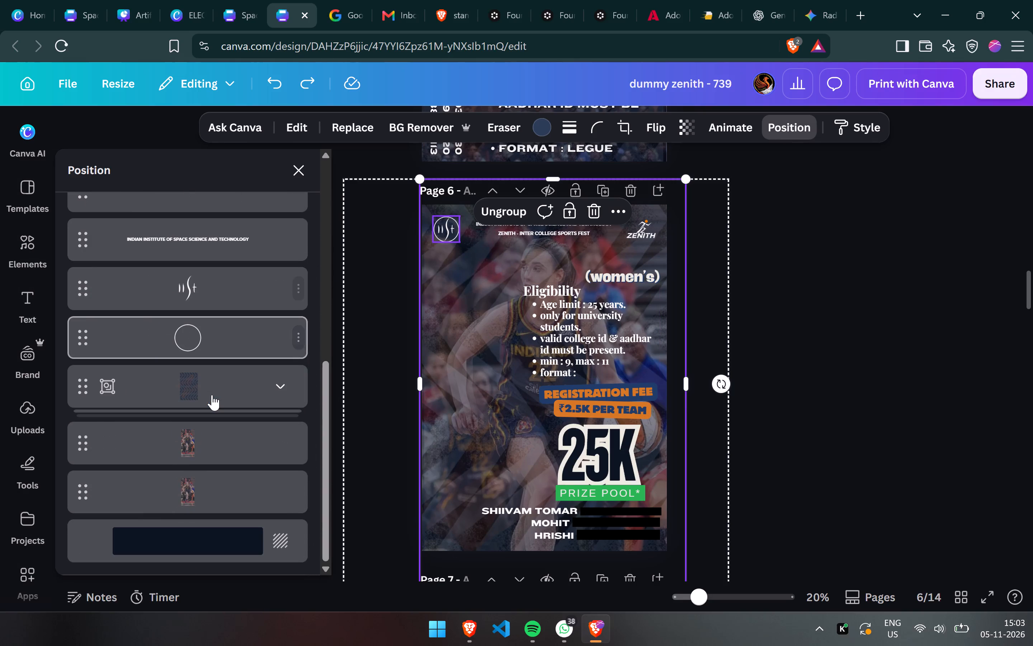
scroll(212, 395, down, 2)
click(197, 496)
key(BackSpace)
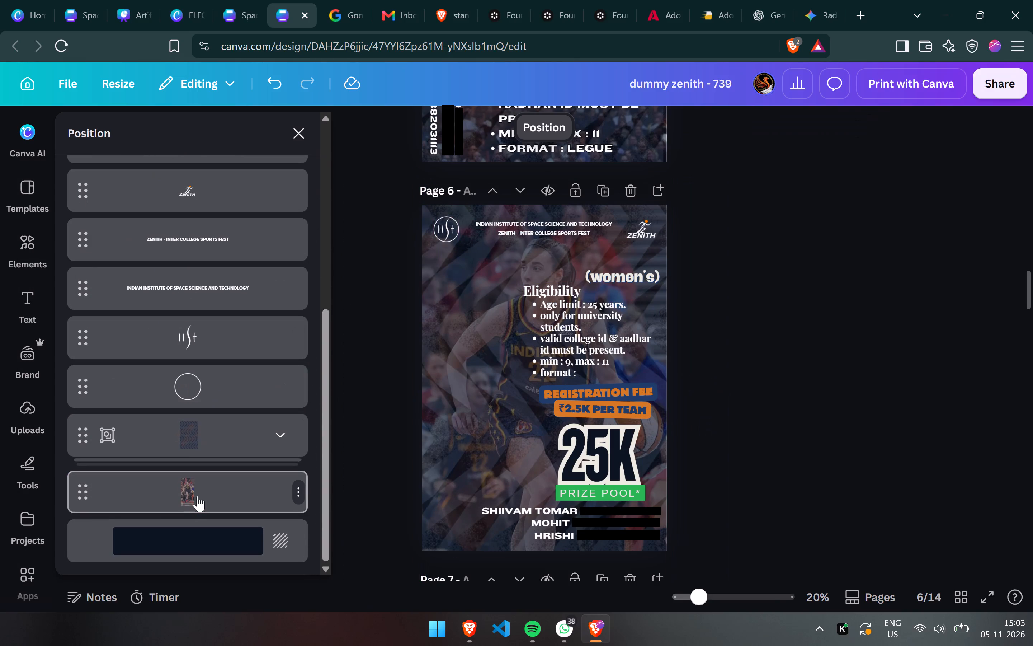
Move the pattern group layer below the player photo, directly above the page 6 background.
click(487, 371)
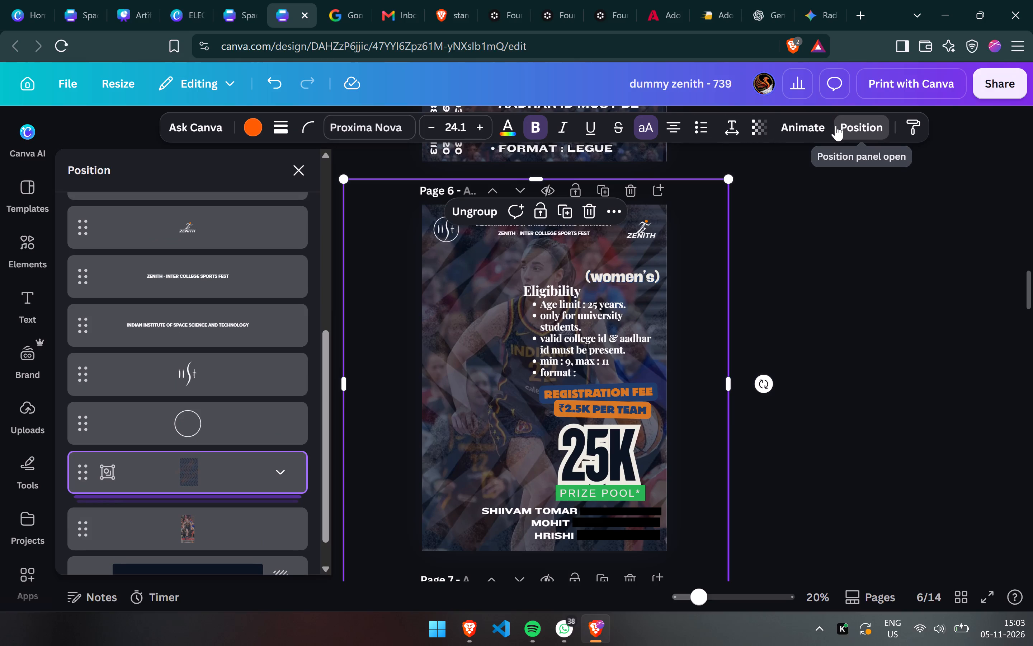
drag(207, 480, 223, 521)
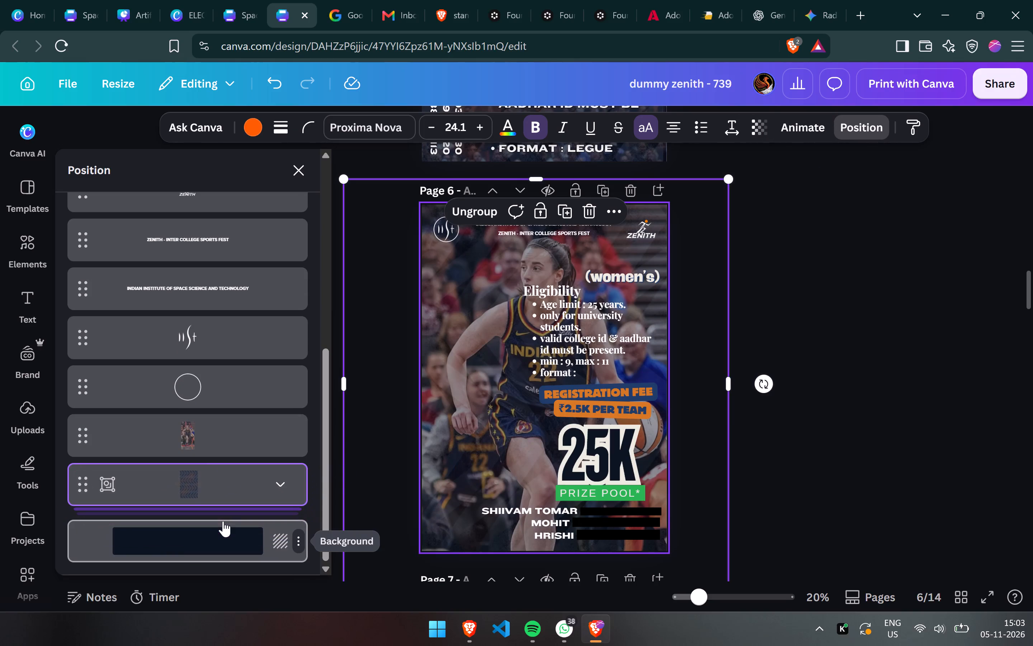
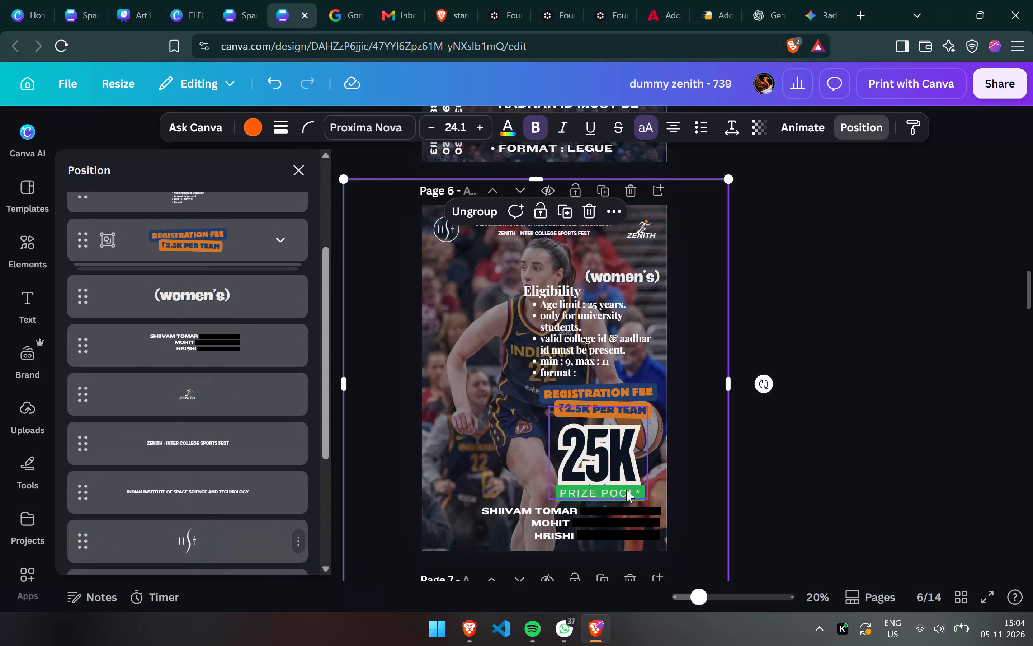
Set the transparency of the page 6 pattern group, directly above the background, to 40.
scroll(835, 415, up, 2)
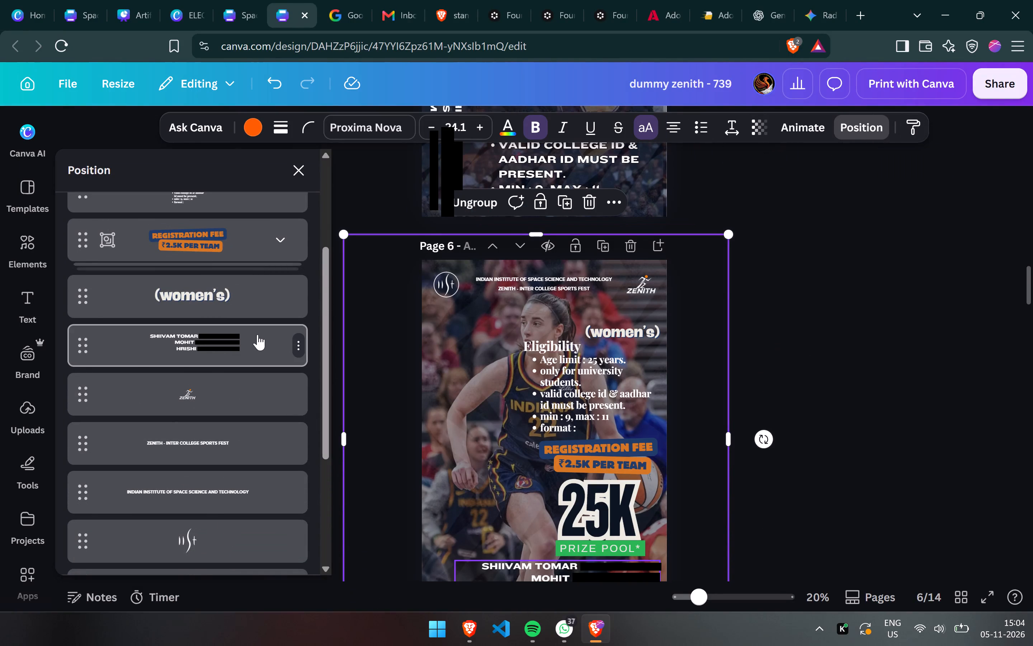
scroll(197, 440, down, 3)
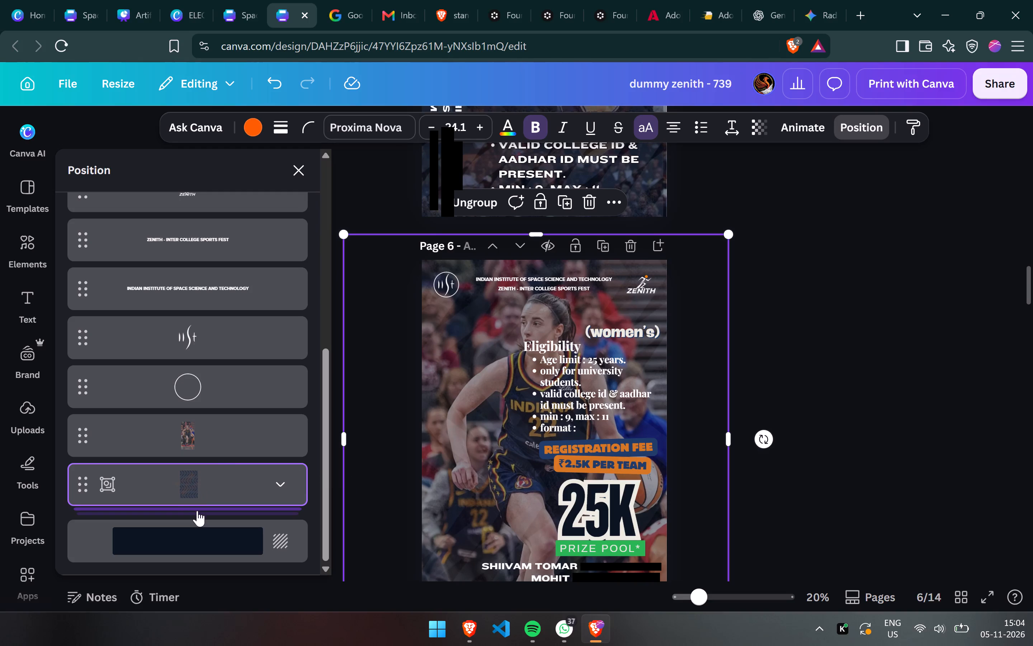
click(214, 473)
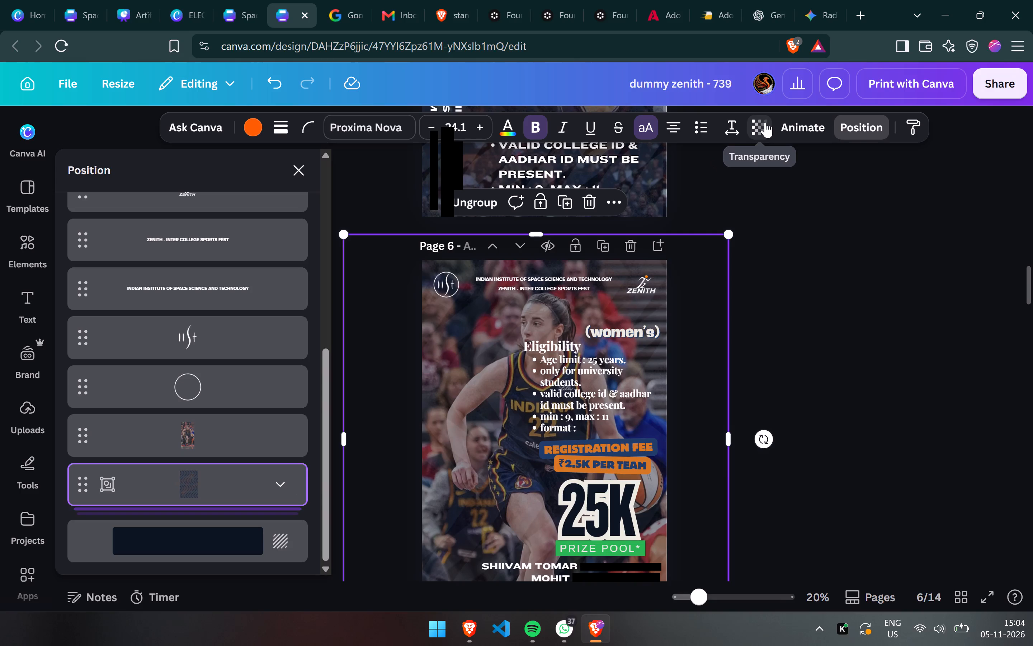
click(765, 122)
click(764, 136)
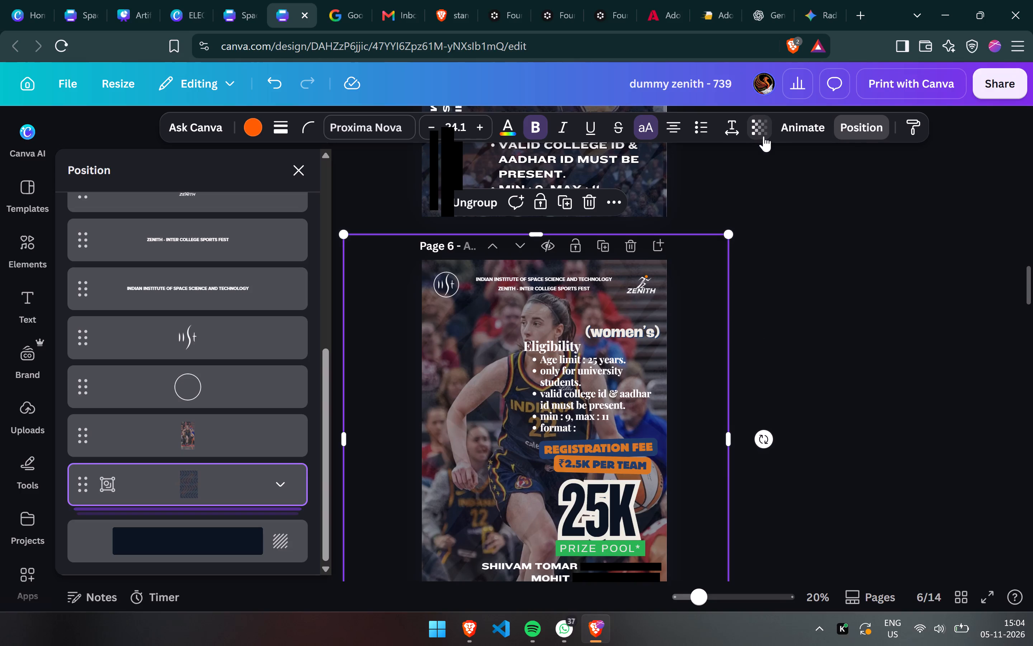
click(764, 136)
drag(737, 183, 850, 187)
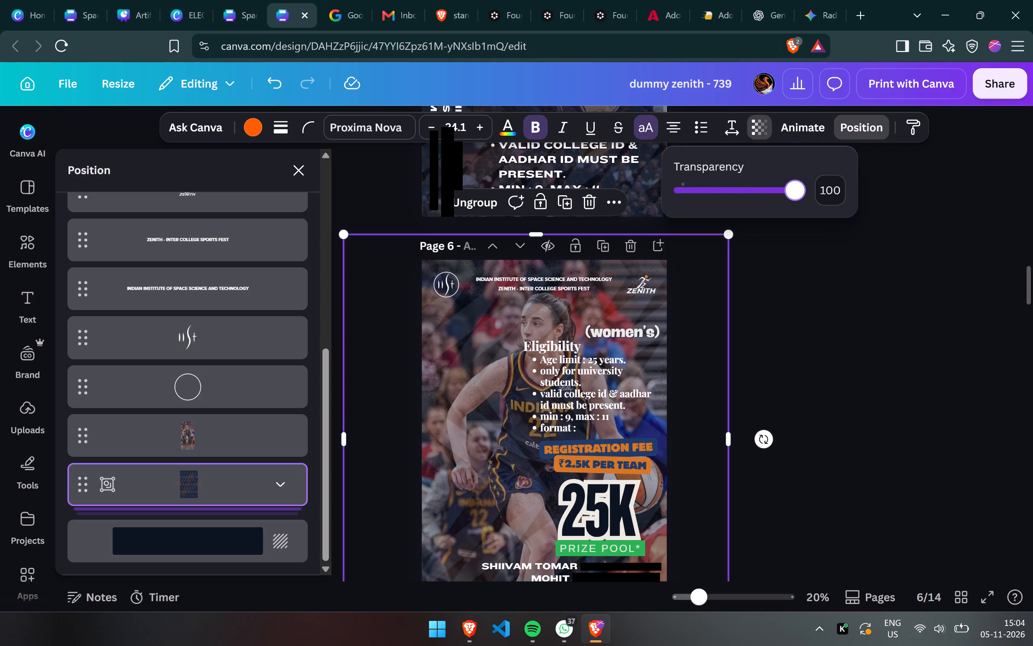
drag(850, 187, 726, 190)
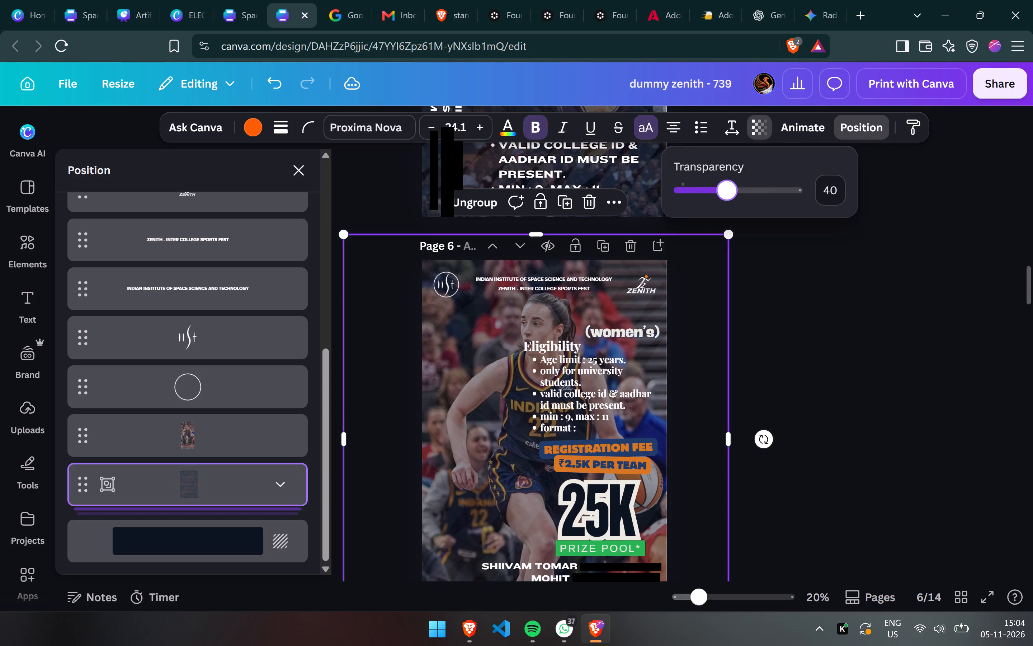
Lower the transparency value of the women's player photo on page 6 so it fades further into the dark background.
click(157, 445)
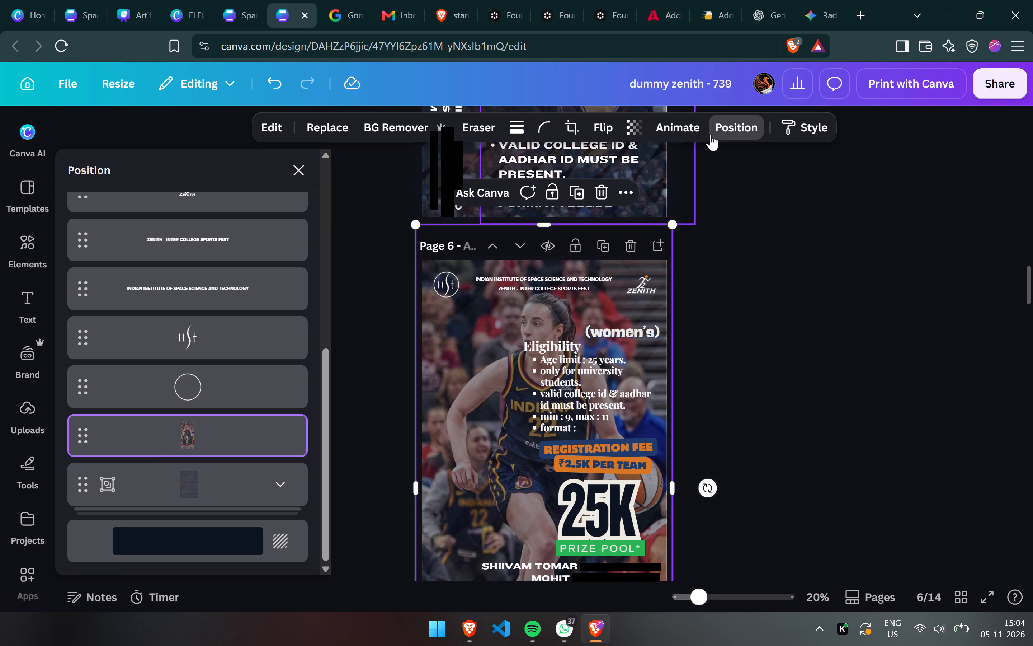
click(633, 116)
drag(620, 190, 591, 190)
click(722, 274)
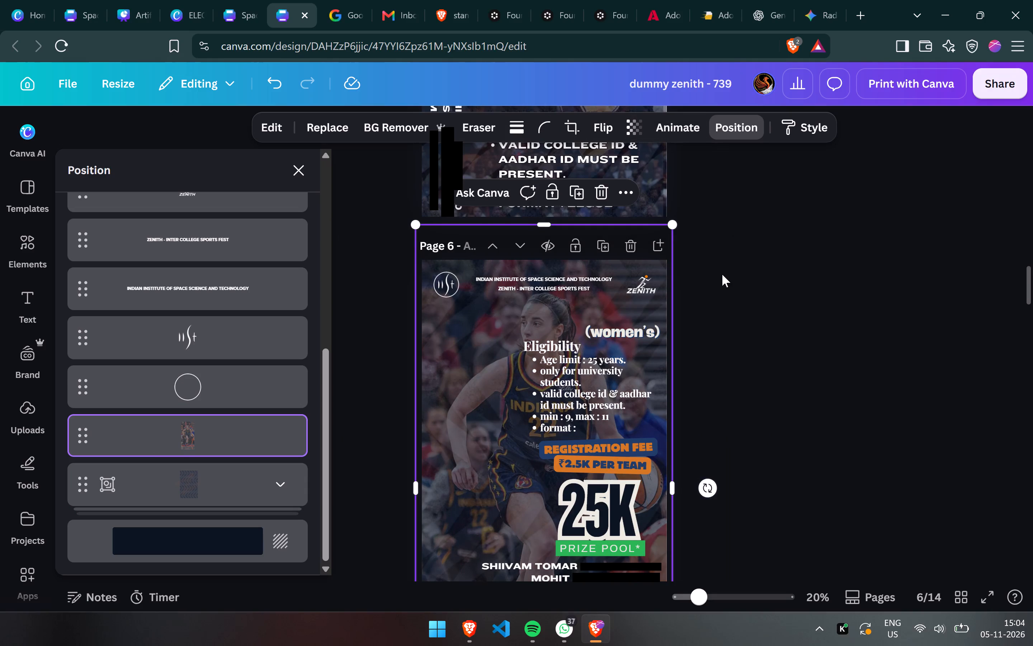
Compare the women's basketball page with the Cricket and men's Basketball pages for photo fading and text layout.
scroll(722, 274, up, 5)
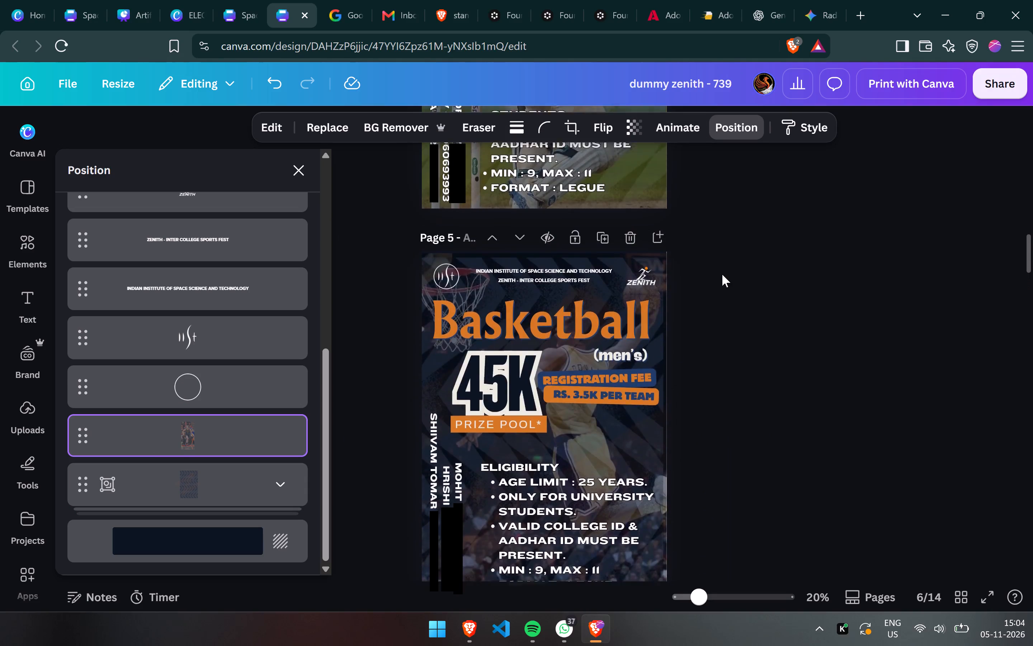
scroll(722, 274, up, 4)
scroll(722, 274, down, 2)
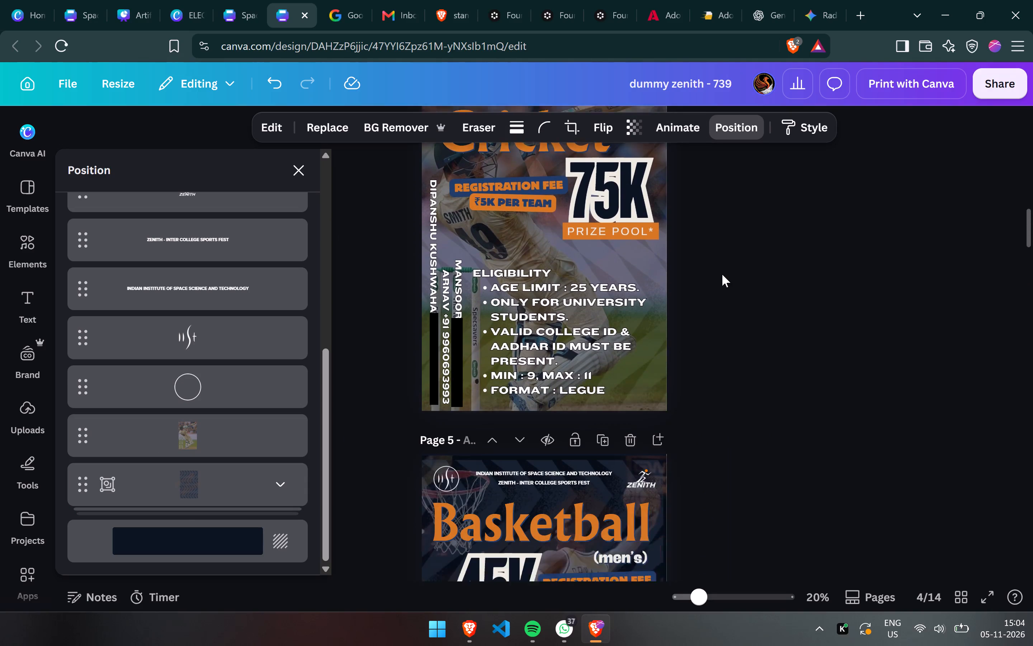
scroll(722, 274, down, 6)
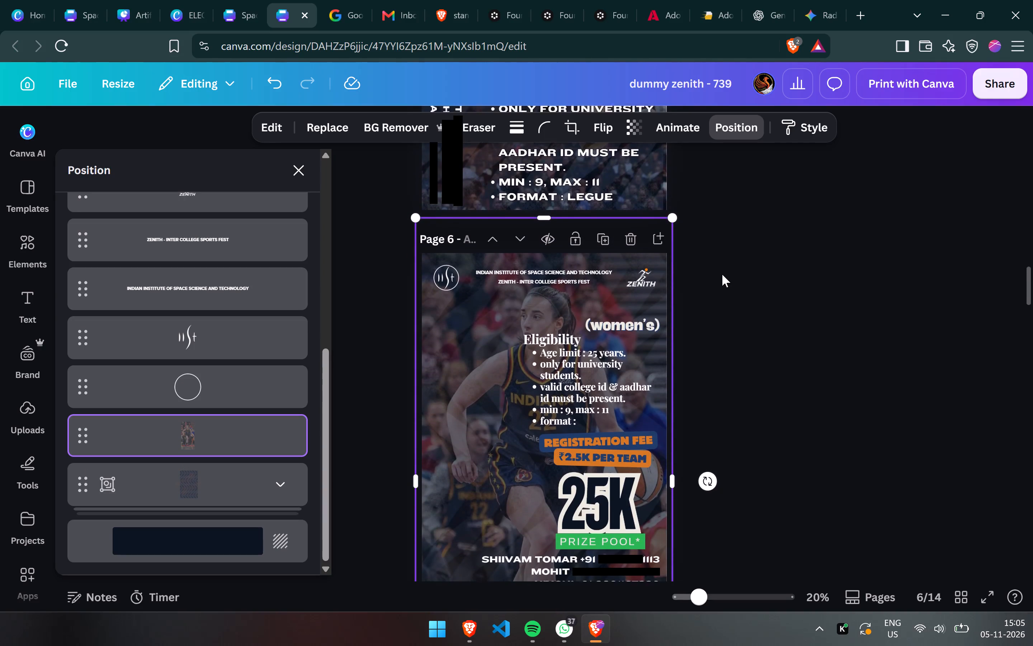
scroll(722, 274, down, 3)
scroll(722, 274, up, 6)
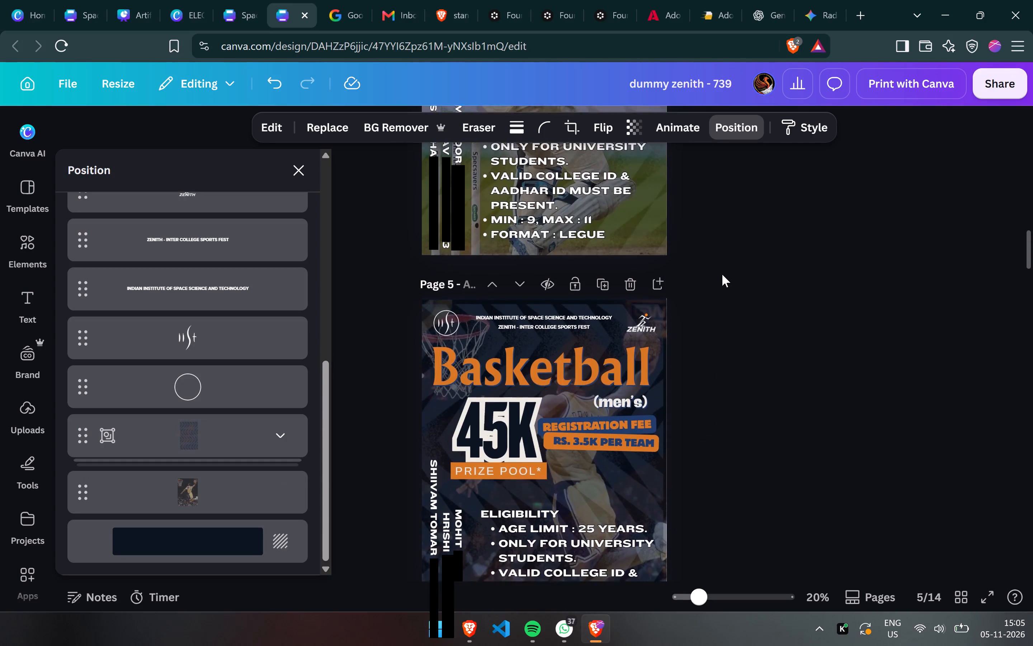
scroll(722, 274, up, 2)
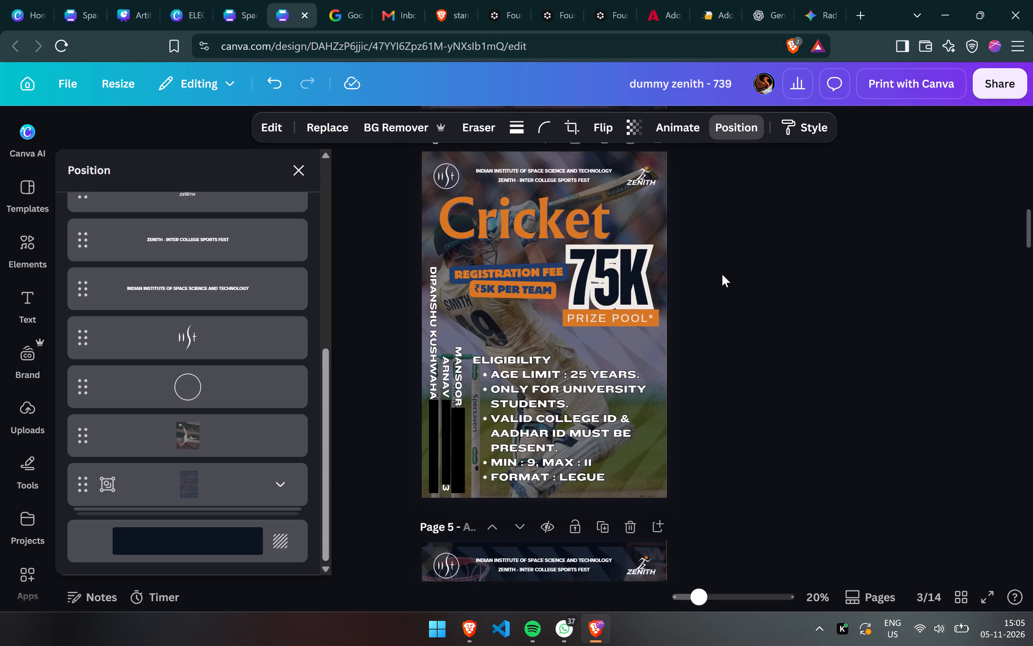
scroll(722, 274, down, 3)
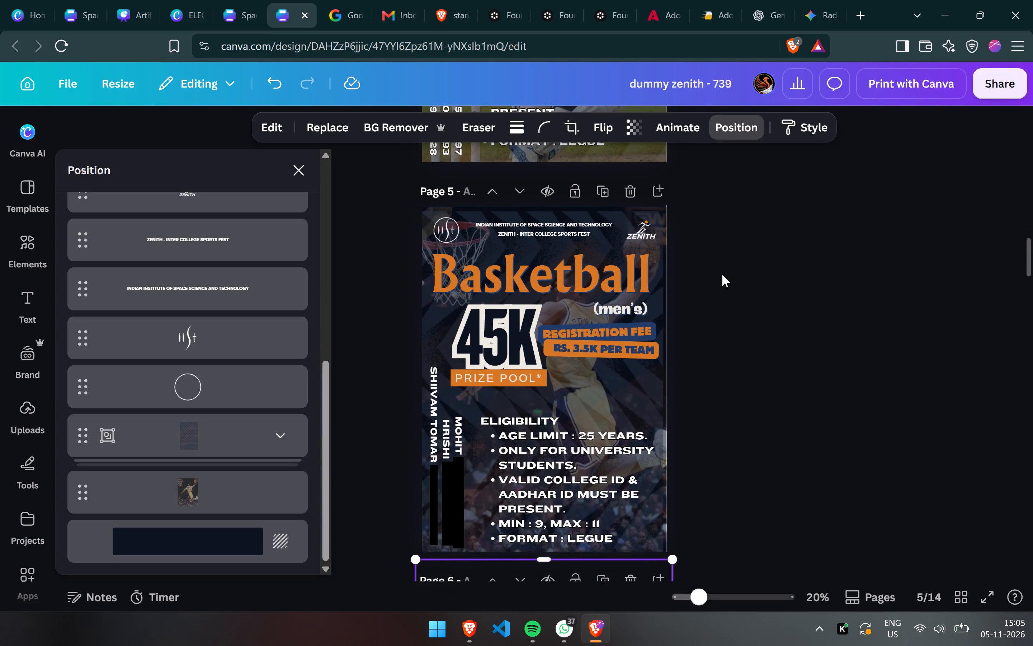
scroll(722, 274, down, 1)
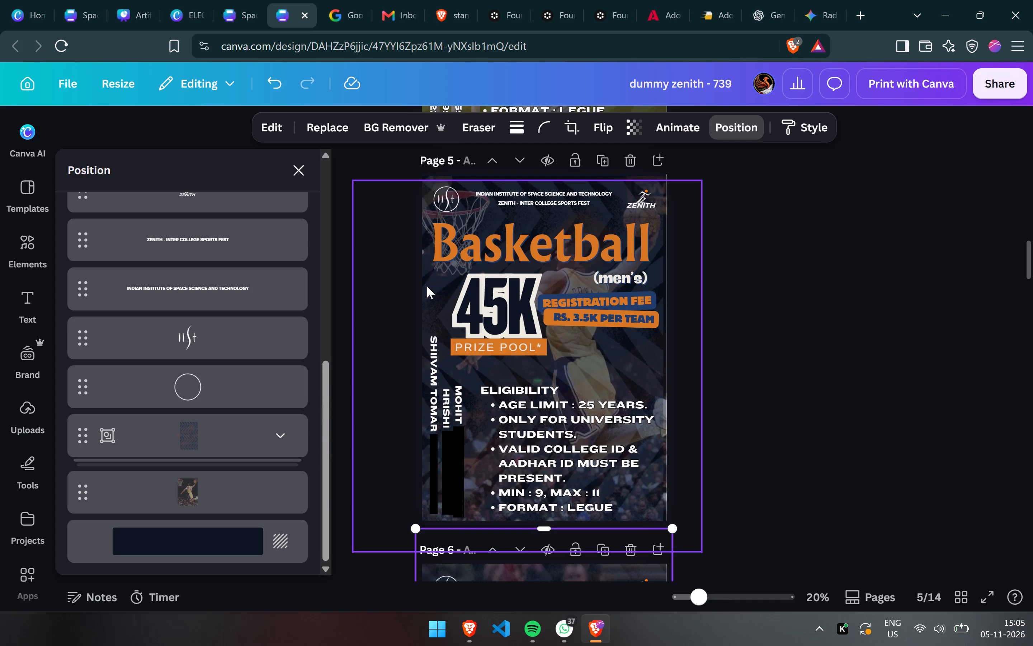
scroll(427, 287, down, 2)
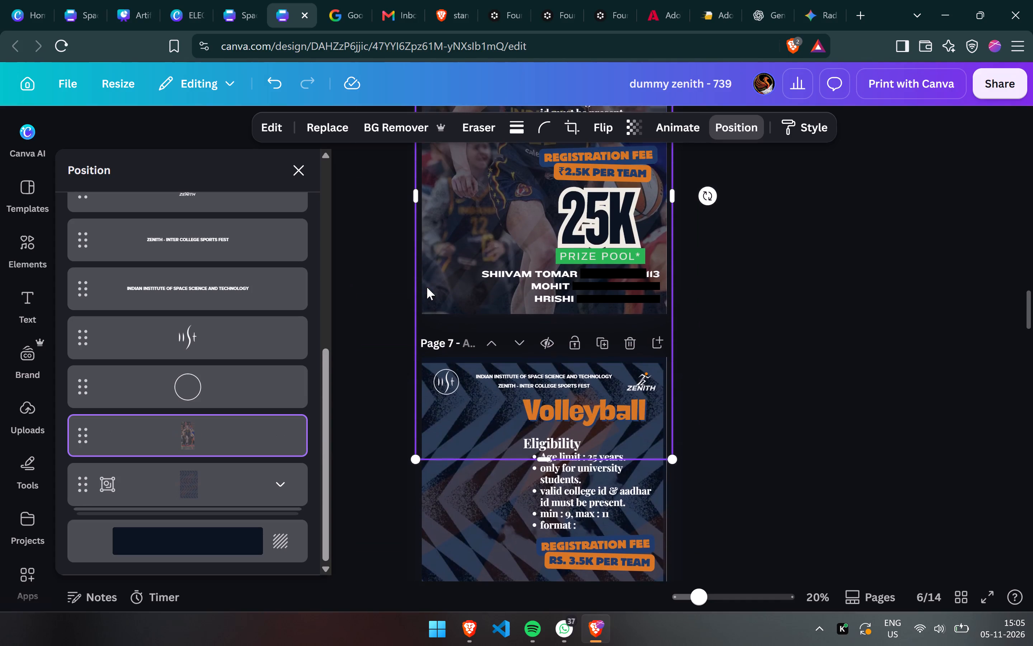
scroll(427, 287, up, 2)
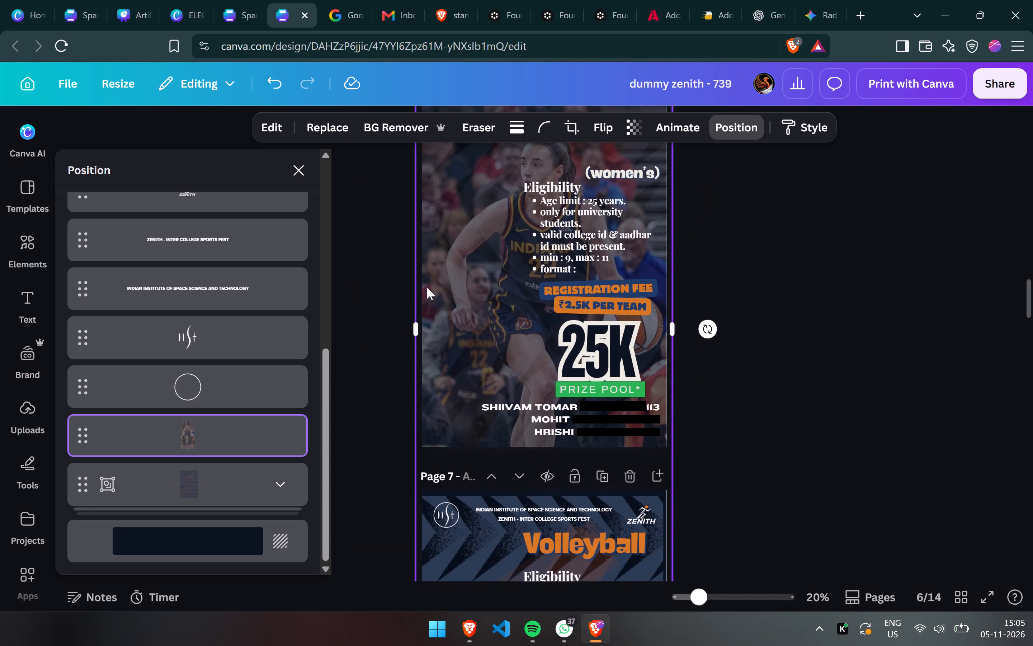
Delete the old Eligibility text block from page 6.
click(570, 238)
key(BackSpace)
Copy the Basketball title, 45K prize pool group, registration fee group and eligibility text together from page 5.
scroll(570, 238, up, 1)
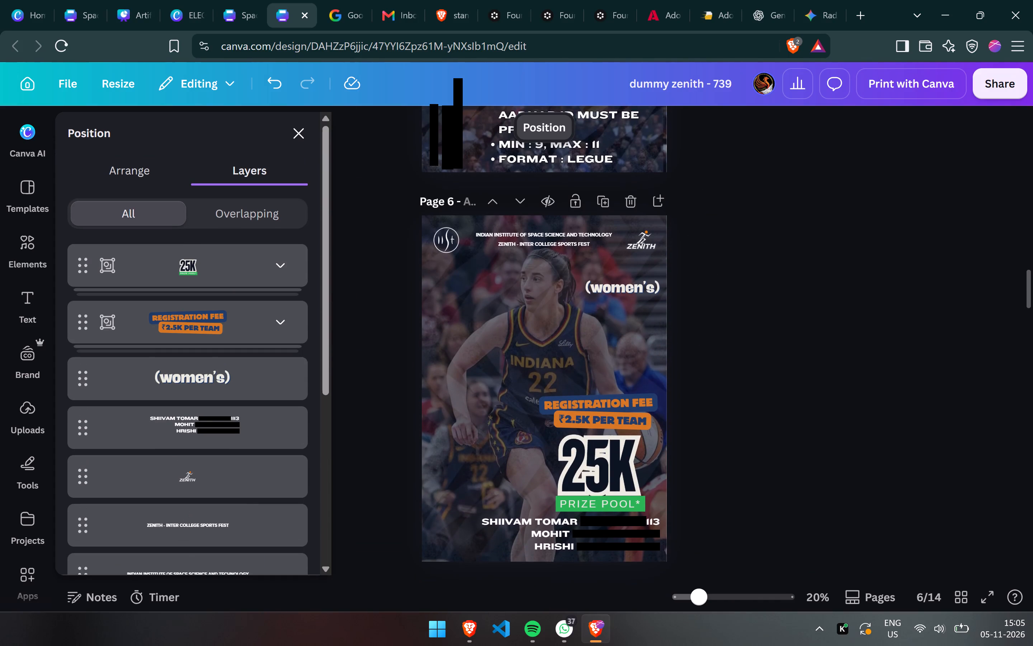
scroll(640, 289, up, 3)
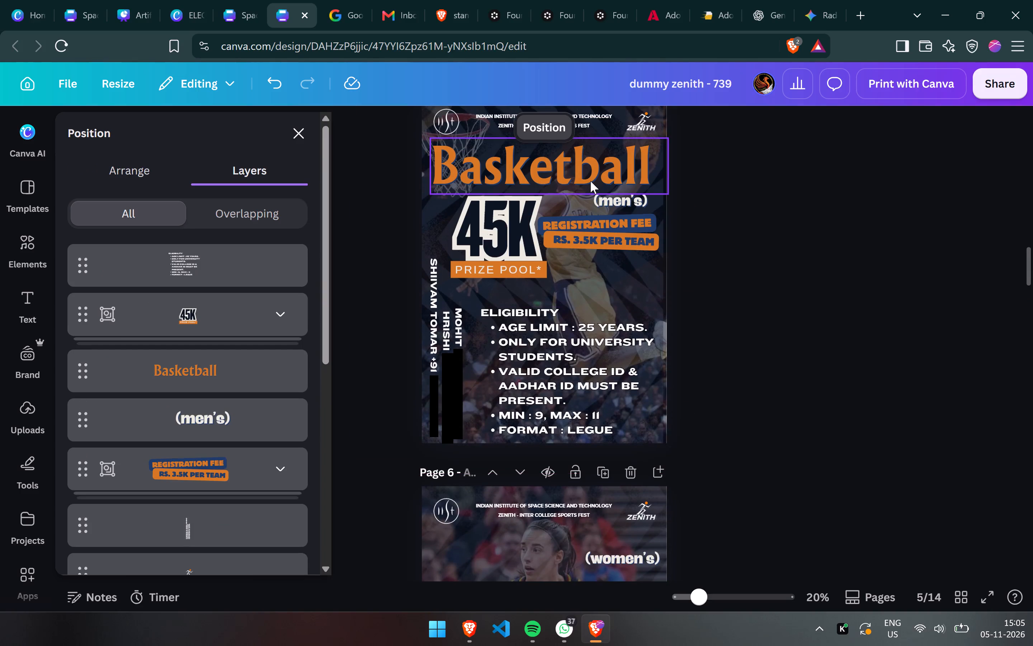
click(590, 181)
shift+click(510, 262)
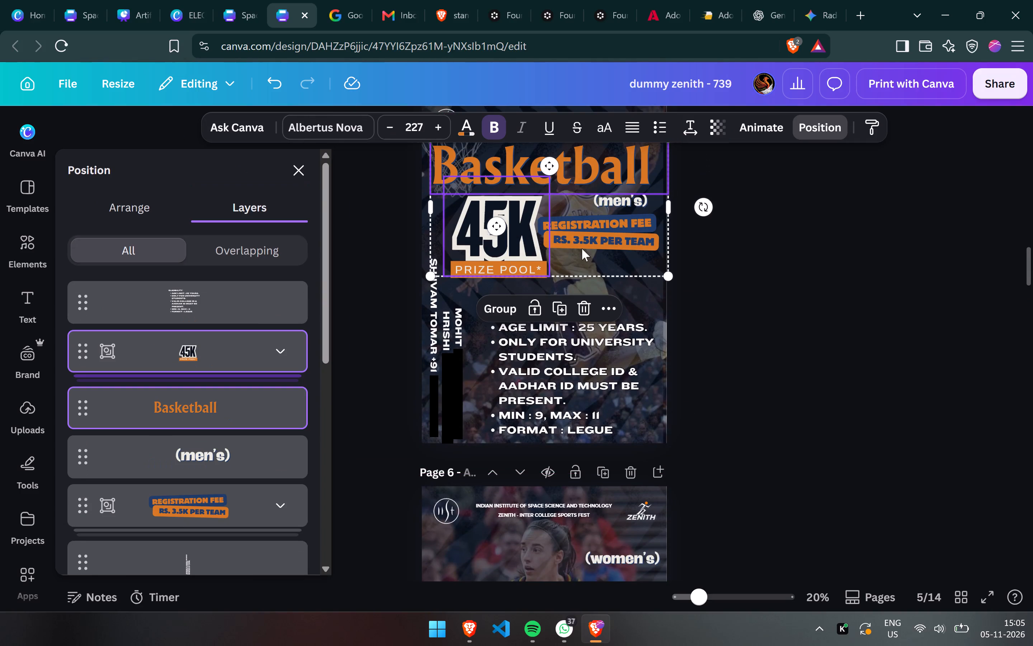
shift+click(619, 241)
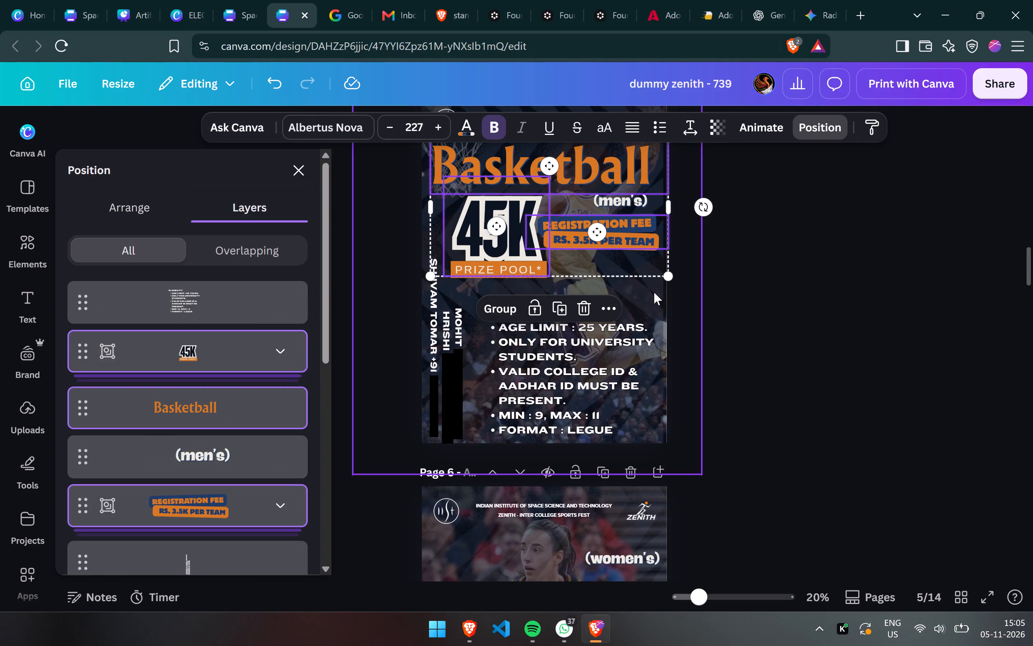
shift+click(574, 406)
key(ctrl+c)
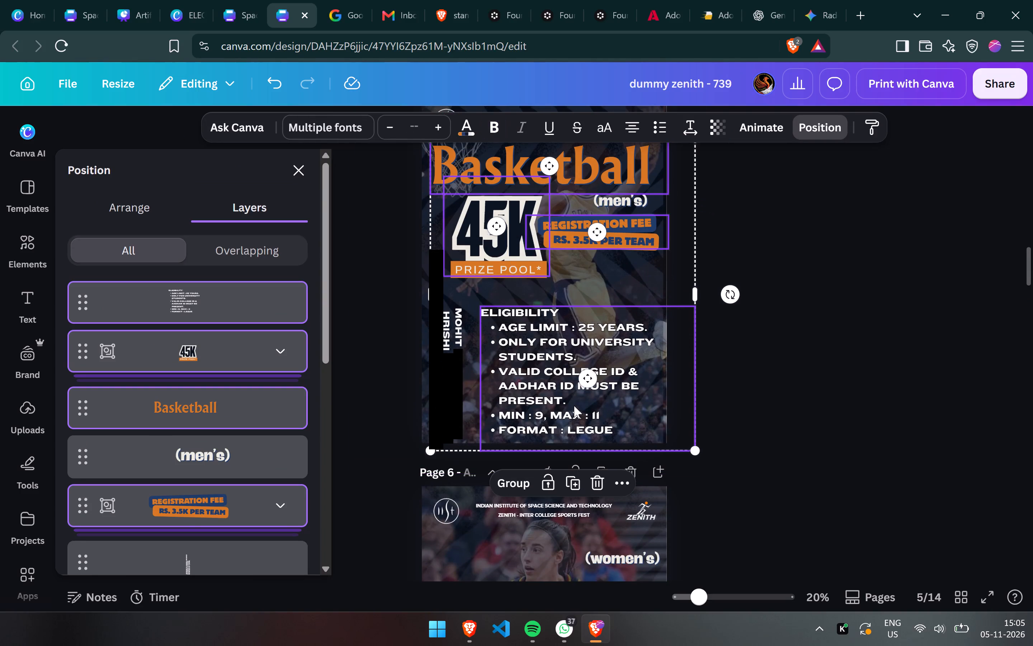
Delete the 25K prize pool group, the registration fee group and the (women's) label from page 6.
scroll(574, 406, down, 2)
click(574, 406)
key(BackSpace)
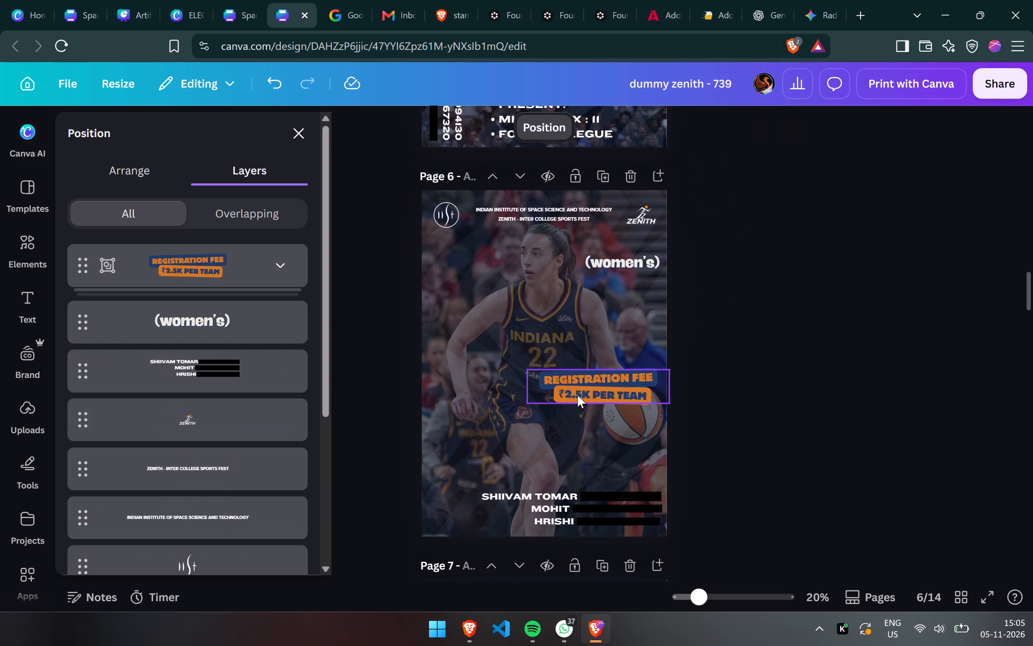
click(577, 395)
key(BackSpace)
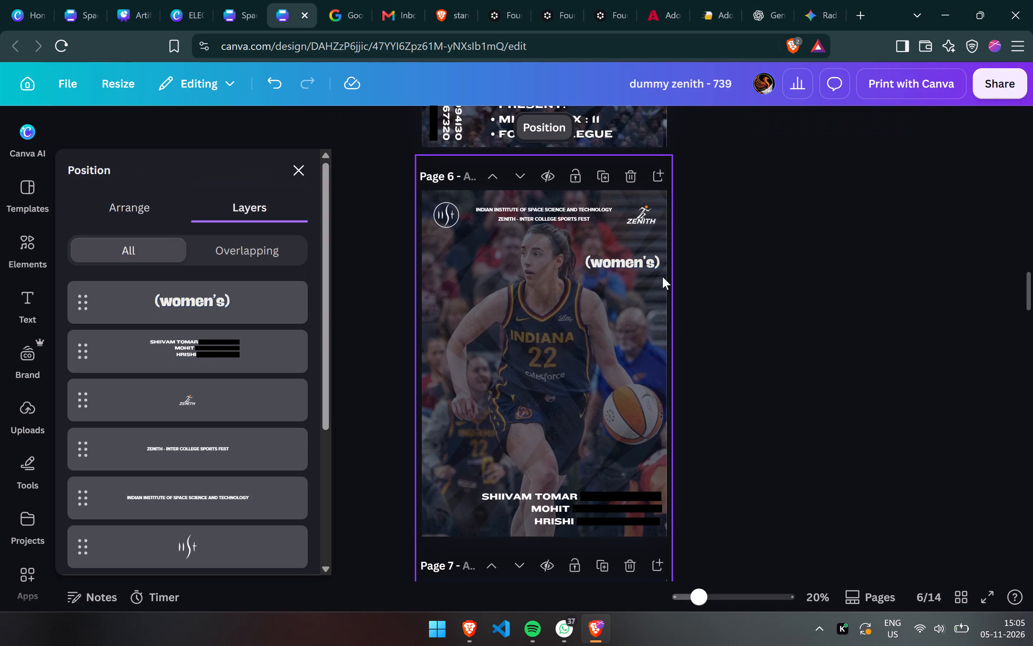
click(650, 262)
key(BackSpace)
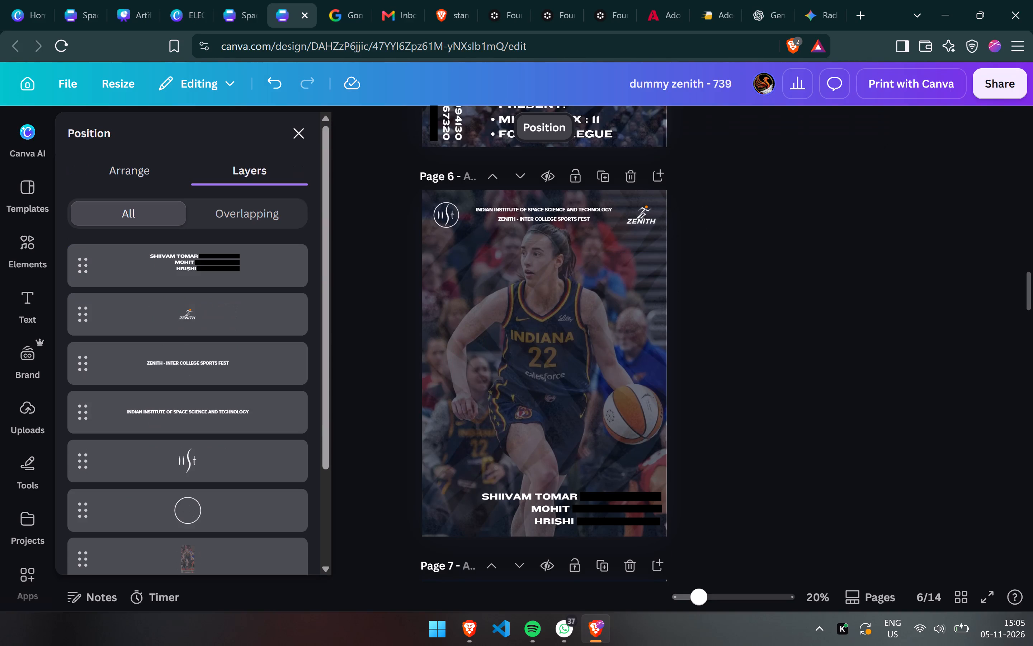
Paste the copied Basketball title, prize pool, registration fee and eligibility elements onto page 6.
key(ctrl+v)
scroll(656, 488, down, 1)
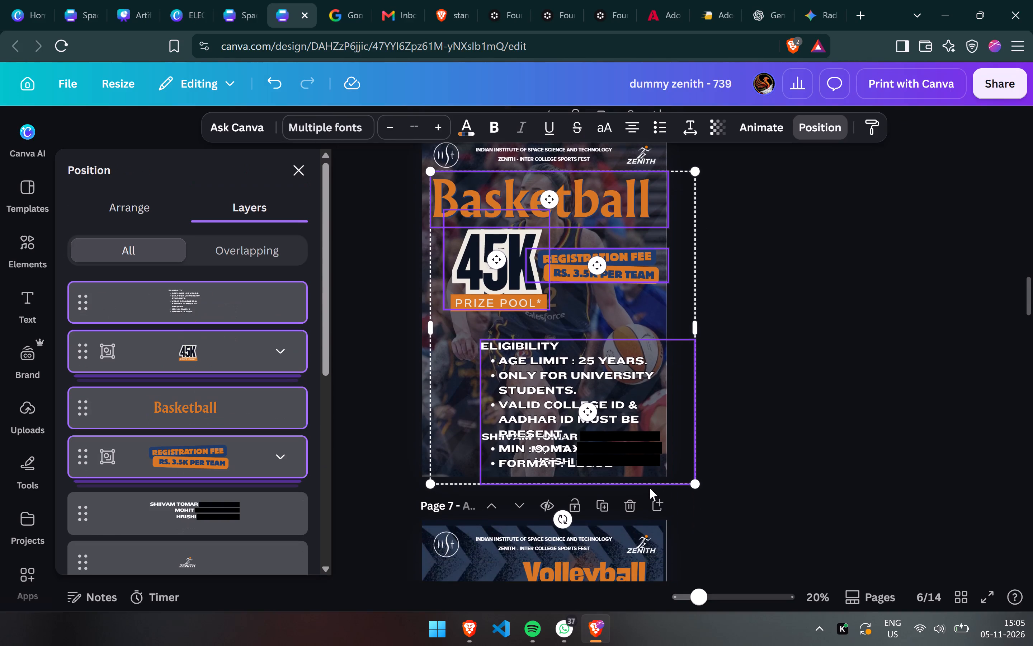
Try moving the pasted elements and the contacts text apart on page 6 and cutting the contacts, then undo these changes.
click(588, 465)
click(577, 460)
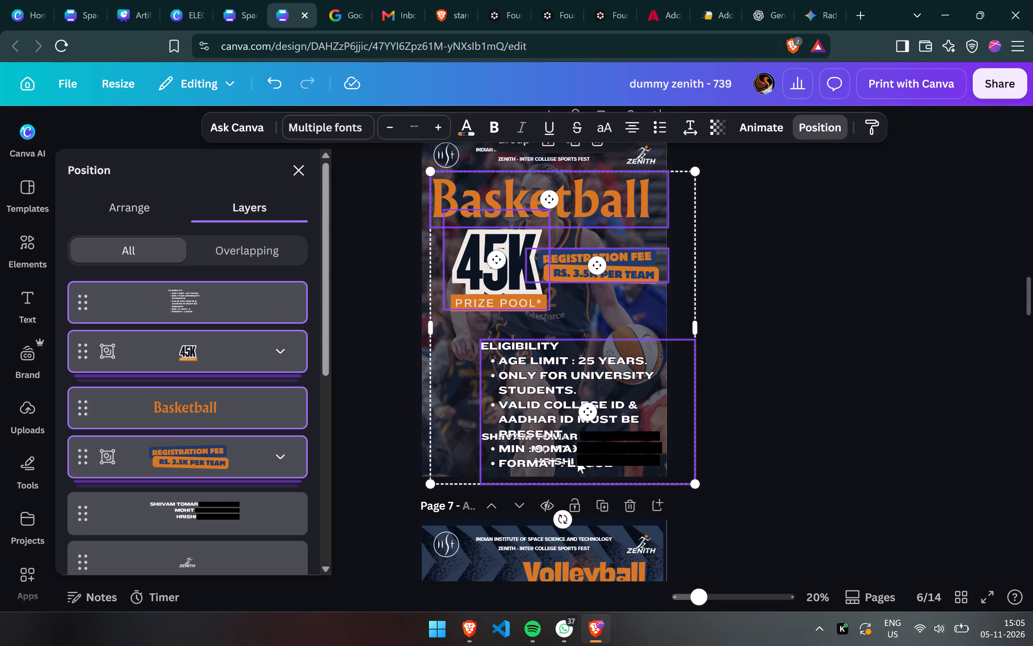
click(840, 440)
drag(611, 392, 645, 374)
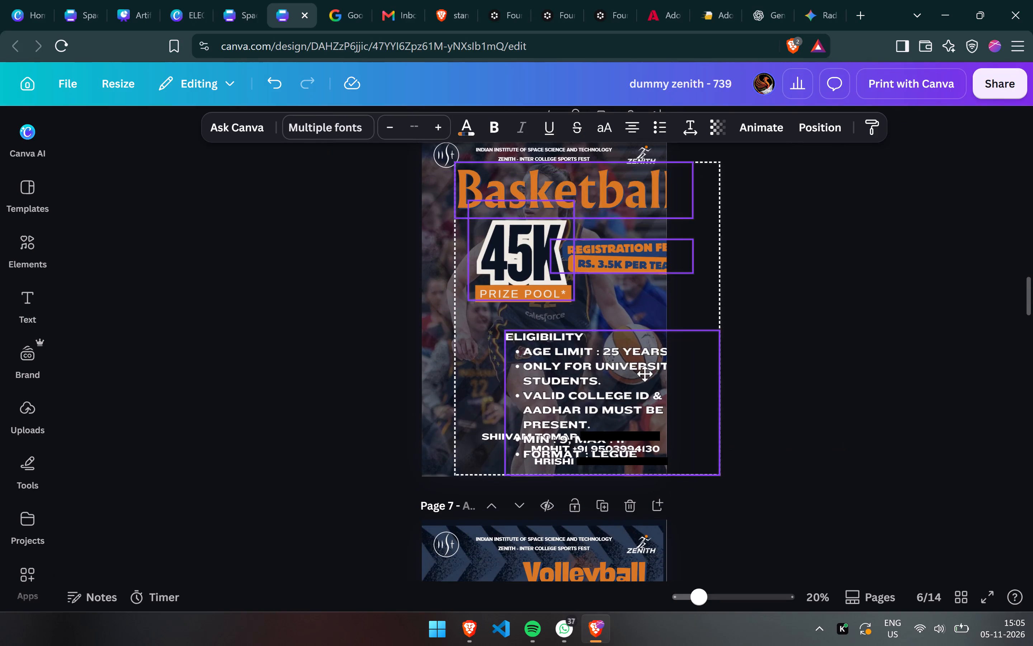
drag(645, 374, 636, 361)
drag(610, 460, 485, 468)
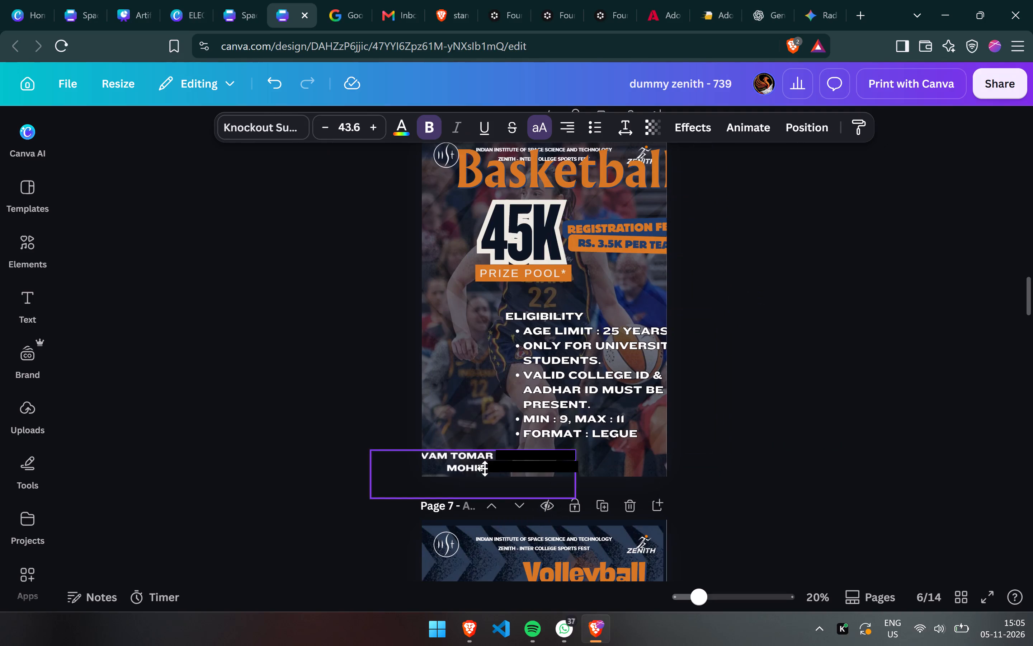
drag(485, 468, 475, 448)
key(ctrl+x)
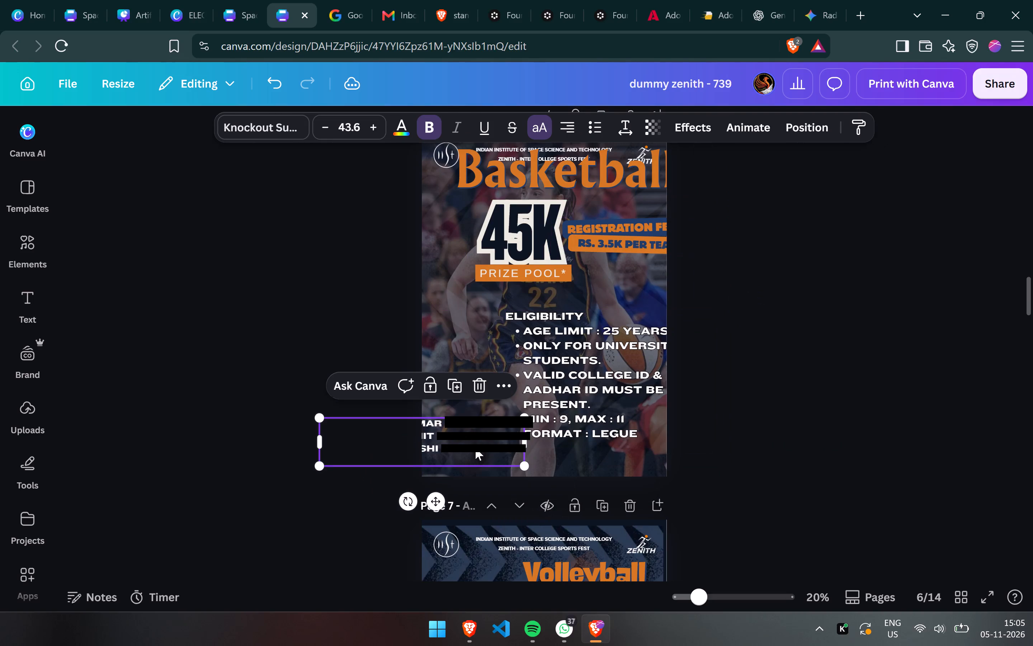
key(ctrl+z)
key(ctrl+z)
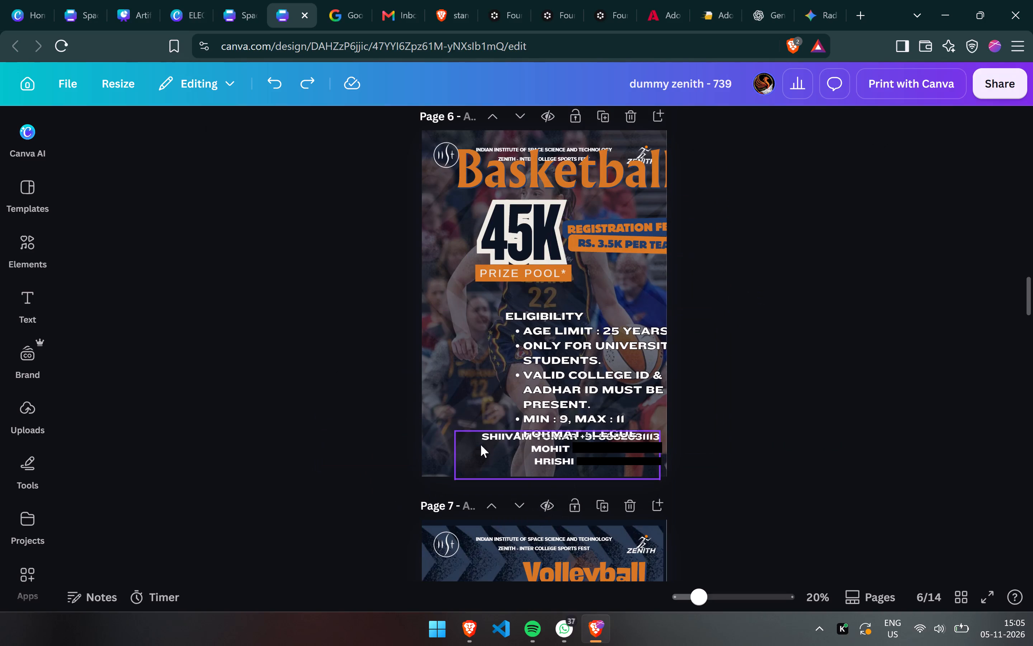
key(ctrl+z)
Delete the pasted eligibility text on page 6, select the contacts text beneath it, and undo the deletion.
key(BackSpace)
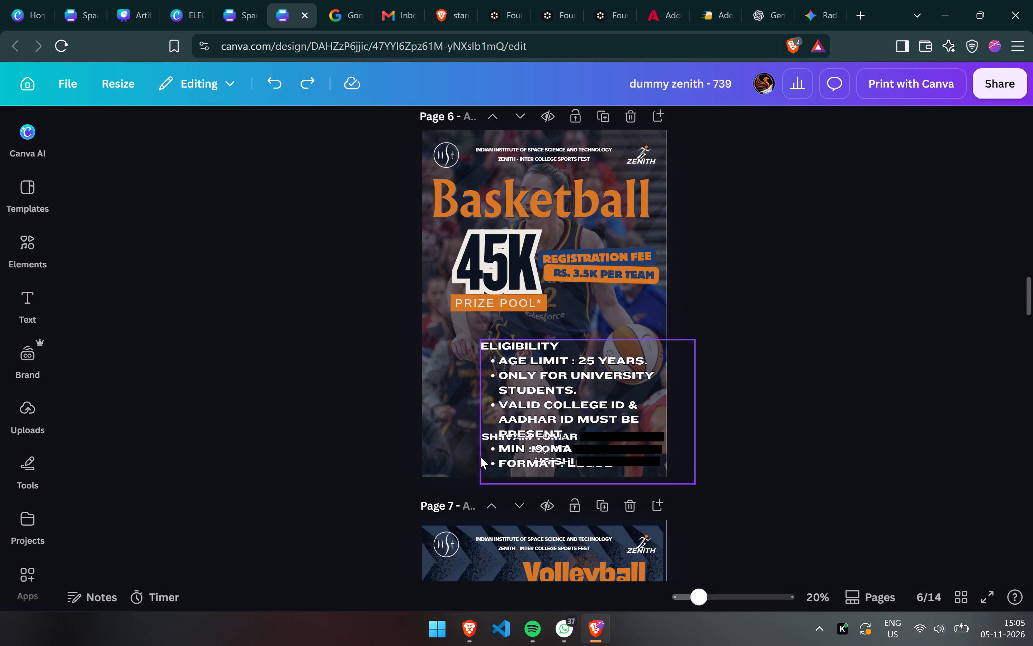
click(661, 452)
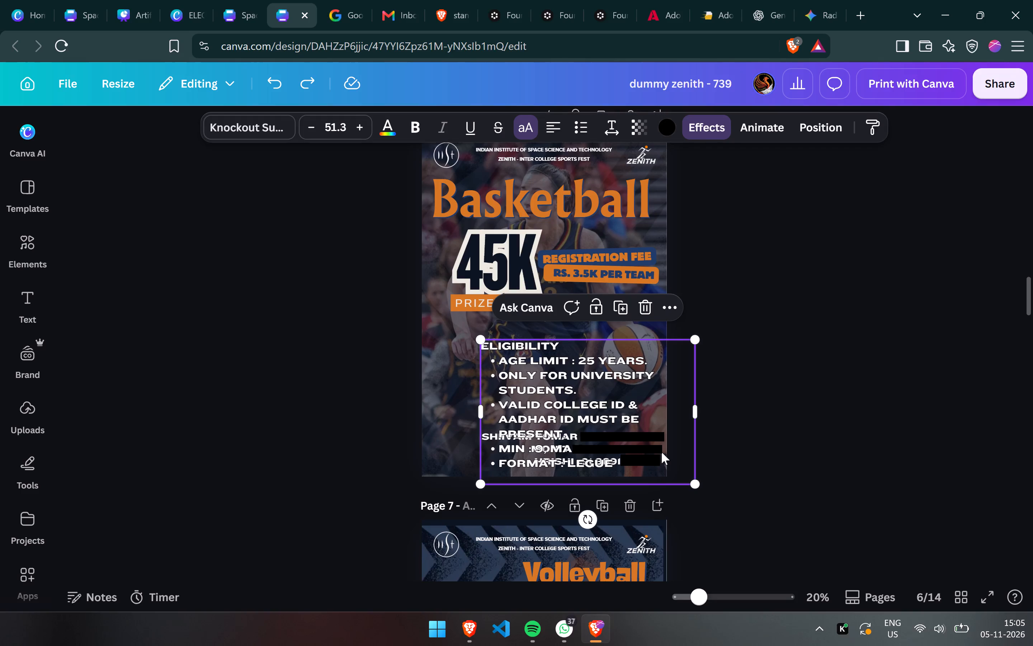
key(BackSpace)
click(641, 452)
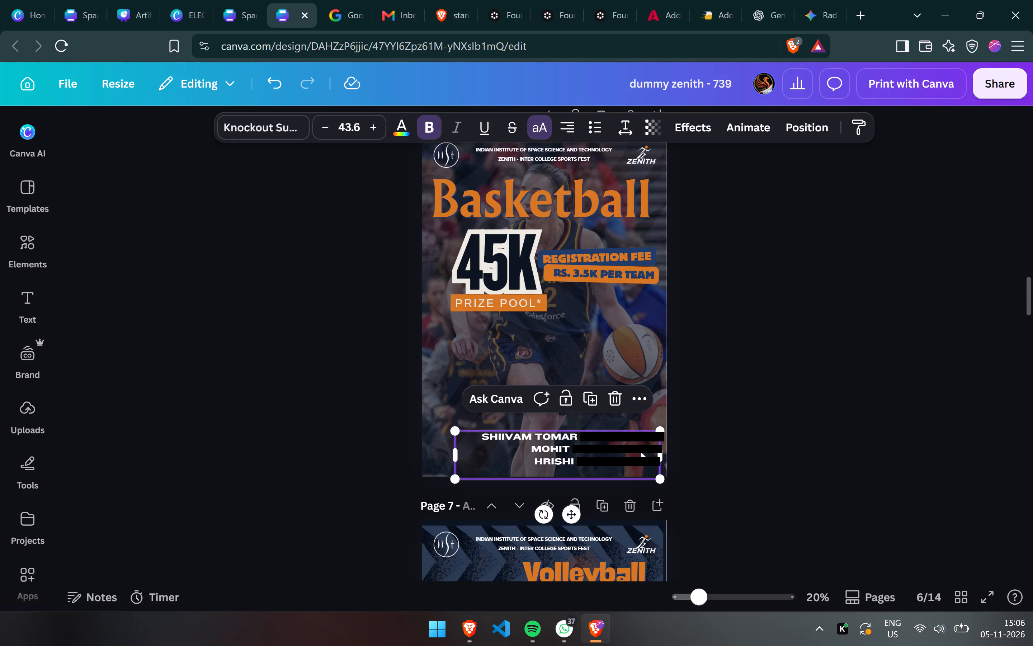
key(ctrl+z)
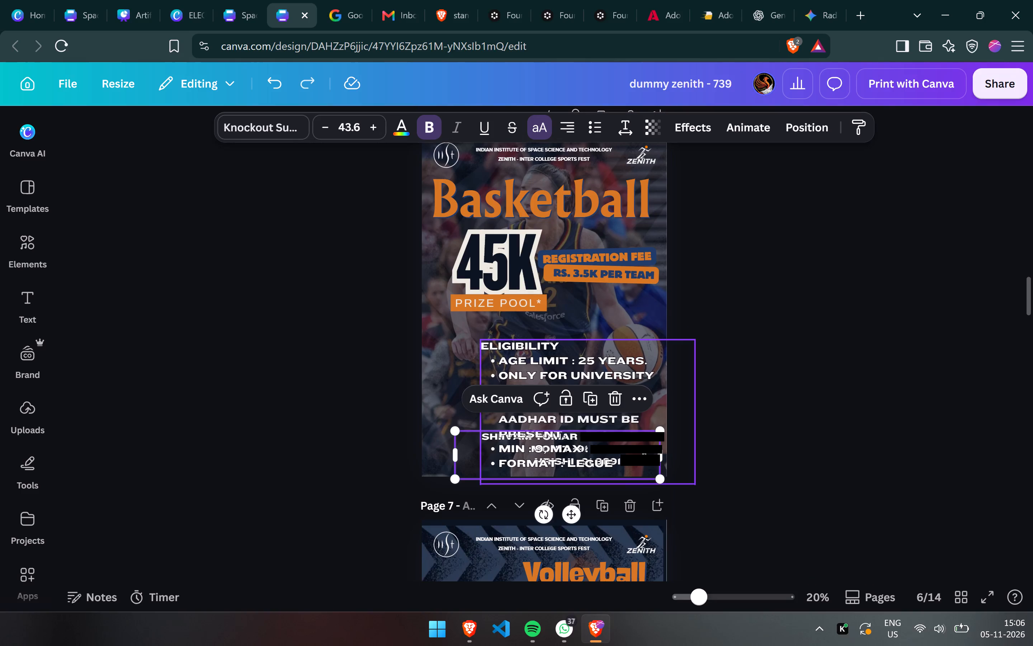
Delete the contacts text that overlaps the eligibility list on page 6.
click(643, 445)
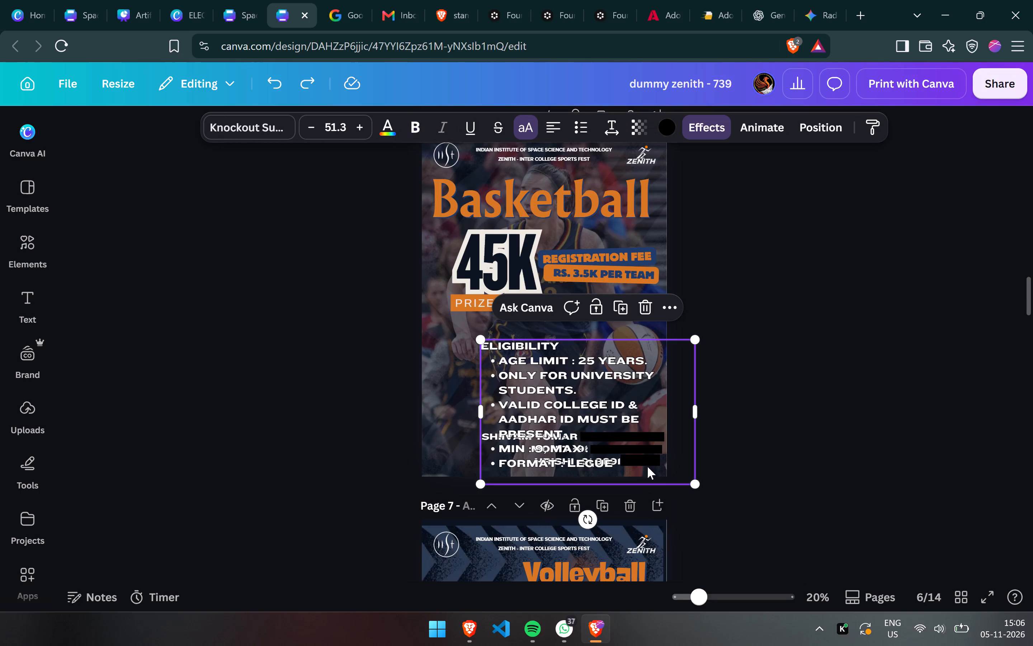
click(467, 457)
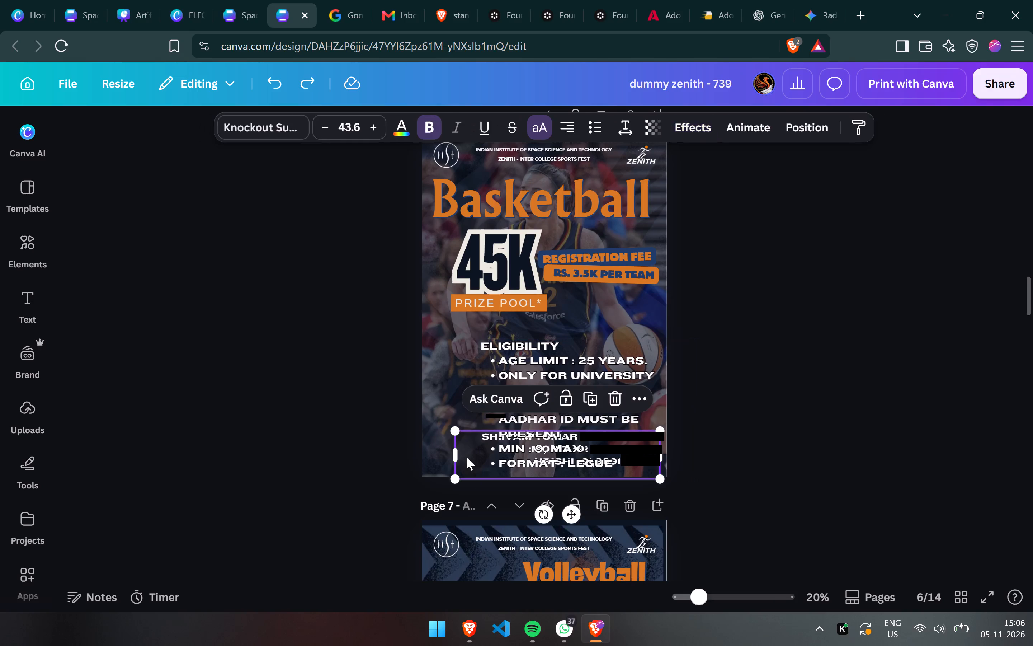
key(BackSpace)
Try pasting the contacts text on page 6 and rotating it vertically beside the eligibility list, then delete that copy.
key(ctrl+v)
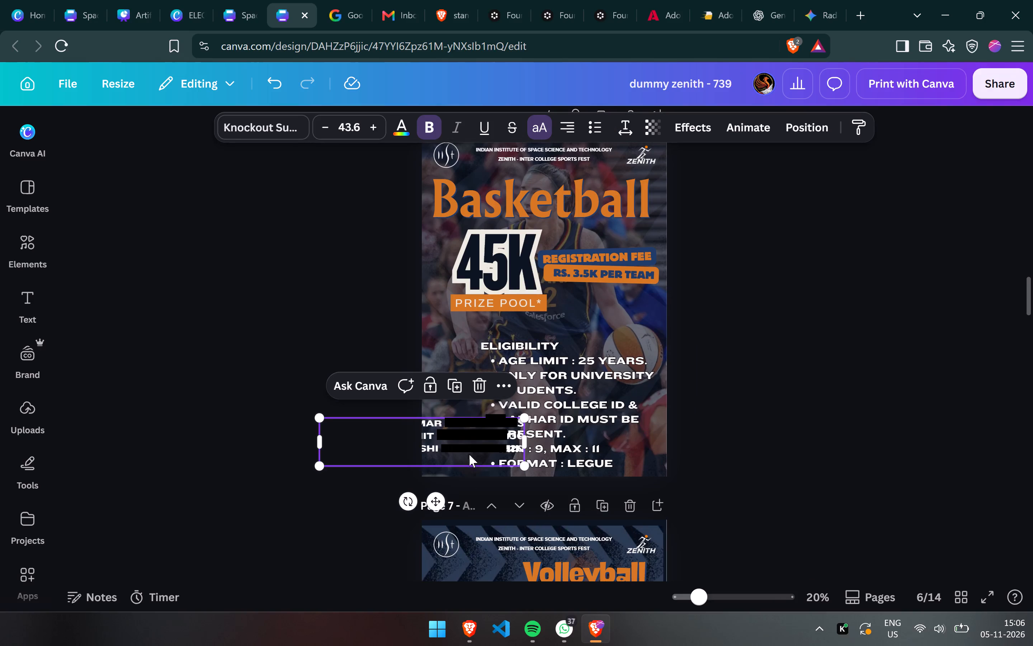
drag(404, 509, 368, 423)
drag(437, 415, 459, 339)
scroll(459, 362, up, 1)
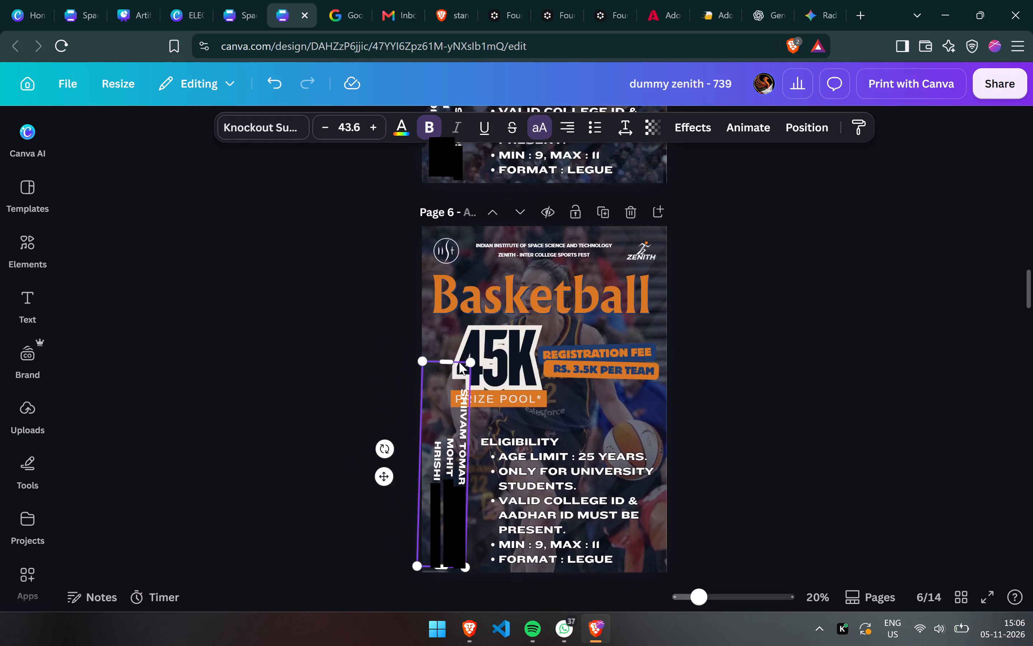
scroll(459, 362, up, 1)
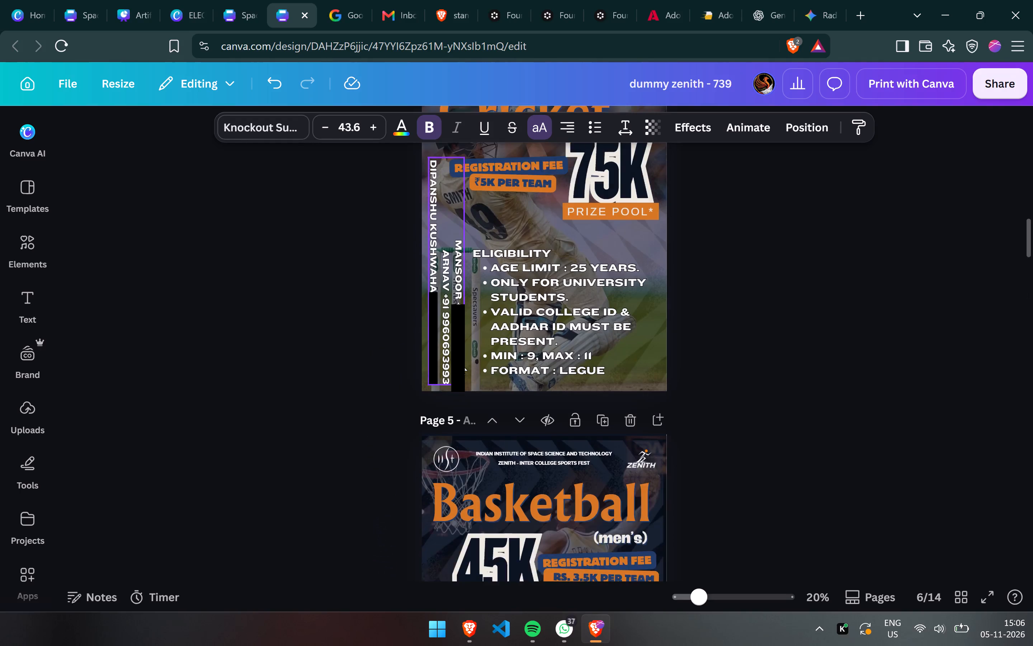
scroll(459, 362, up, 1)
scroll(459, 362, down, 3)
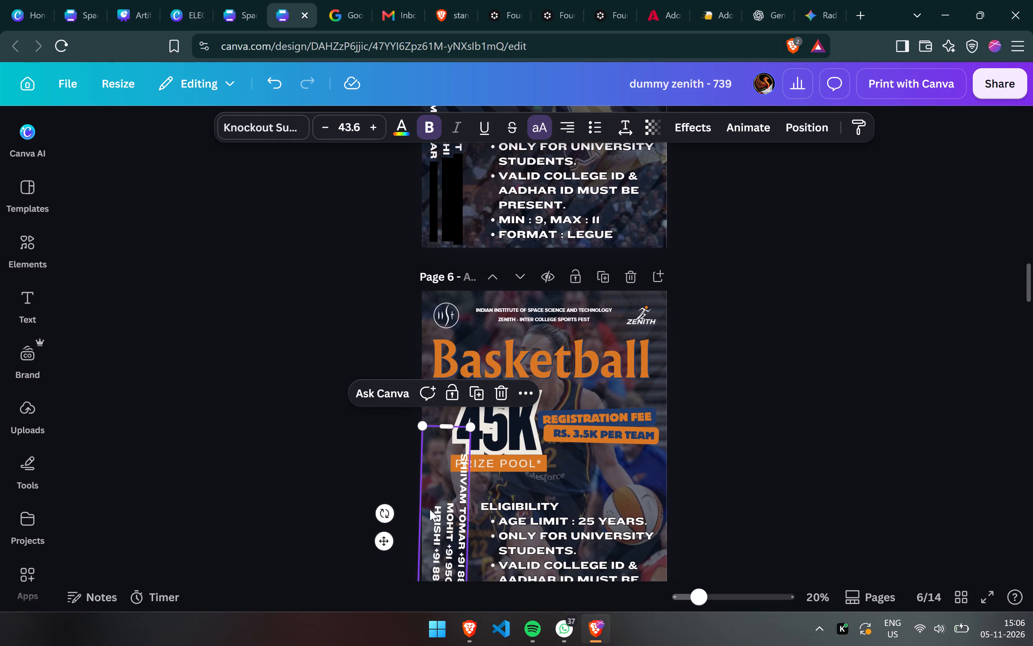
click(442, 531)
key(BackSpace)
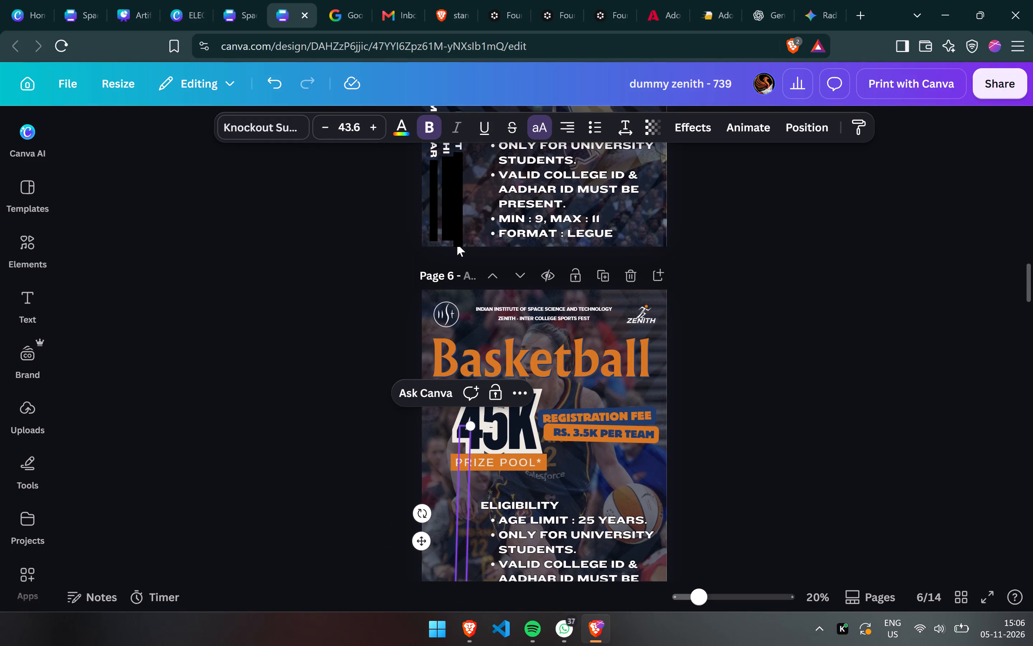
Copy the vertical contacts text from page 5 and paste it onto page 6.
click(434, 173)
key(ctrl+c)
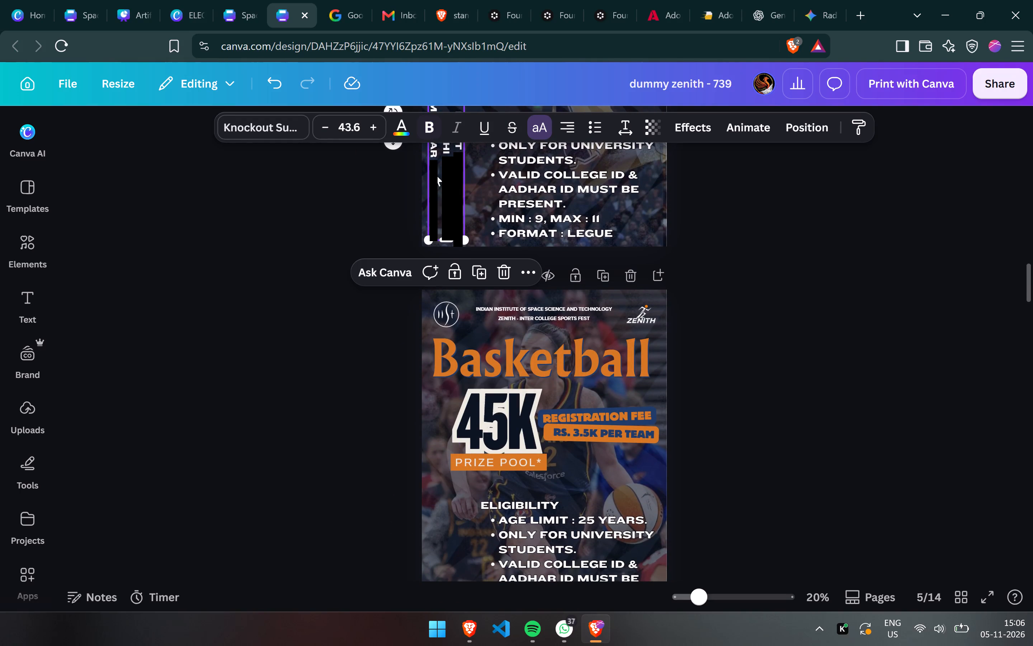
scroll(434, 173, down, 2)
click(443, 220)
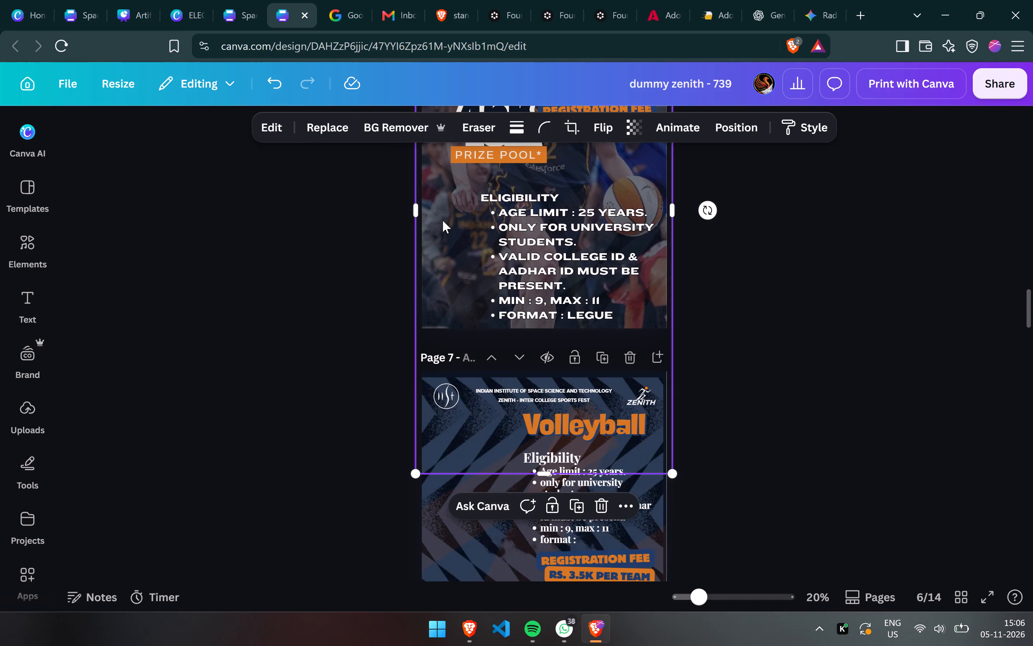
key(ctrl+v)
click(814, 372)
Copy the (men's) label from page 5 and paste it onto page 6 under the Basketball title.
scroll(814, 372, up, 1)
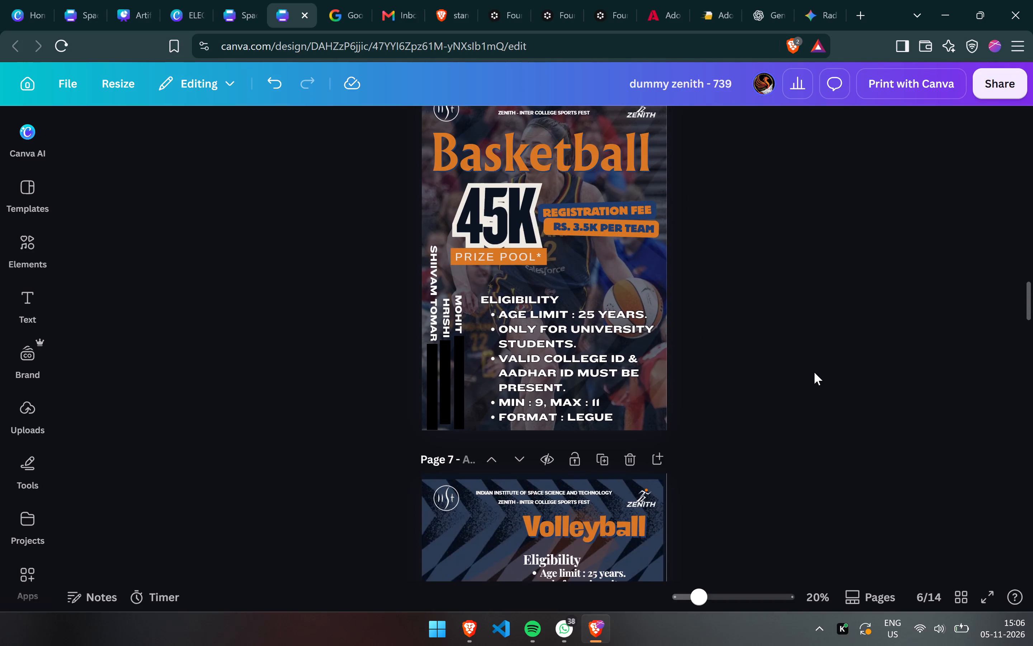
scroll(814, 372, up, 2)
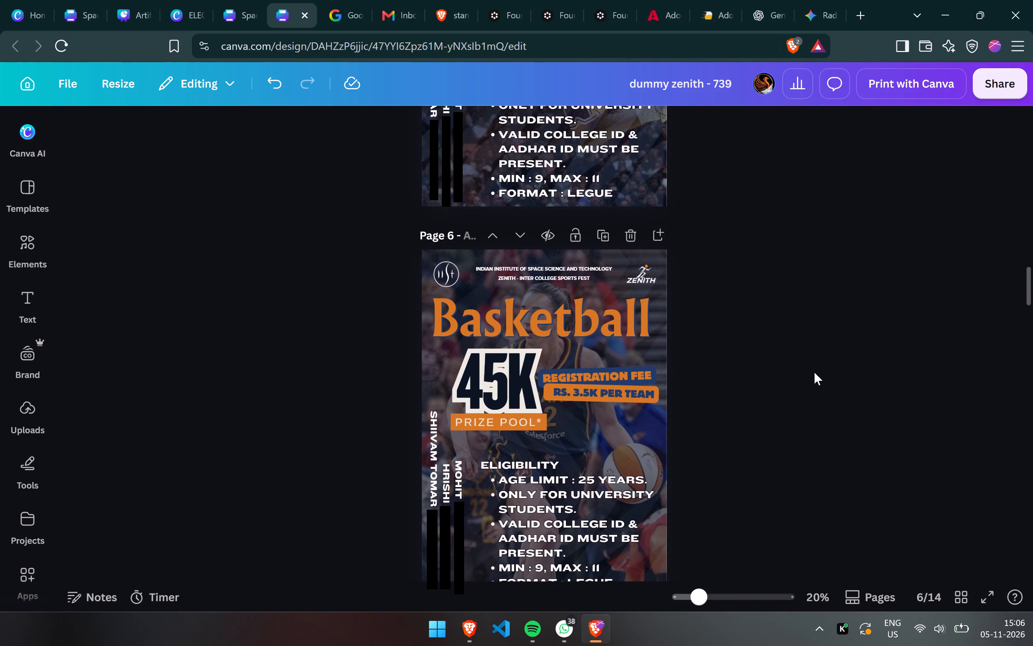
scroll(814, 372, up, 2)
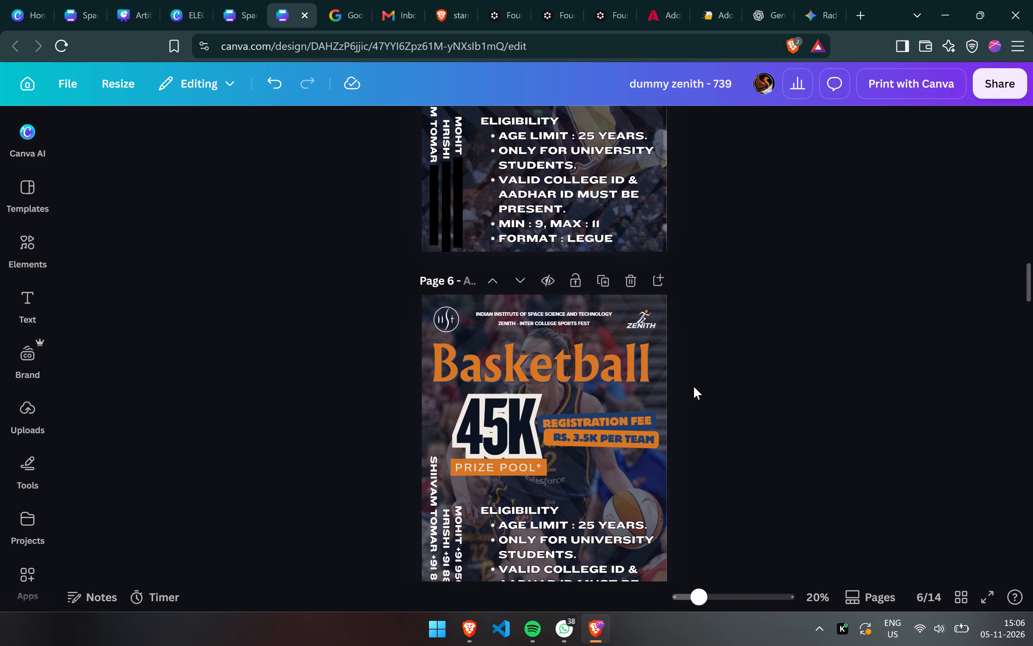
scroll(685, 357, up, 3)
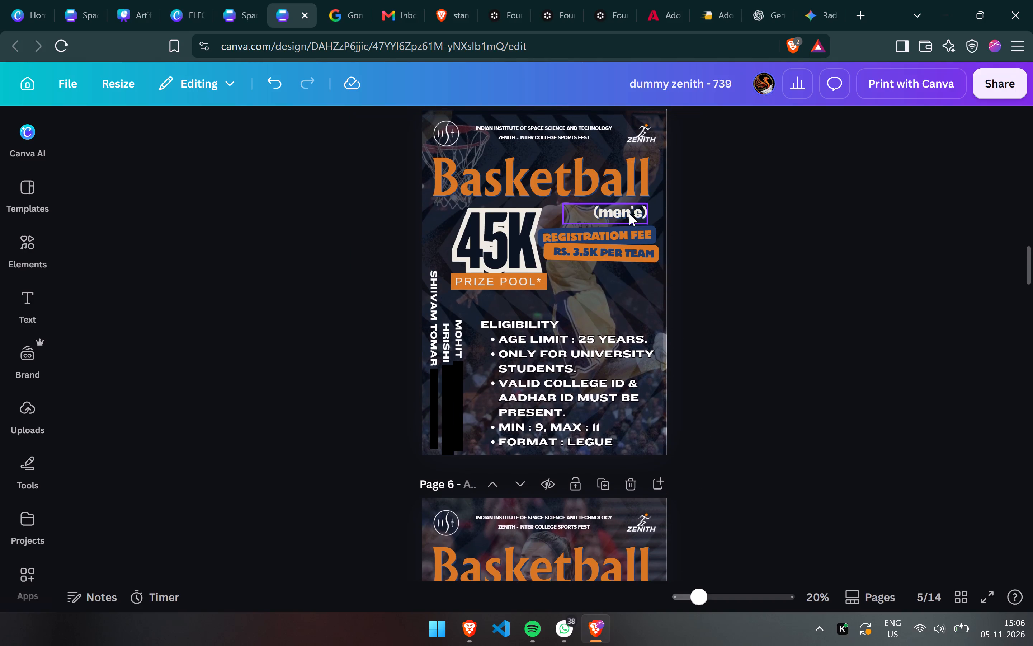
click(629, 213)
key(ctrl+c)
scroll(629, 213, down, 1)
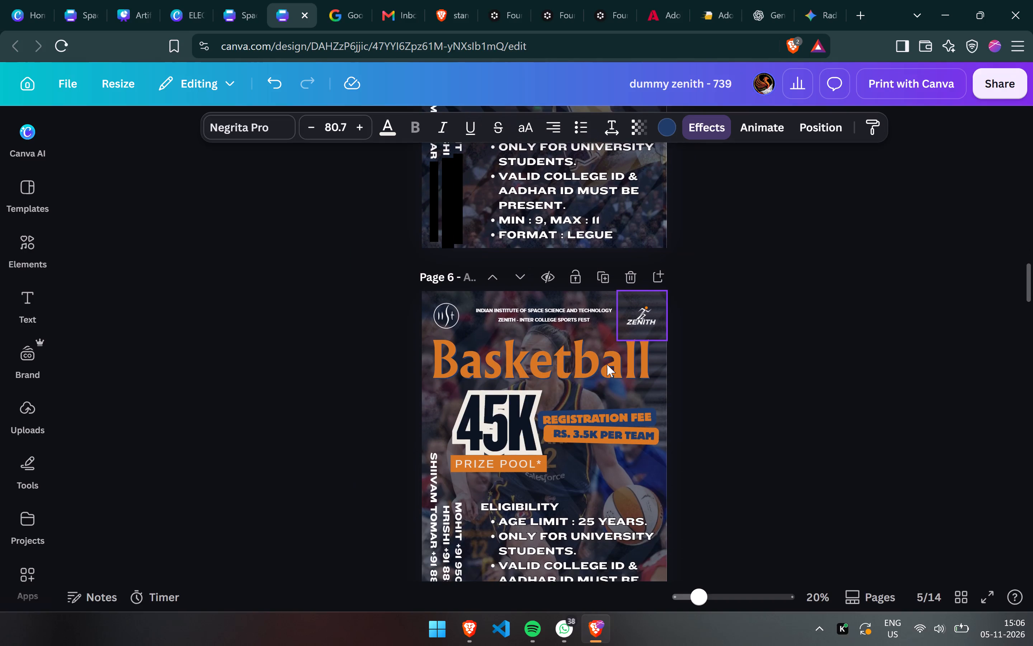
click(820, 428)
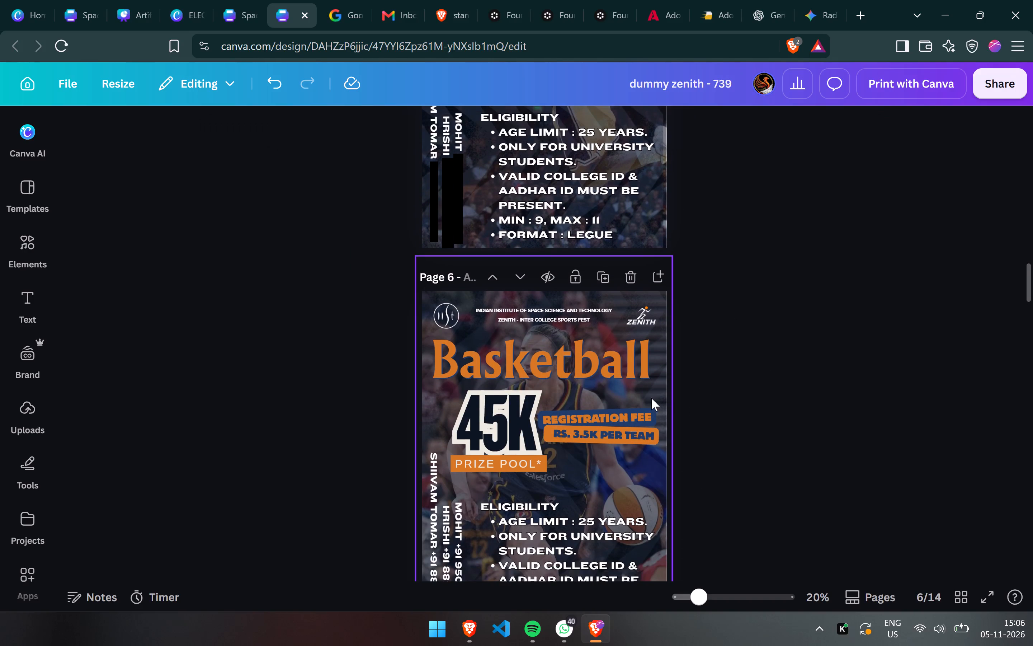
click(649, 397)
key(ctrl+v)
Change the pasted label on page 6 to (women's).
double_click(629, 396)
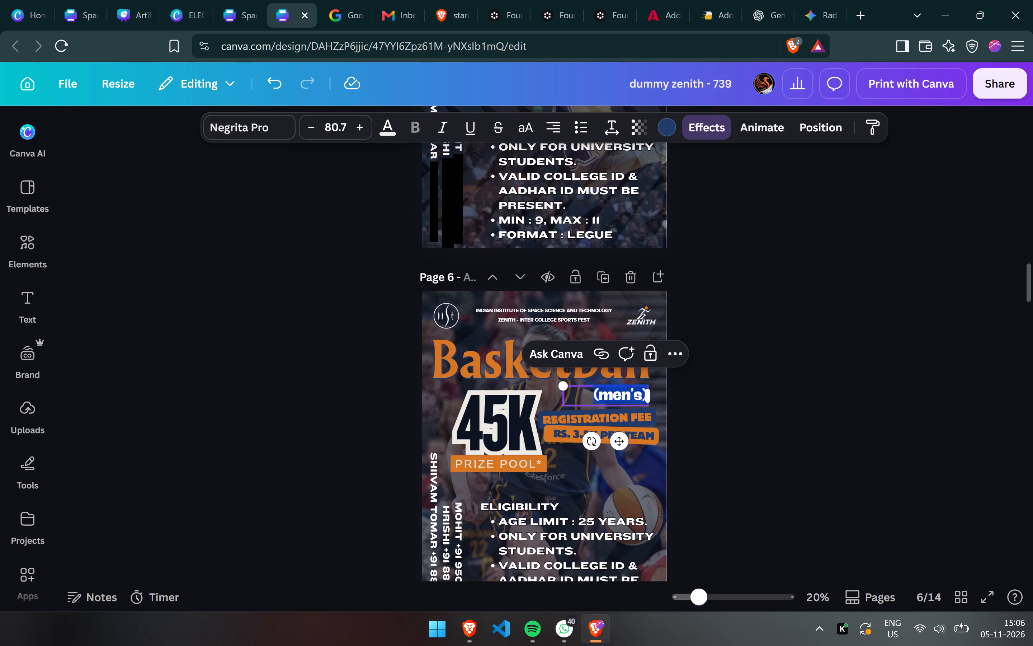
key(ctrl+Left)
key(ctrl+Left)
key(ctrl+Left)
key(ctrl+Right)
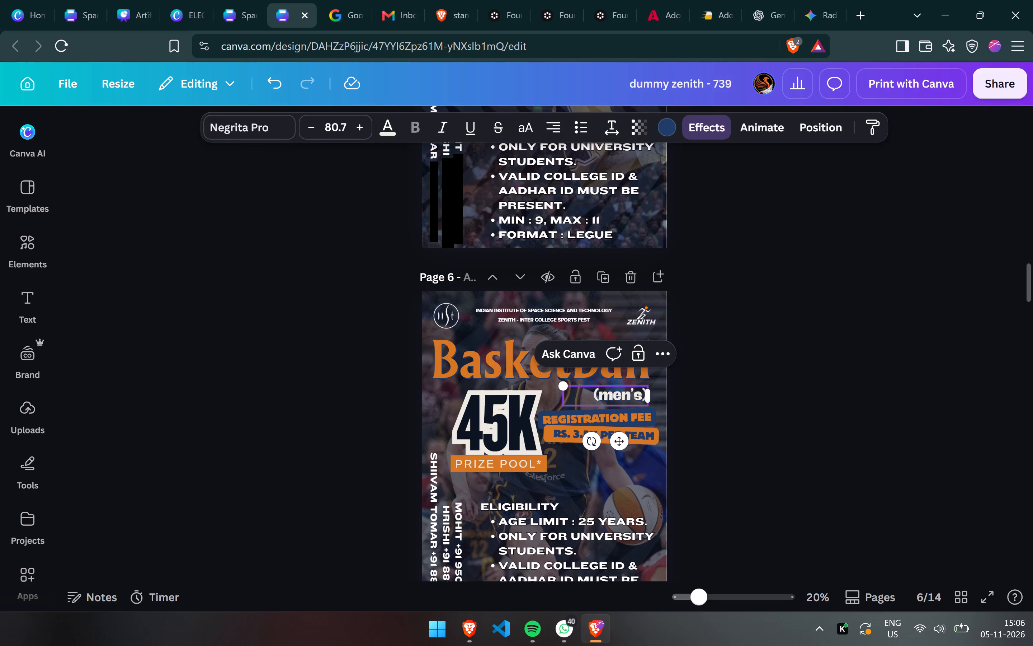
text(wom)
key(BackSpace)
click(747, 382)
Change the prize pool amount on page 6 to 25K.
scroll(747, 382, up, 1)
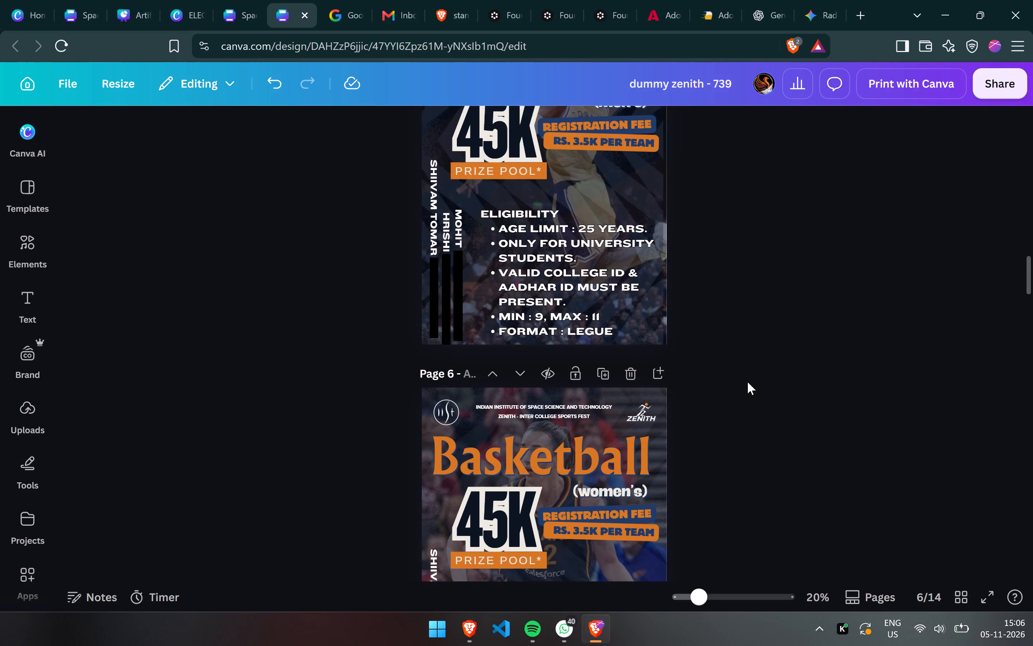
scroll(747, 382, up, 1)
scroll(747, 382, down, 1)
scroll(747, 382, up, 1)
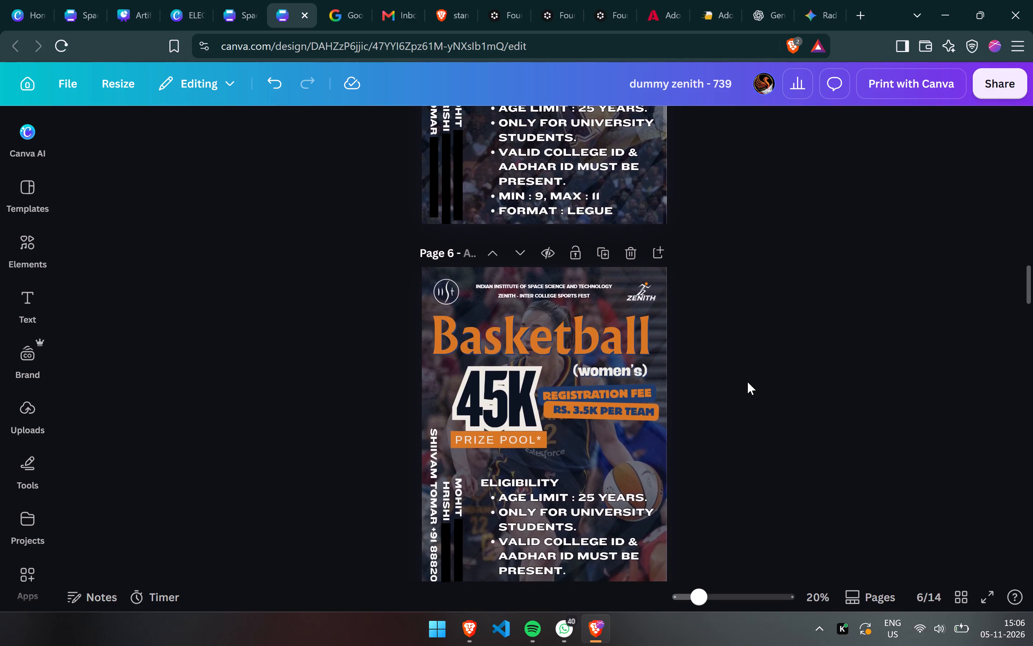
scroll(747, 382, up, 1)
scroll(747, 382, down, 2)
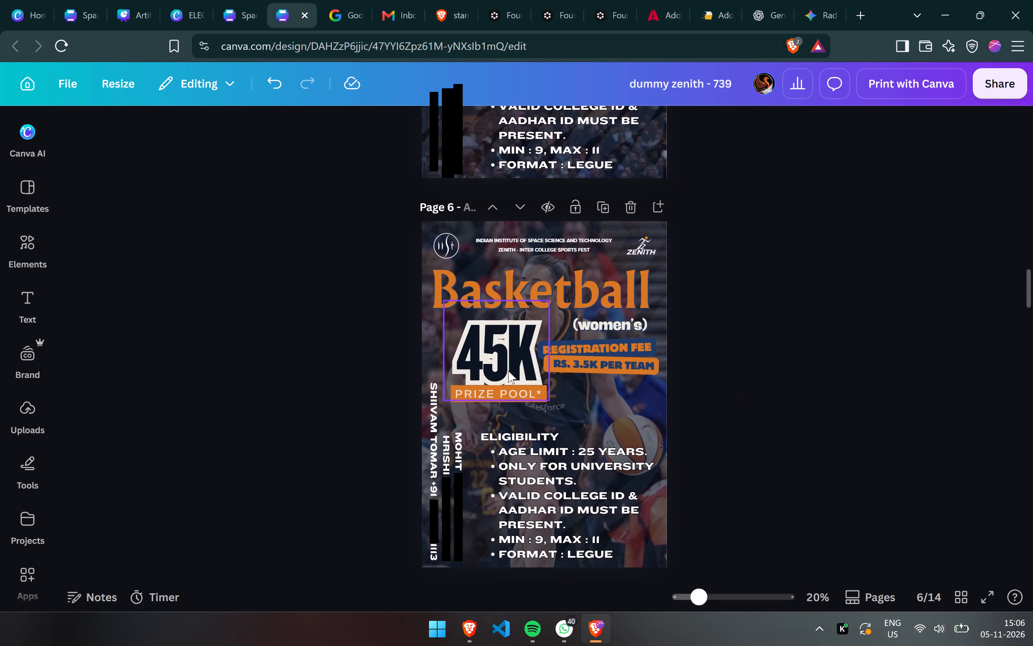
double_click(508, 371)
key(Left)
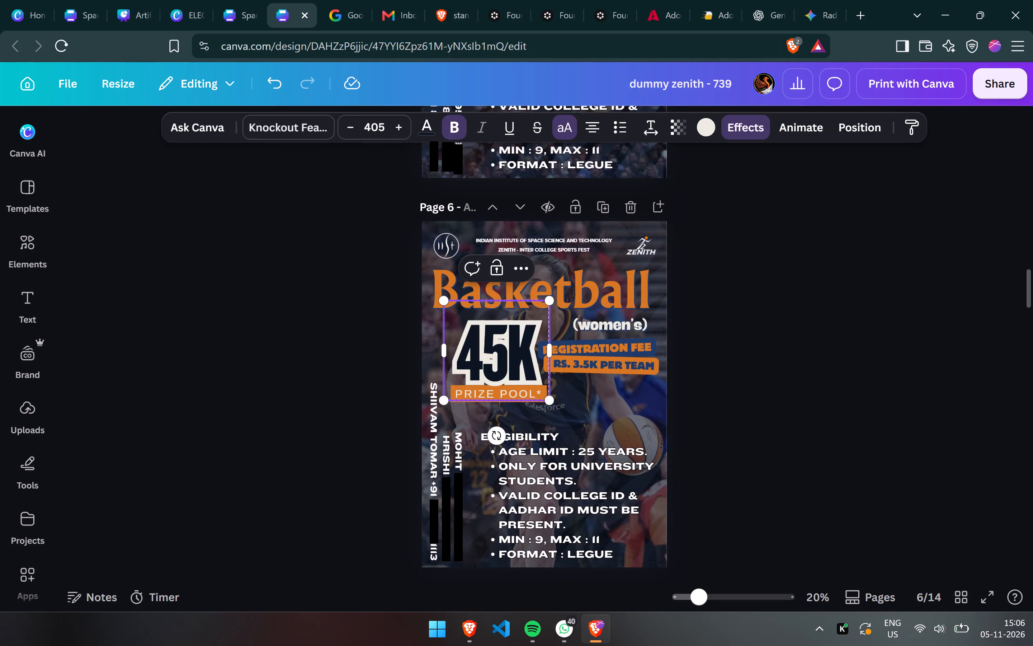
key(Left)
key(Right)
key(Right)
key(BackSpace)
key(BackSpace)
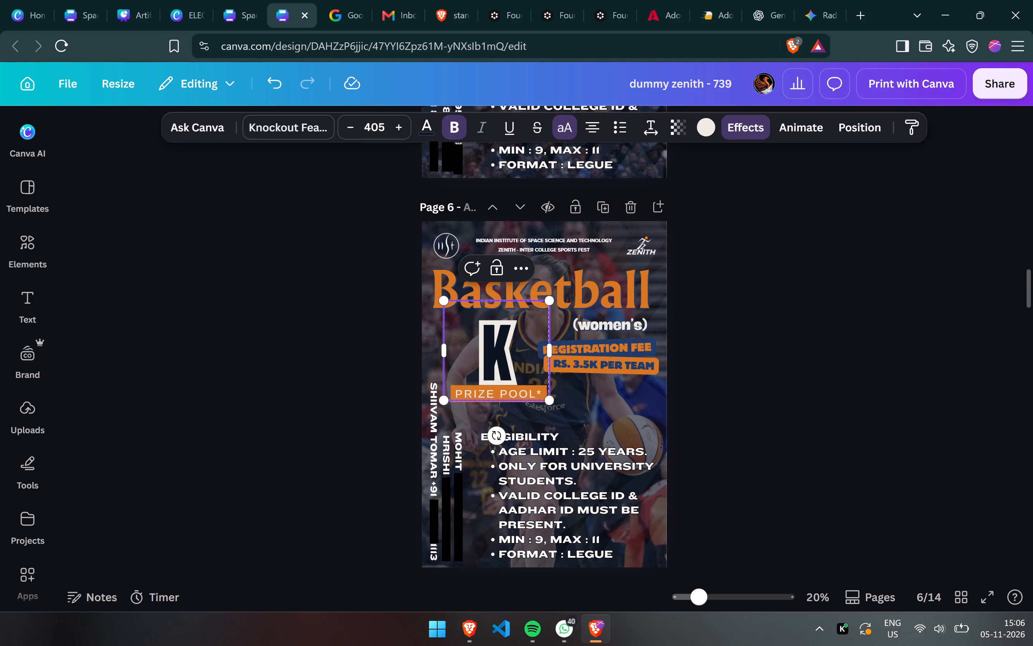
text(2k)
key(BackSpace)
key(5)
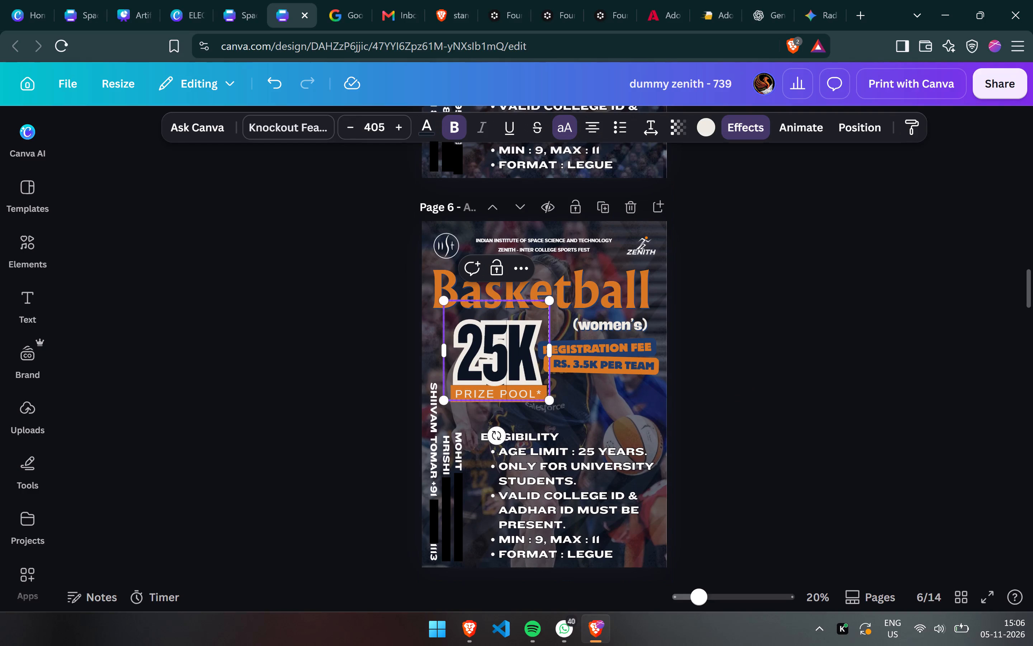
Remove the RS. prefix from the registration fee line on page 6, leaving 3.5K PER TEAM.
double_click(609, 368)
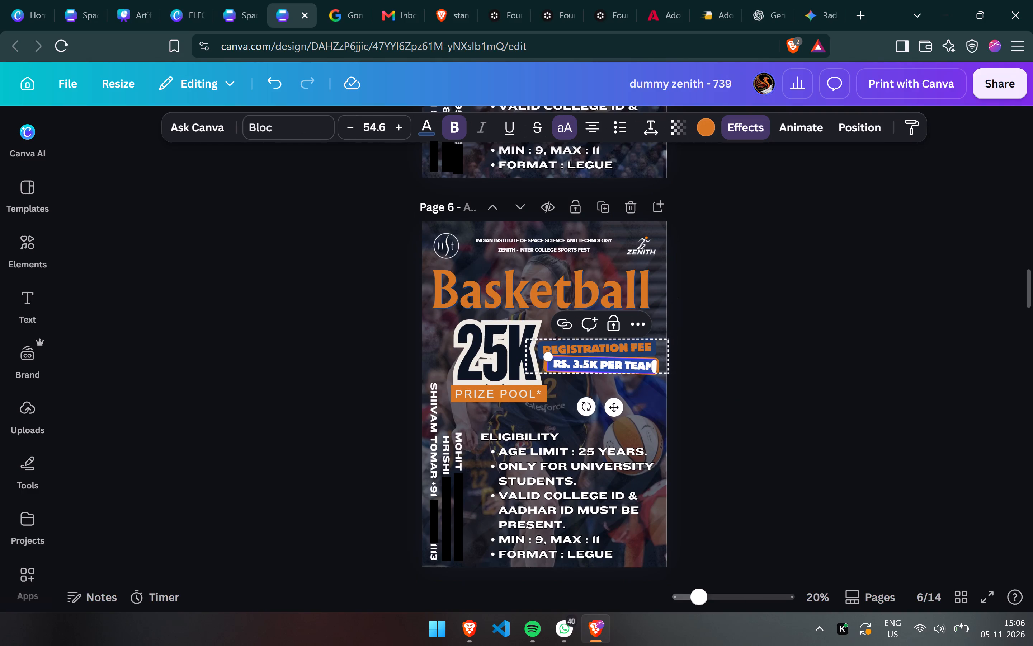
key(Left)
key(Left)
key(Left)
key(Left)
key(Left)
key(Left)
key(Right)
key(Right)
key(Right)
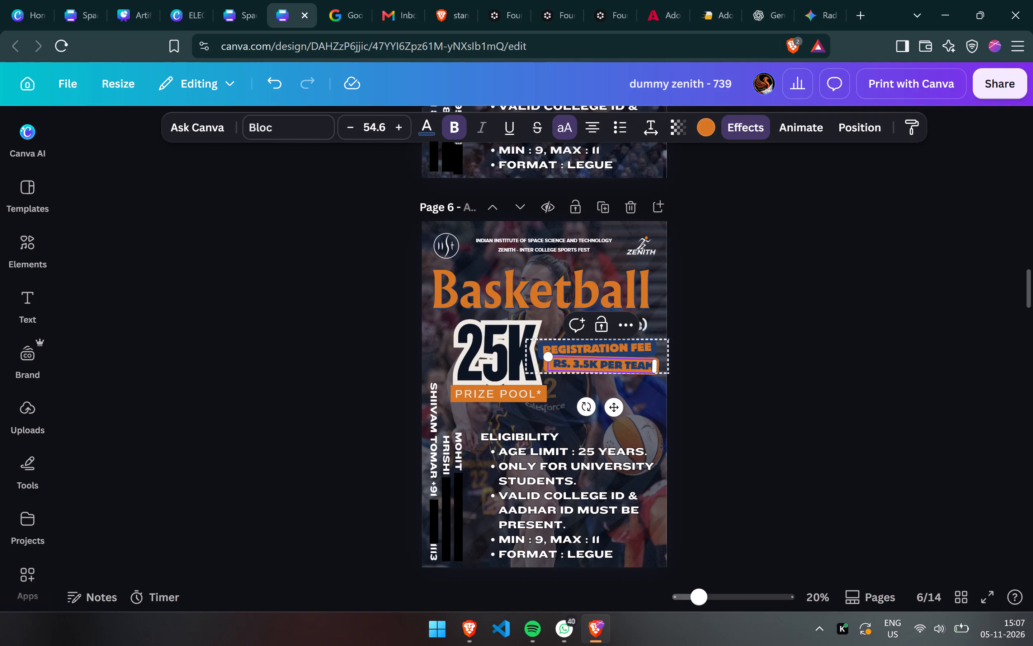
key(Right)
key(Right)
key(BackSpace)
key(comma)
key(BackSpace)
key(BackSpace)
key(BackSpace)
Copy the registration fee group with the ₹5K amount from the Cricket page.
scroll(609, 368, up, 1)
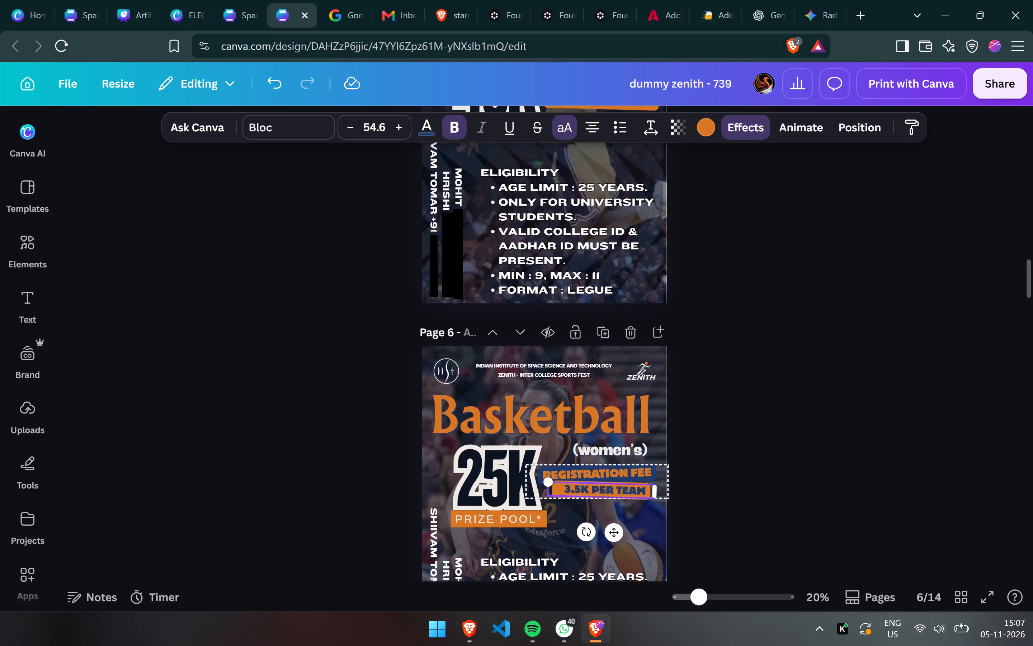
scroll(609, 368, up, 5)
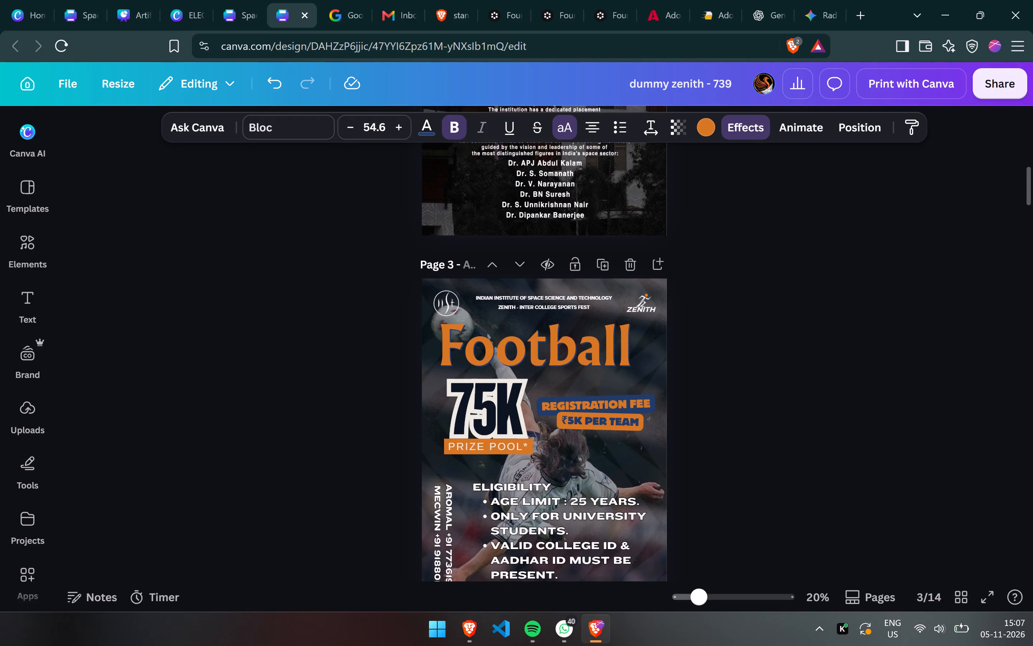
scroll(609, 368, down, 4)
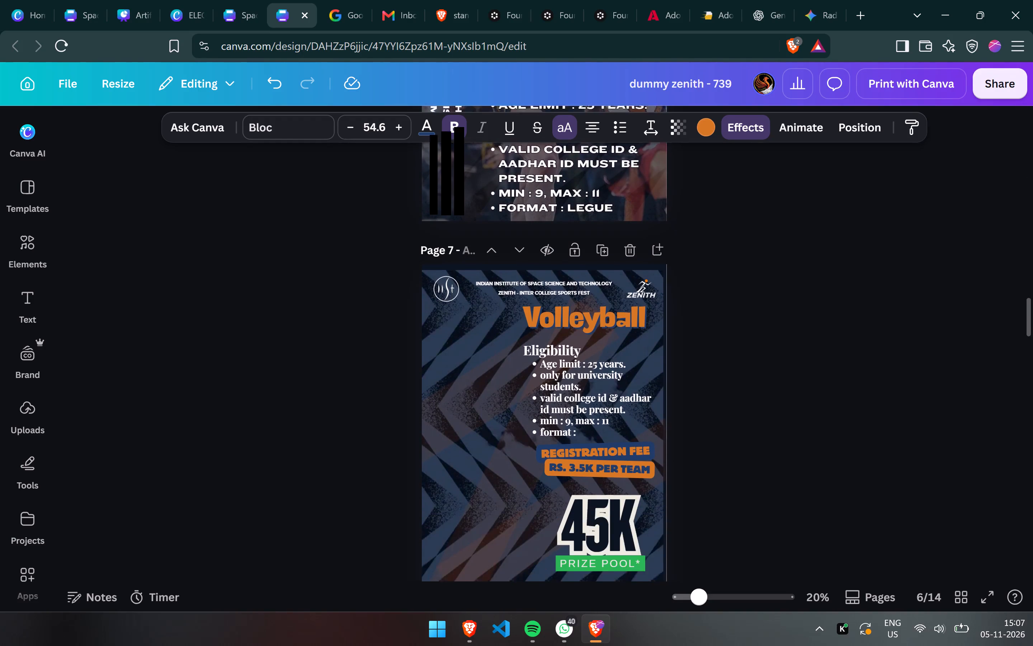
scroll(609, 368, down, 2)
scroll(609, 368, up, 4)
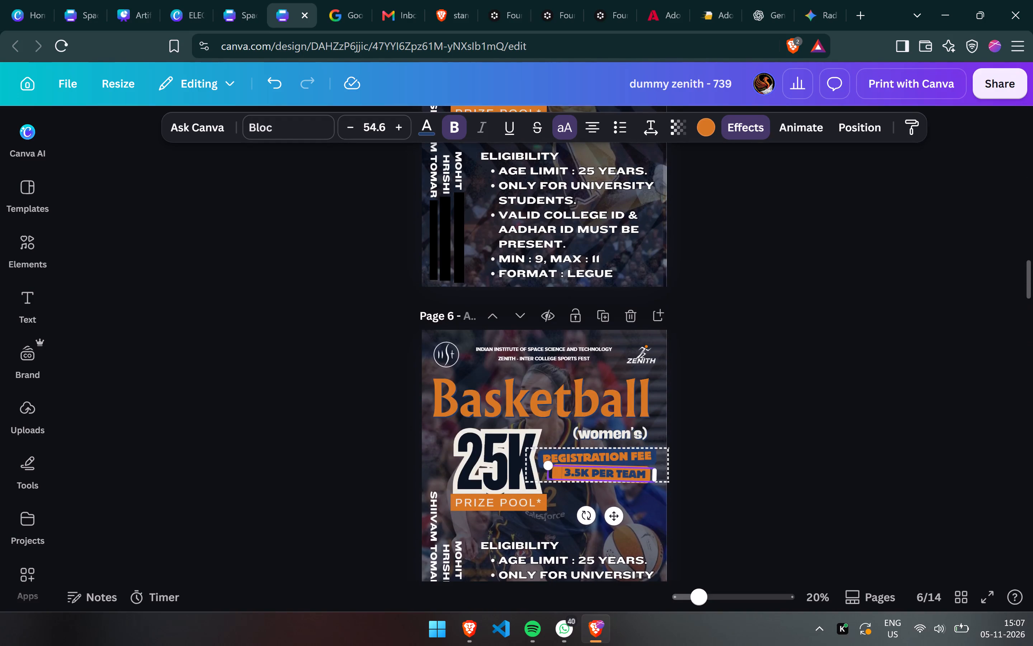
scroll(609, 368, up, 5)
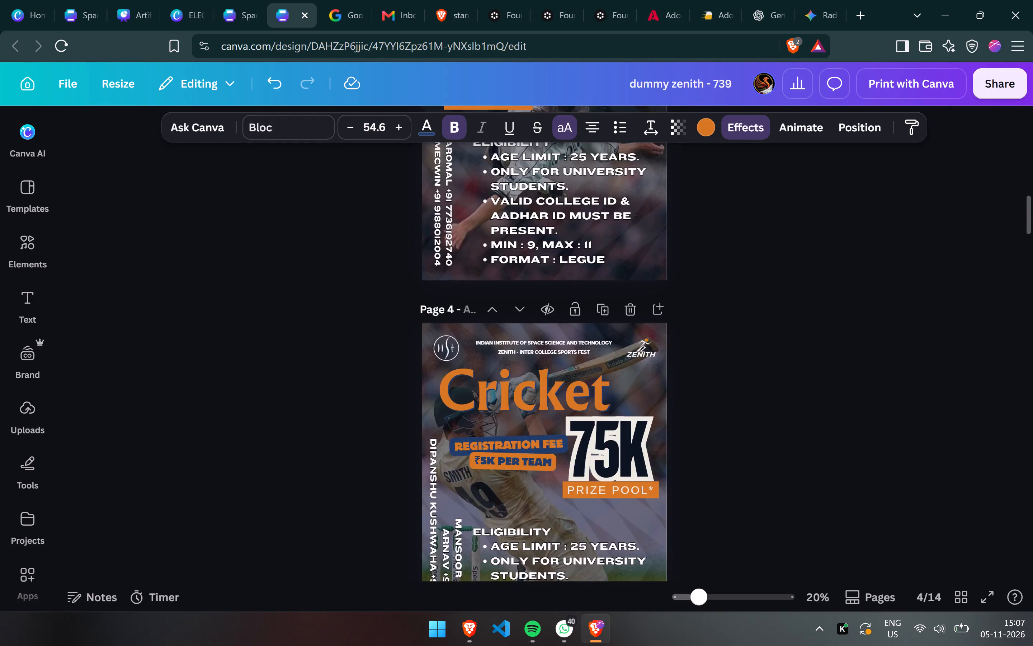
click(513, 457)
key(ctrl+c)
Replace page 5's registration fee group with the copied Cricket one, placed beside the 45K prize pool and below (men's).
scroll(513, 457, down, 2)
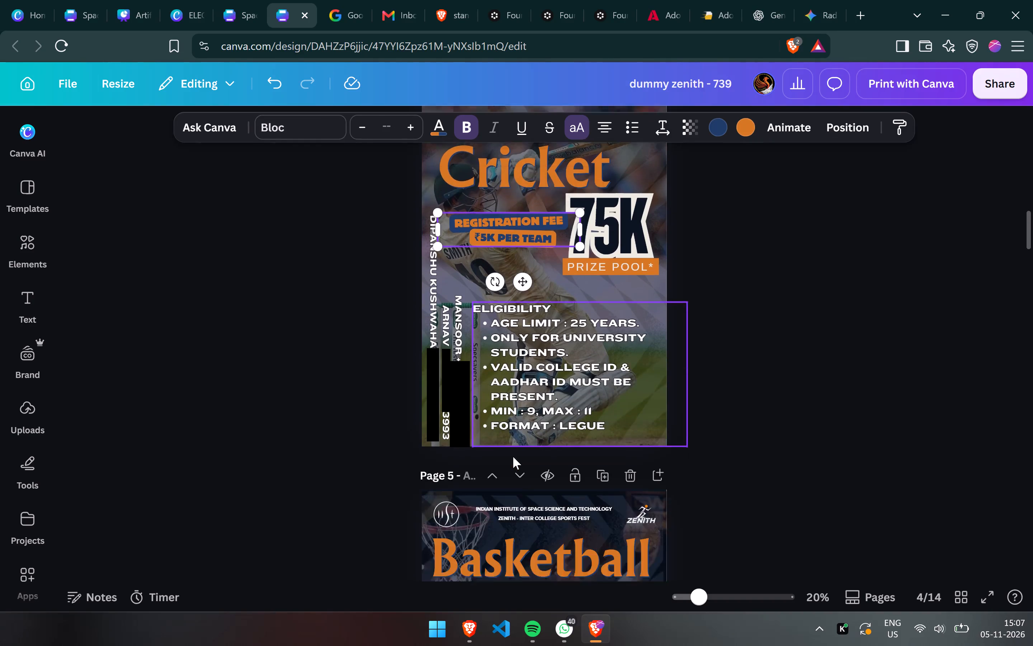
scroll(513, 457, down, 2)
click(610, 381)
key(BackSpace)
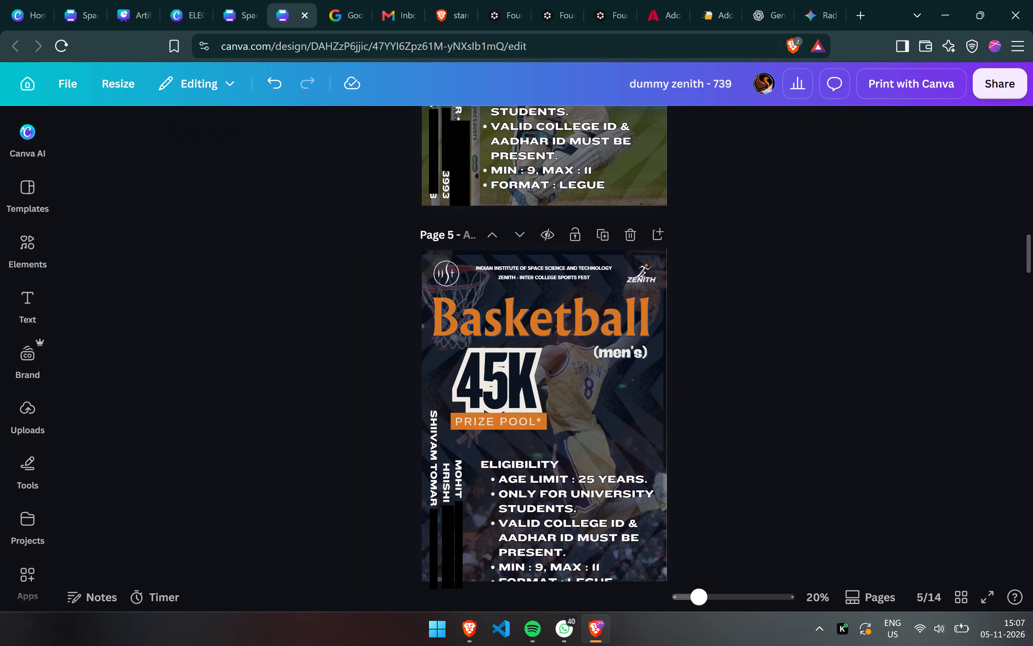
key(ctrl+v)
drag(536, 372, 604, 384)
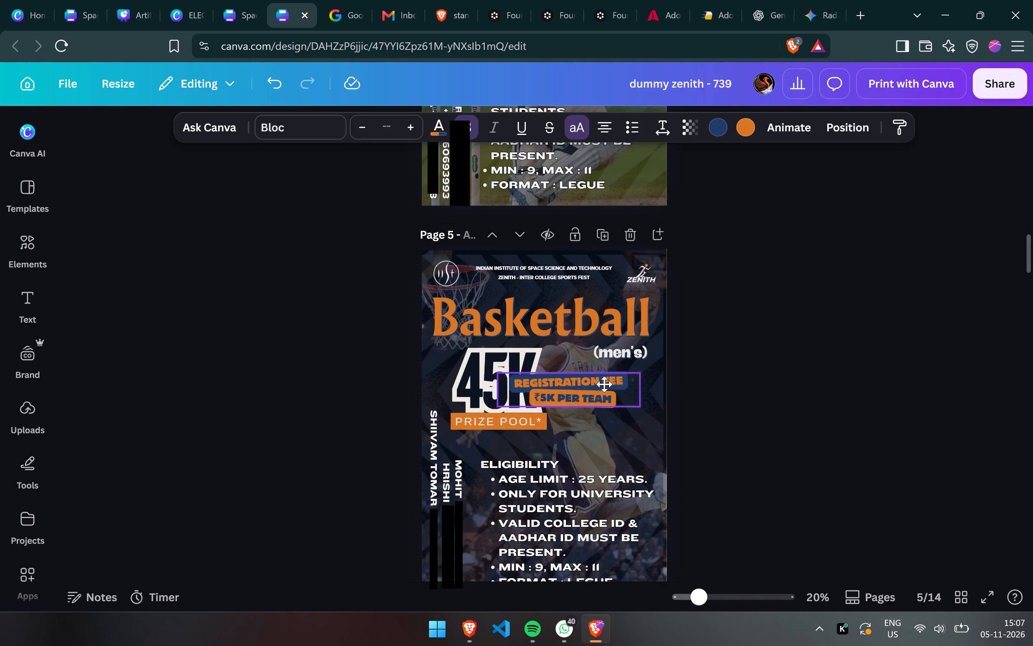
drag(604, 384, 623, 384)
Change the registration fee on page 5 to ₹3.5K PER TEAM.
double_click(614, 389)
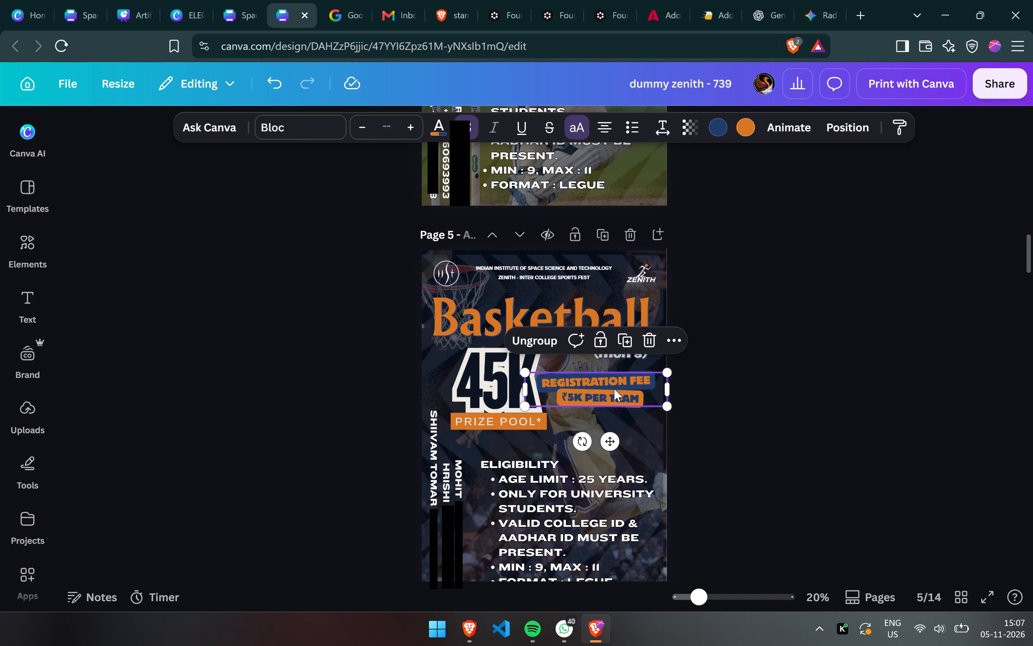
double_click(602, 394)
key(Left)
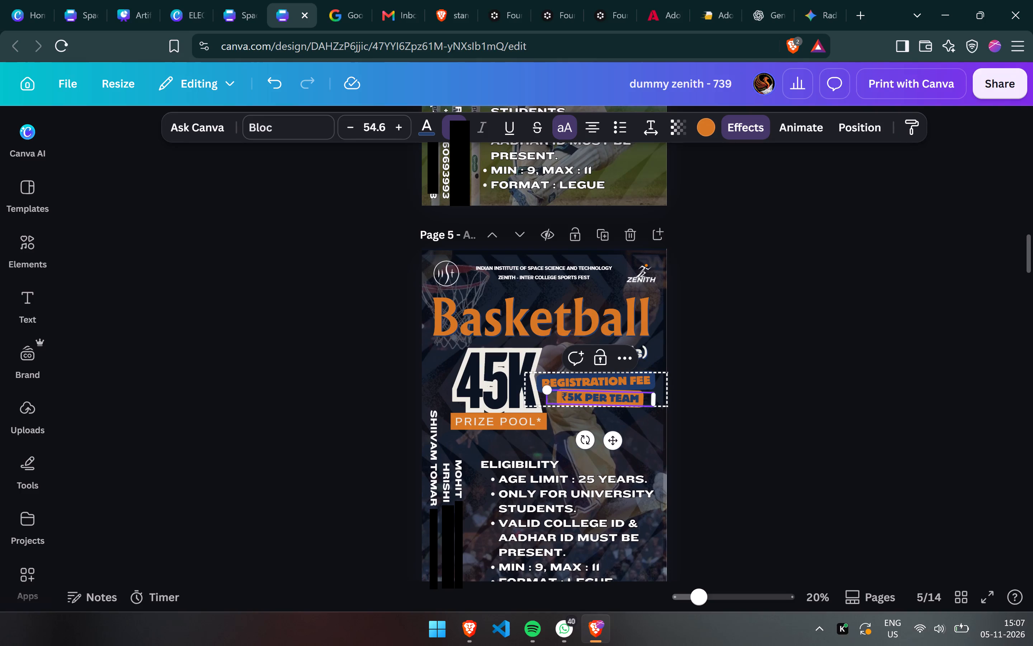
key(Right)
key(Left)
key(Right)
key(Right)
key(Left)
text(3.)
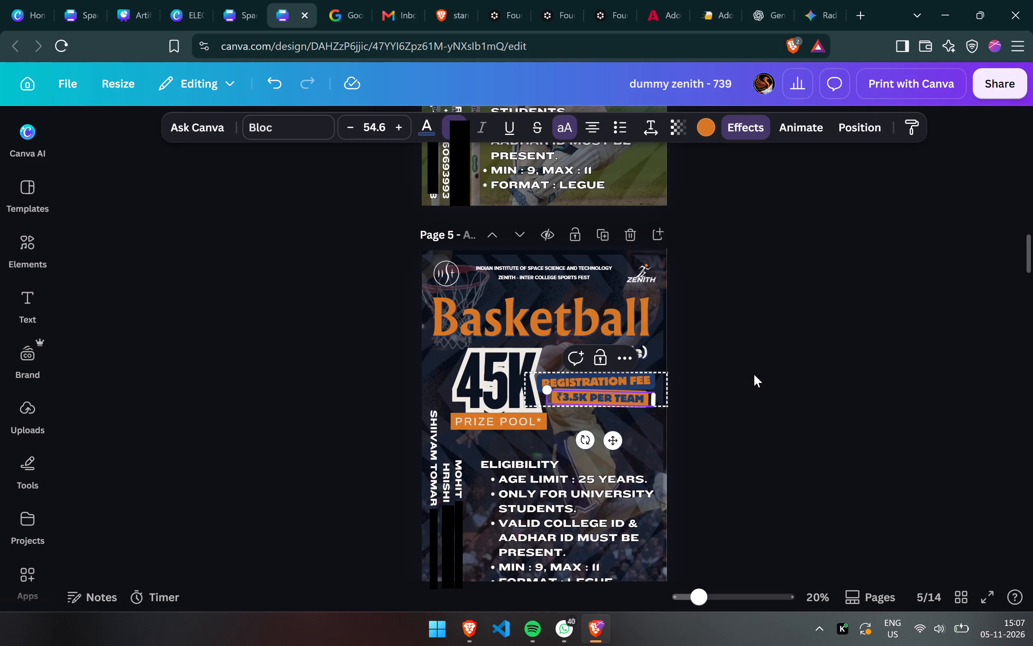
click(754, 374)
Replace page 6's registration fee group with the copied Cricket one, placed beside the 25K prize pool and below (women's).
scroll(754, 374, down, 3)
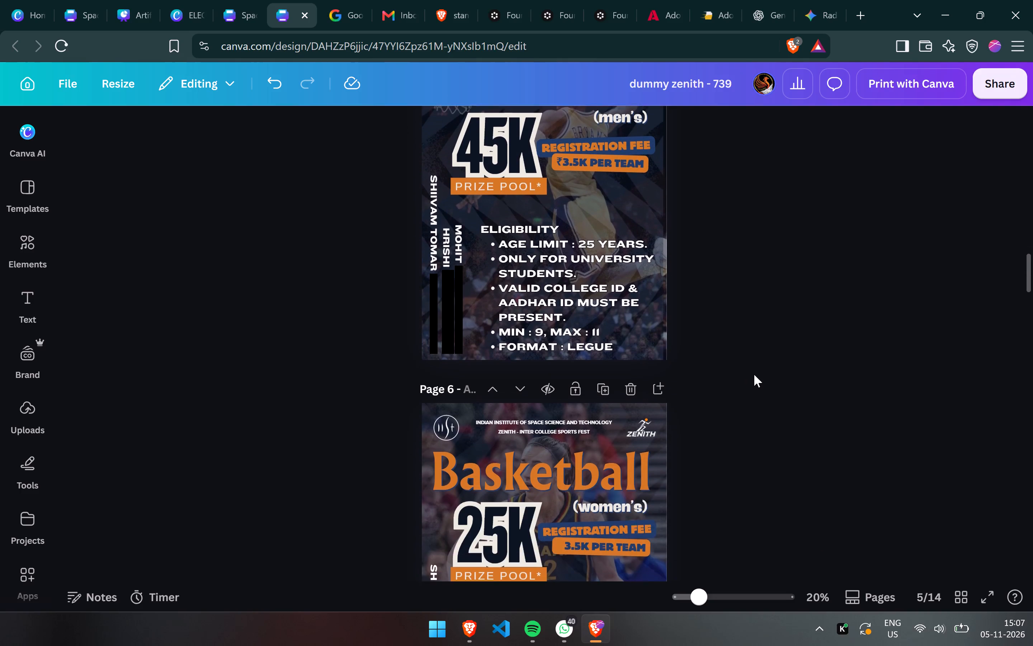
click(590, 530)
key(BackSpace)
key(ctrl+v)
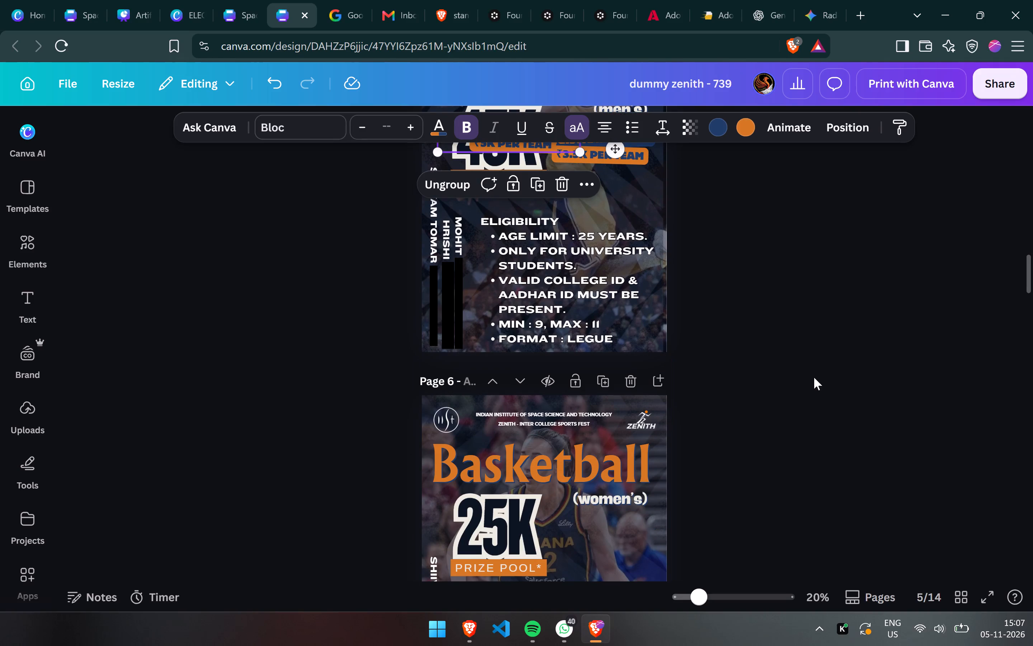
key(BackSpace)
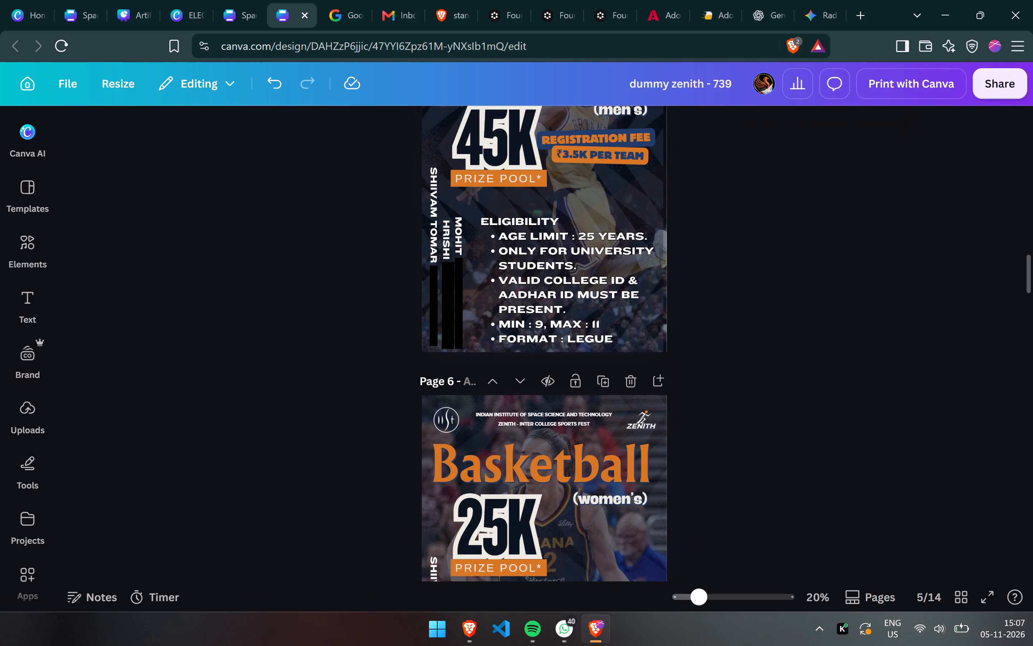
scroll(817, 376, down, 1)
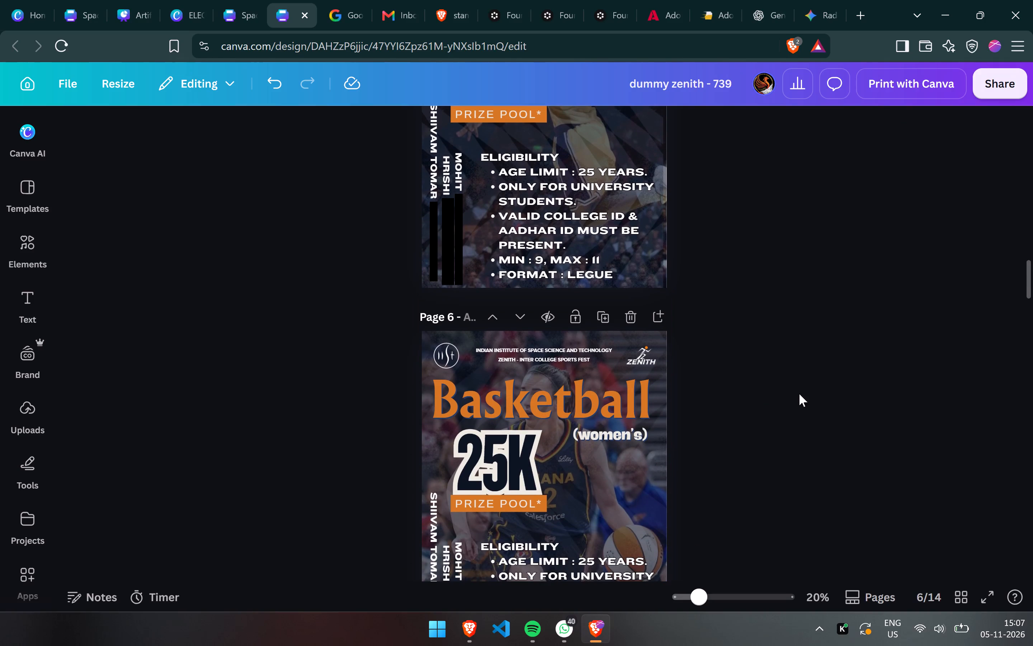
click(799, 394)
click(617, 494)
key(ctrl+v)
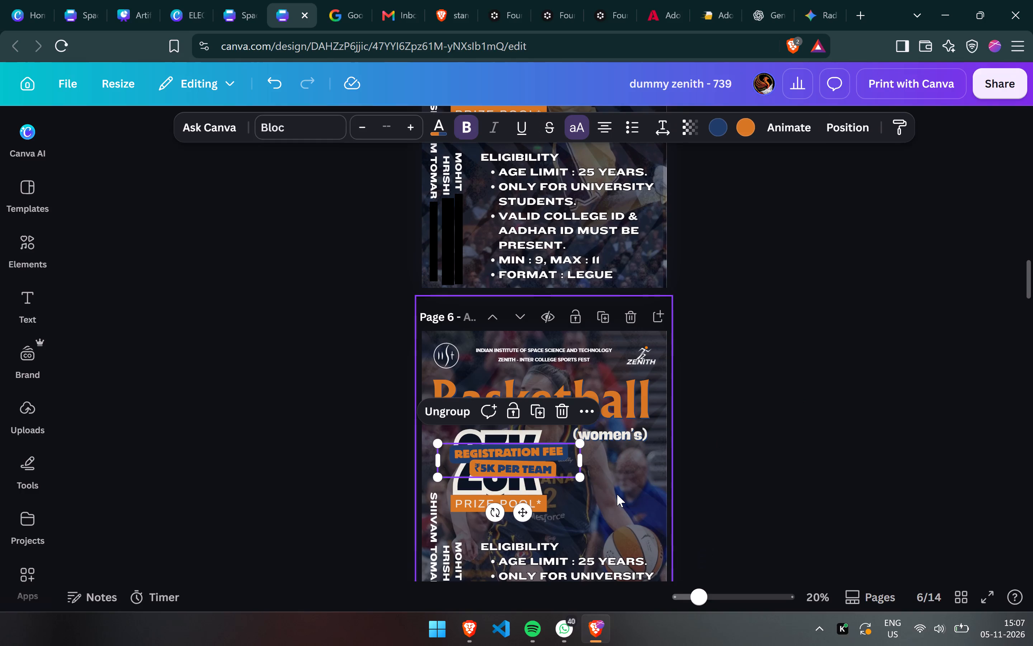
drag(538, 460, 660, 491)
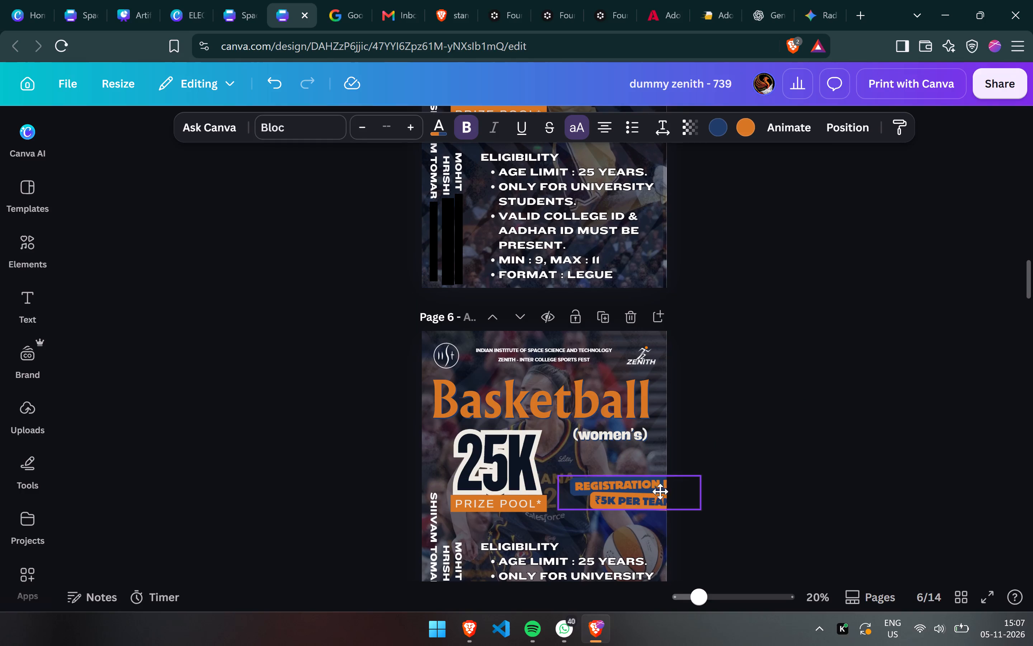
drag(660, 491, 624, 464)
click(624, 464)
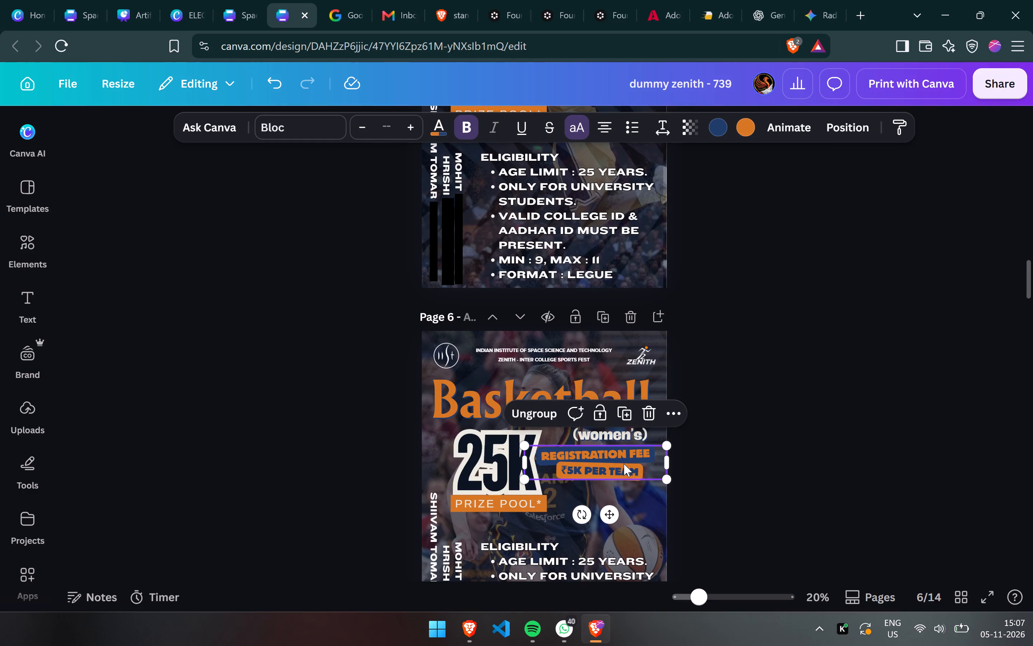
drag(624, 464, 625, 468)
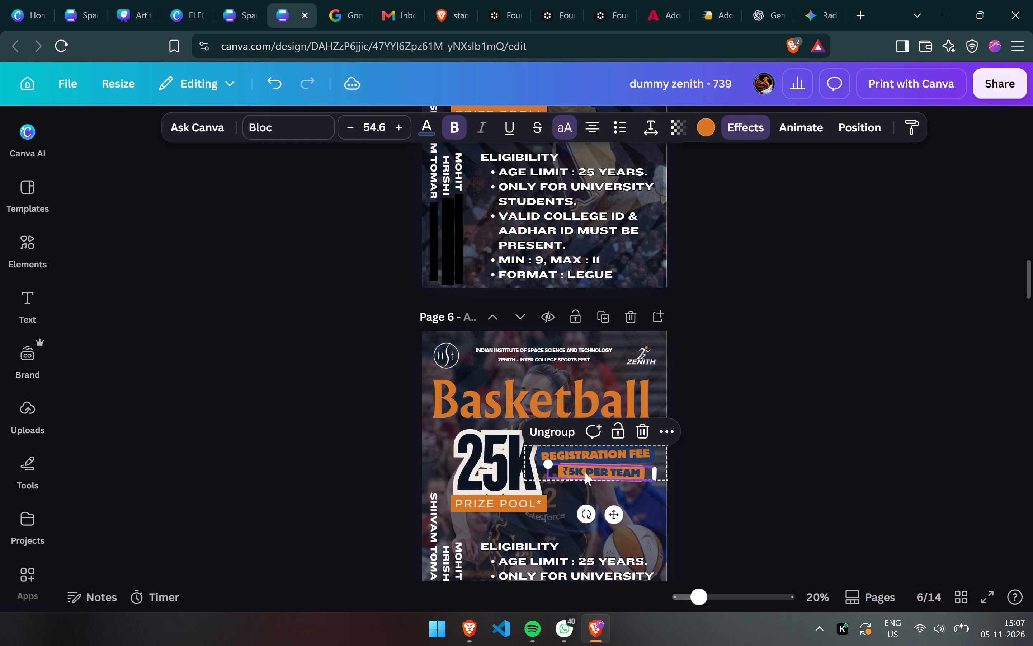
Change the registration fee on page 6 to ₹2.5K PER TEAM.
double_click(584, 473)
key(Left)
key(Left)
key(Left)
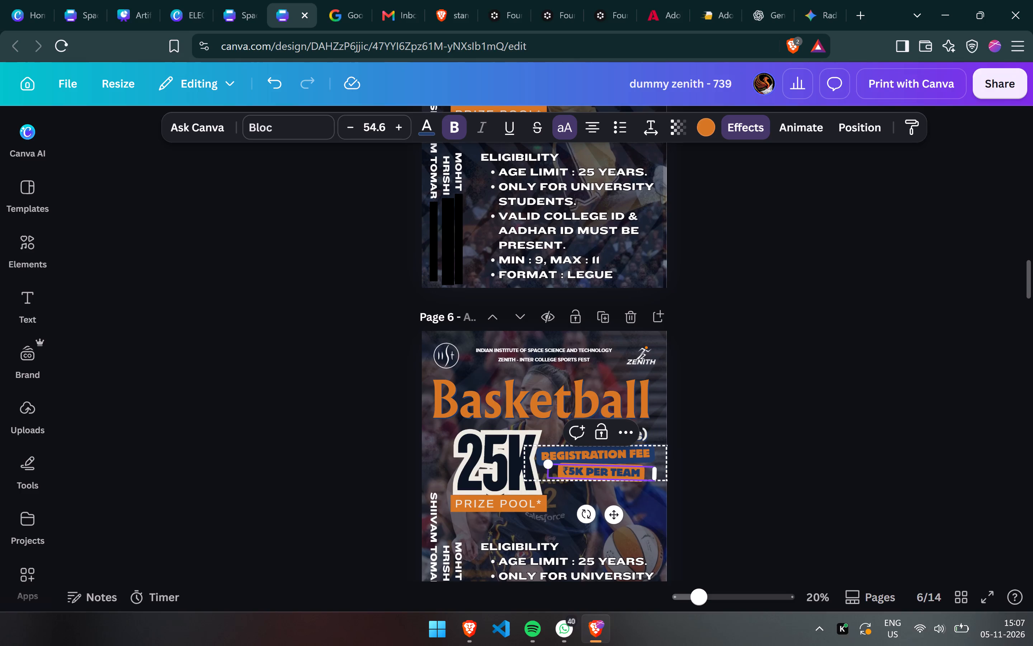
key(Right)
key(BackSpace)
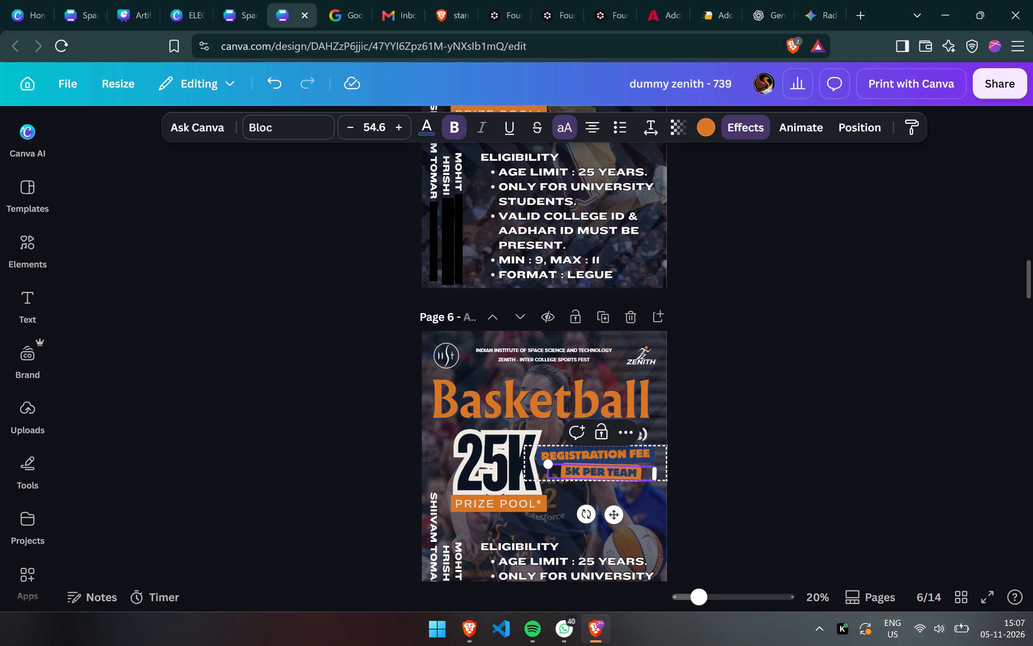
key(ctrl+z)
key(Right)
key(BackSpace)
text(2.)
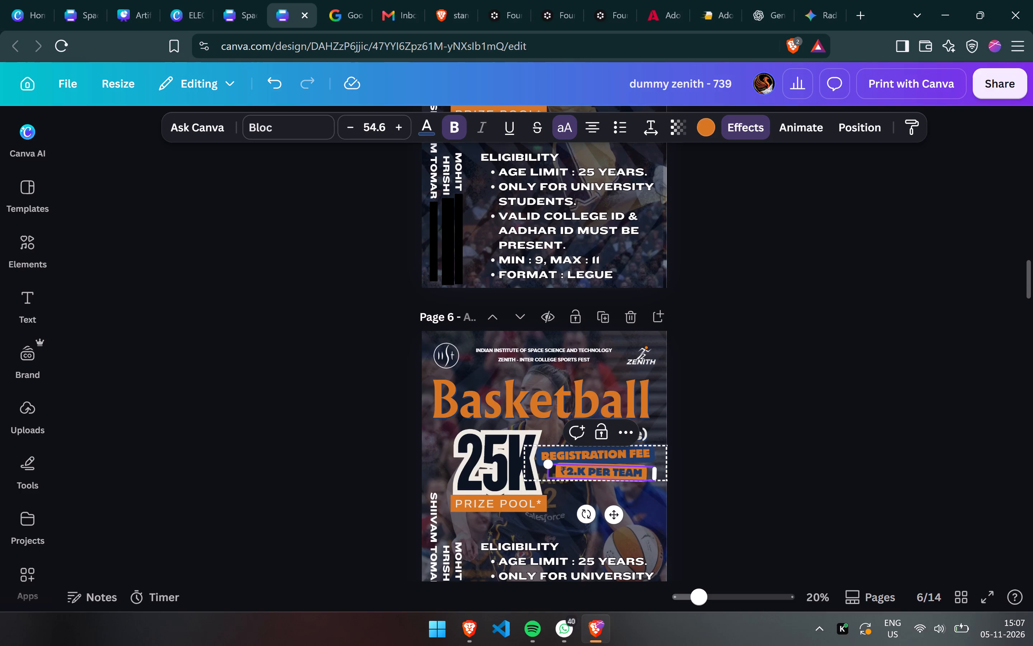
key(5)
click(783, 461)
Review the men's and women's Basketball pages against the Cricket page.
scroll(783, 461, up, 3)
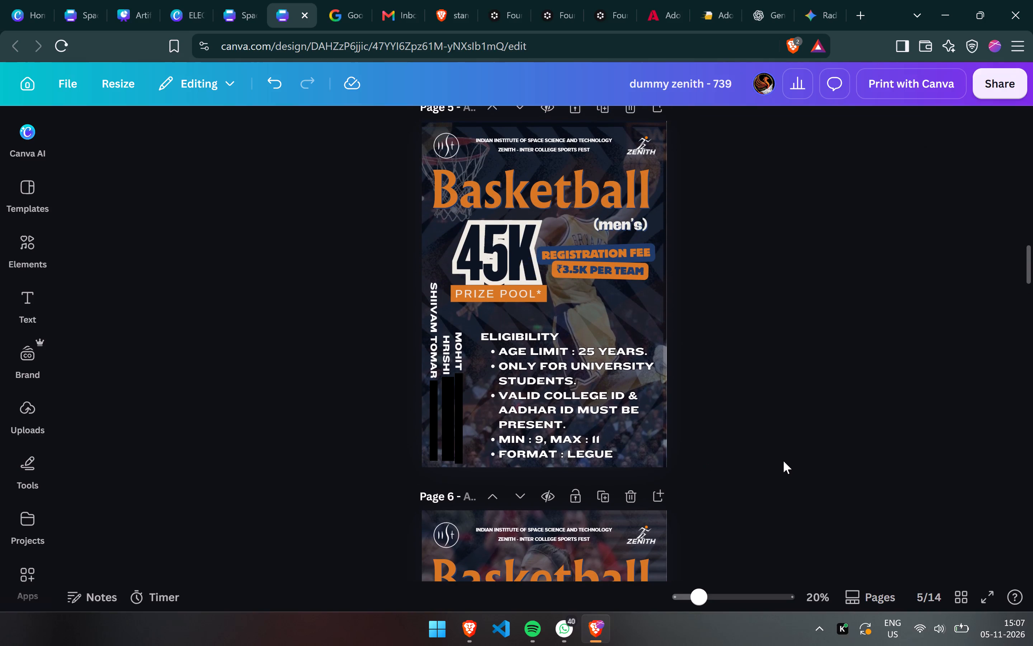
scroll(783, 461, up, 4)
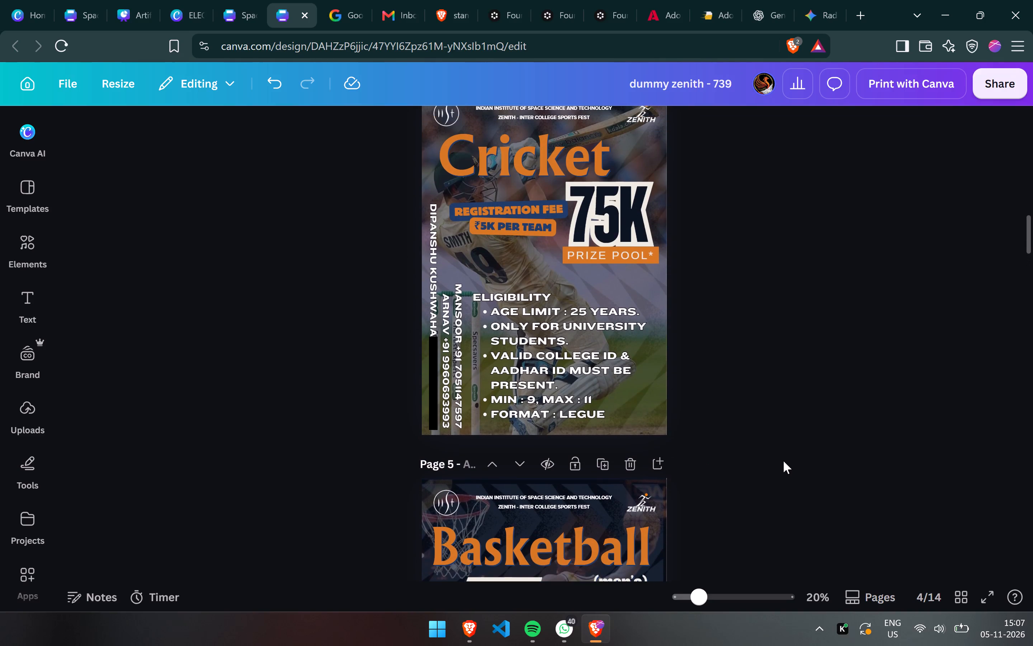
scroll(783, 461, down, 6)
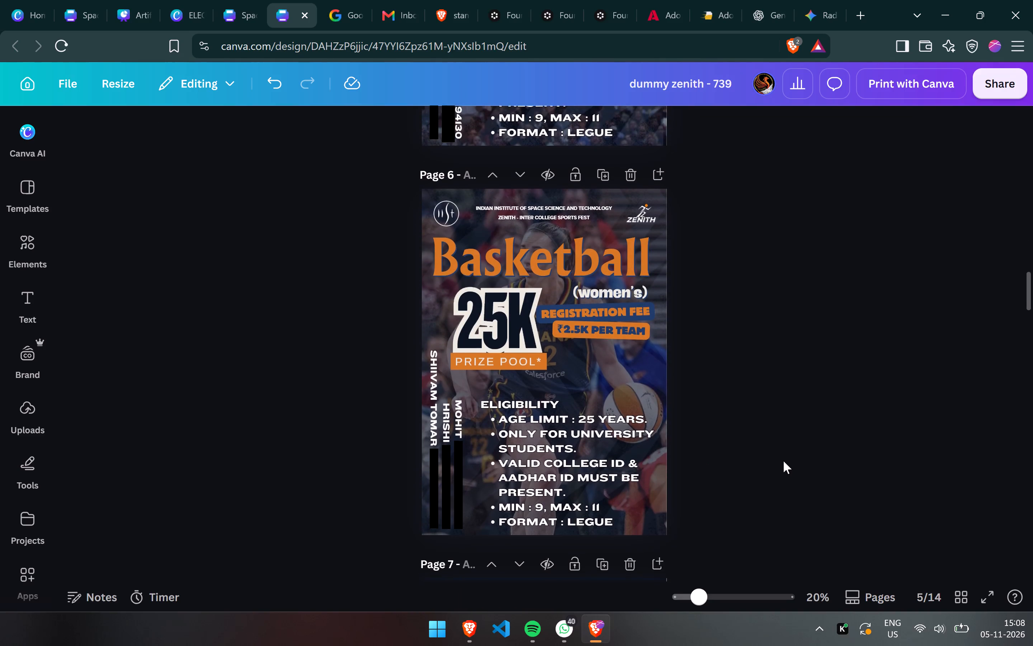
scroll(783, 461, down, 4)
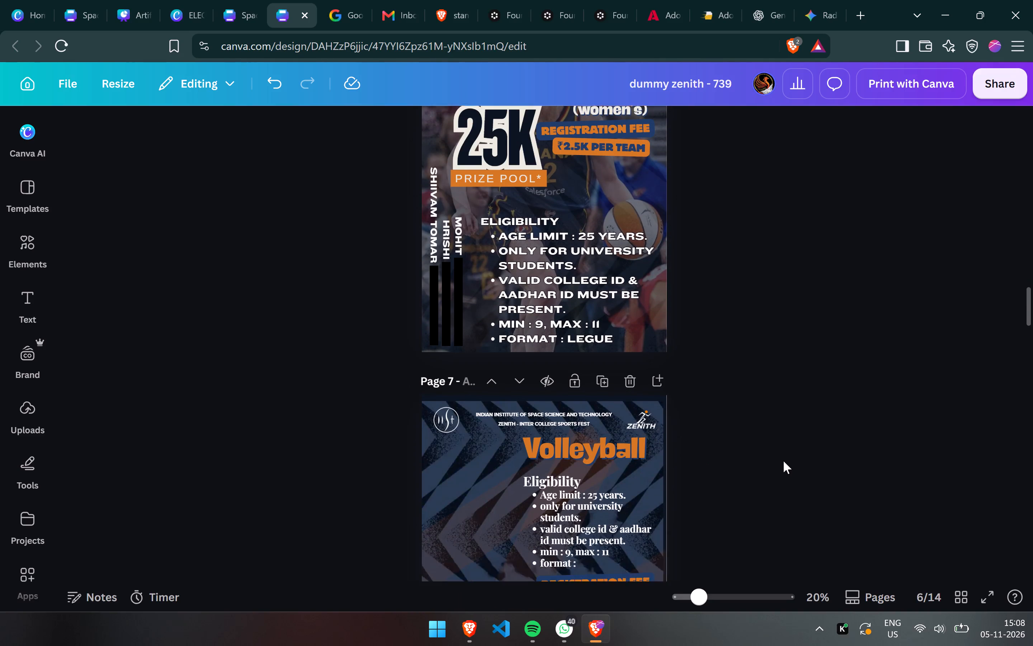
Delete the Volleyball title, eligibility text, registration fee group and 45K prize pool from page 7.
scroll(783, 461, down, 1)
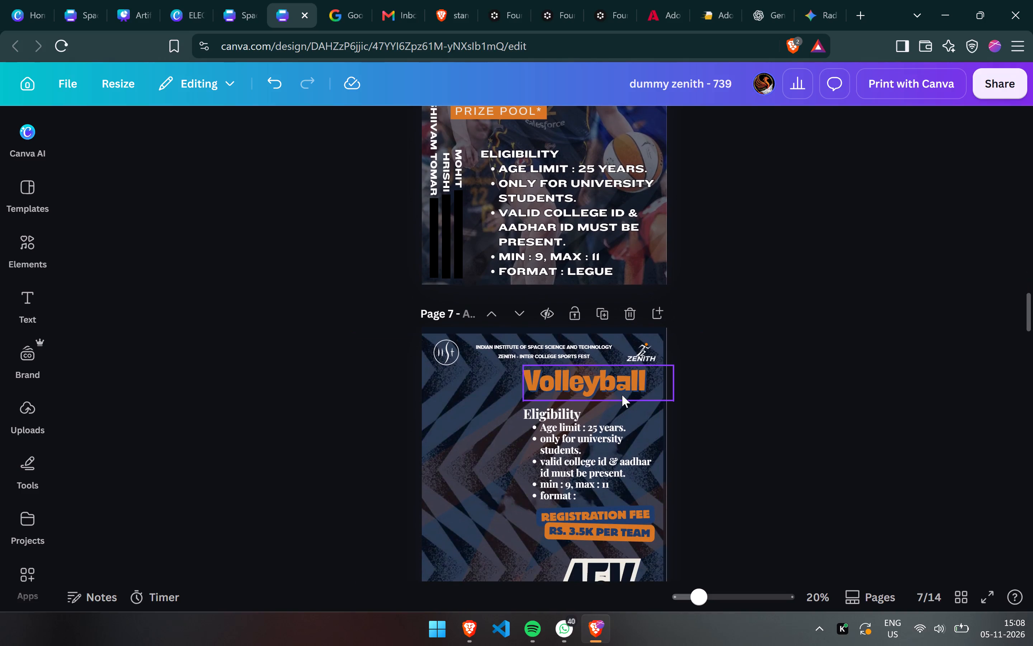
click(622, 395)
key(BackSpace)
click(604, 454)
key(BackSpace)
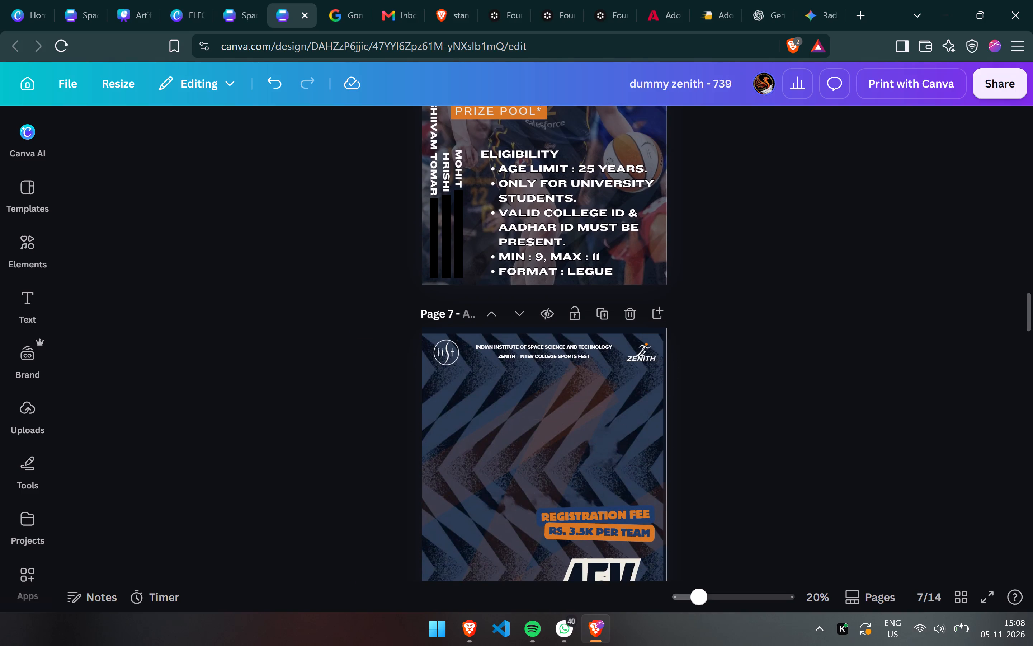
scroll(604, 454, down, 1)
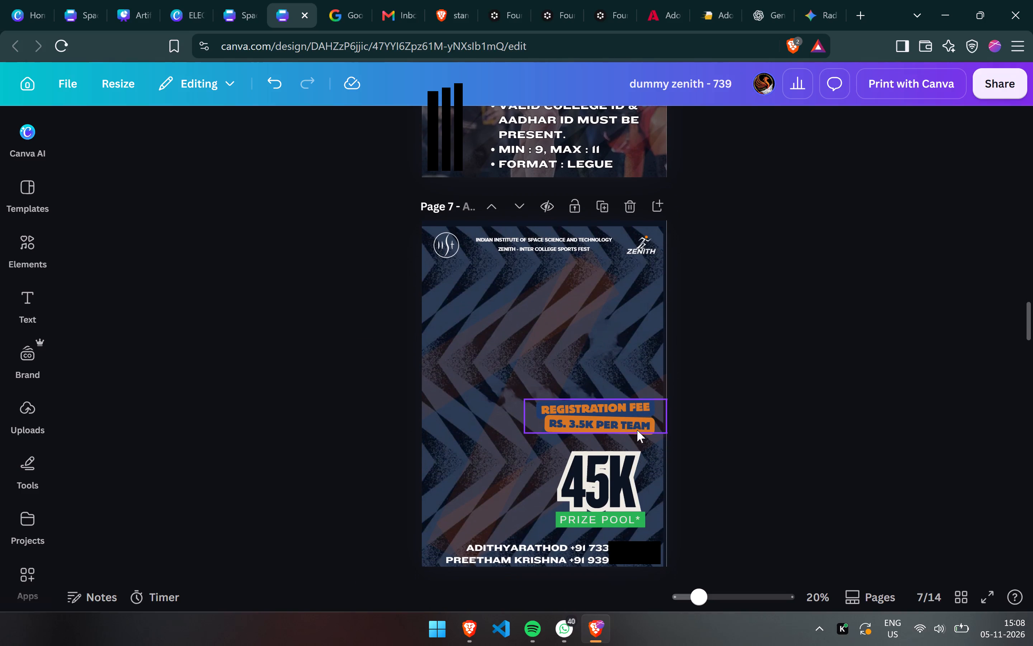
click(637, 430)
key(backslash)
key(BackSpace)
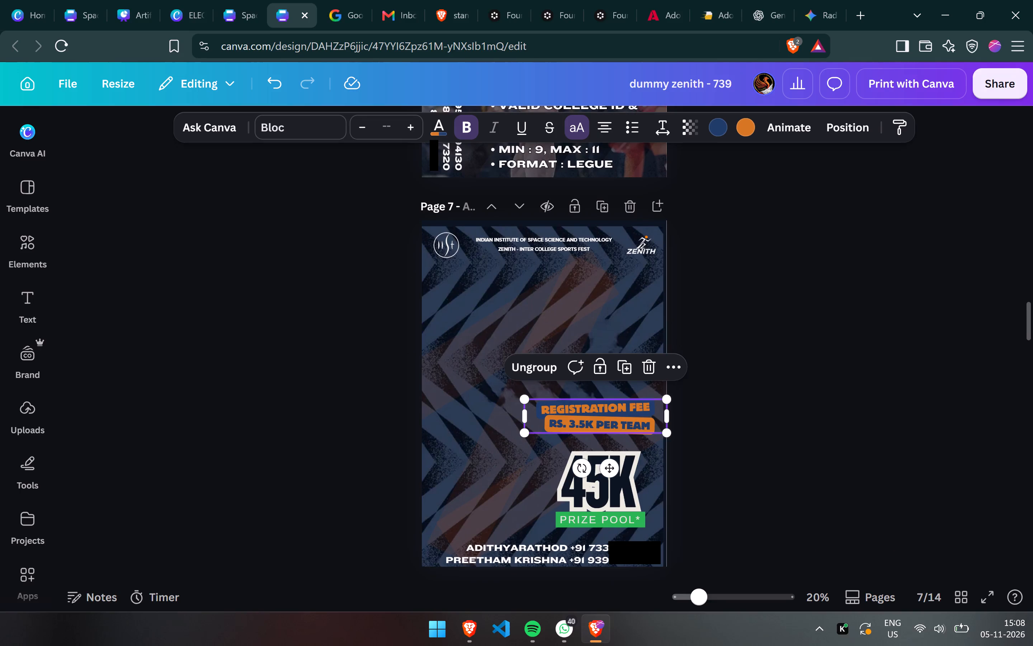
click(635, 447)
key(BackSpace)
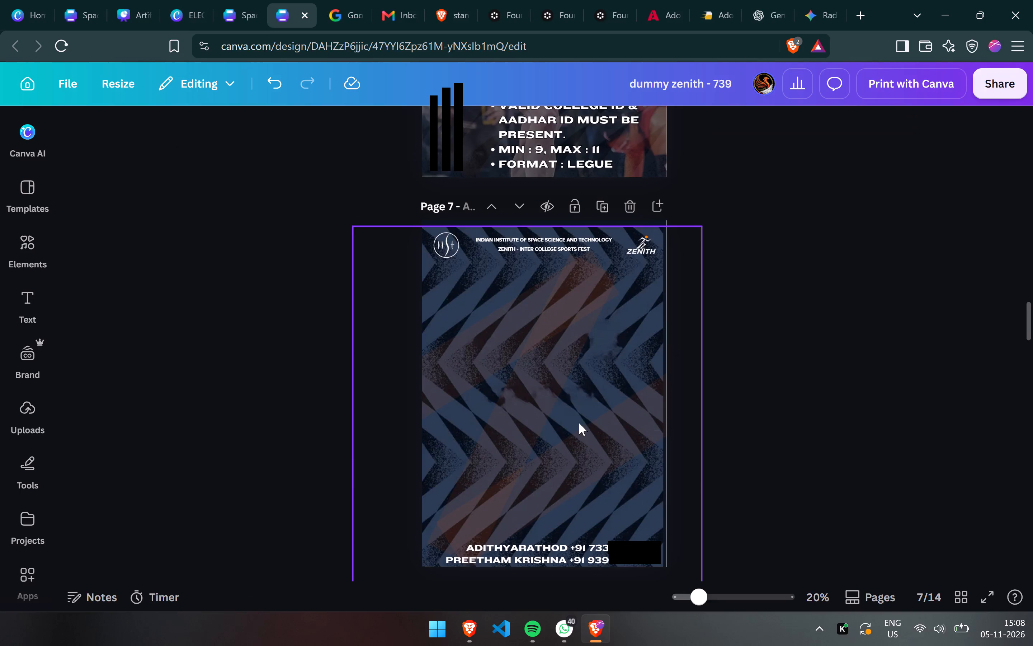
Copy the men's Basketball page's title, label, prize pool, fee, contacts, eligibility and background elements onto the cleared page 7.
scroll(579, 423, up, 3)
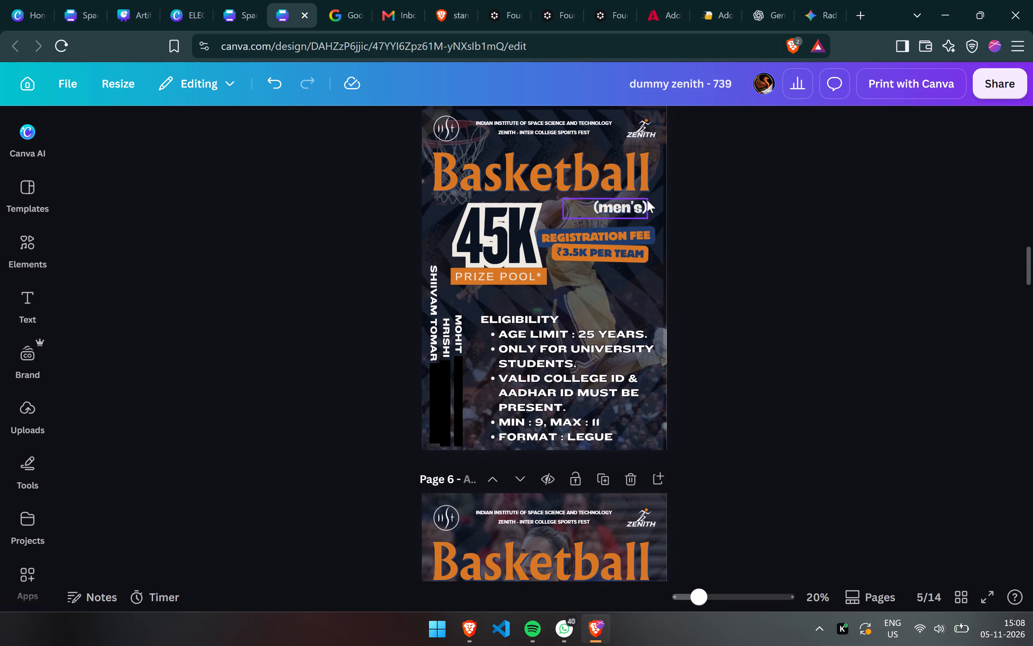
drag(744, 175, 430, 432)
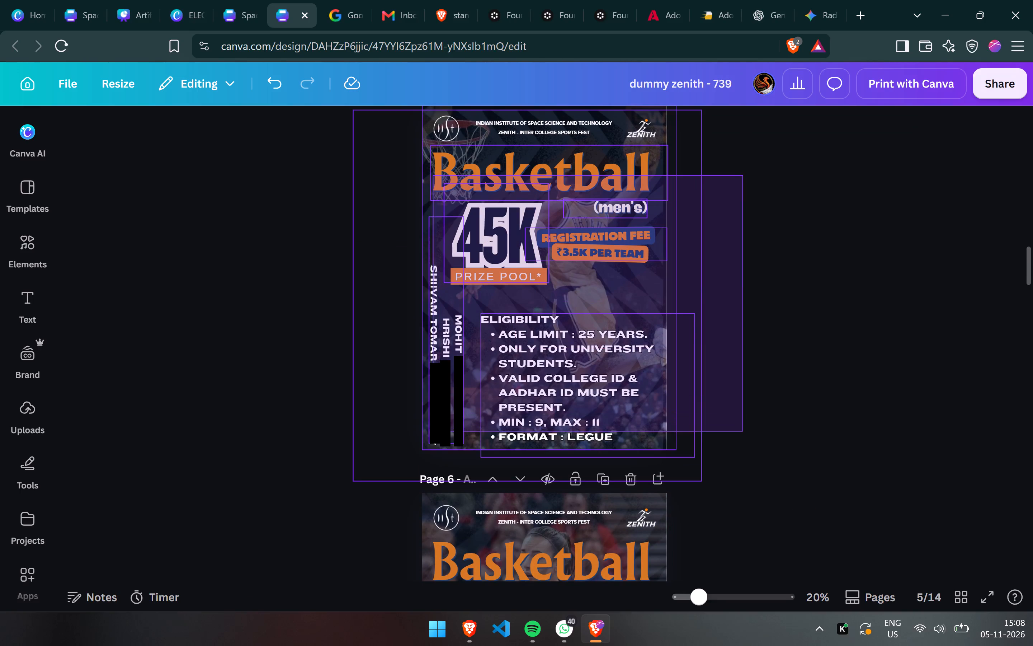
drag(430, 432, 428, 433)
key(ctrl+c)
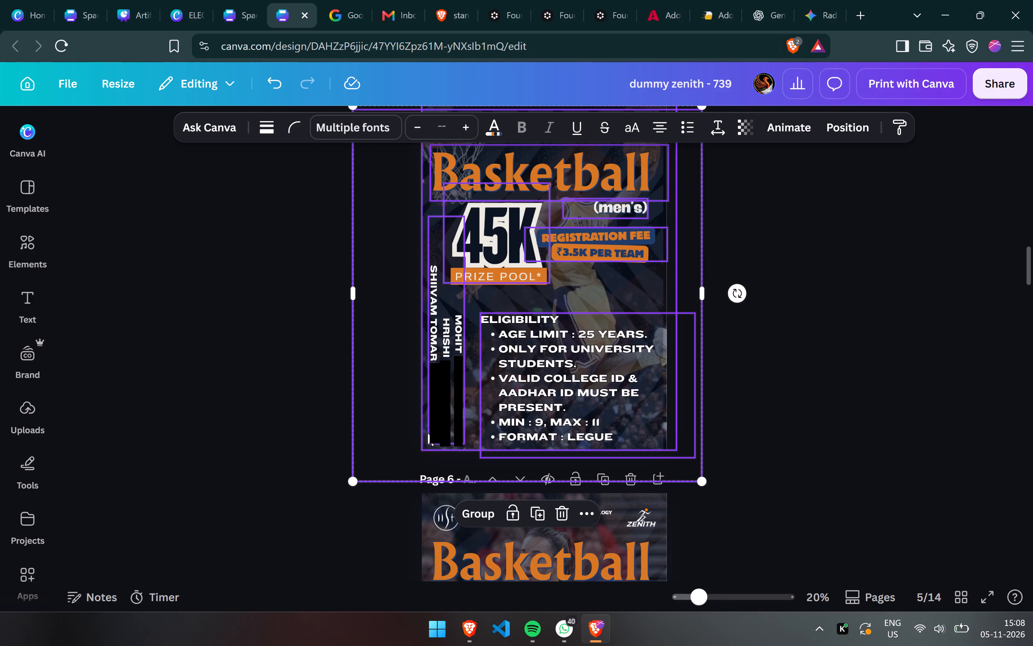
scroll(428, 433, down, 4)
scroll(445, 461, up, 1)
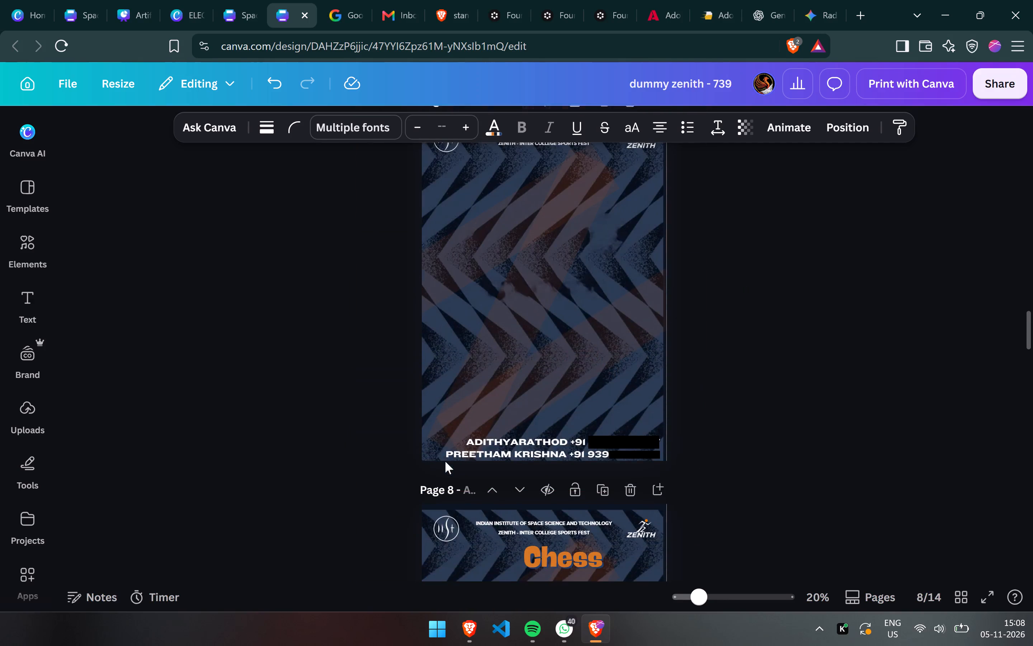
scroll(445, 461, up, 1)
click(537, 356)
key(ctrl+v)
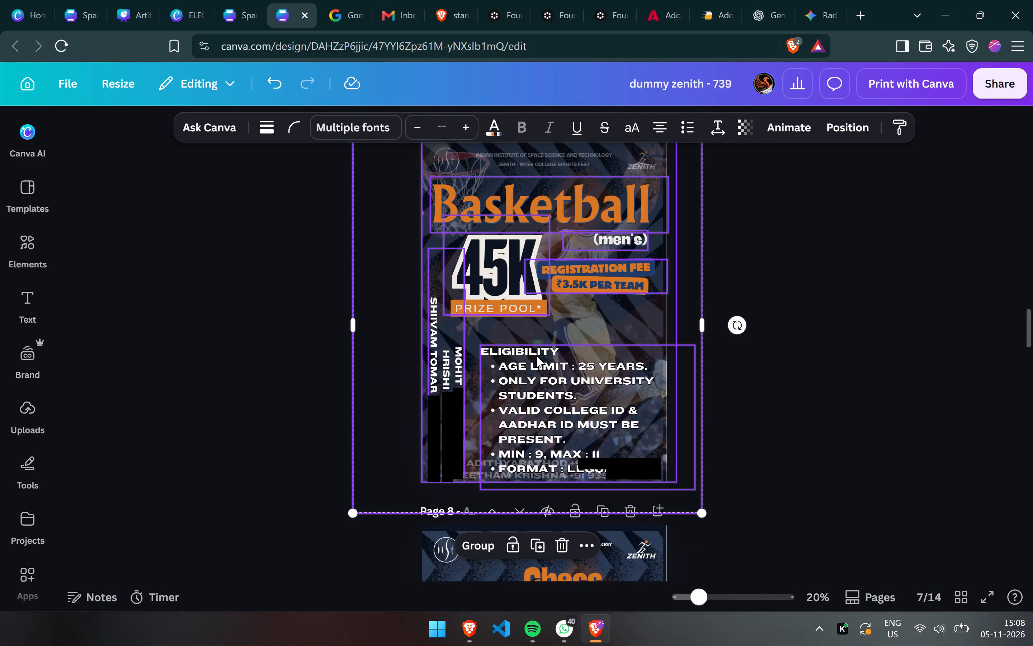
Delete the original patterned background group at the bottom of page 7's layer stack, just above the page background.
click(850, 121)
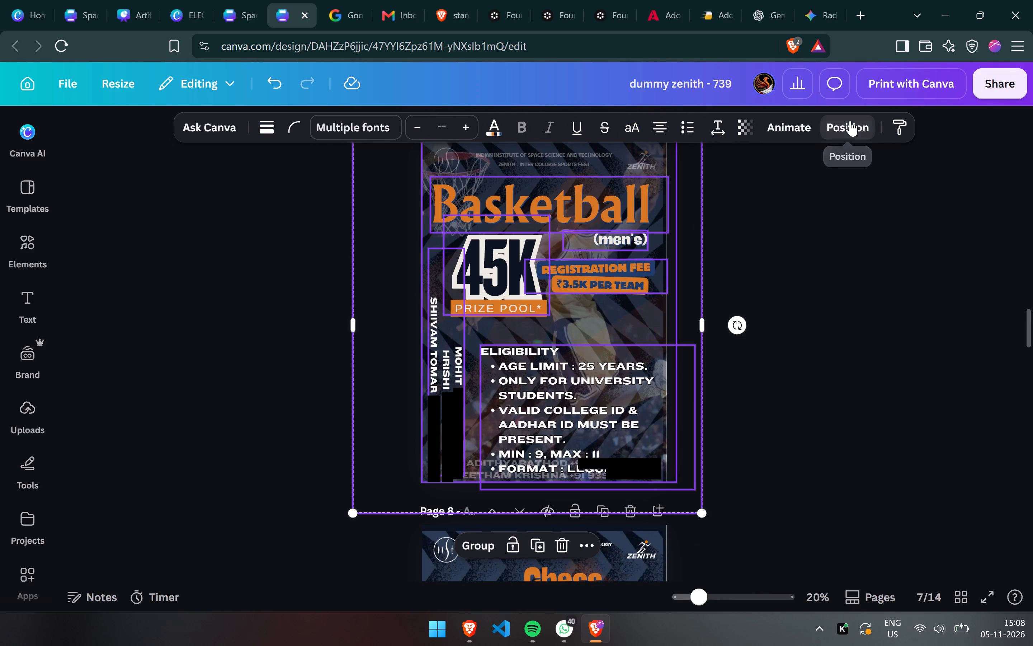
scroll(143, 477, down, 7)
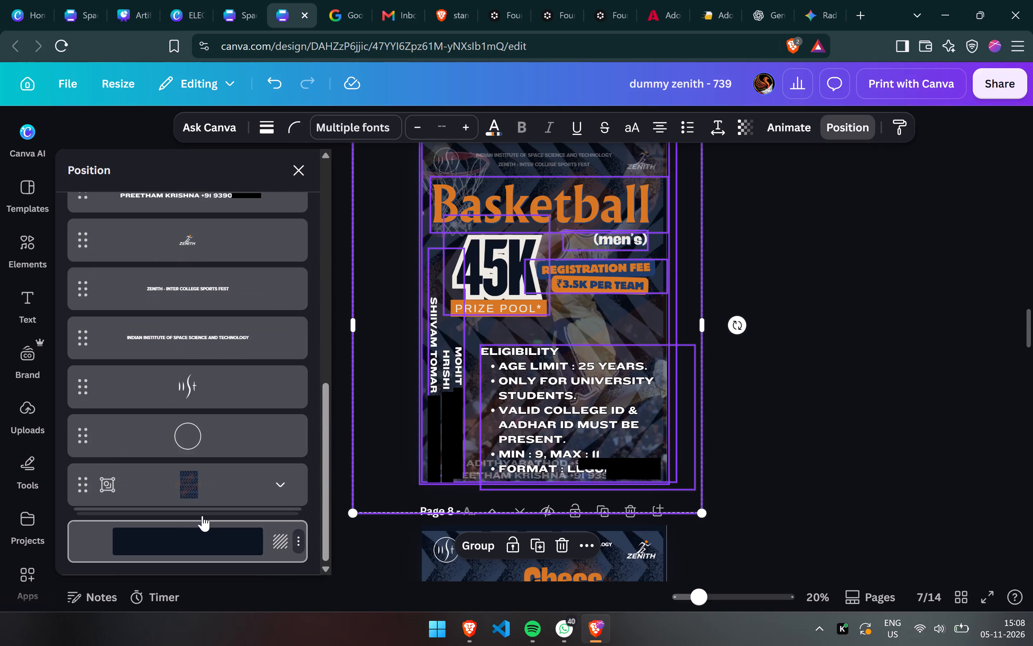
click(216, 489)
scroll(216, 489, up, 2)
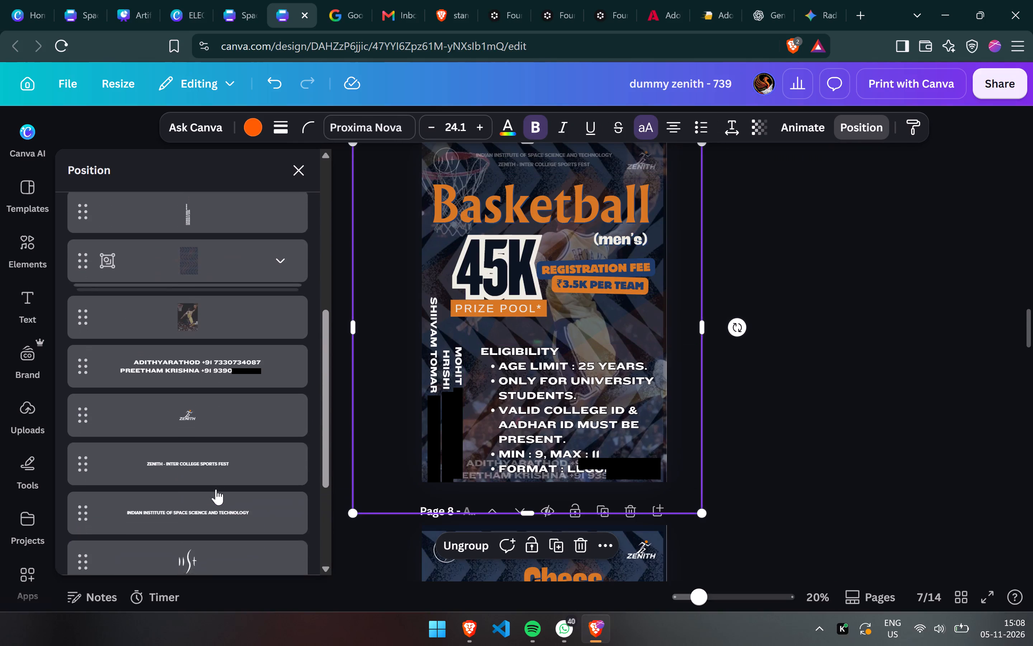
scroll(216, 489, up, 1)
scroll(226, 431, down, 10)
key(BackSpace)
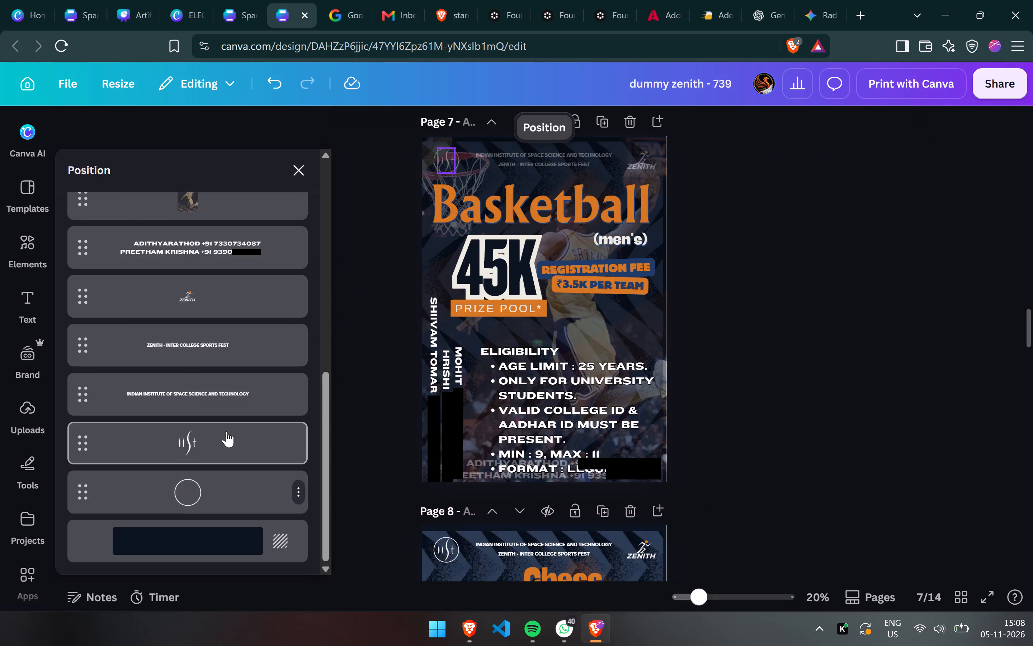
Delete the basketball player photo layer from page 7.
scroll(224, 440, up, 2)
scroll(224, 440, down, 2)
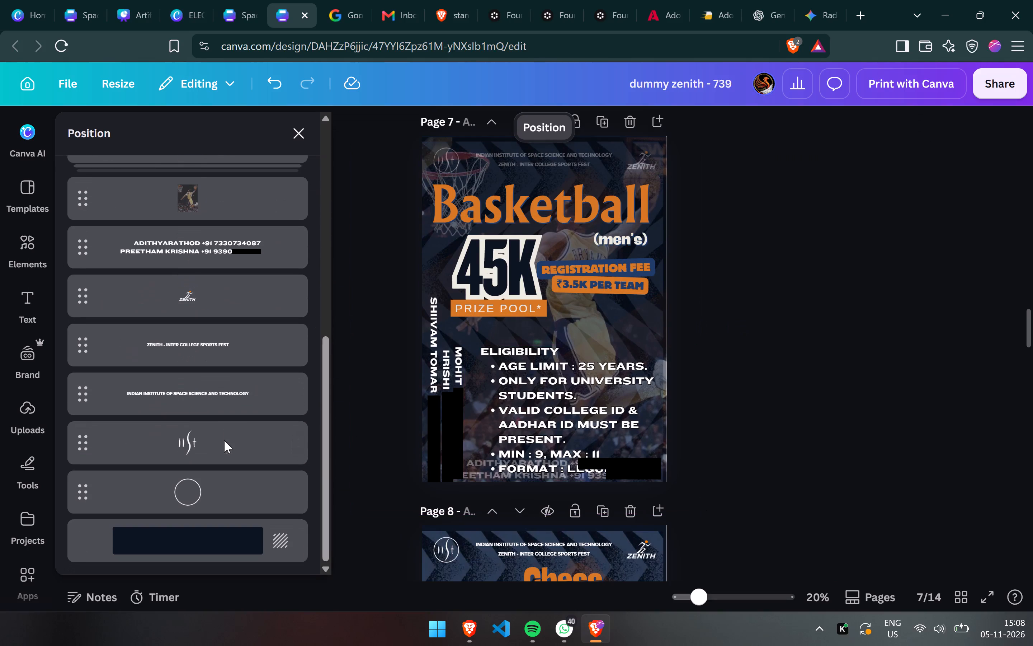
scroll(242, 505, down, 14)
scroll(242, 505, up, 1)
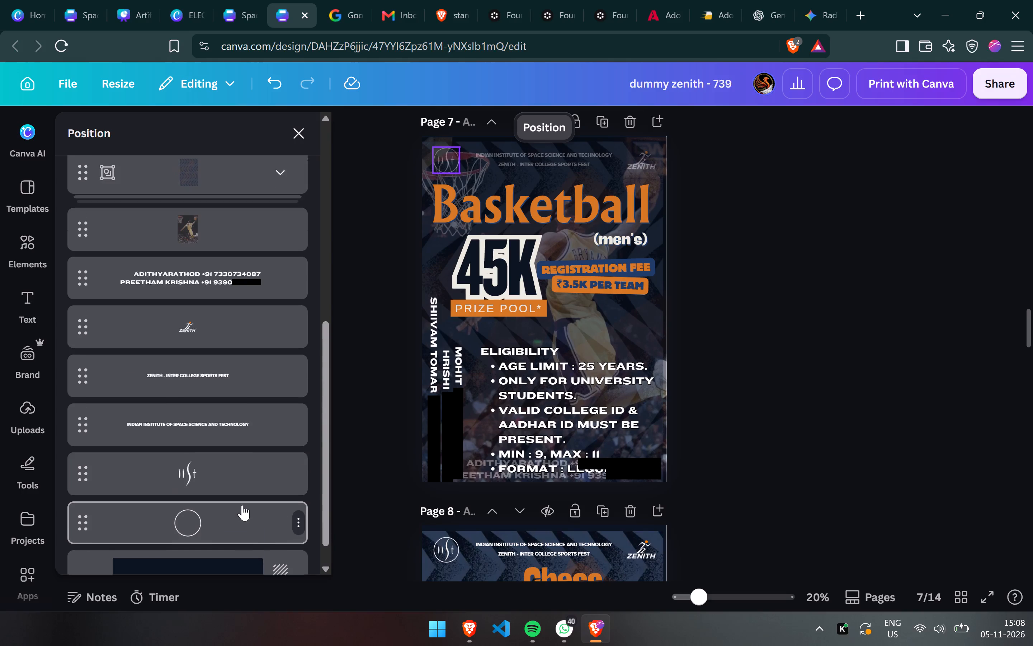
scroll(242, 505, up, 1)
click(234, 308)
key(BackSpace)
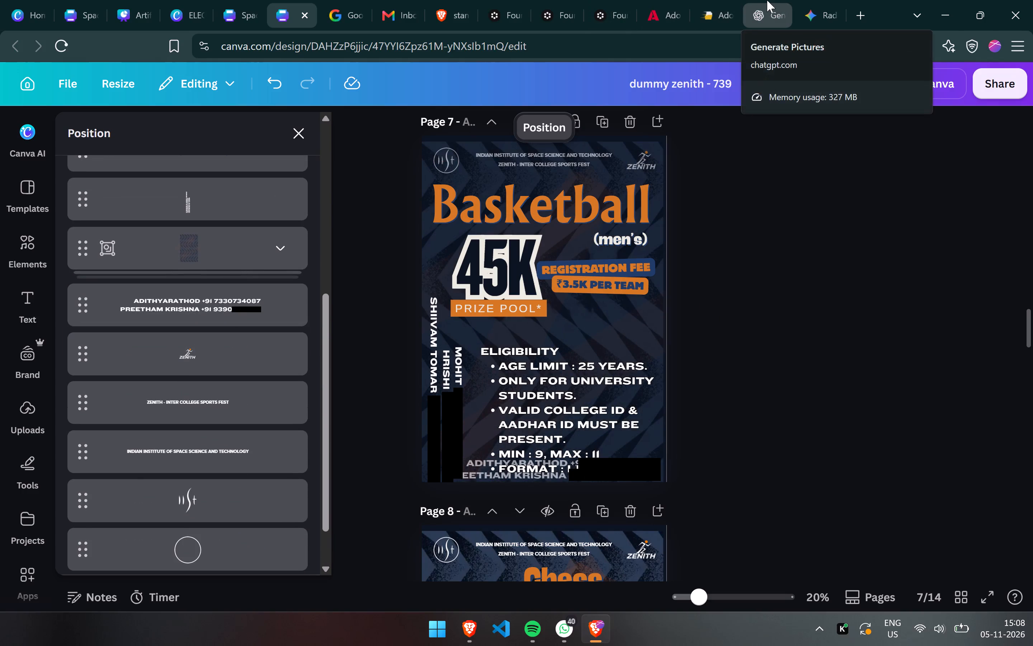
Delete the vertical Basketball contacts text copied onto page 7.
click(444, 448)
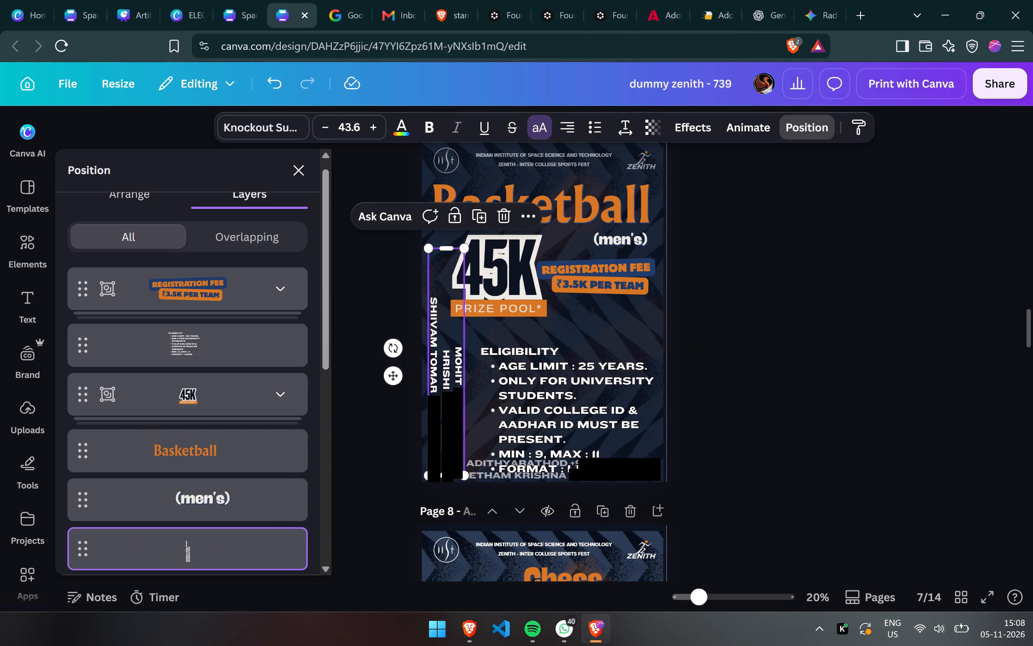
key(BackSpace)
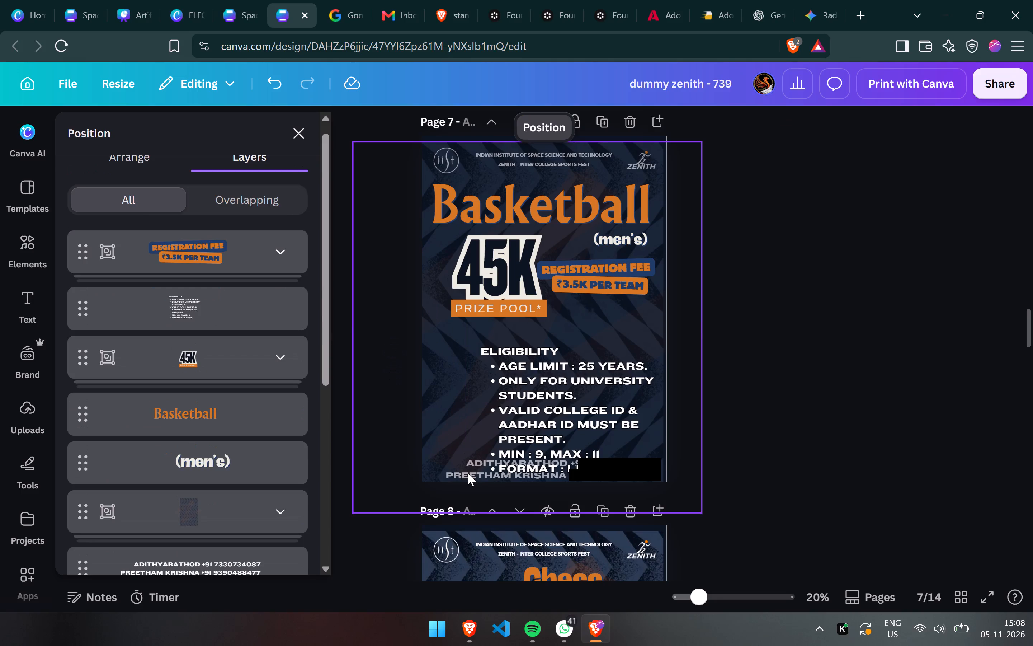
Send page 7's copied background overlay group backward, behind the original contacts text and header elements.
click(468, 473)
key(ctrl+bracketleft)
key(ctrl+bracketleft)
key(ctrl+bracketleft)
key(ctrl+bracketleft)
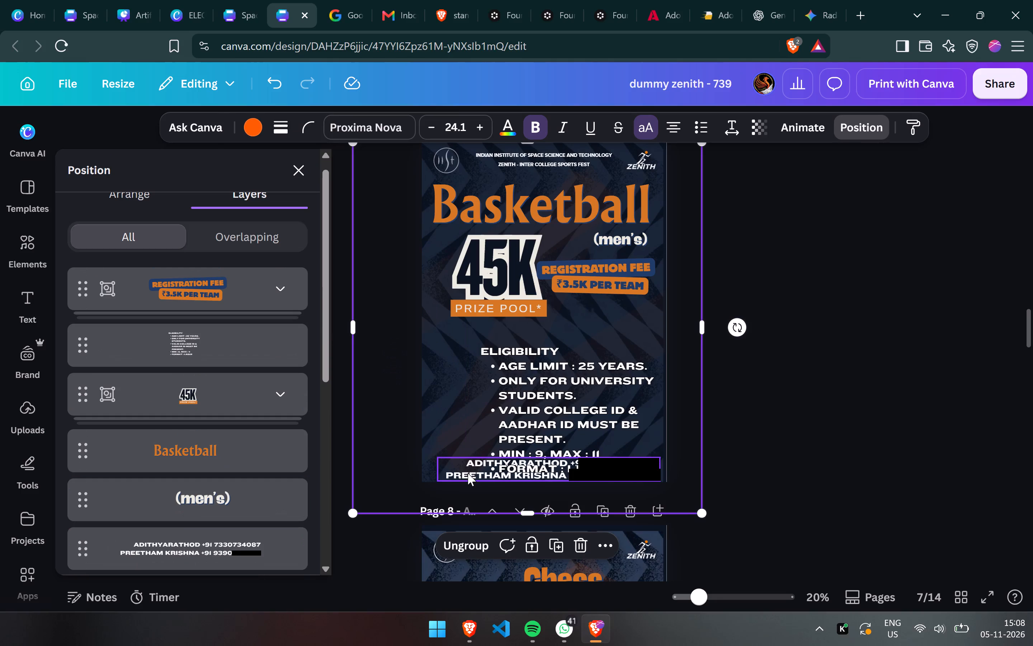
Rotate page 7's original two-line contacts text to vertical and place it along the page's left edge beside the prize pool.
click(468, 473)
drag(461, 472, 452, 403)
drag(529, 448, 428, 412)
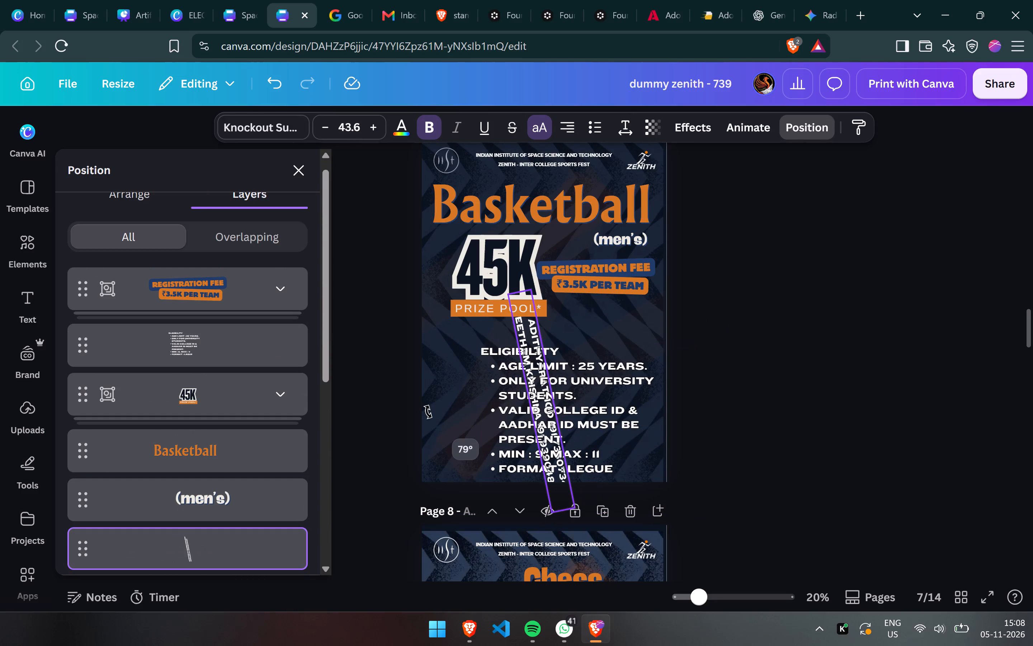
drag(428, 412, 419, 394)
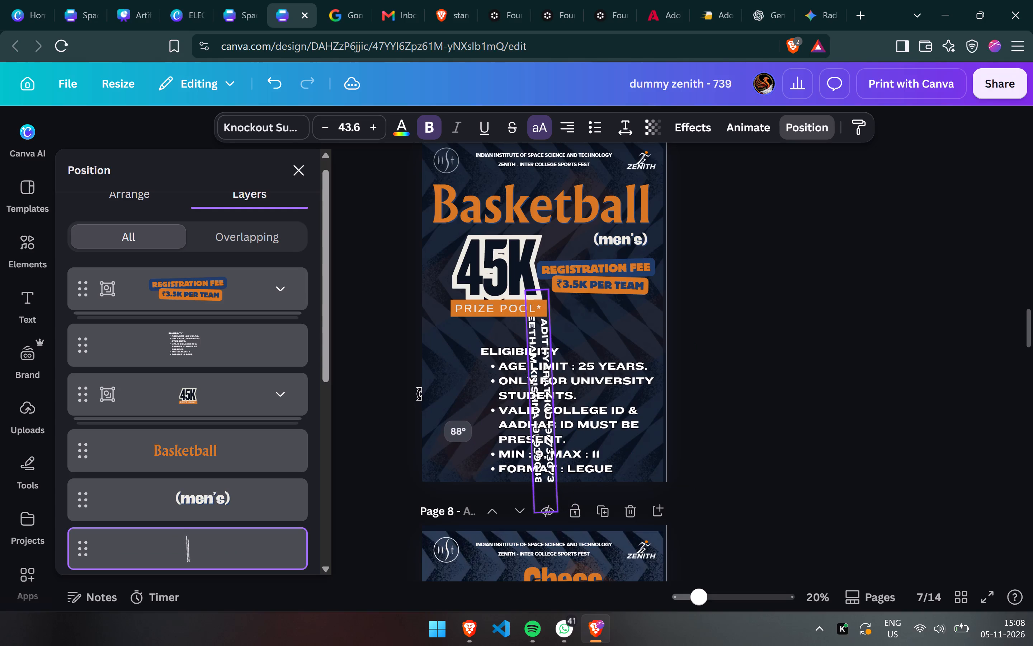
drag(419, 394, 419, 390)
drag(547, 415, 512, 413)
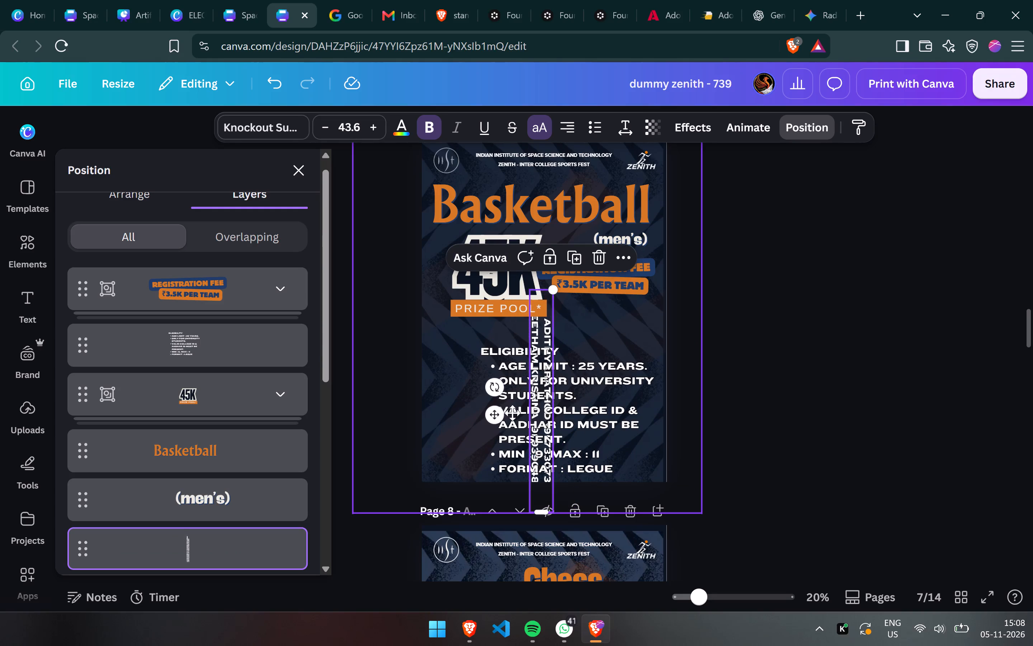
drag(512, 413, 444, 384)
click(849, 378)
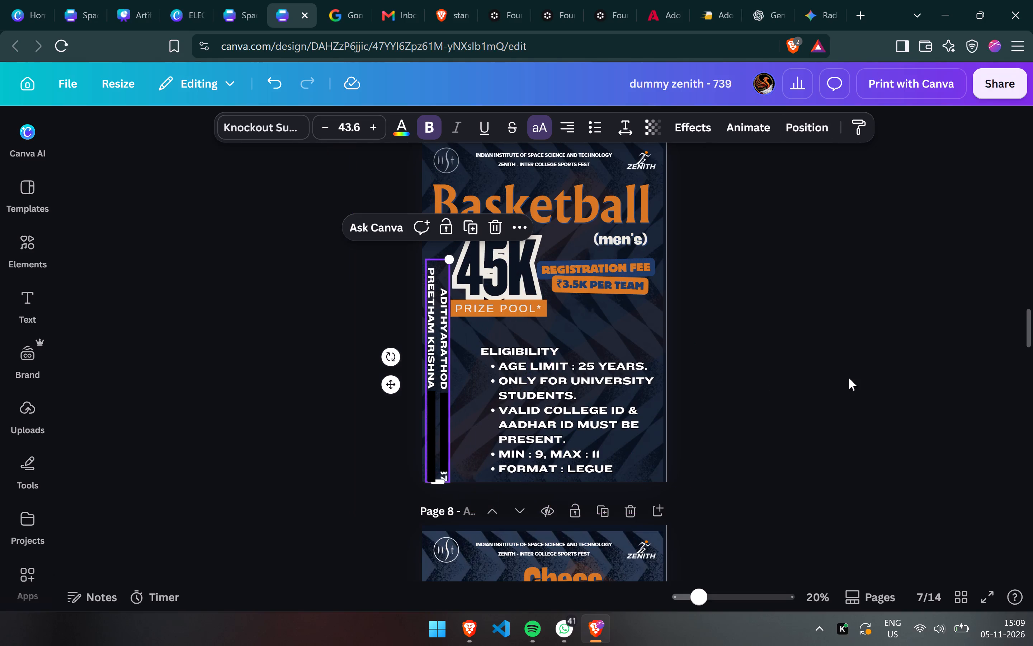
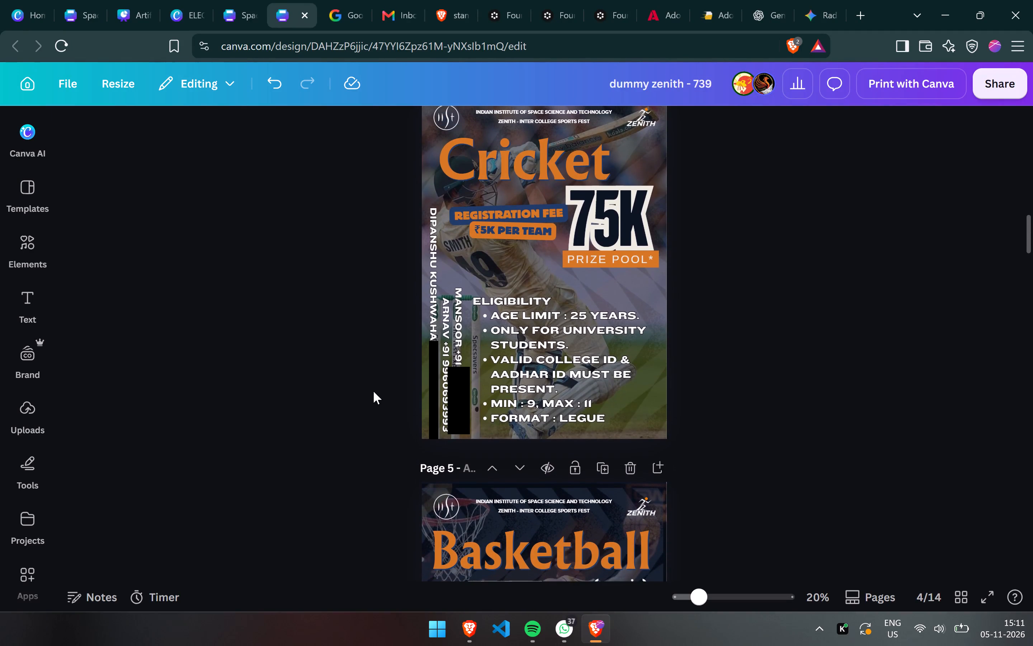
Compare the preceding event pages and nudge page 7's vertical contacts text slightly inward from the page's left edge.
scroll(373, 391, up, 4)
scroll(373, 391, down, 1)
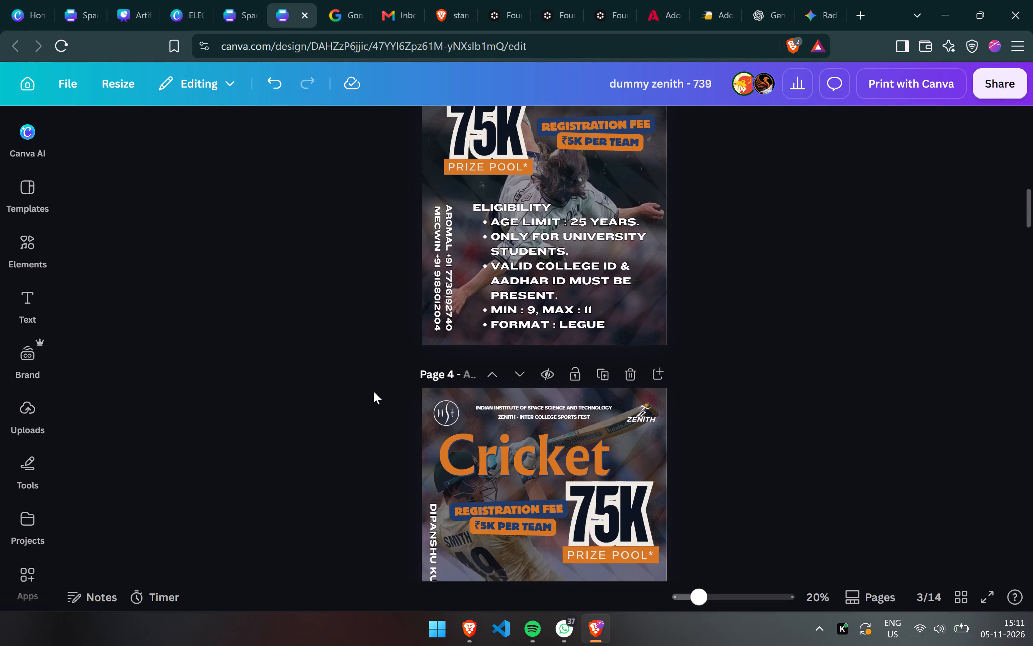
scroll(373, 391, down, 6)
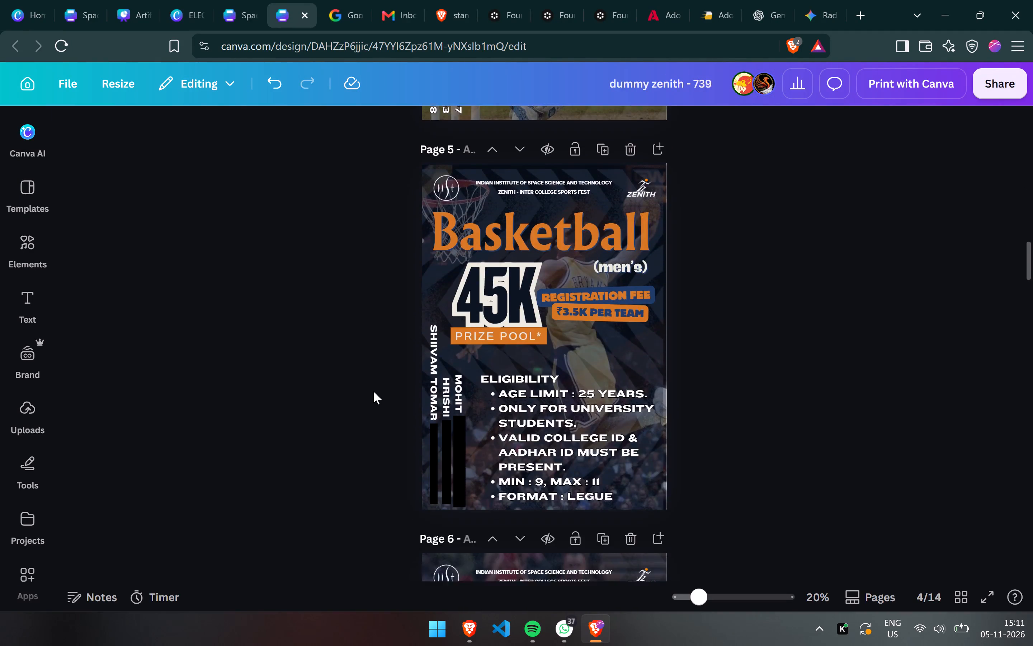
scroll(373, 391, down, 5)
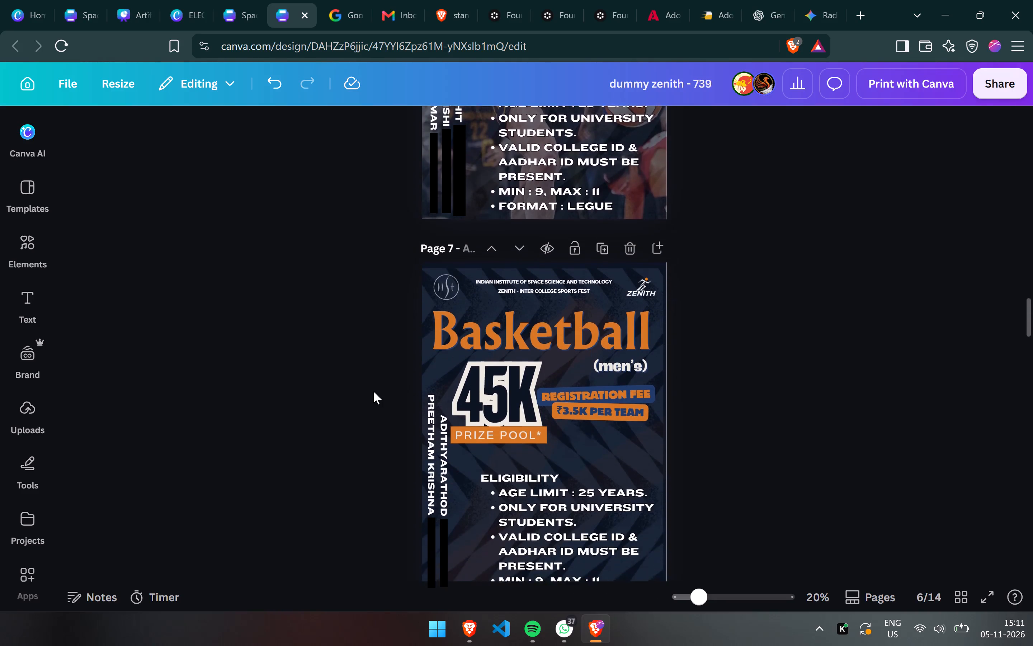
scroll(373, 391, down, 2)
drag(438, 378, 445, 378)
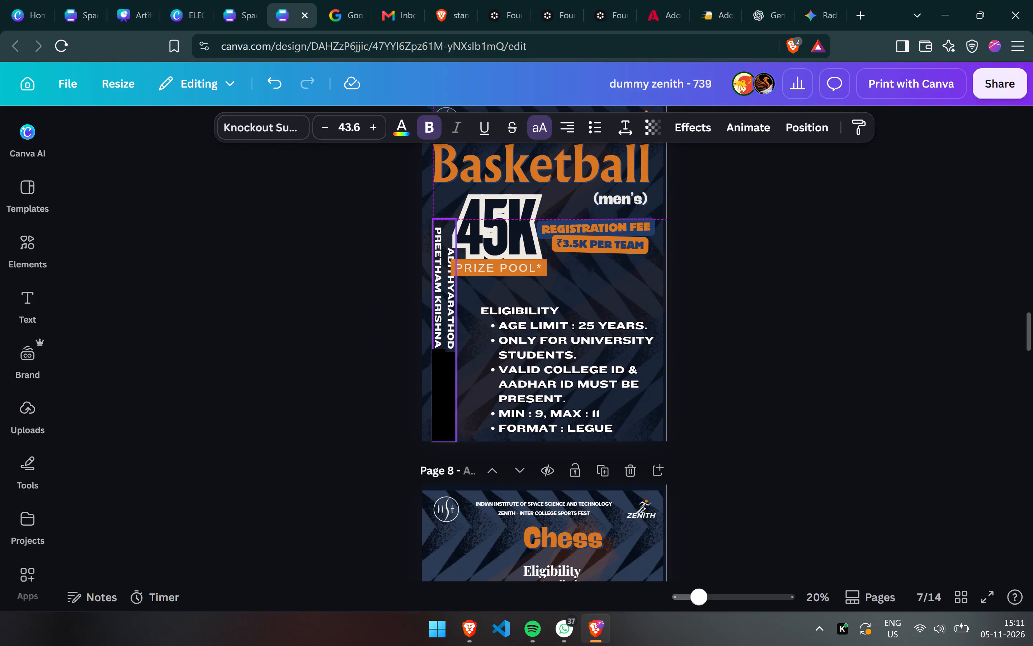
drag(445, 378, 442, 378)
click(857, 362)
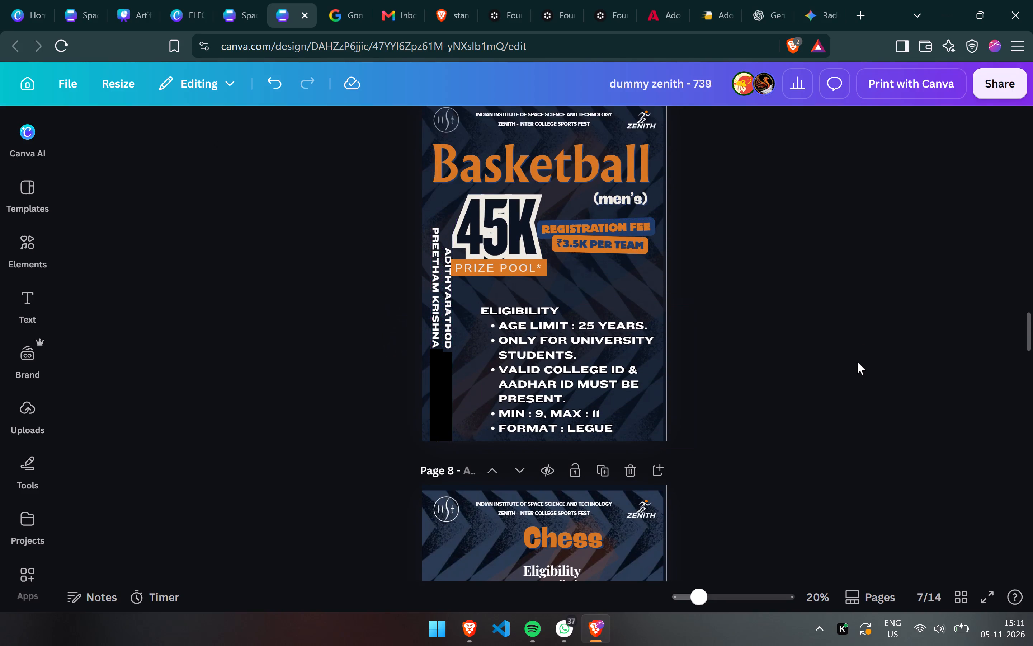
Delete the "(men's)" label below the title on page 7.
scroll(857, 362, up, 6)
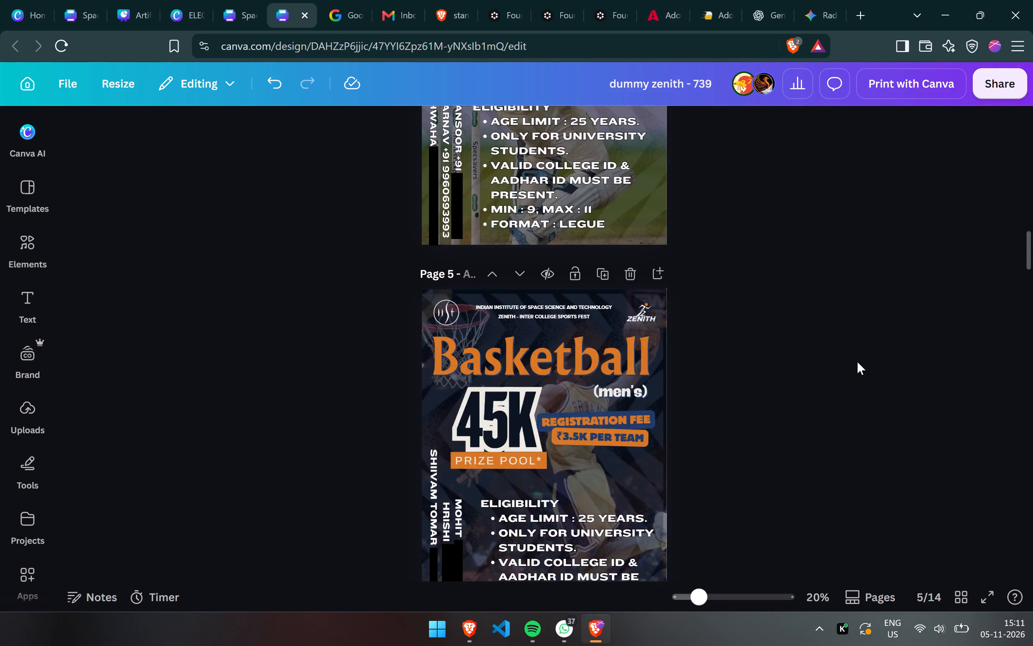
scroll(857, 362, down, 2)
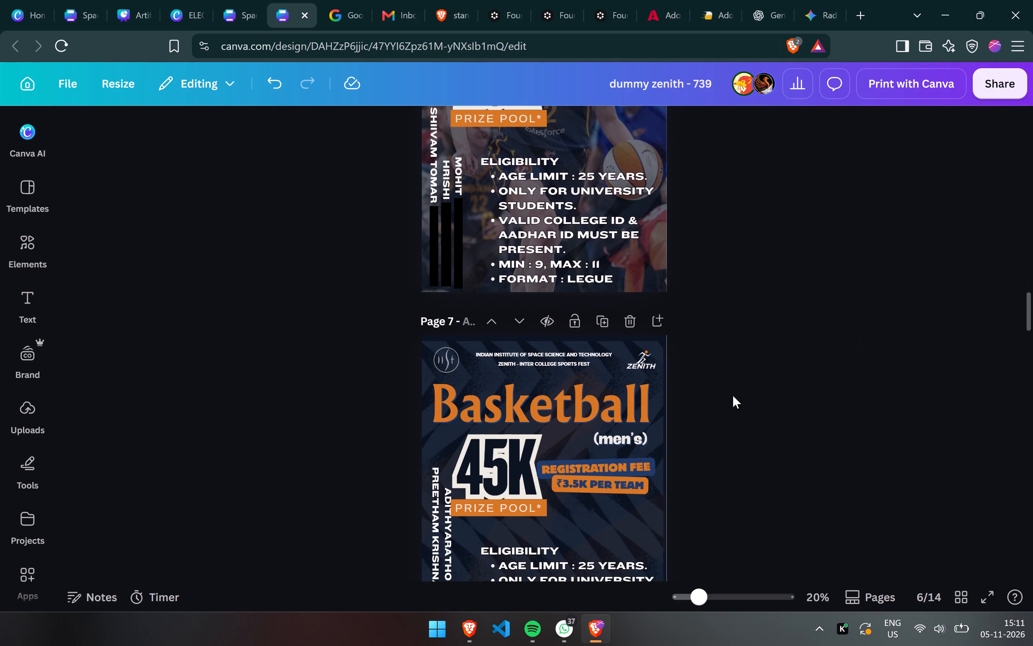
click(641, 443)
key(BackSpace)
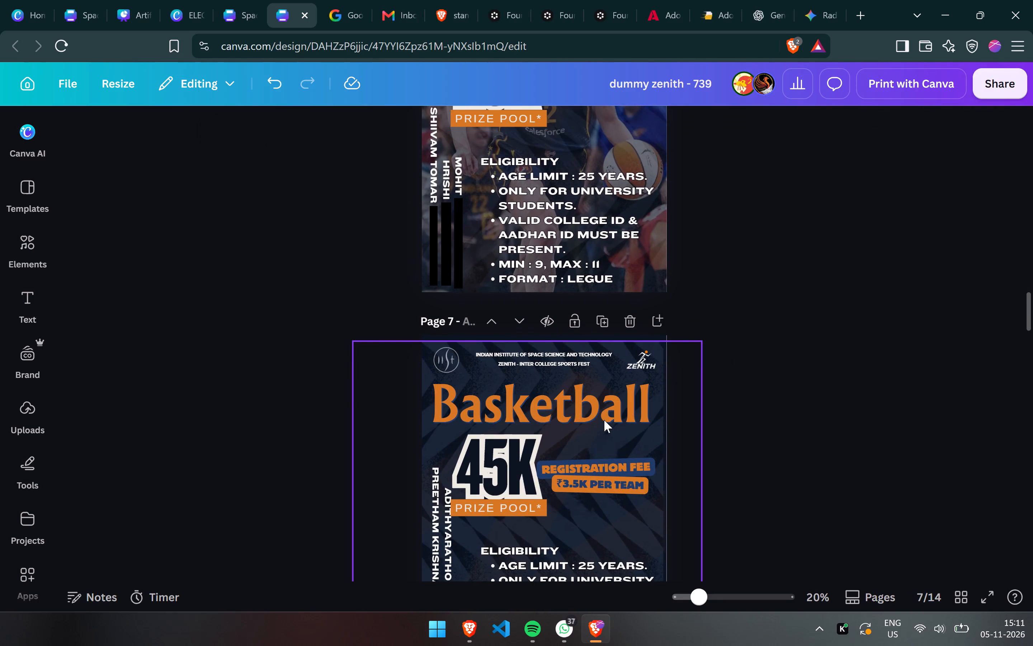
Replace page 7's "Basketball" title text with "Volleyball".
double_click(604, 420)
key(shift+b)
key(BackSpace)
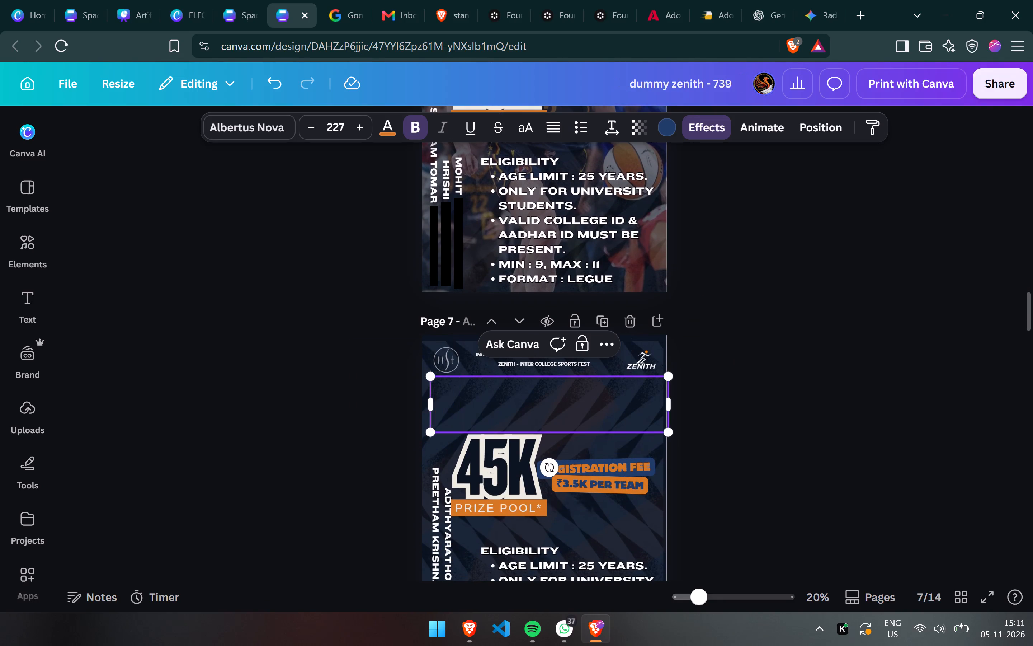
text(Volleyball)
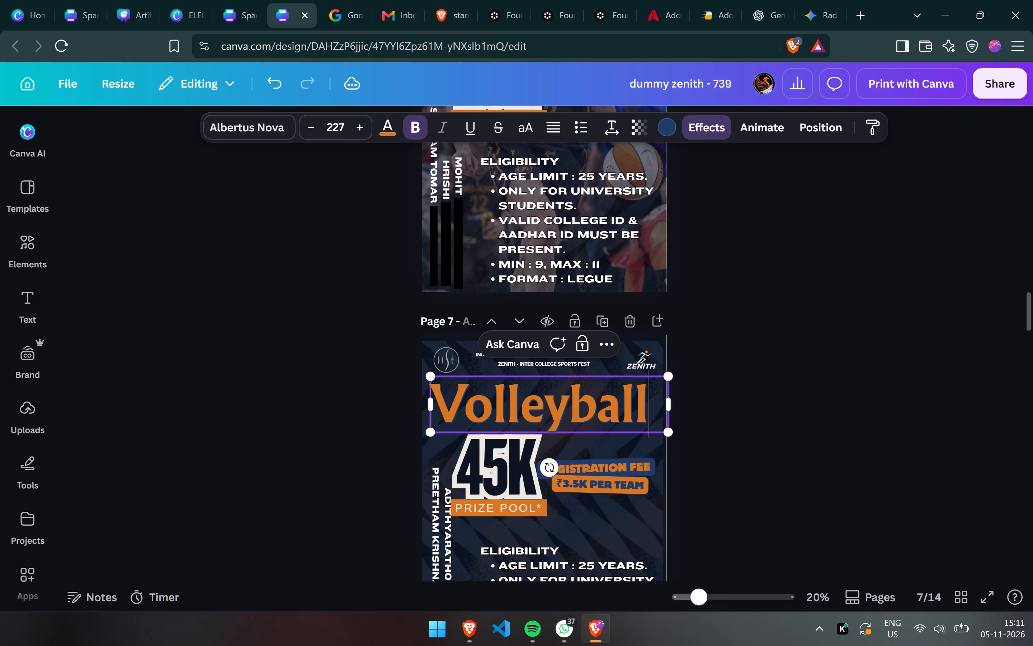
click(763, 412)
Nudge page 7's registration fee group slightly to the right, away from the 45K prize pool.
scroll(763, 412, down, 2)
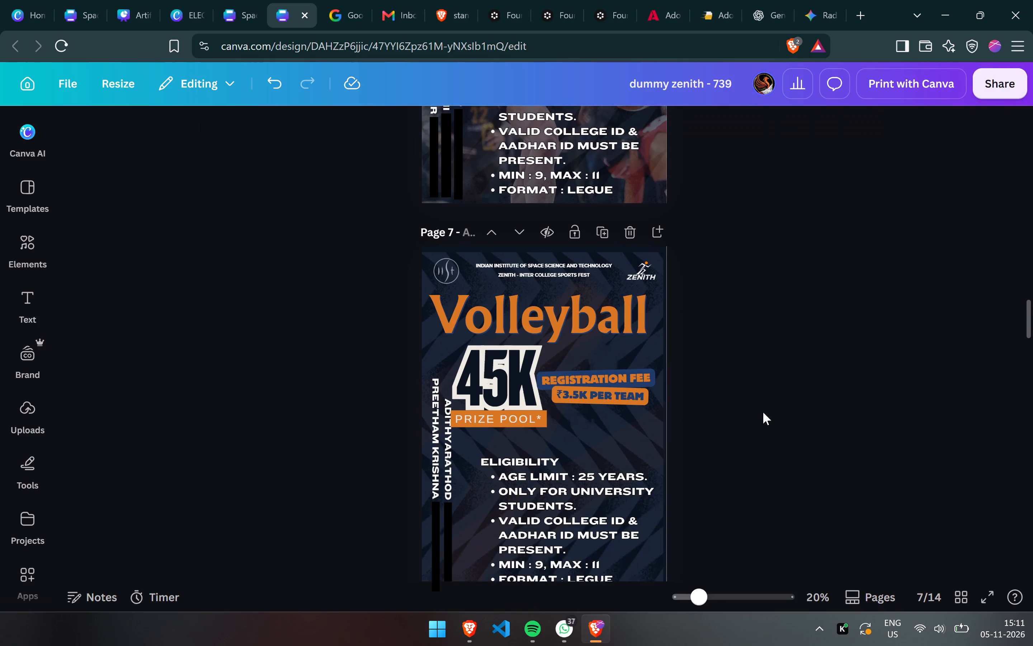
scroll(763, 412, down, 1)
scroll(763, 412, up, 2)
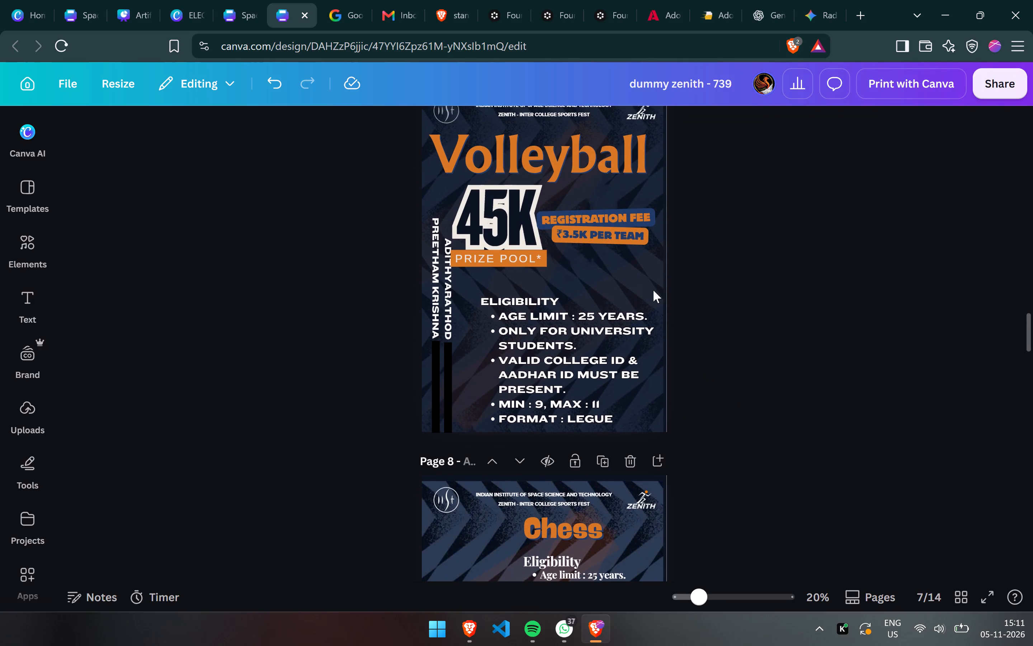
drag(609, 235, 614, 237)
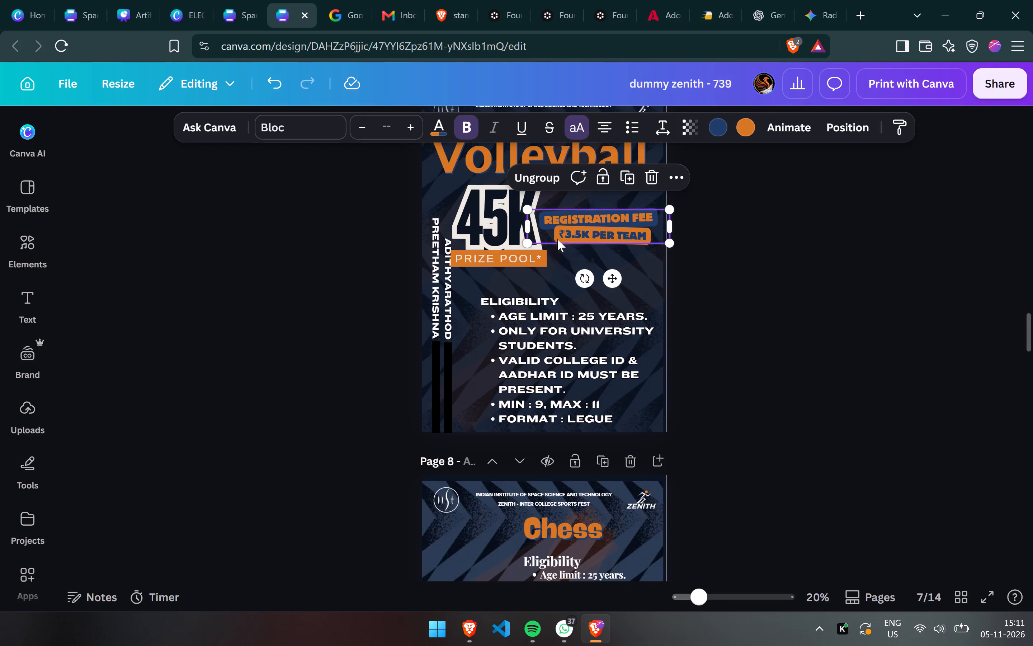
Shorten the second contact's name in page 7's vertical contacts text to the first name only.
click(443, 287)
double_click(443, 287)
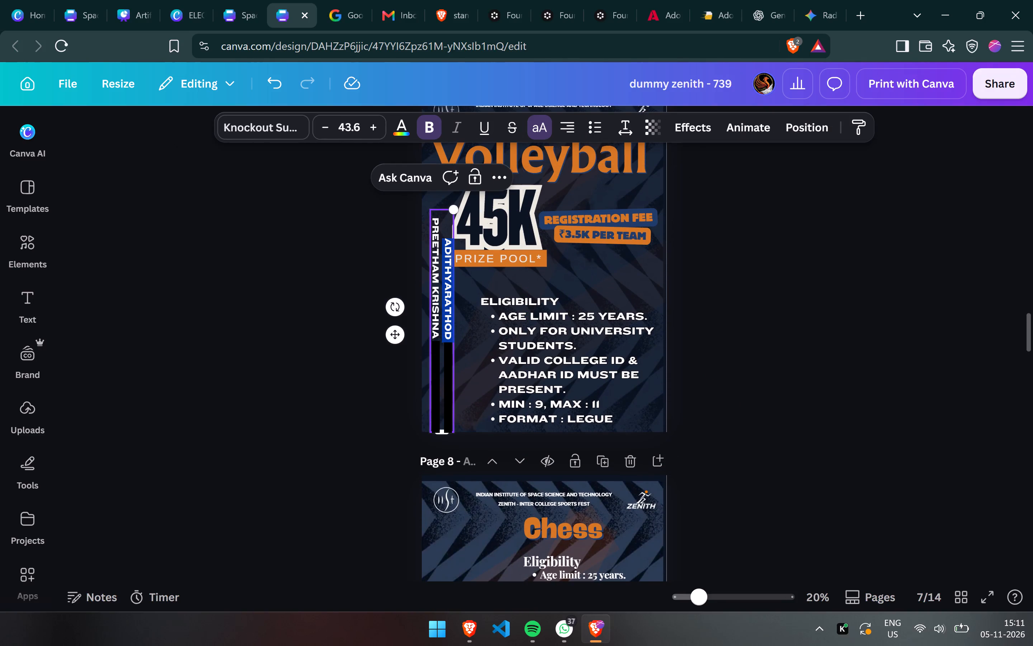
key(Right)
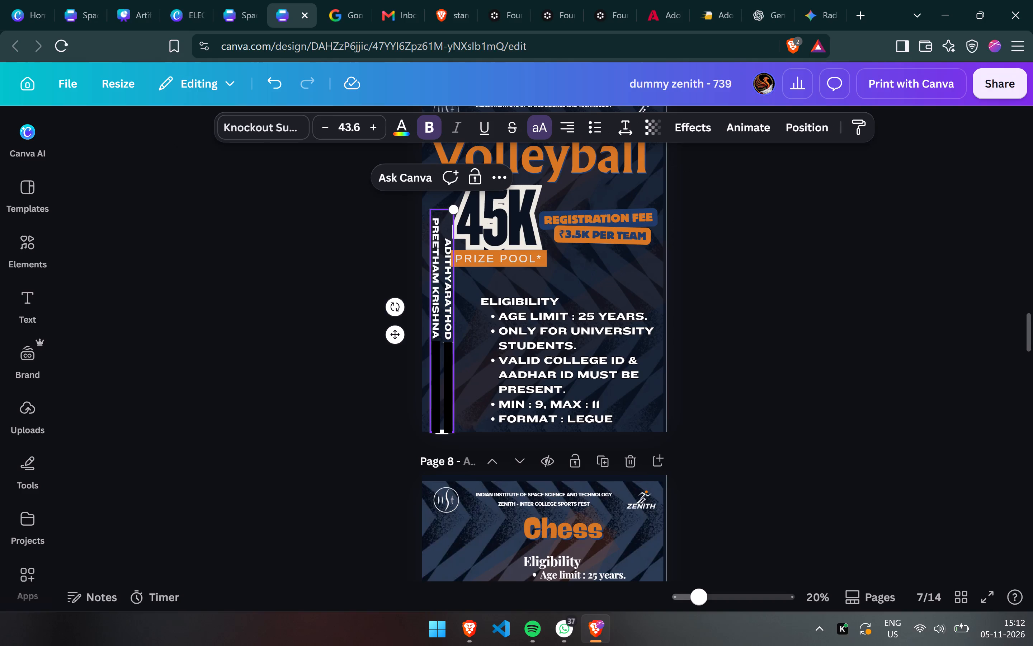
key(ctrl+BackSpace)
text(adithya)
key(space)
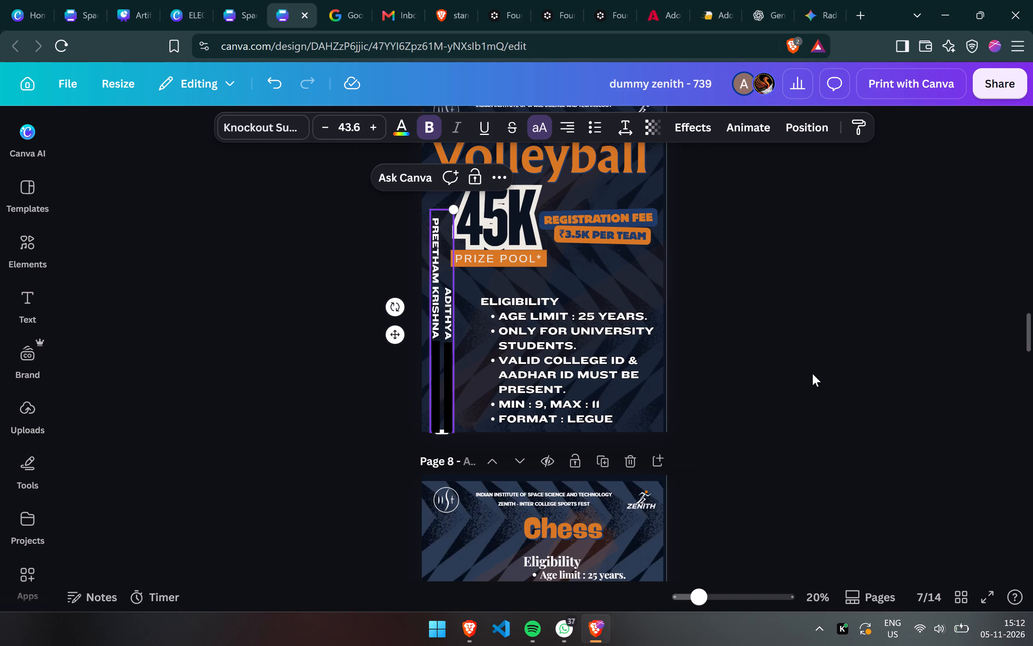
click(830, 373)
scroll(830, 373, up, 1)
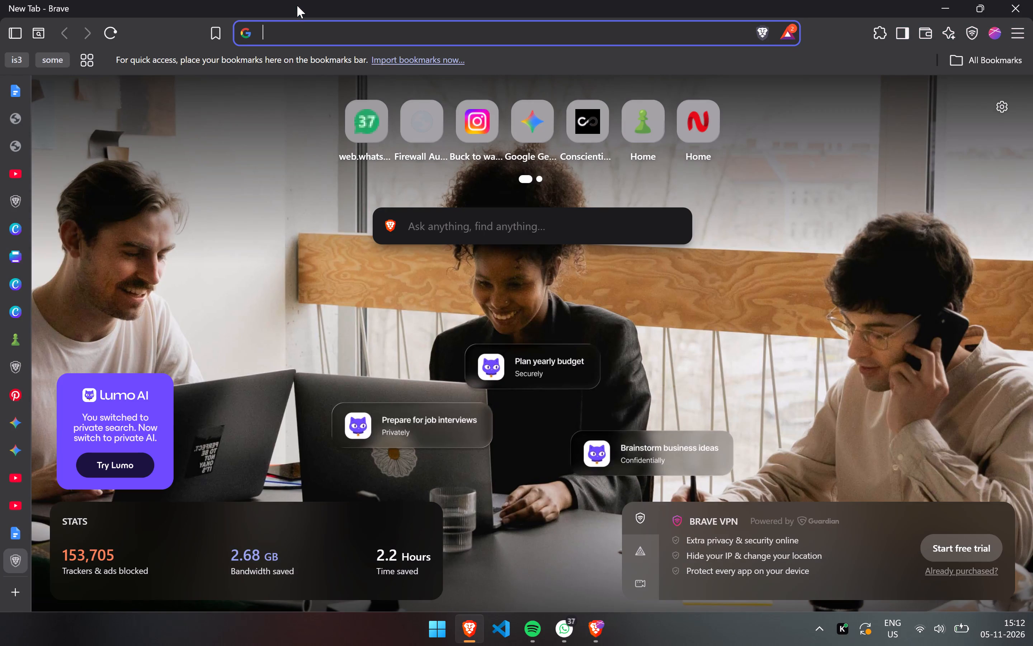
key(ctrl+w)
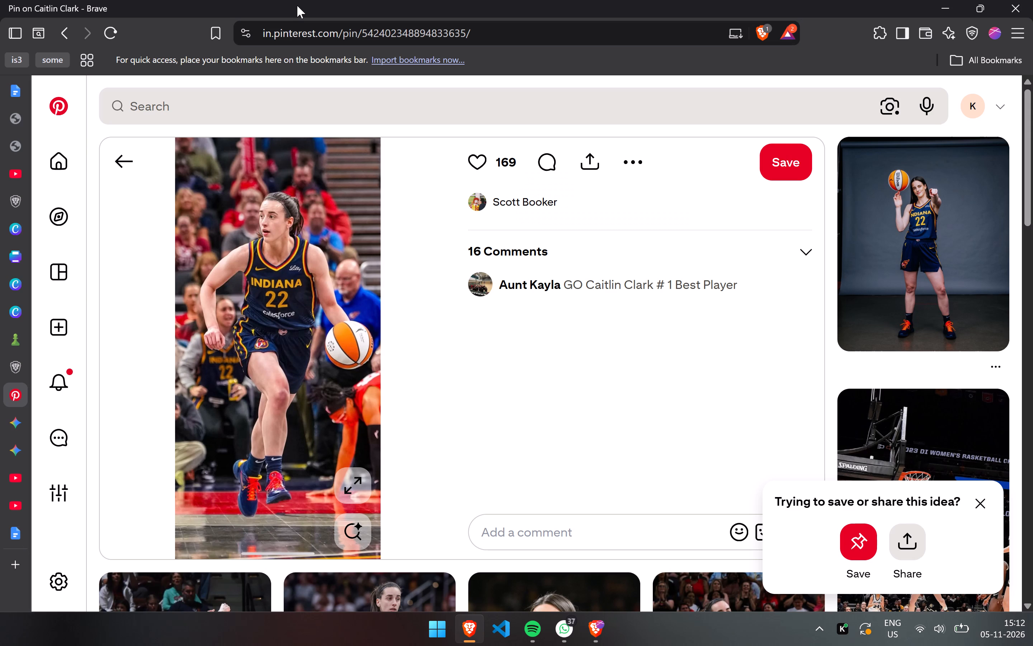
click(362, 101)
text(volleyball)
key(Return)
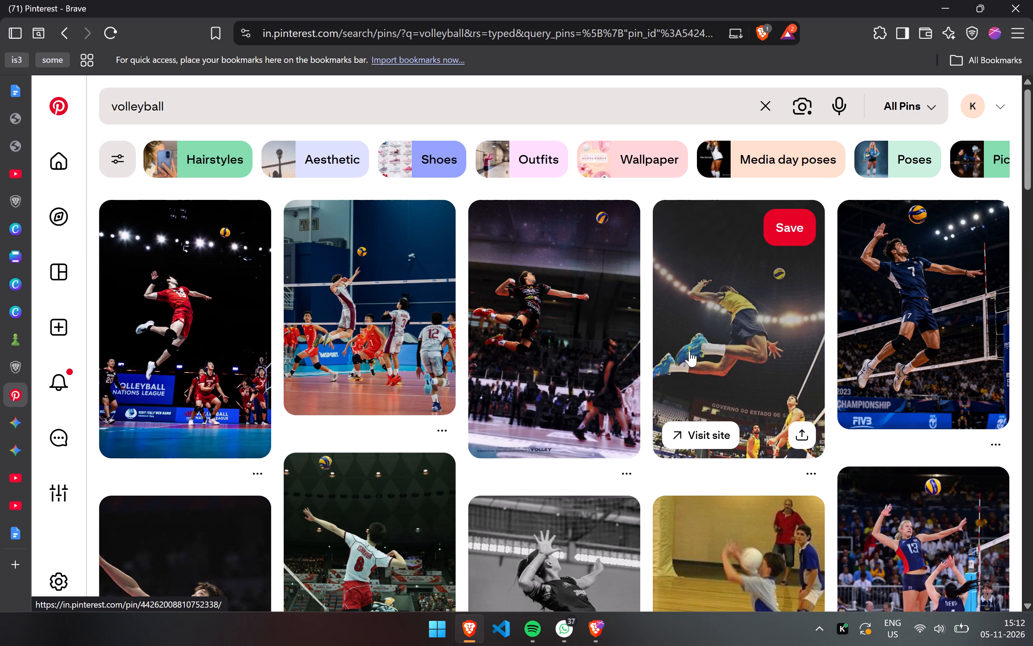
Open the pin of the leaping volleyball player in a yellow jersey and blue shoes, and copy its image.
right_click(725, 319)
double_click(725, 319)
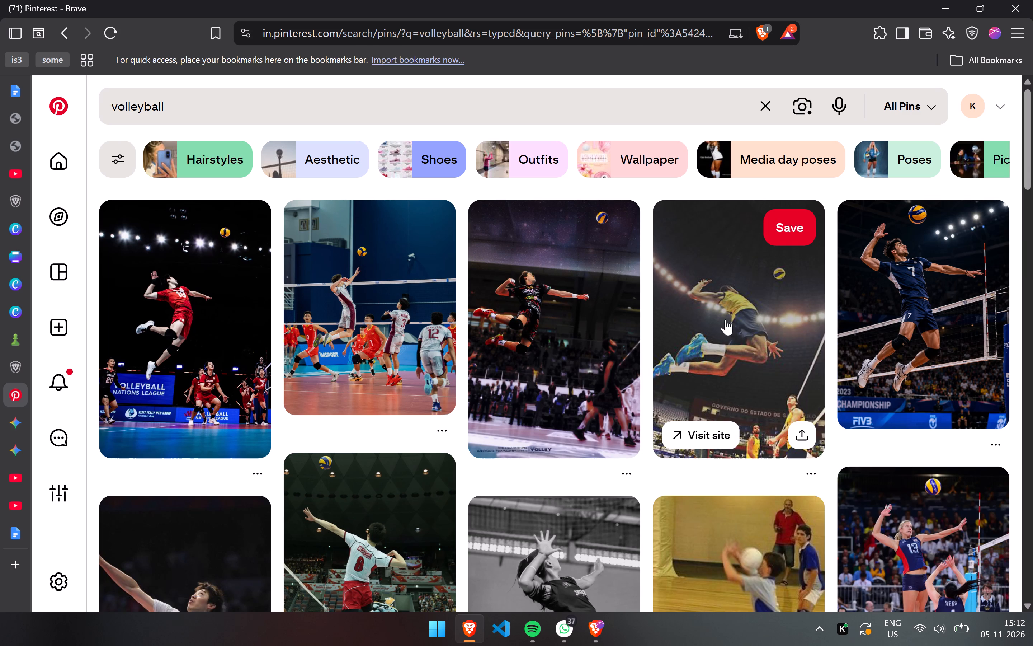
right_click(304, 357)
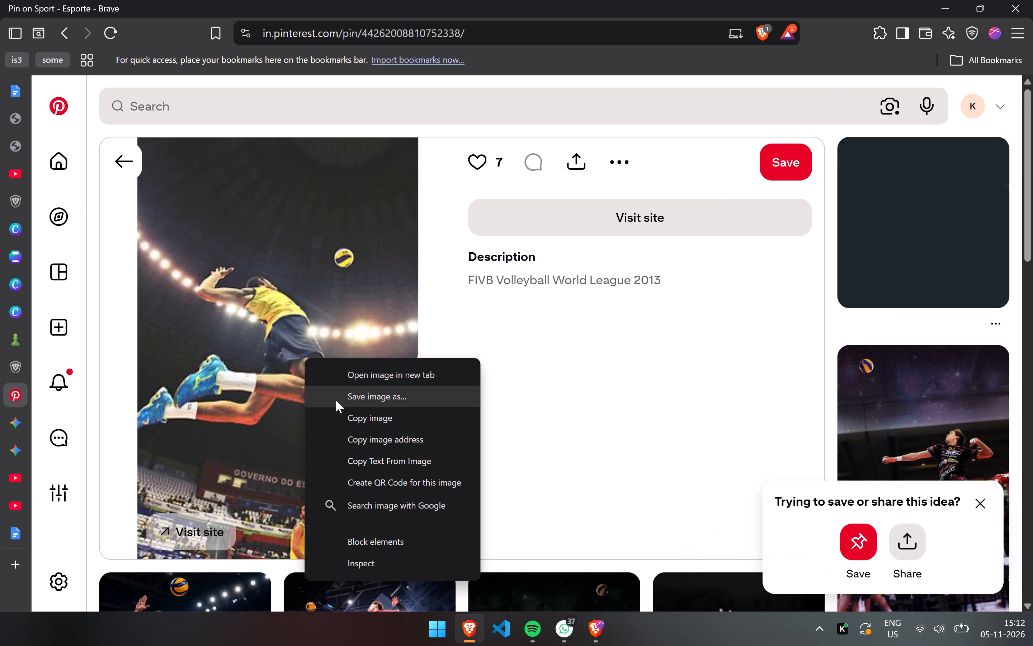
click(340, 413)
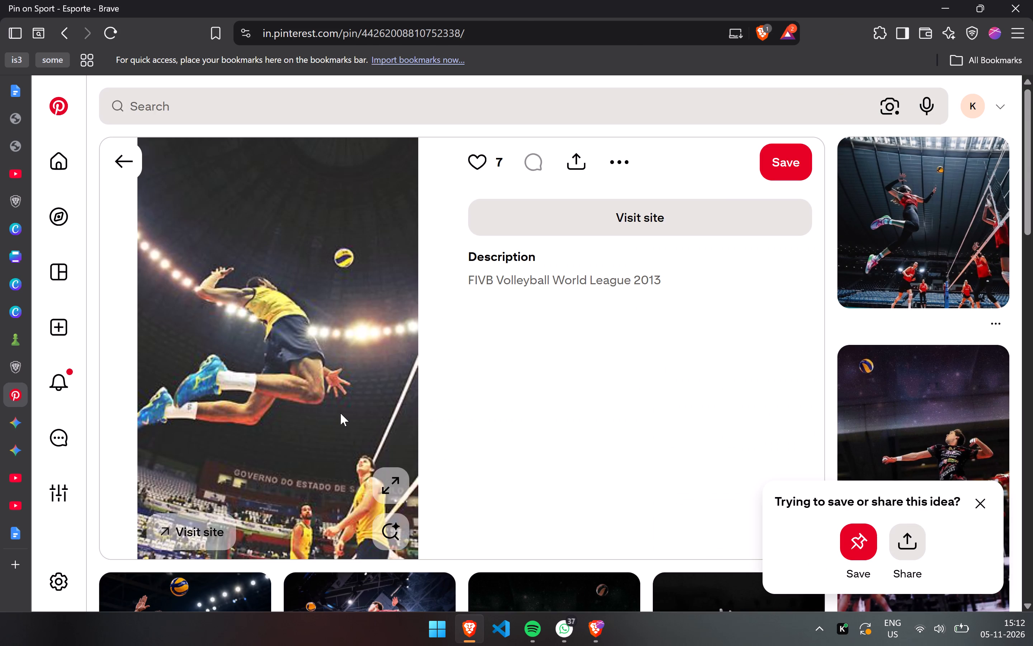
Return to the Canva design, widen page 7's background overlay group and shift it right so it covers the full page width.
key(alt+Tab)
click(436, 383)
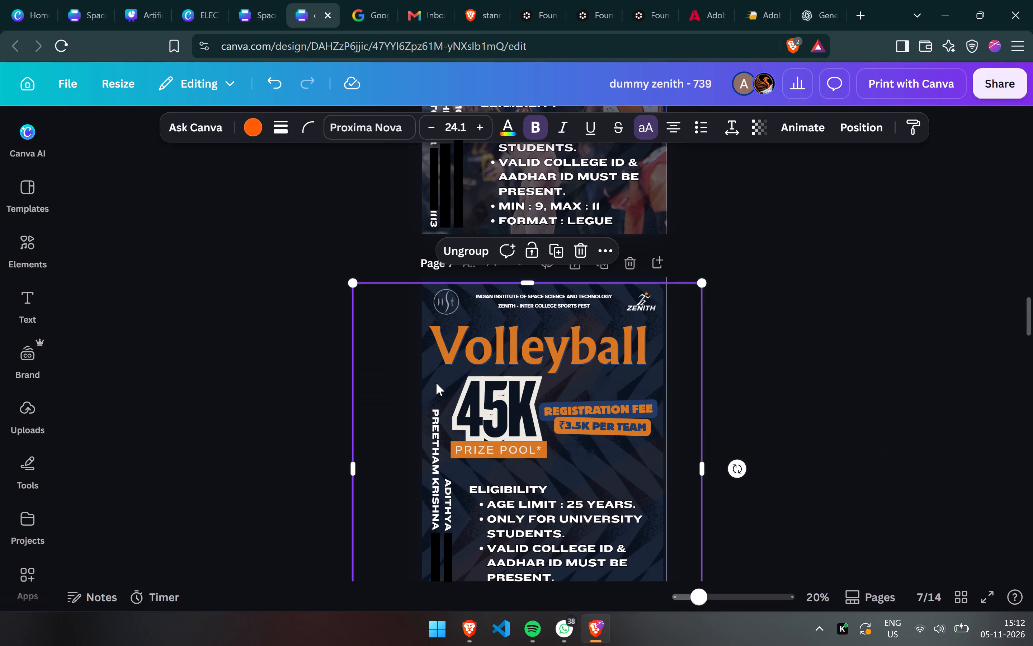
click(436, 383)
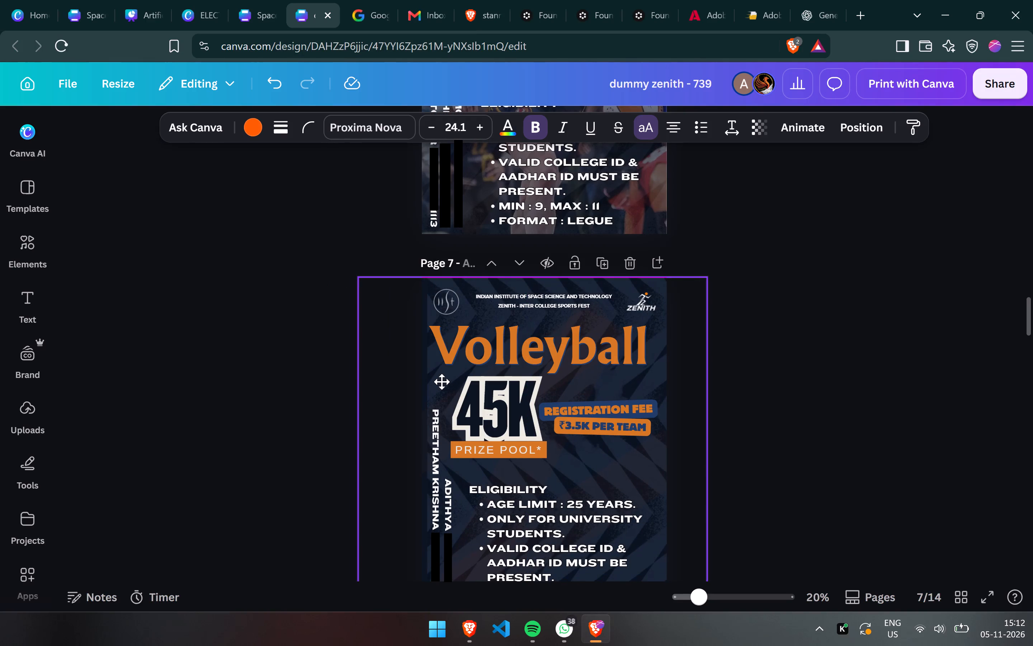
scroll(438, 381, down, 1)
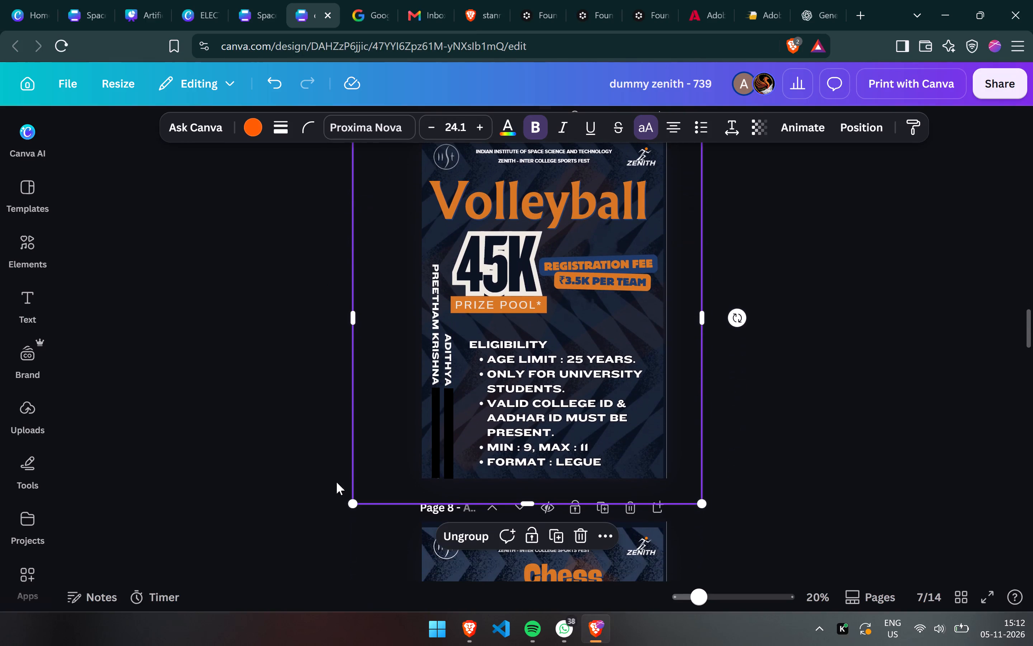
drag(351, 496, 315, 543)
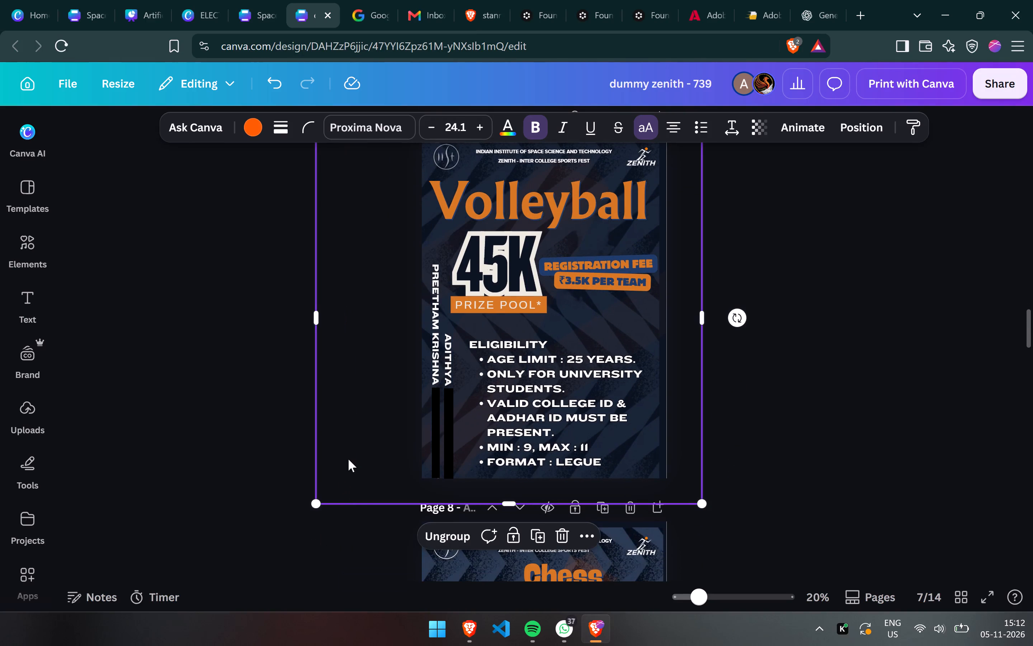
drag(359, 429, 367, 428)
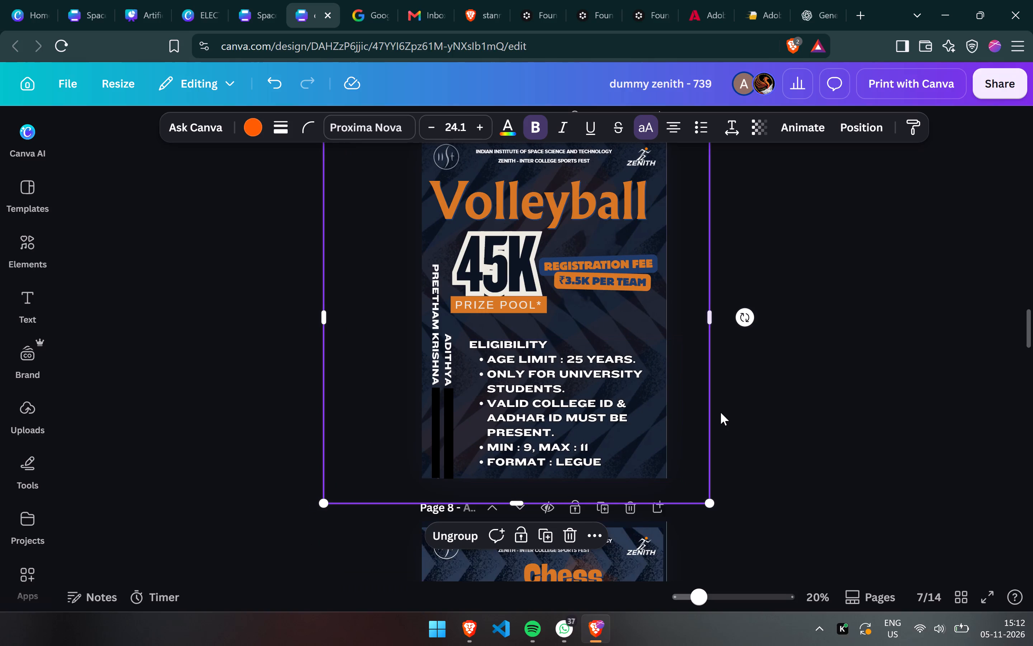
Paste the copied volleyball player photo onto page 7, then position and enlarge it to cover the whole page.
click(801, 387)
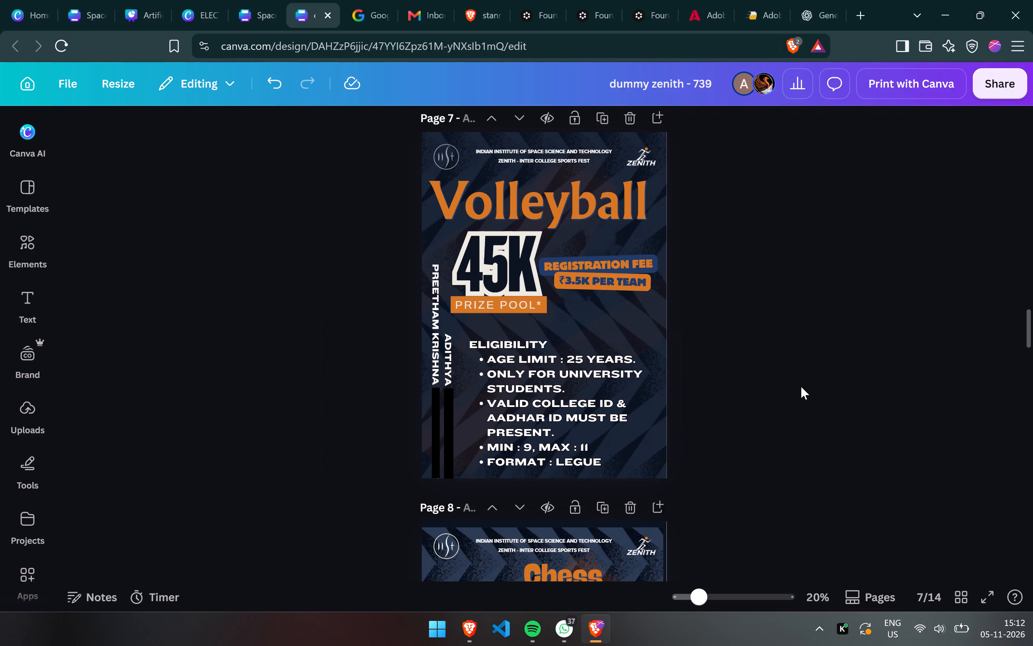
click(427, 213)
key(ctrl+v)
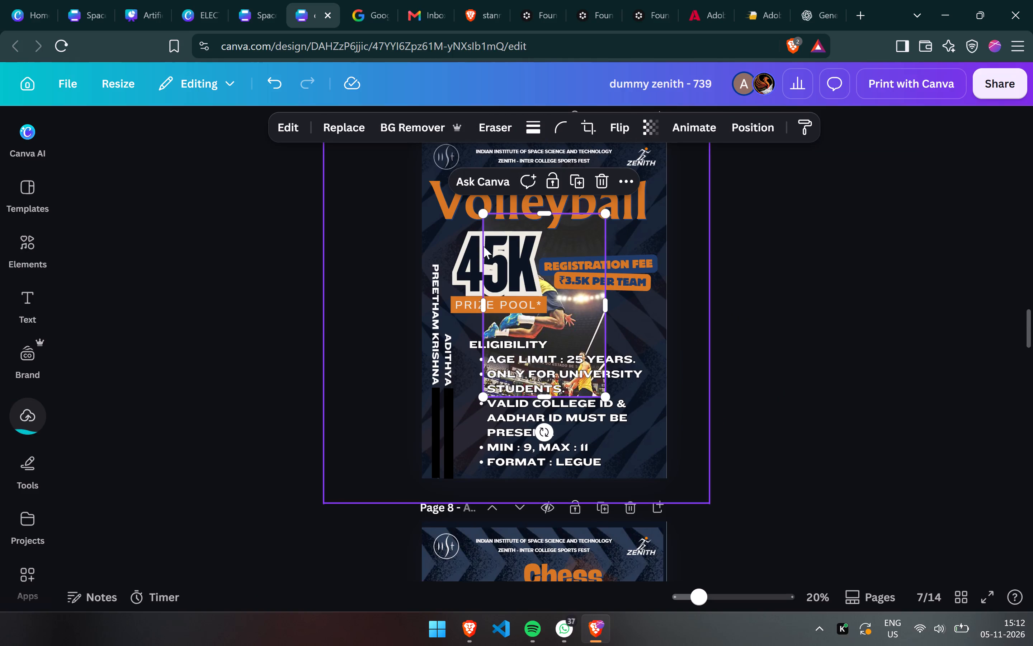
drag(567, 246, 500, 181)
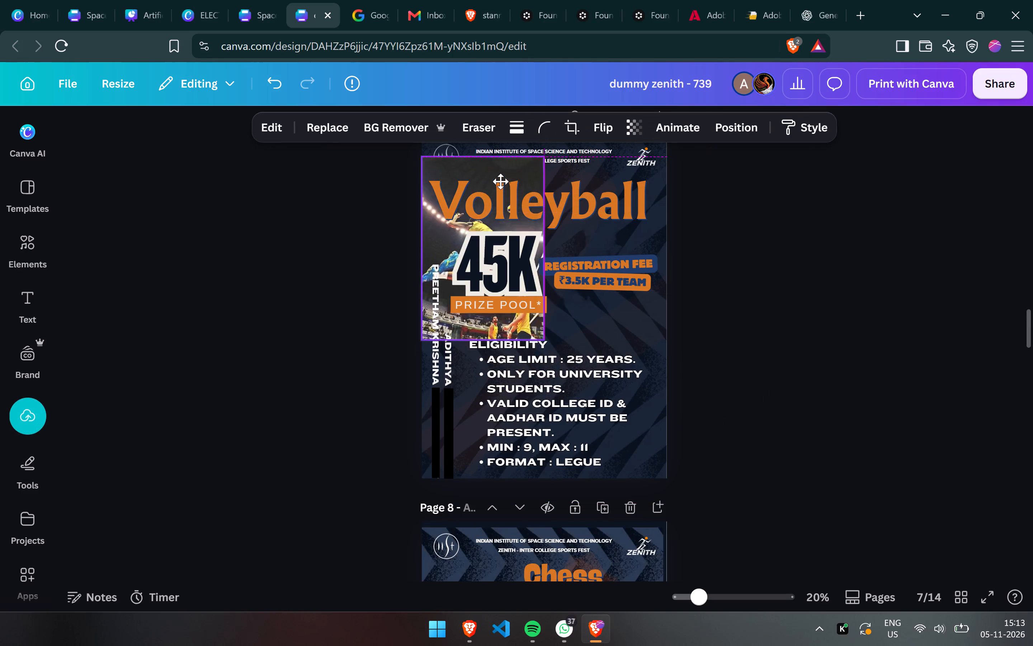
drag(500, 181, 497, 172)
scroll(497, 172, up, 1)
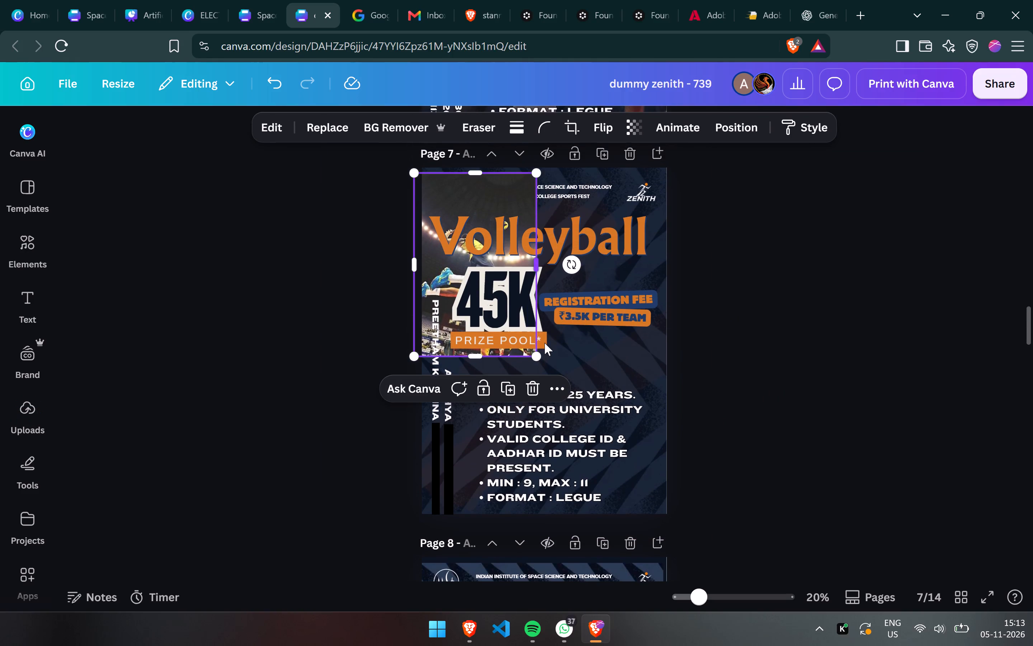
drag(535, 354, 726, 512)
drag(653, 190, 653, 179)
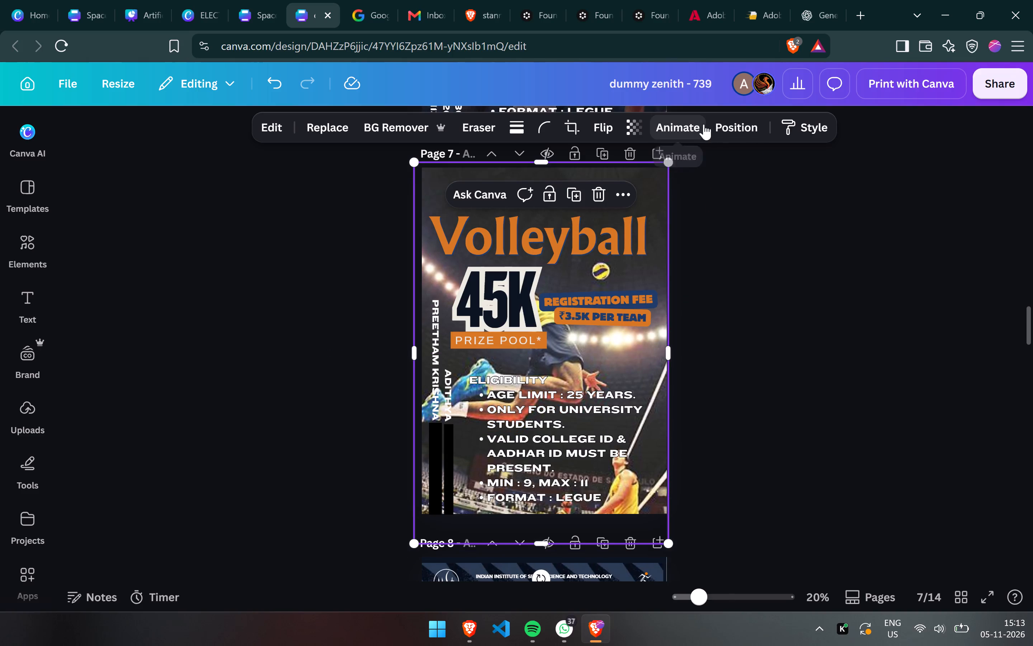
drag(655, 195, 656, 177)
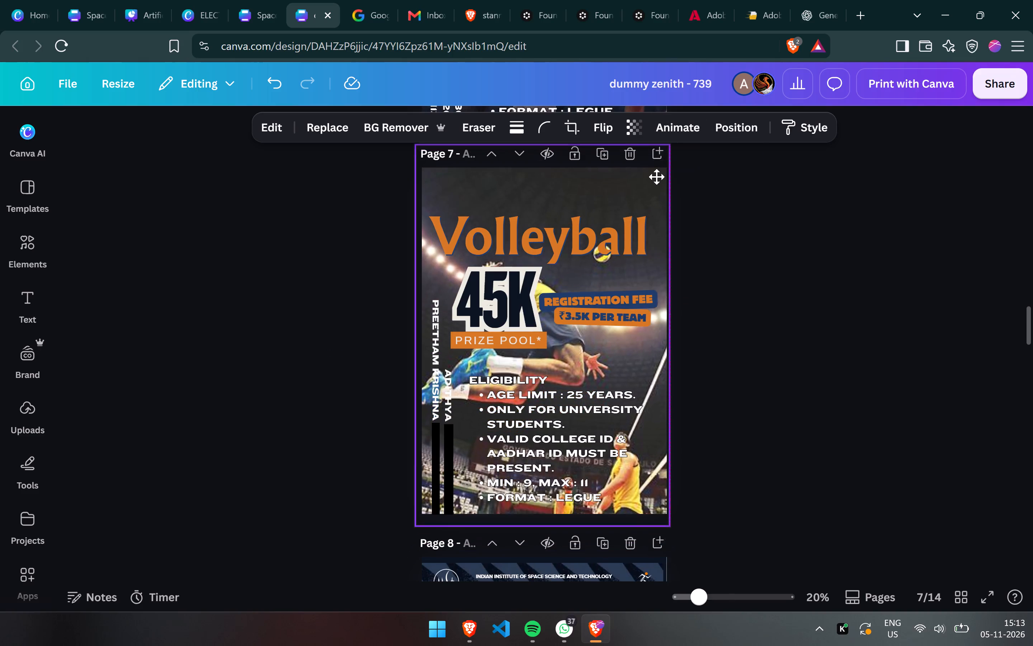
drag(656, 177, 660, 188)
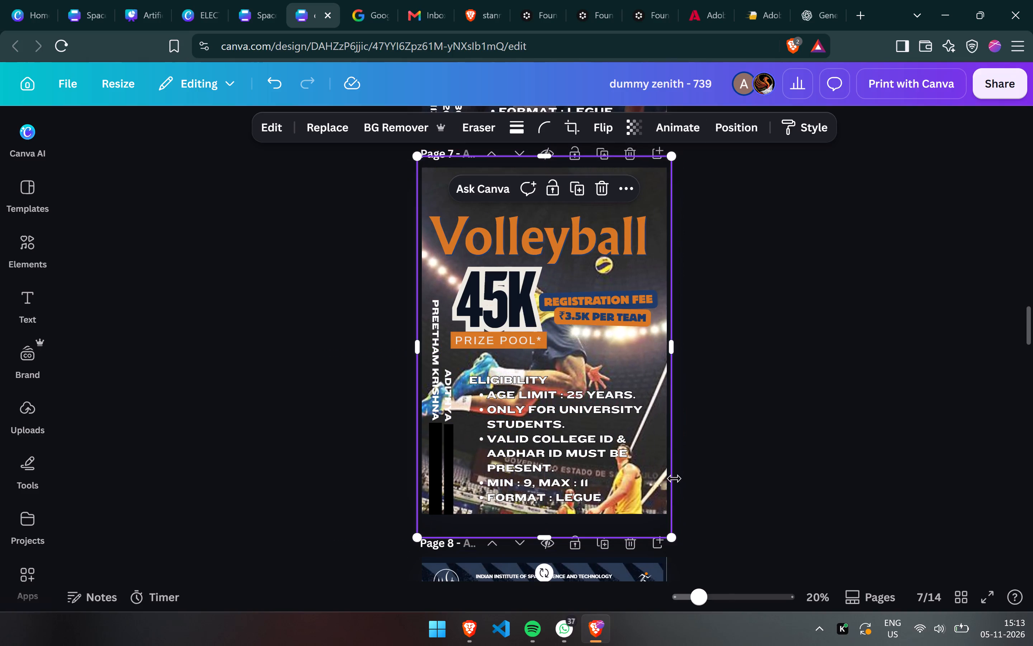
drag(675, 537, 710, 566)
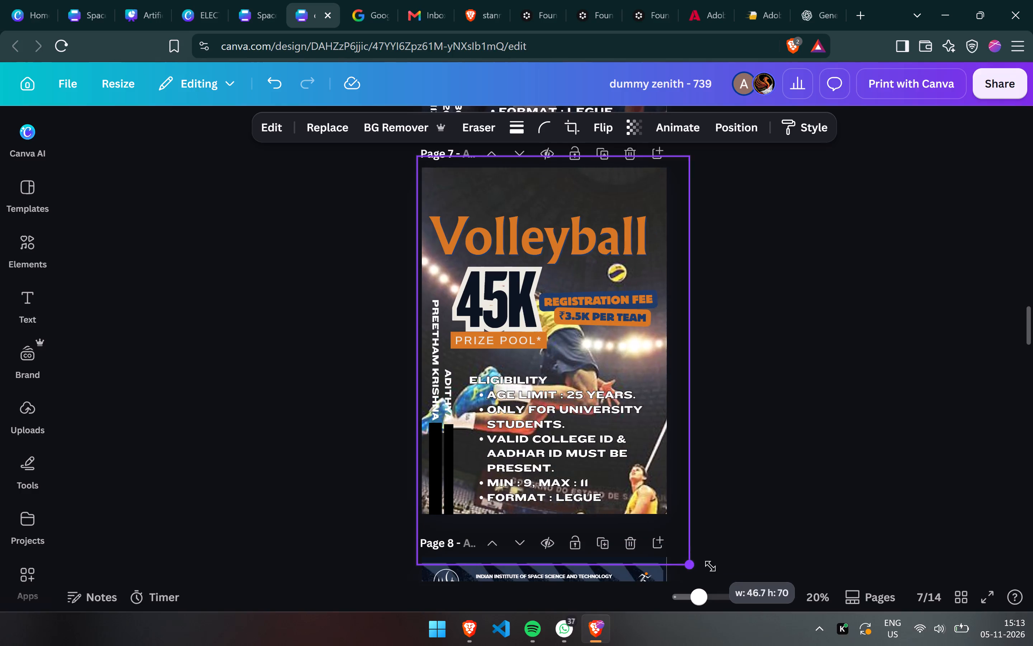
drag(710, 566, 660, 508)
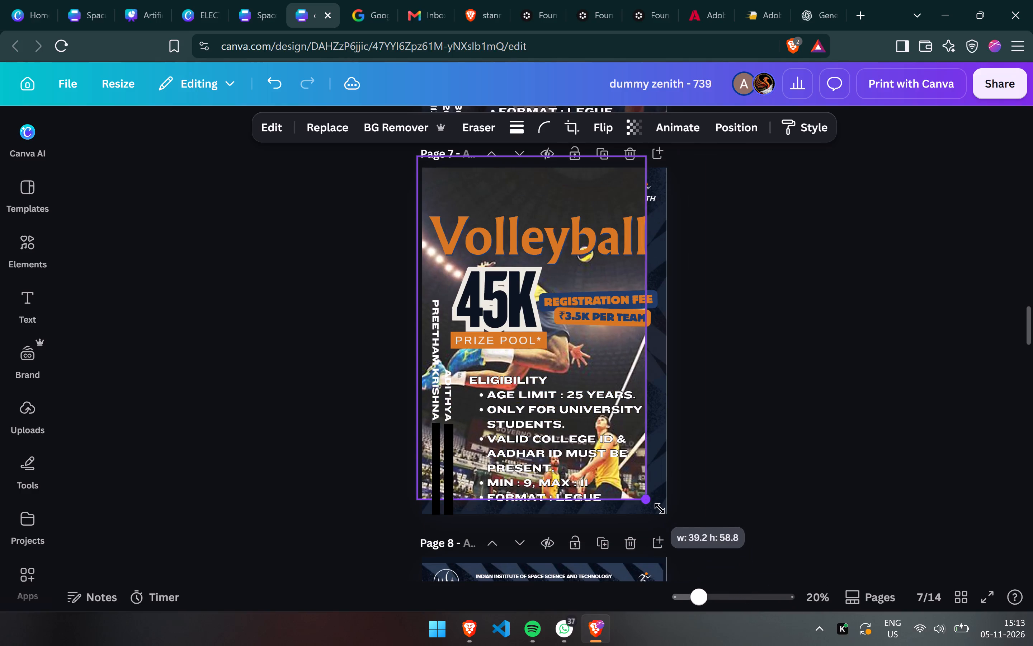
drag(660, 508, 678, 521)
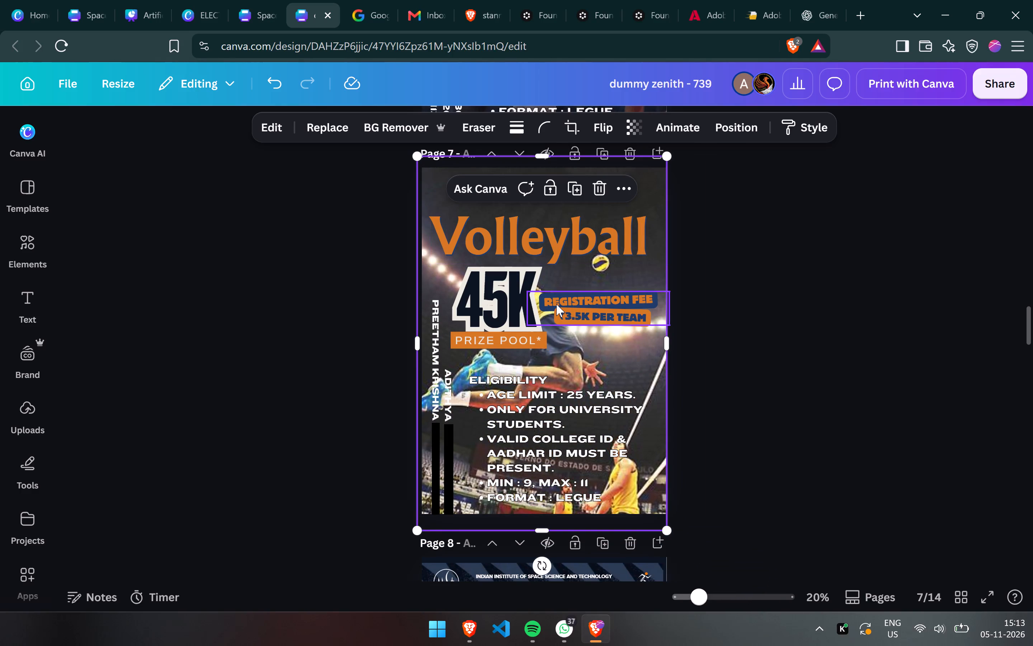
Rearrange page 7 so the 45K prize pool group sits at the page's right side and the registration fee group to its left.
drag(504, 304, 595, 323)
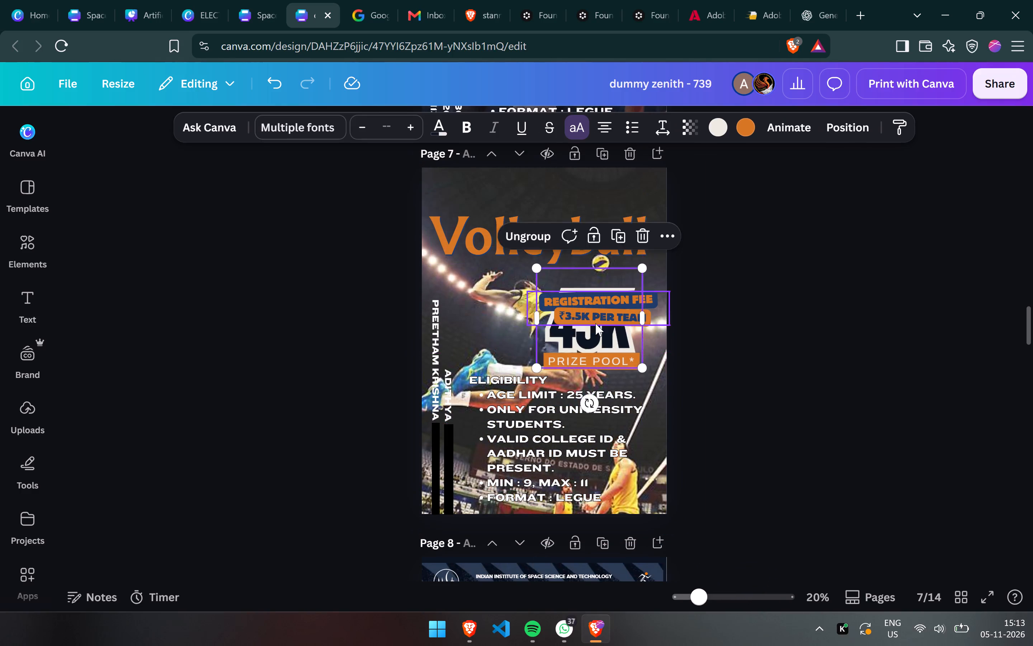
drag(598, 310, 622, 277)
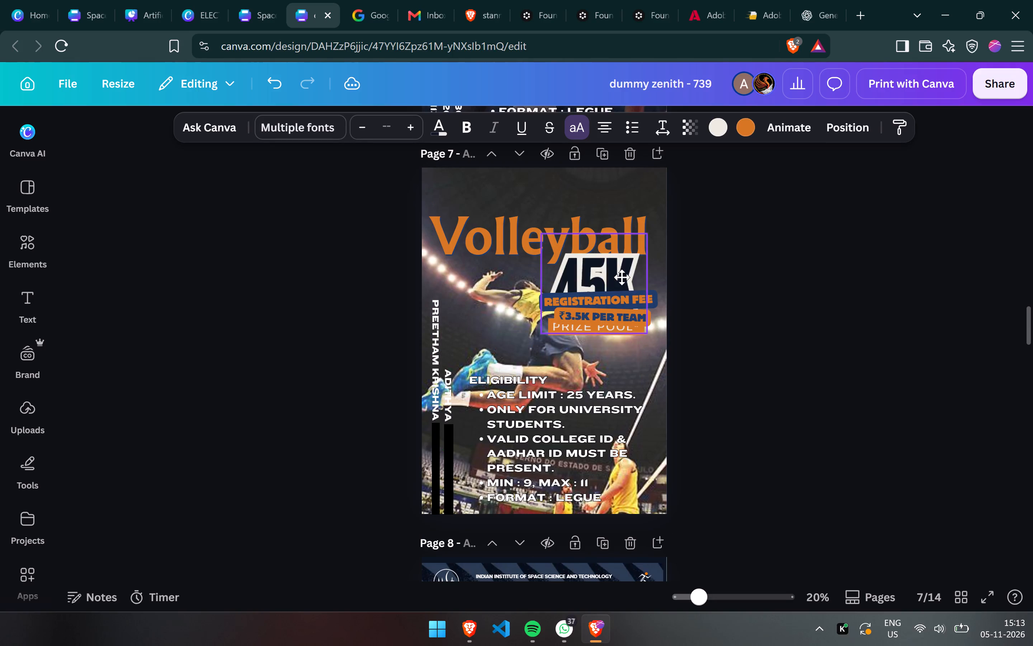
drag(622, 277, 634, 285)
double_click(570, 303)
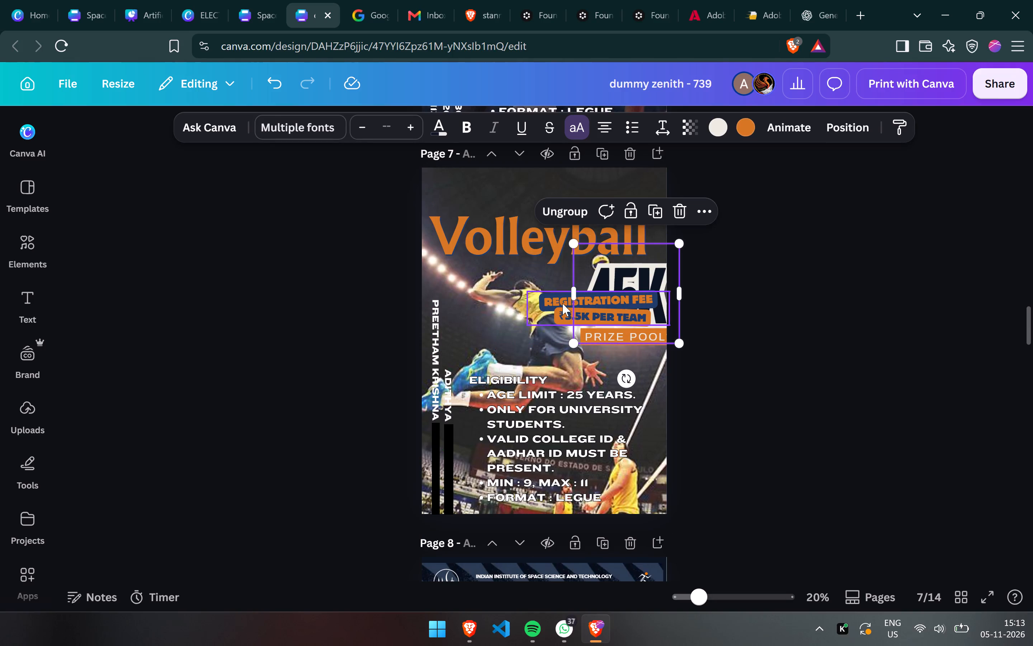
drag(562, 303, 483, 299)
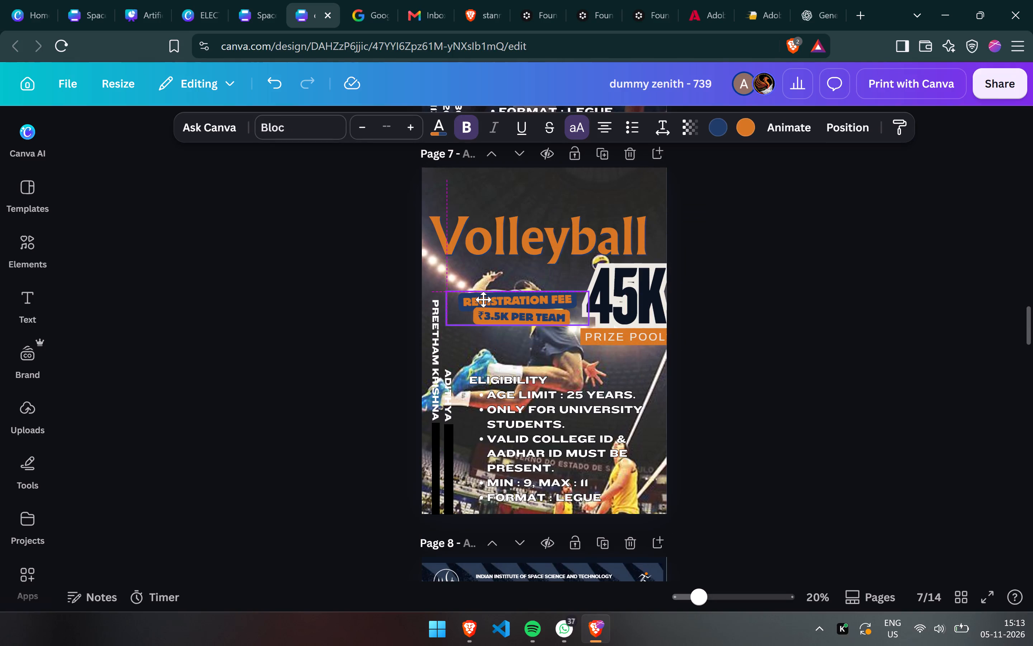
drag(483, 299, 484, 312)
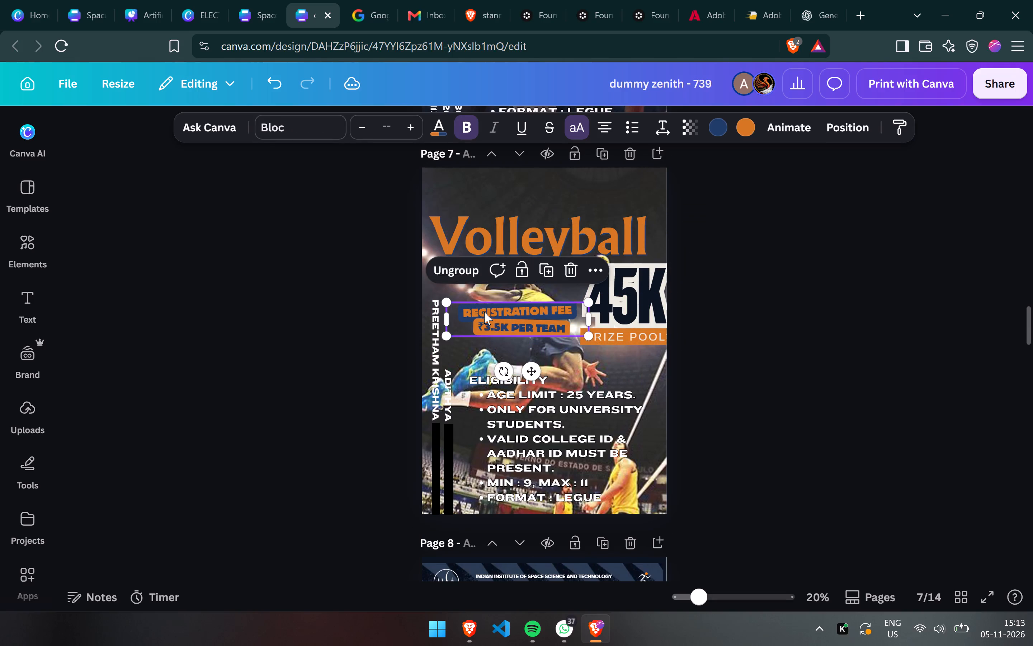
drag(624, 304, 622, 322)
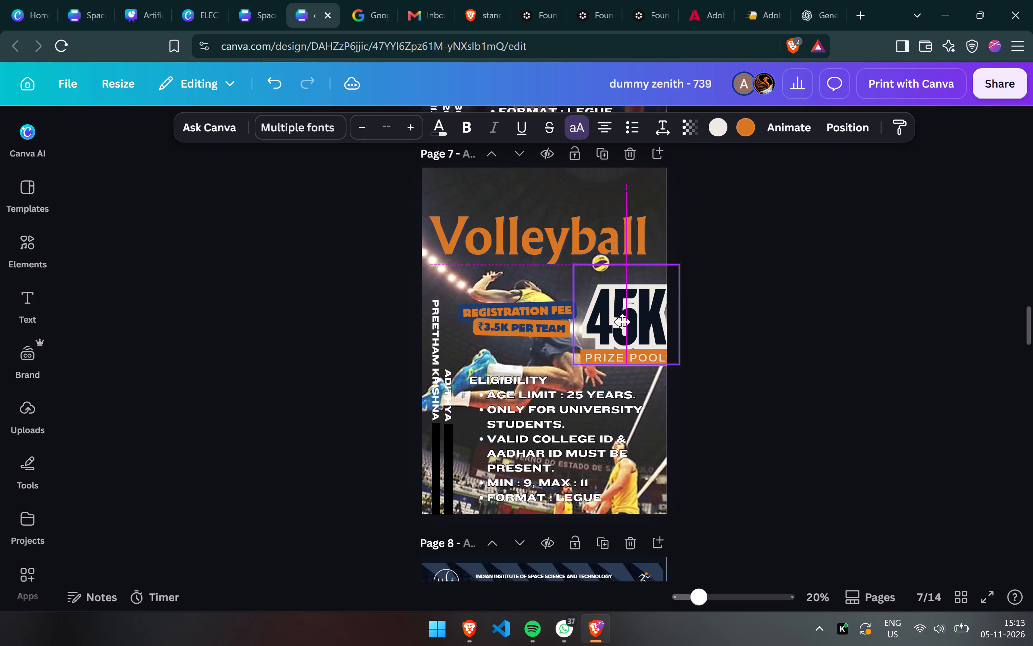
drag(622, 322, 618, 320)
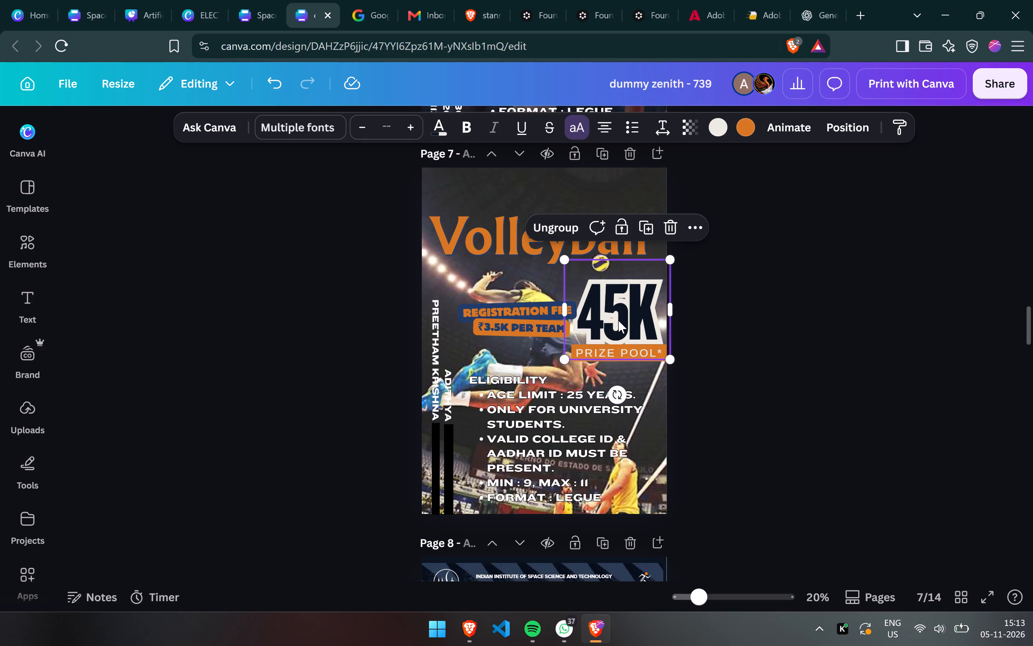
click(760, 269)
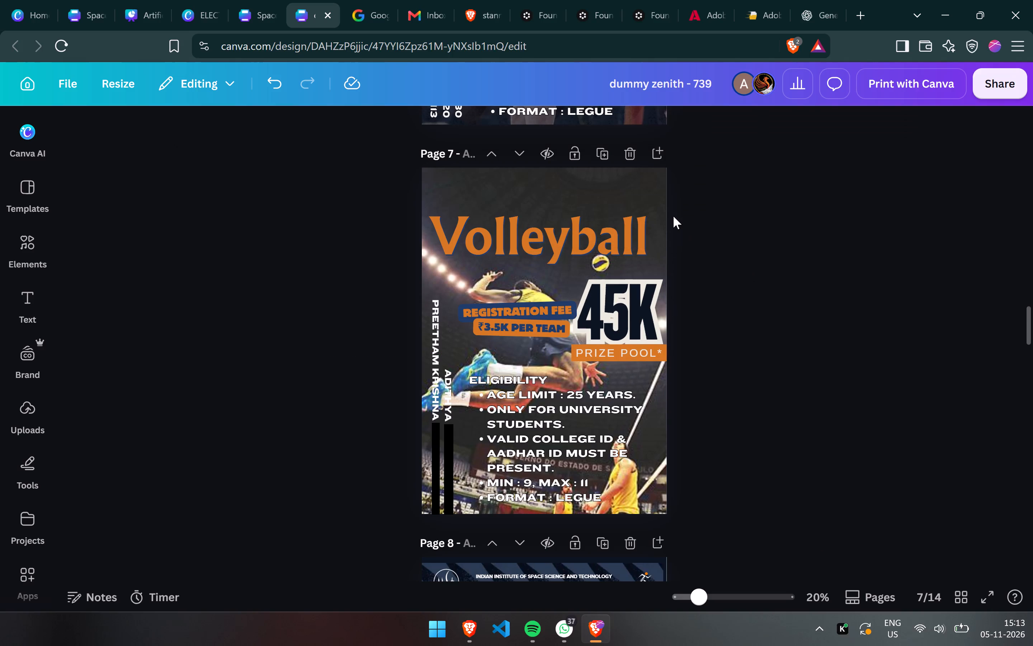
Send the volleyball photo backward until it sits behind the patterned overlay, logos and header text.
click(628, 203)
click(642, 195)
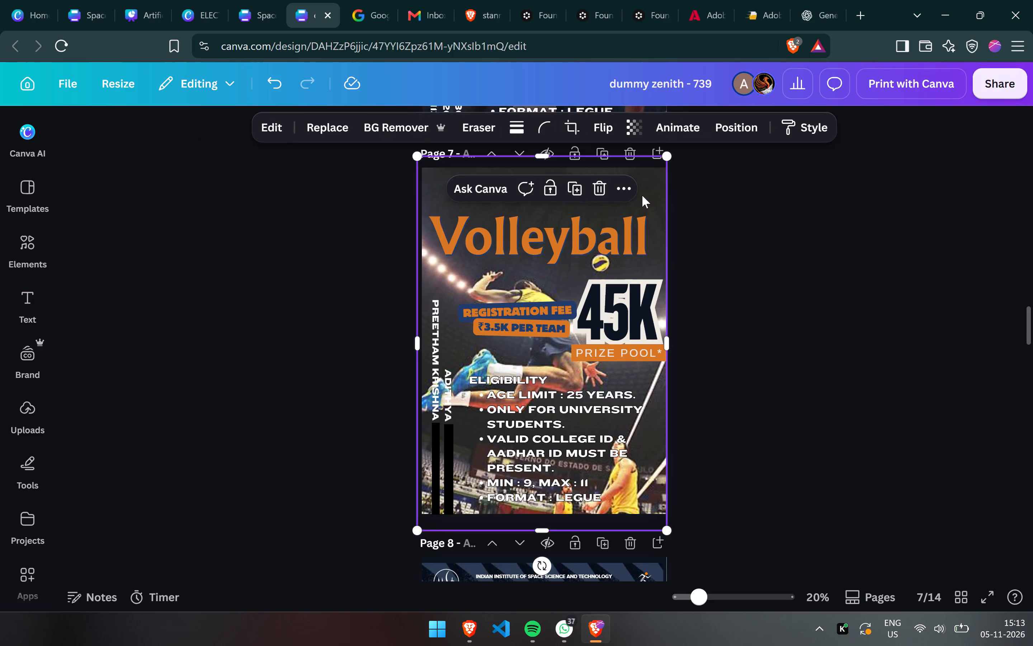
key(ctrl+bracketleft)
key(ctrl+bracketleft)
key(ctrl+bracketleft)
key(ctrl+bracketleft)
key(ctrl+bracketleft)
key(ctrl+bracketleft)
key(ctrl+bracketleft)
key(ctrl+bracketleft)
key(ctrl+bracketleft)
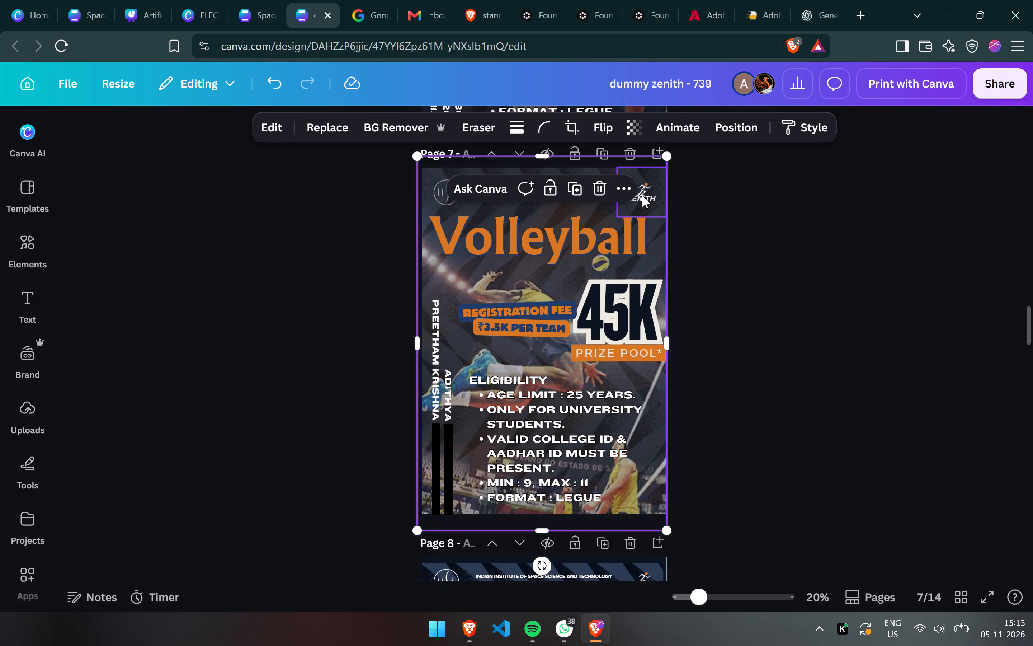
key(ctrl+bracketleft)
Reduce the volleyball photo's opacity so it fades further into the page background.
click(637, 119)
drag(635, 188, 614, 188)
click(780, 327)
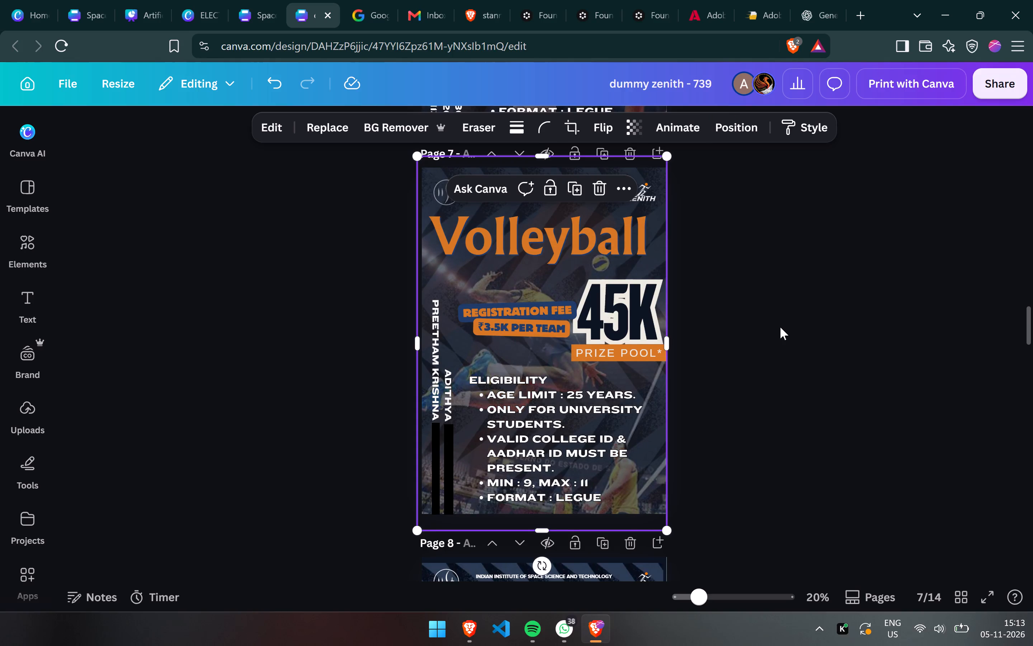
scroll(780, 327, up, 1)
click(780, 327)
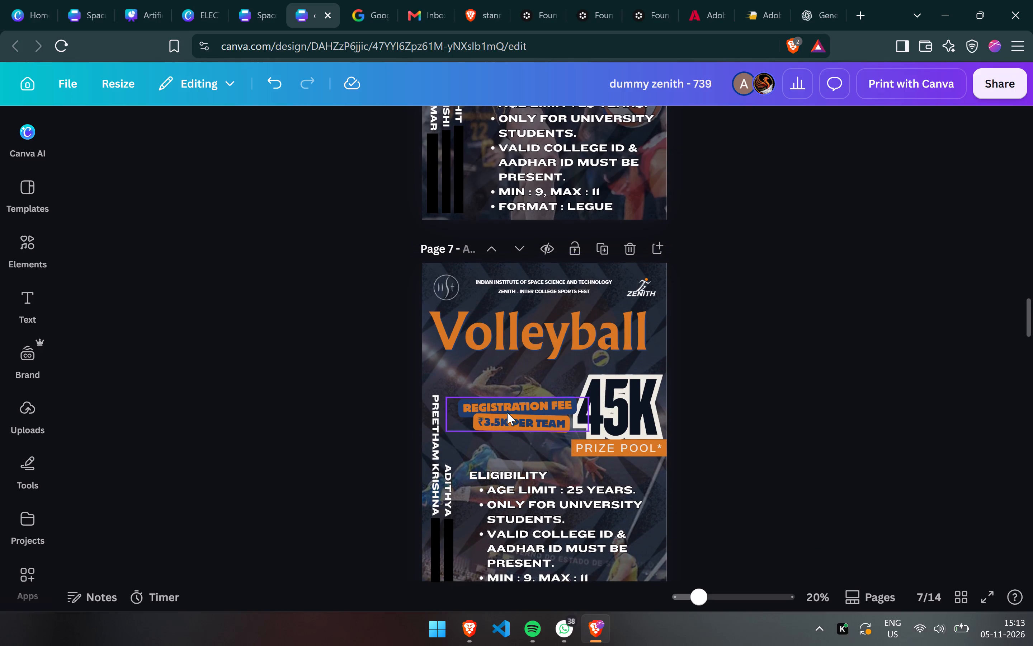
Nudge the registration fee group slightly up and left, away from the 45K prize pool group.
drag(511, 411, 504, 402)
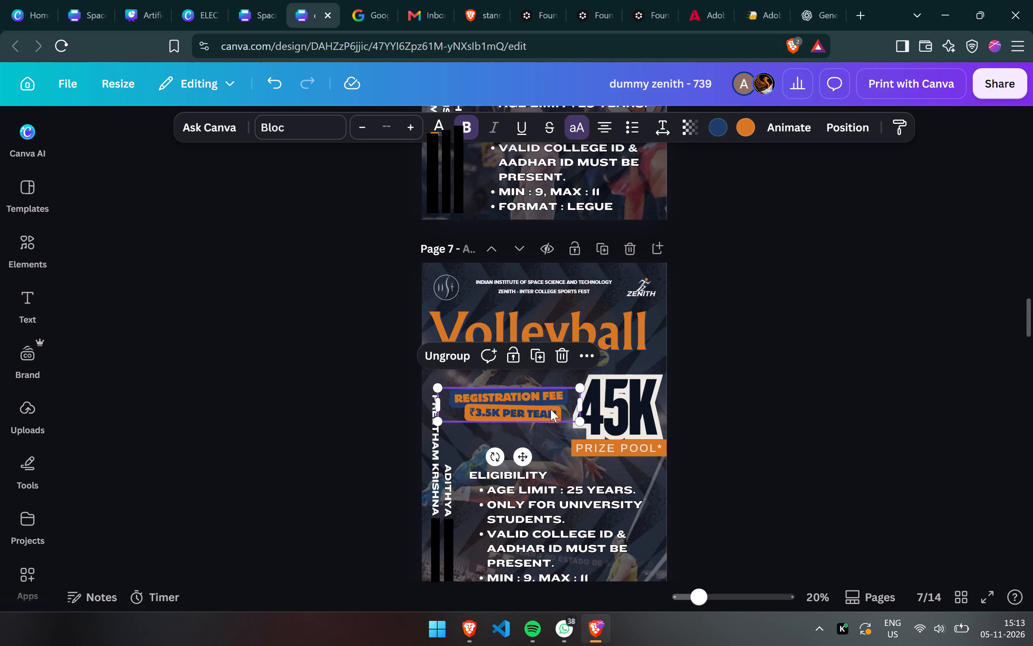
drag(501, 409, 502, 414)
click(936, 326)
Compare page 7 with the Basketball pages and shift page 7's vertical contact details text slightly upward.
scroll(862, 369, up, 1)
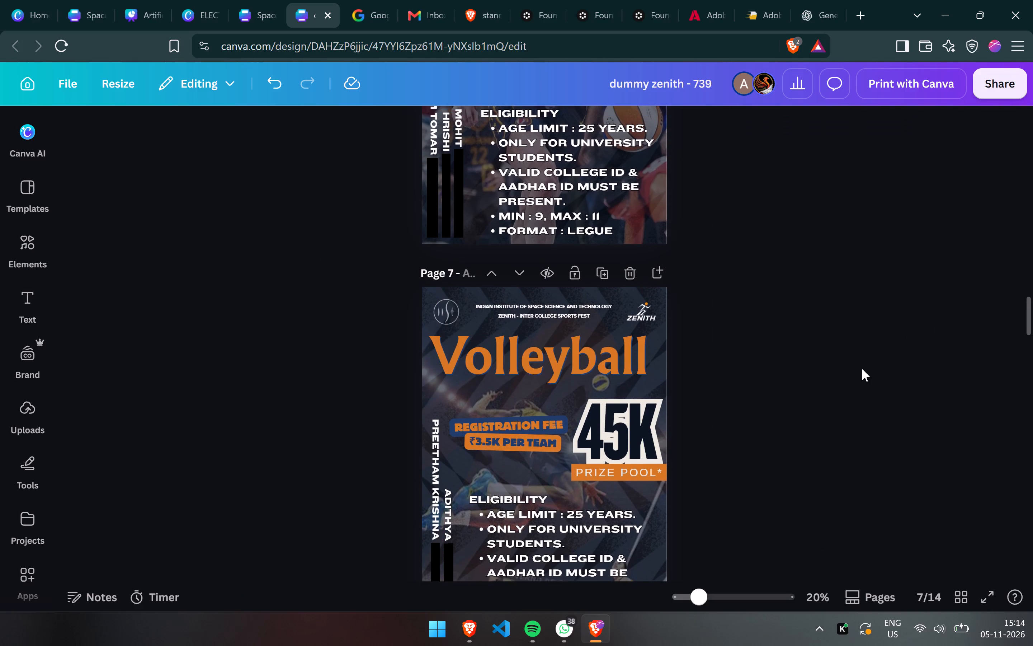
scroll(862, 369, up, 3)
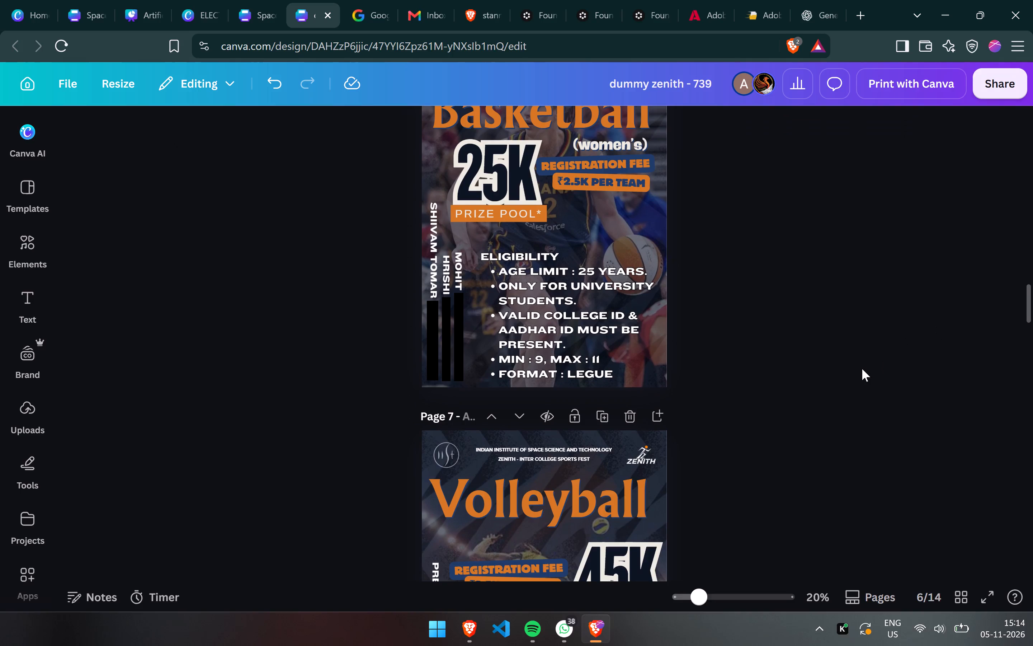
scroll(862, 369, up, 4)
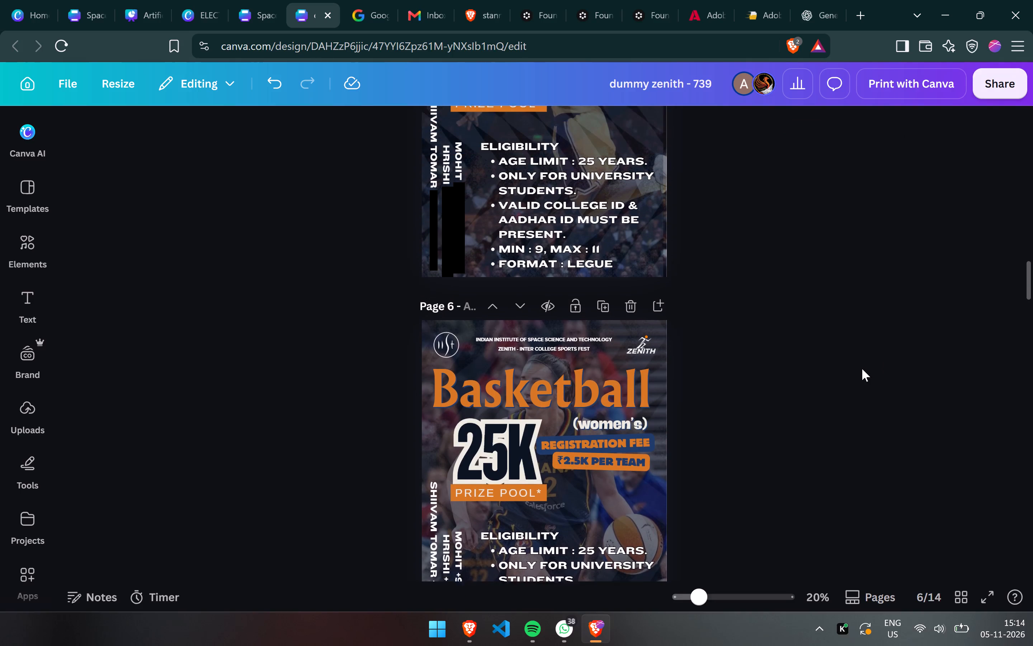
scroll(862, 369, down, 3)
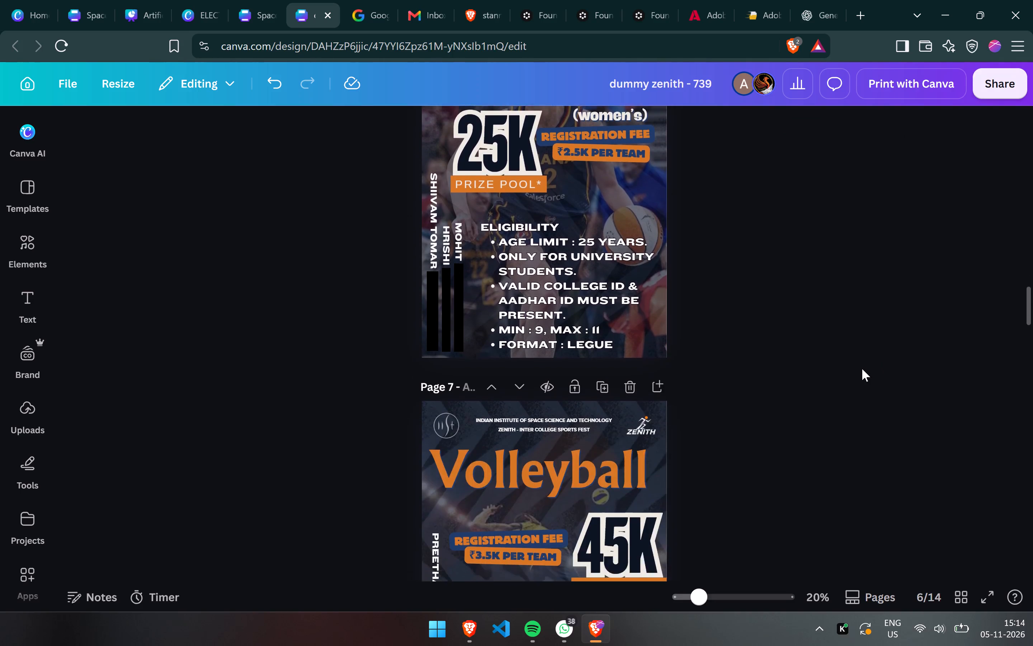
scroll(862, 369, down, 3)
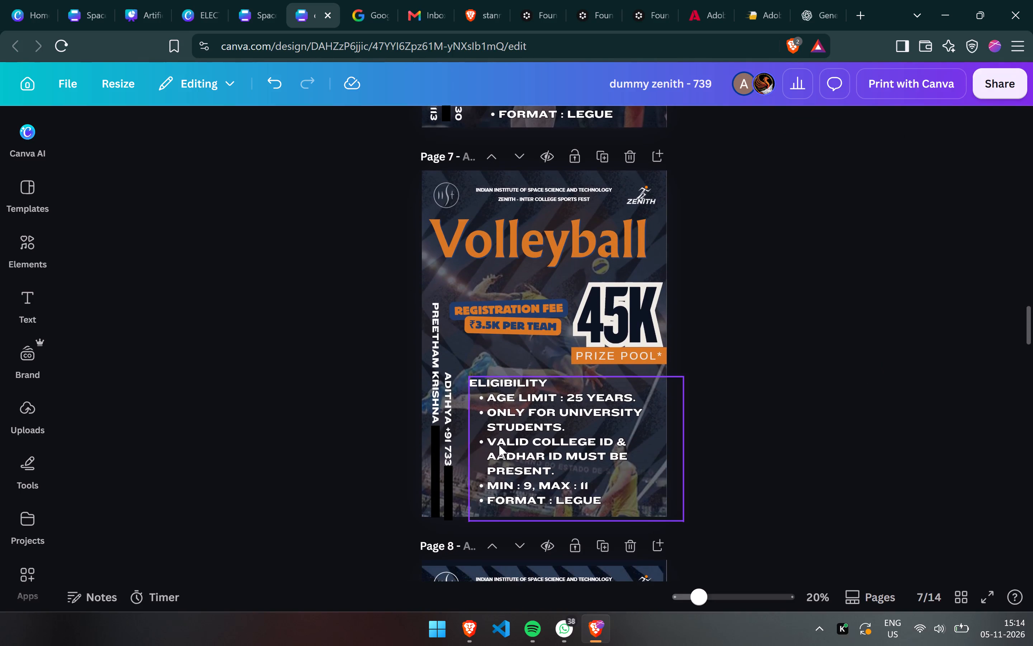
drag(445, 444, 445, 437)
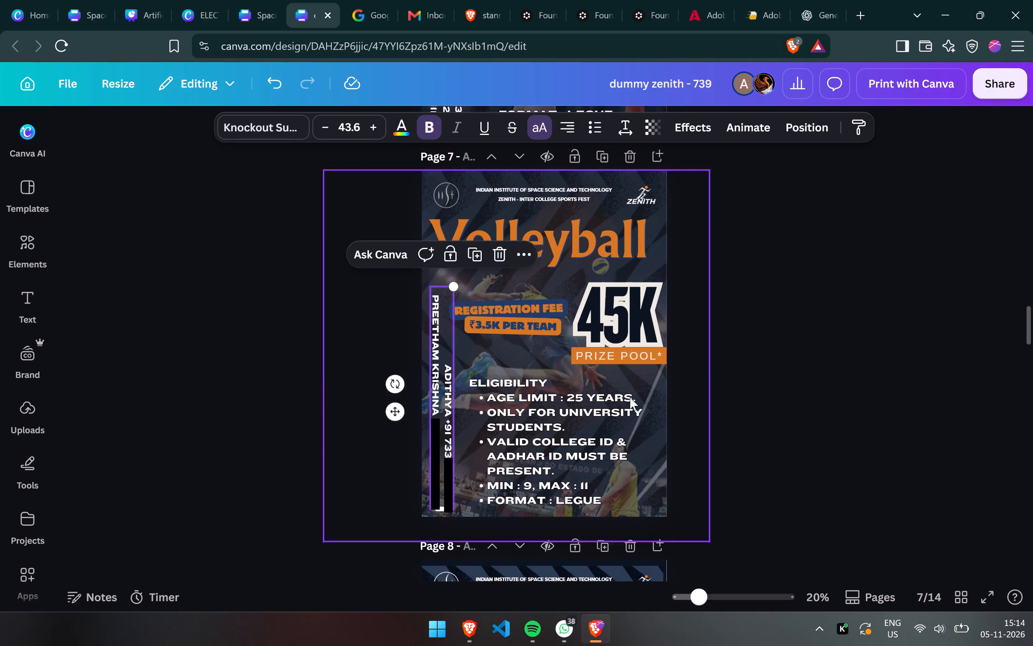
click(747, 379)
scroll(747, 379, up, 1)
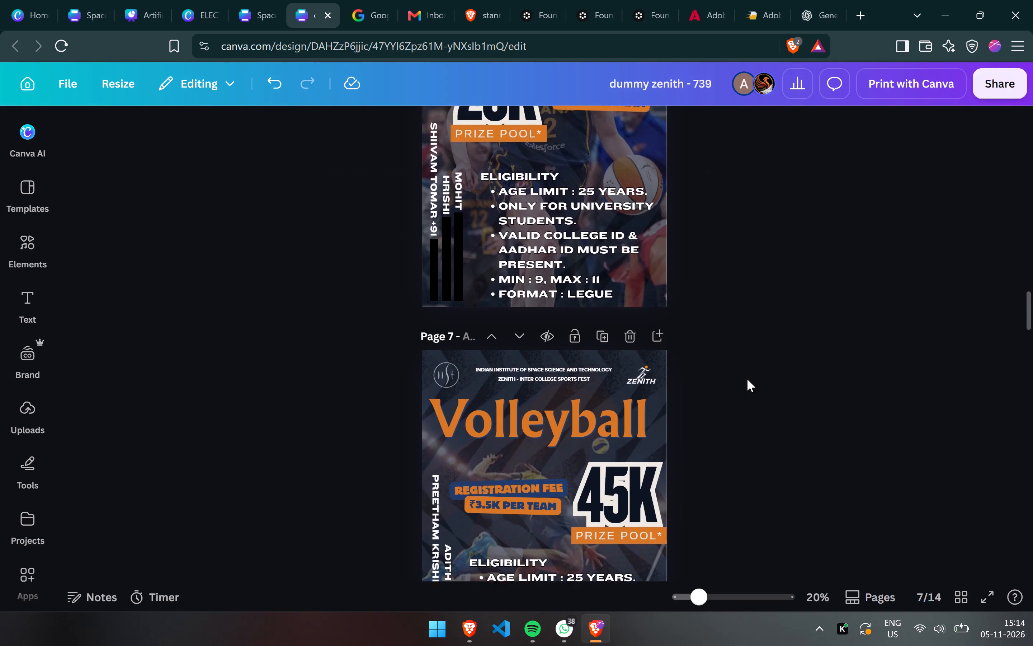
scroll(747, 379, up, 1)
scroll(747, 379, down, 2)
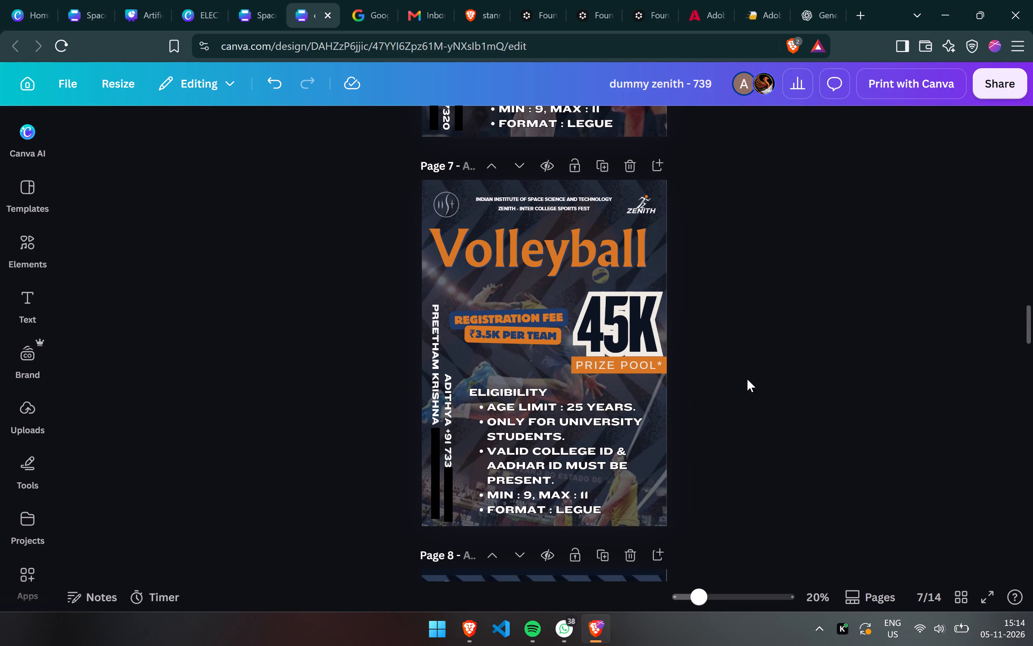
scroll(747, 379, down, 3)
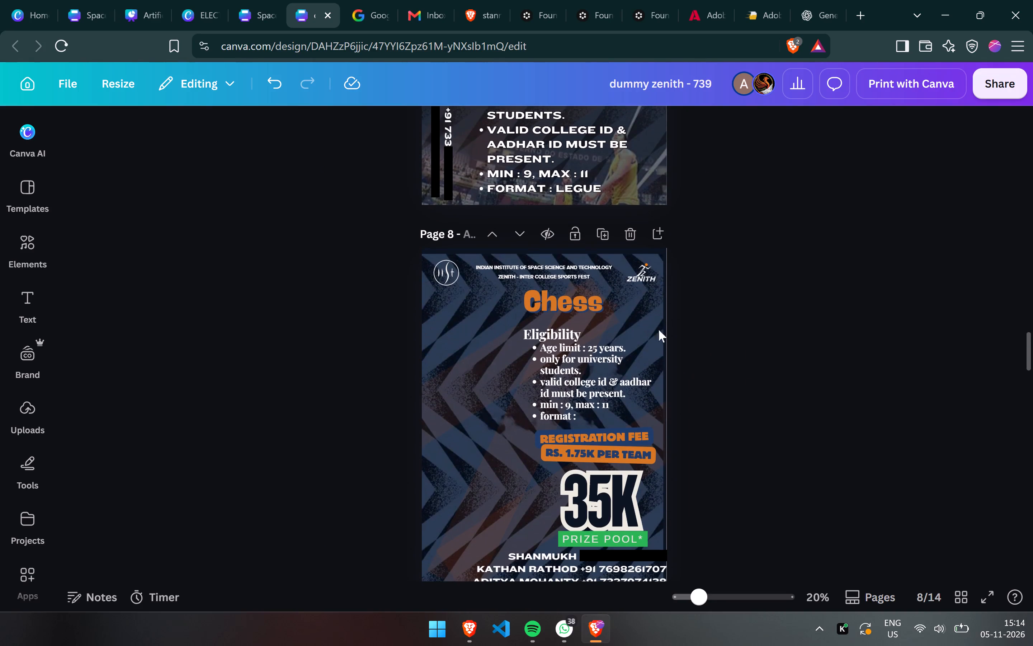
Switch to the Gofile download page's browser tab and close it.
click(758, 0)
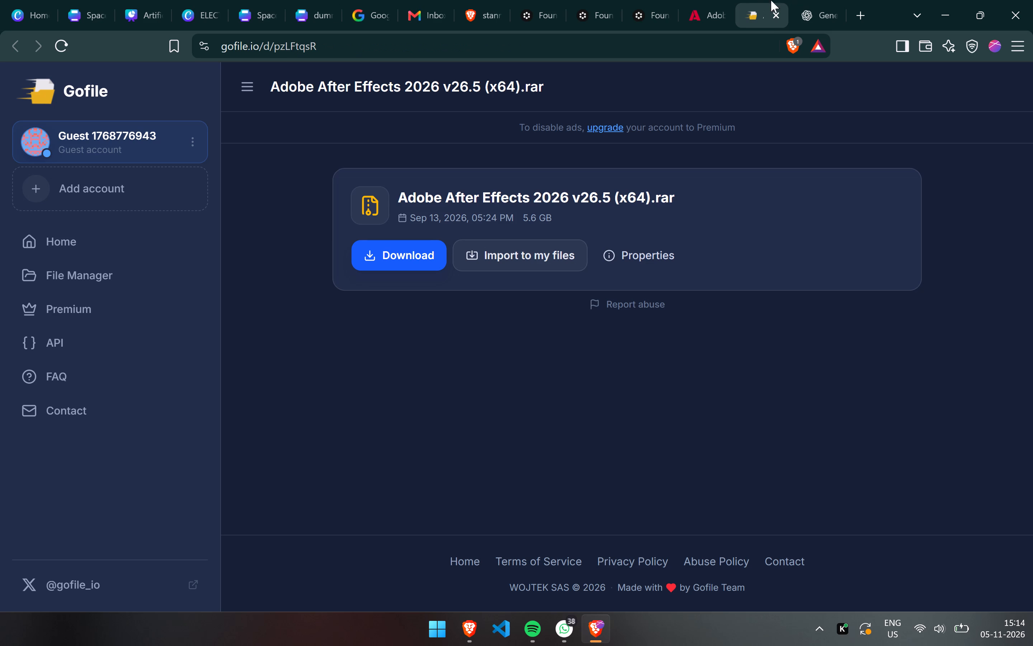
click(774, 10)
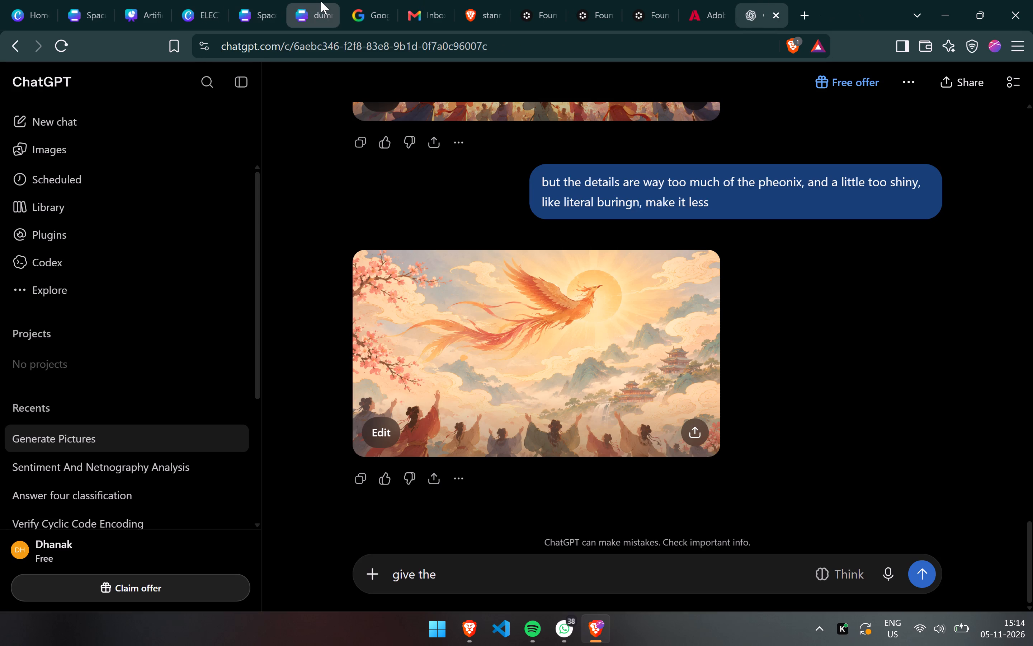
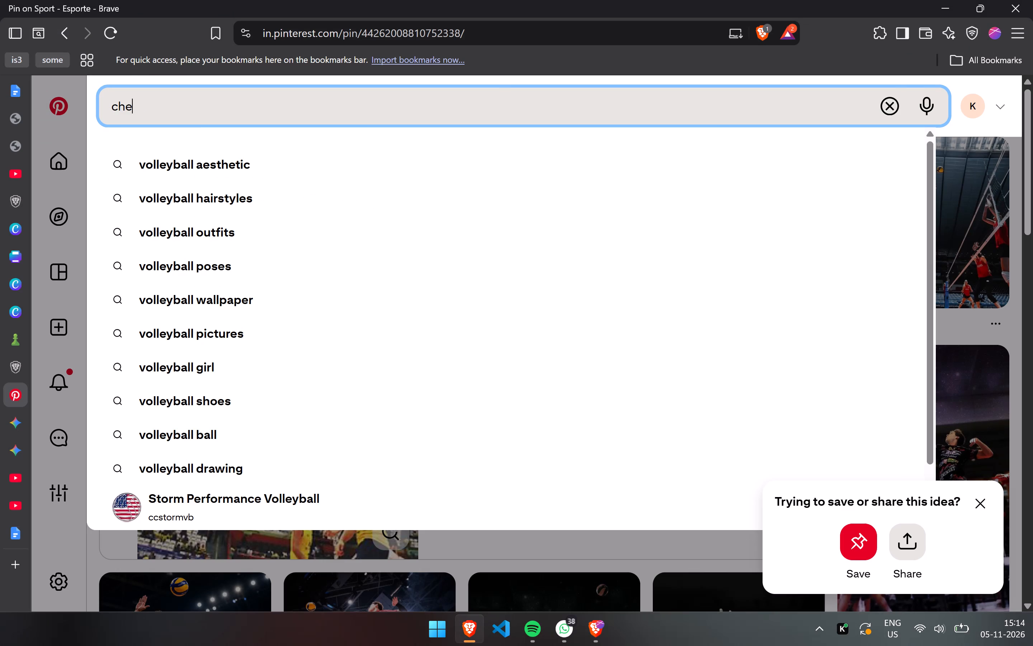
Search Pinterest for chess and copy the "black and white chess battle" pin's image.
text(ss)
key(Return)
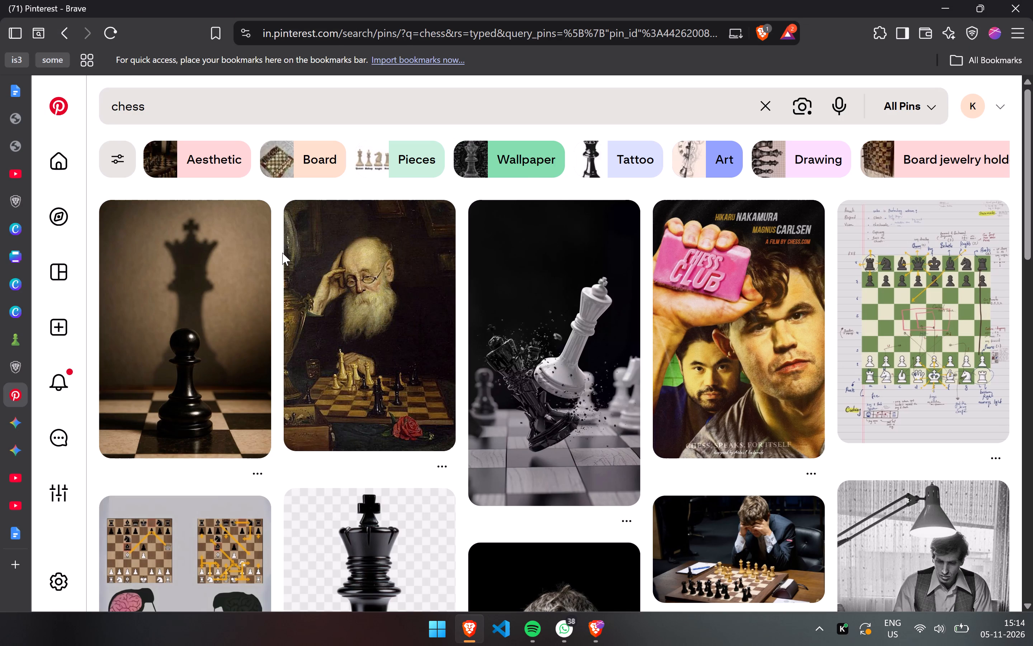
scroll(500, 459, down, 3)
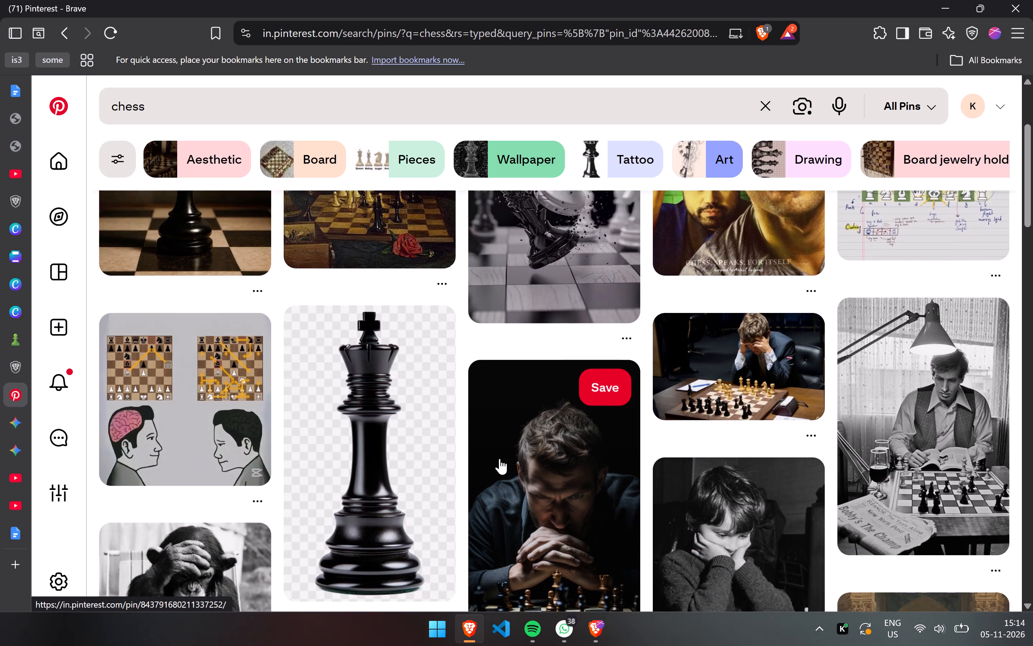
scroll(500, 459, down, 1)
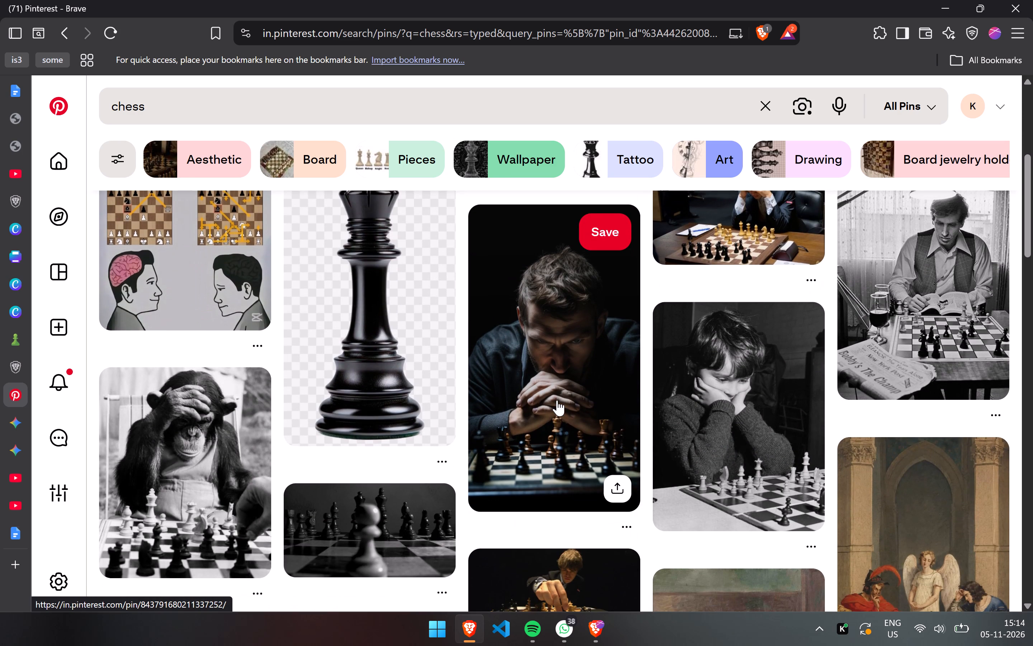
scroll(557, 400, up, 2)
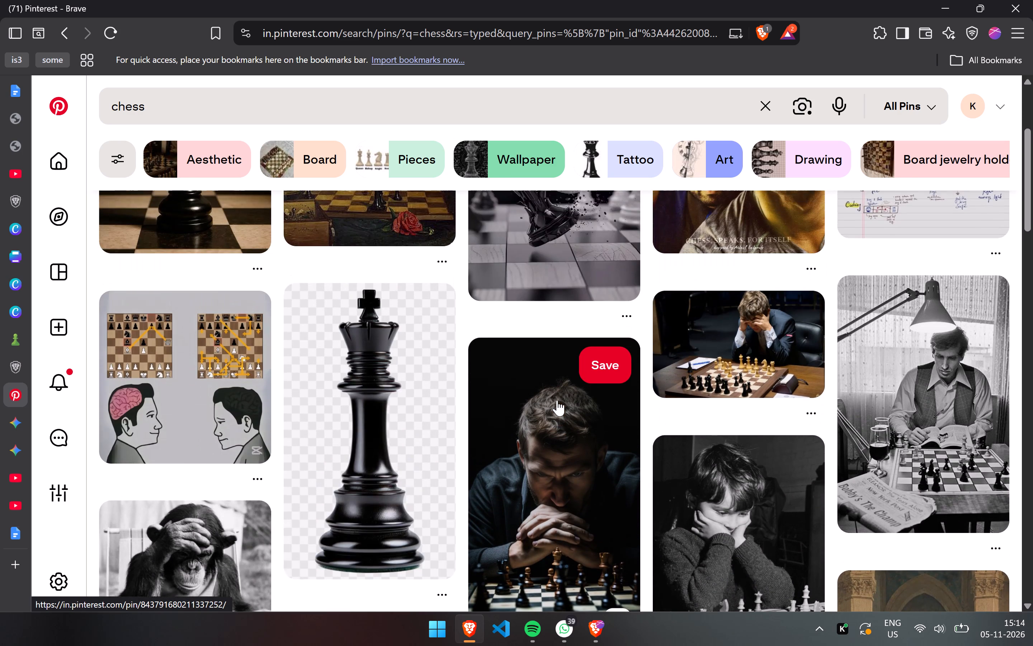
scroll(557, 400, up, 2)
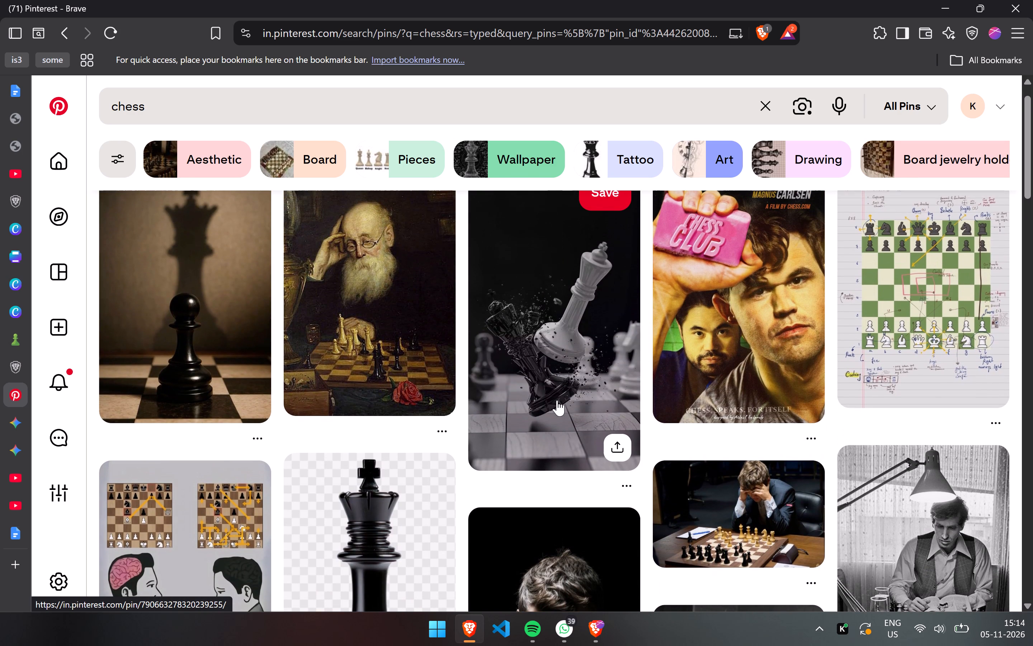
right_click(581, 315)
click(562, 352)
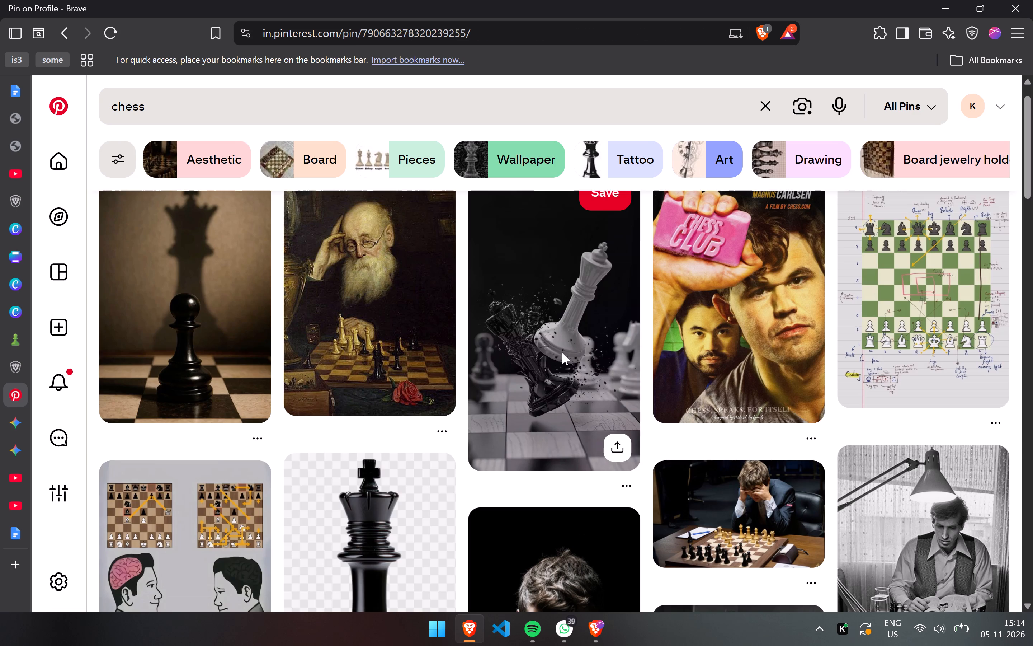
right_click(287, 368)
click(333, 425)
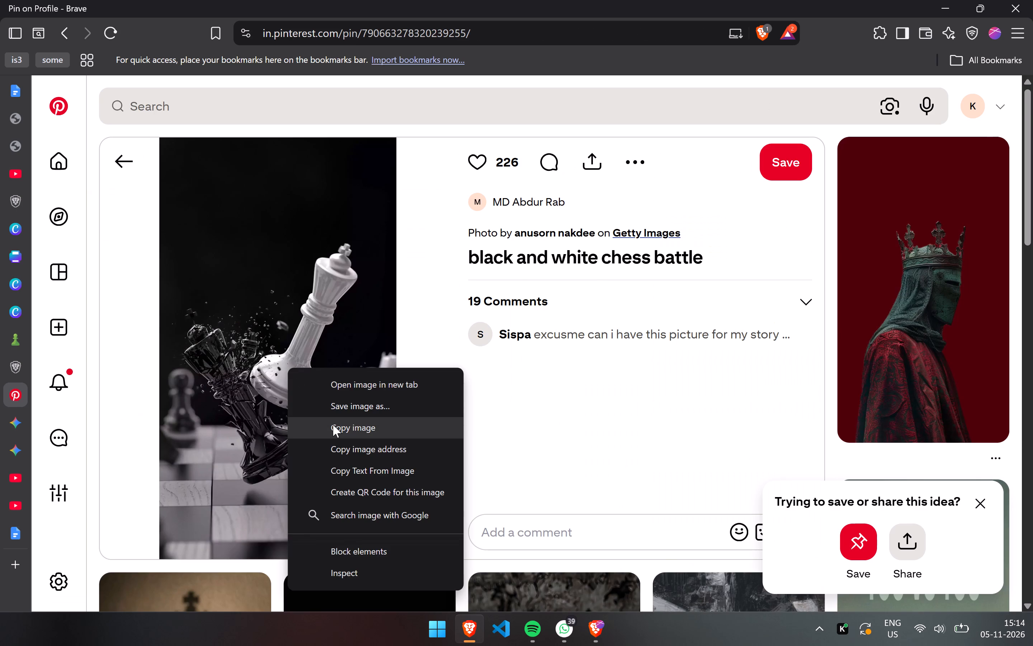
Switch to the Canva brochure and delete the chevron-patterned background group from page 8, Chess.
key(alt+Tab)
click(452, 438)
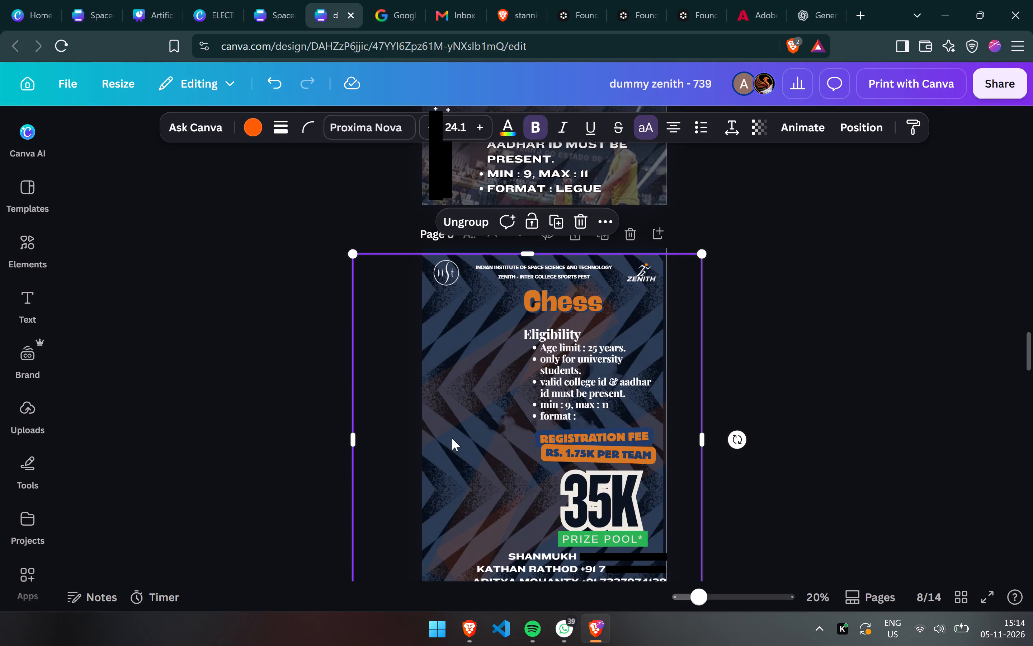
drag(452, 438, 457, 438)
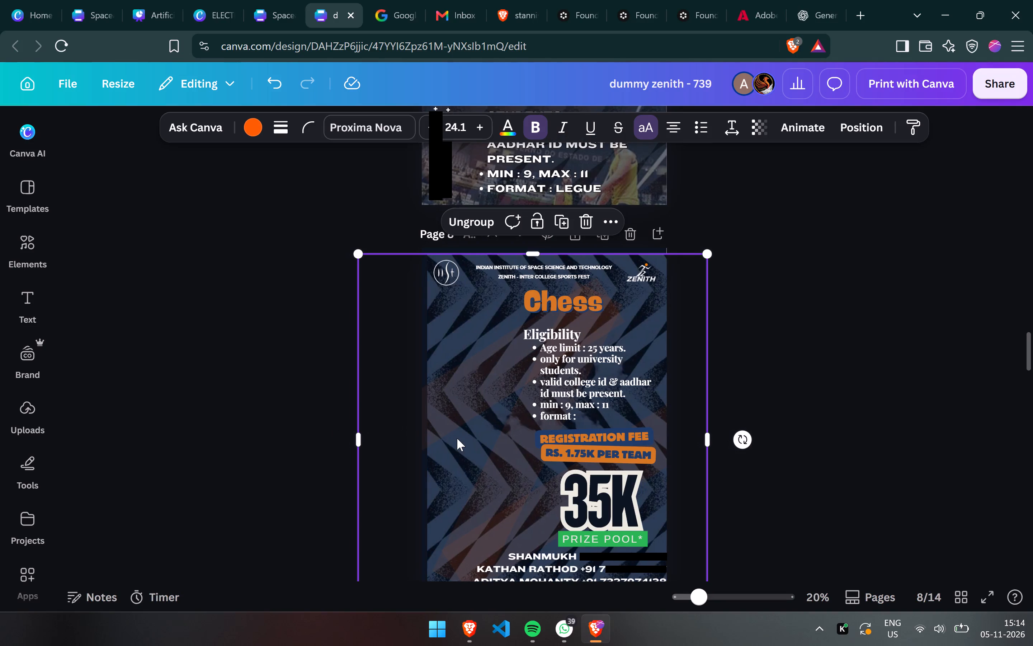
click(755, 130)
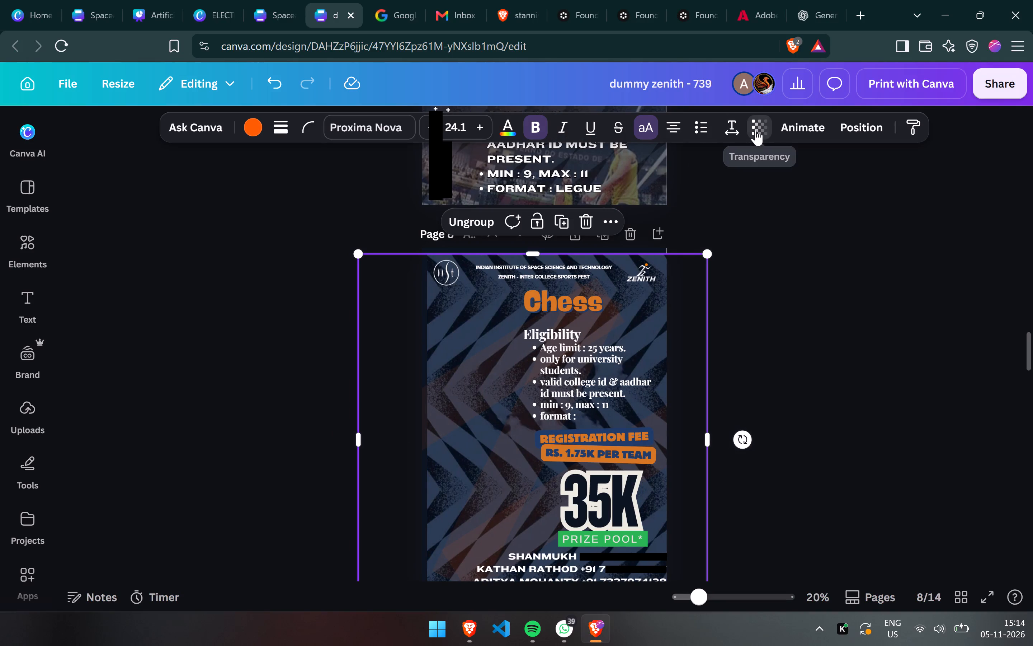
key(backslash)
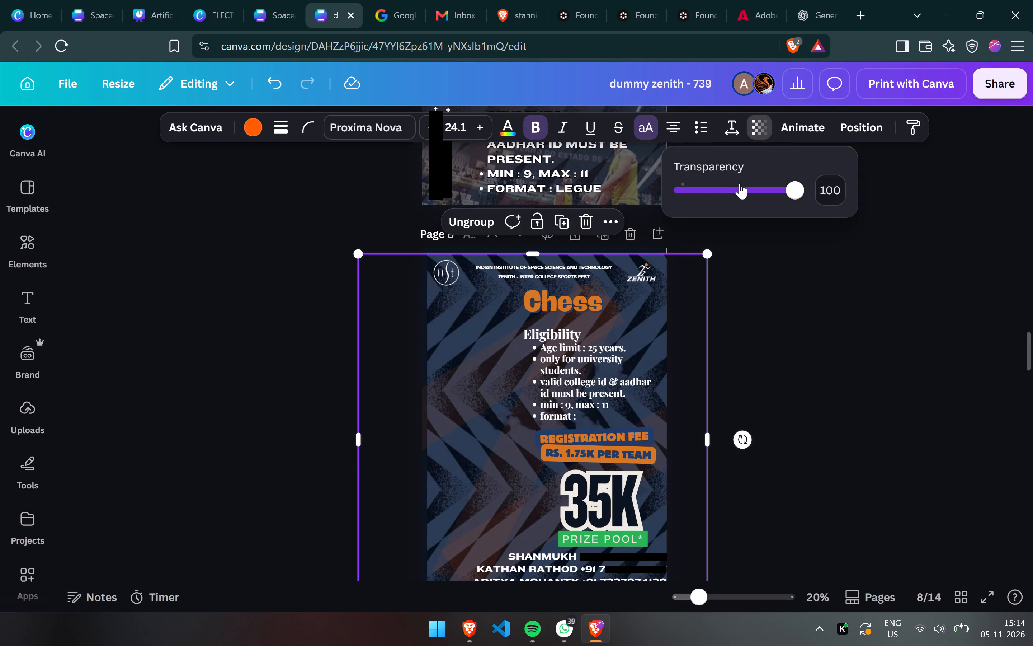
key(BackSpace)
Paste the copied chess image onto page 8 and enlarge it to cover the whole page.
click(471, 395)
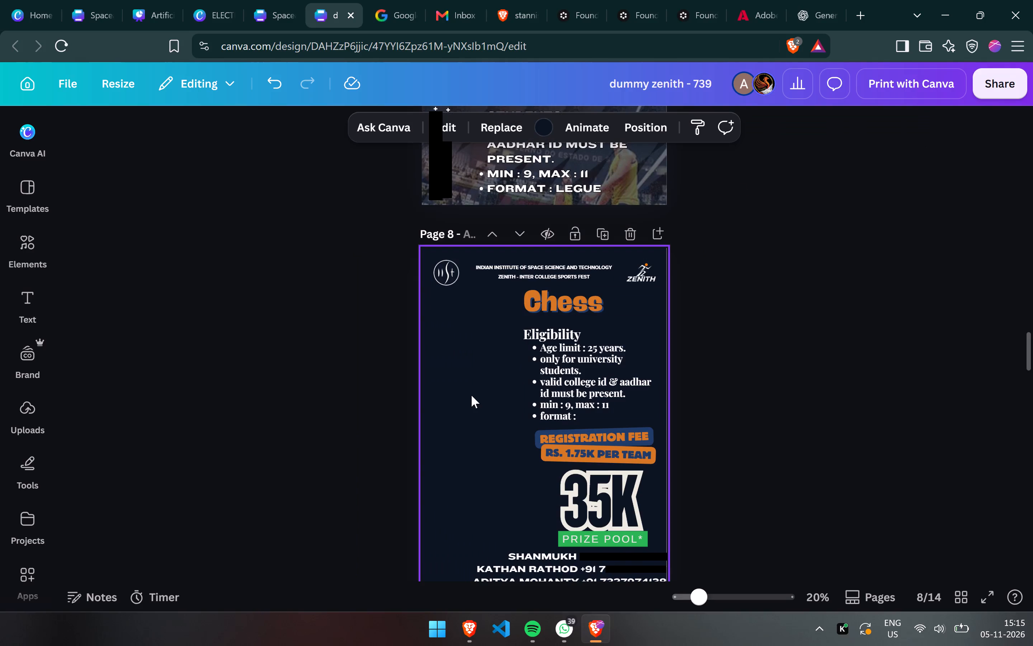
key(ctrl+v)
scroll(471, 395, down, 1)
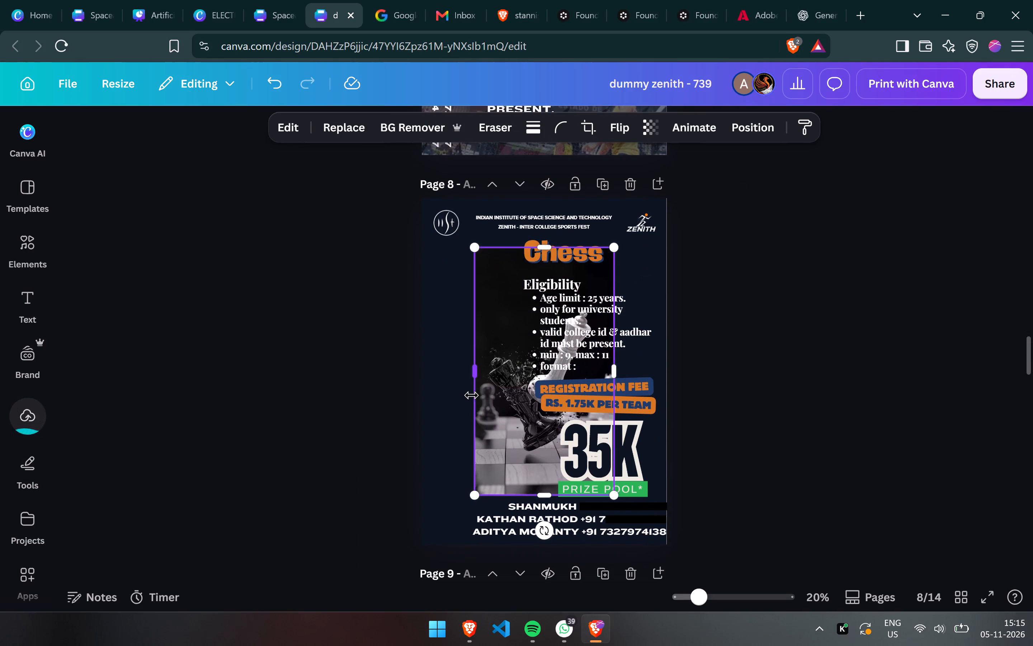
drag(477, 250, 385, 198)
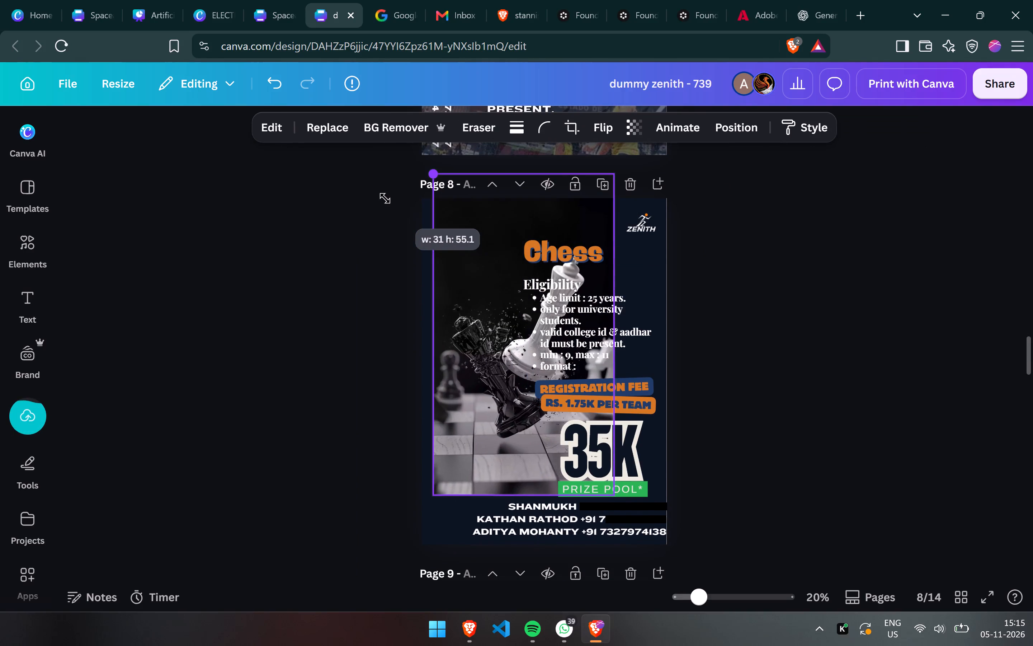
drag(385, 198, 363, 190)
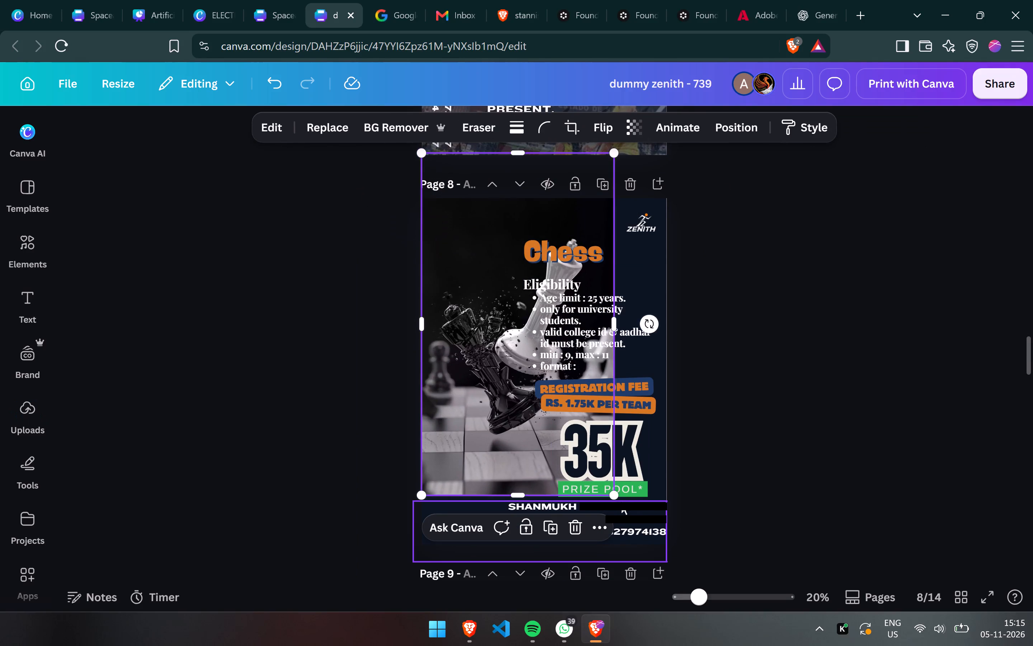
drag(614, 497, 720, 590)
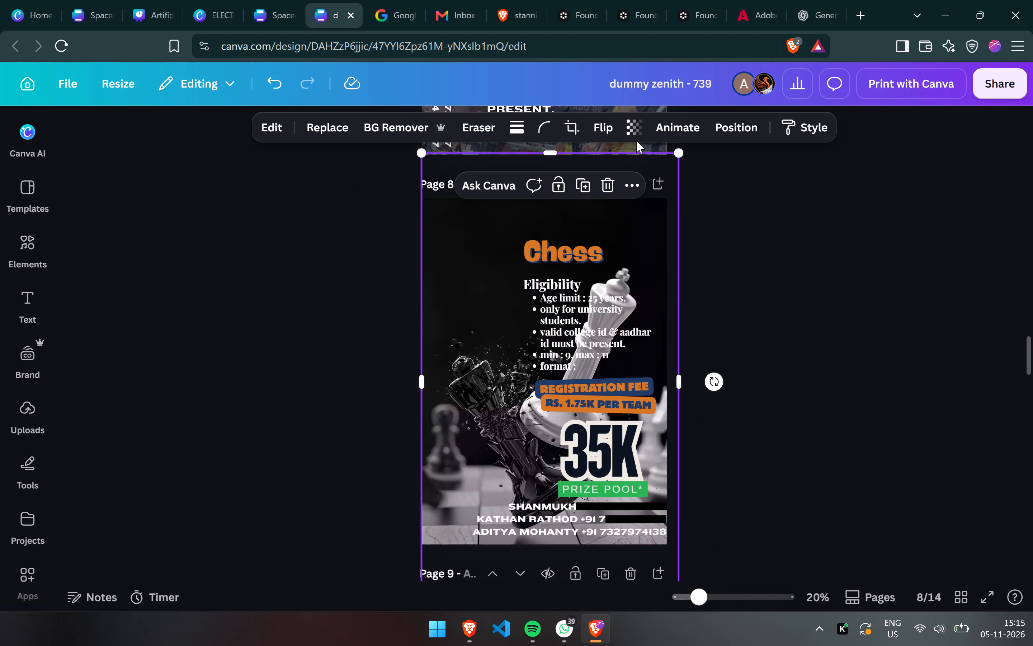
Set the chess image's transparency to 41.
click(637, 136)
drag(664, 192, 638, 195)
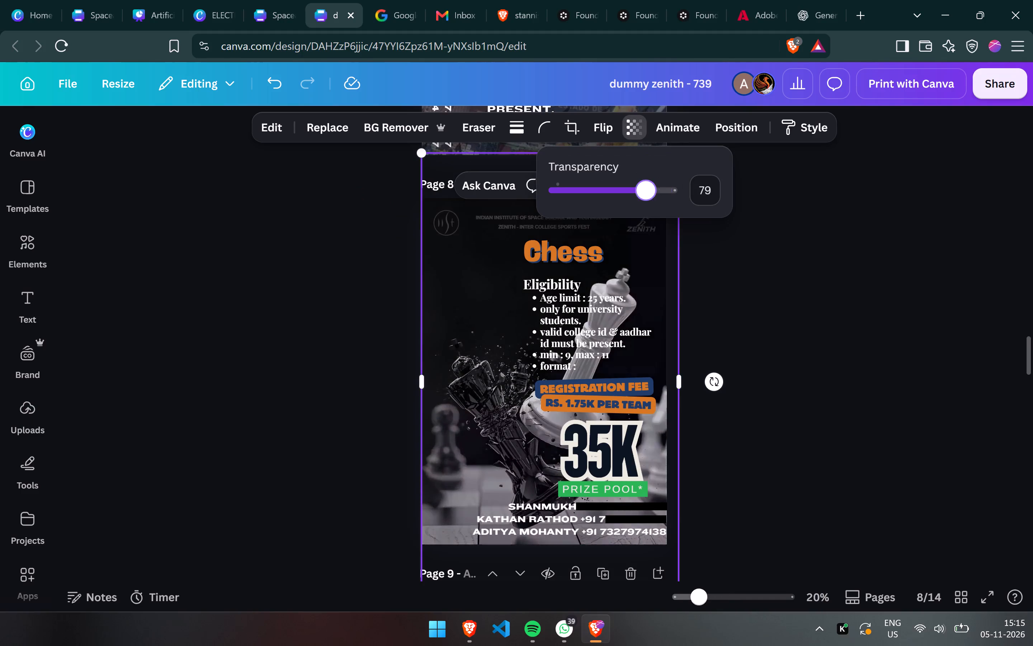
drag(638, 195, 602, 193)
Copy the faded patterned background group from page 7, Volleyball, and paste it onto page 8, Chess.
scroll(833, 360, up, 1)
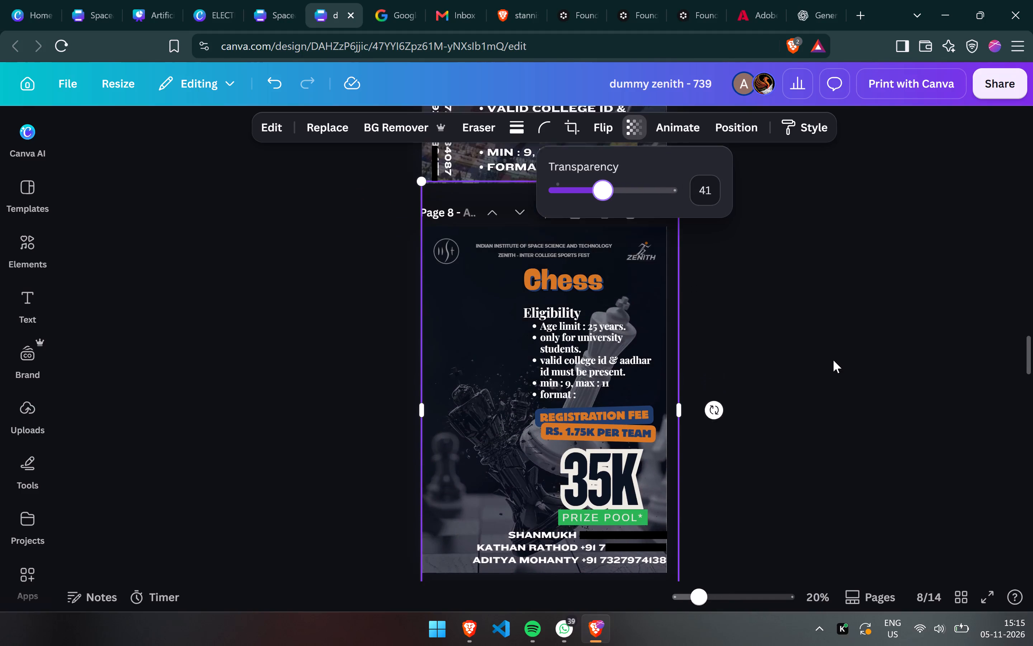
scroll(833, 360, up, 4)
scroll(813, 385, up, 1)
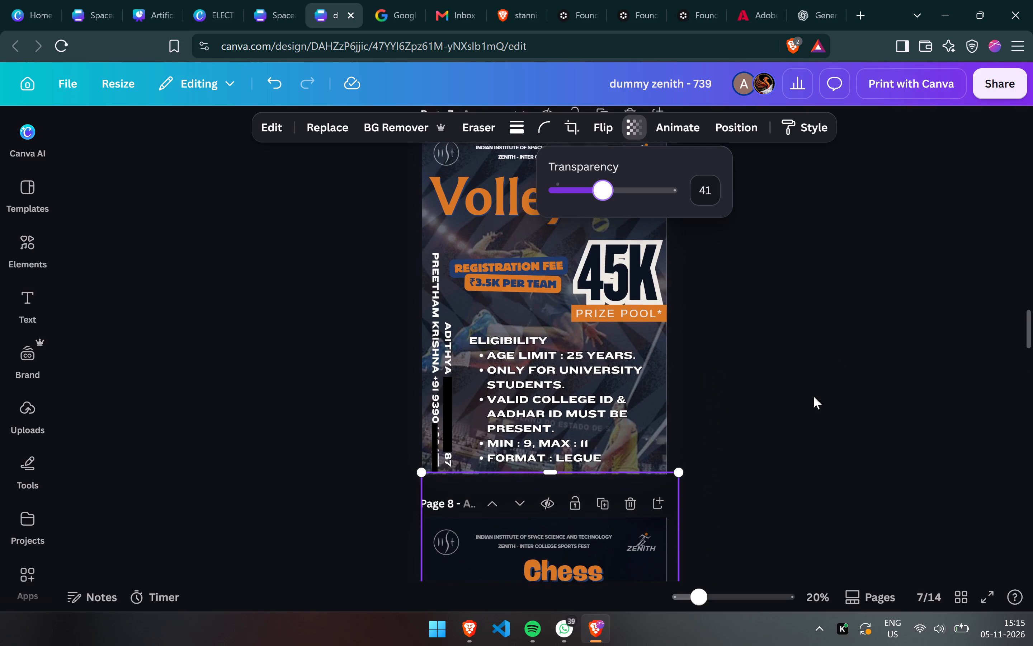
scroll(813, 396, up, 2)
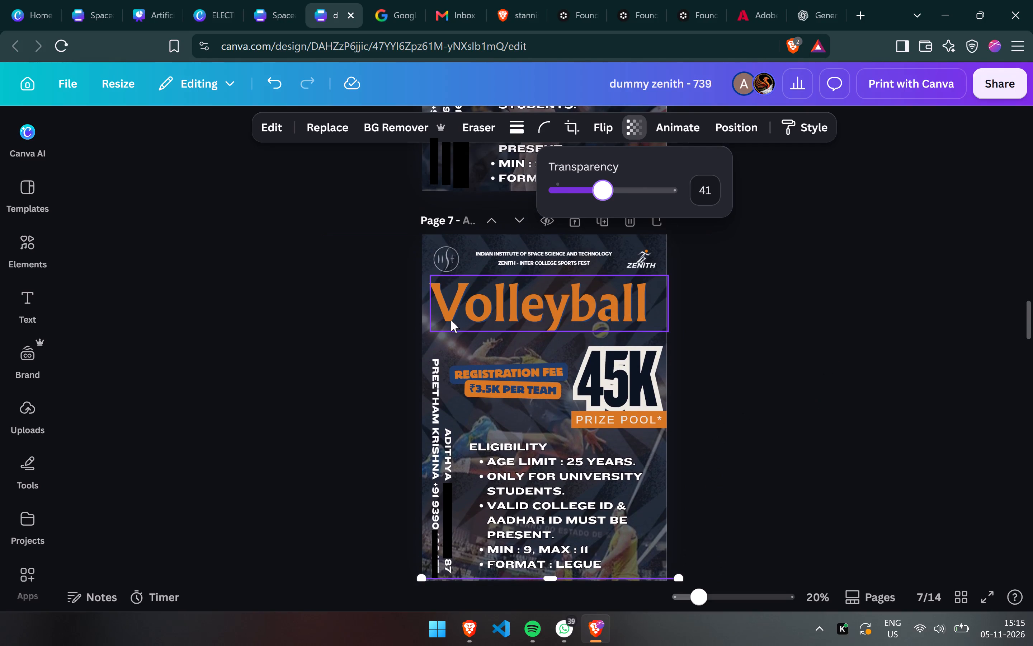
click(441, 346)
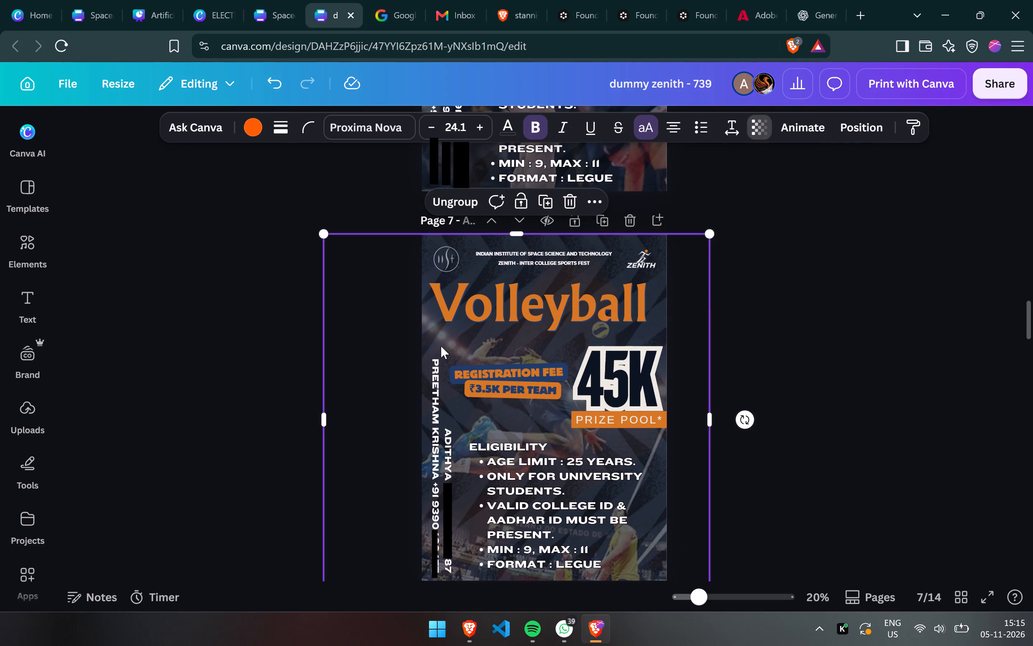
scroll(441, 346, up, 12)
scroll(441, 346, down, 1)
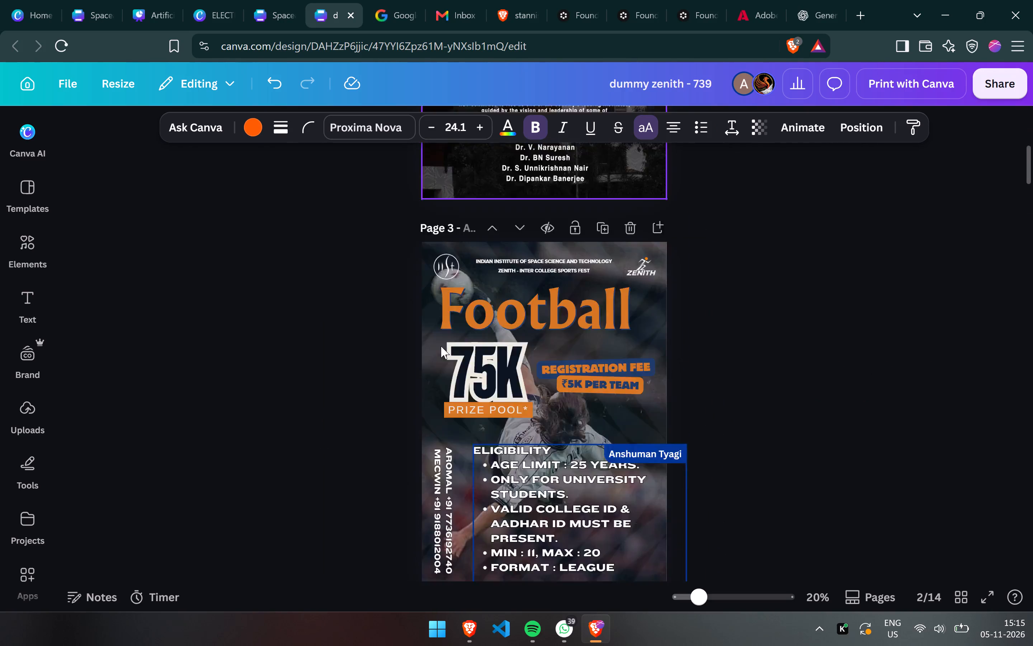
scroll(441, 346, down, 1)
scroll(441, 346, up, 3)
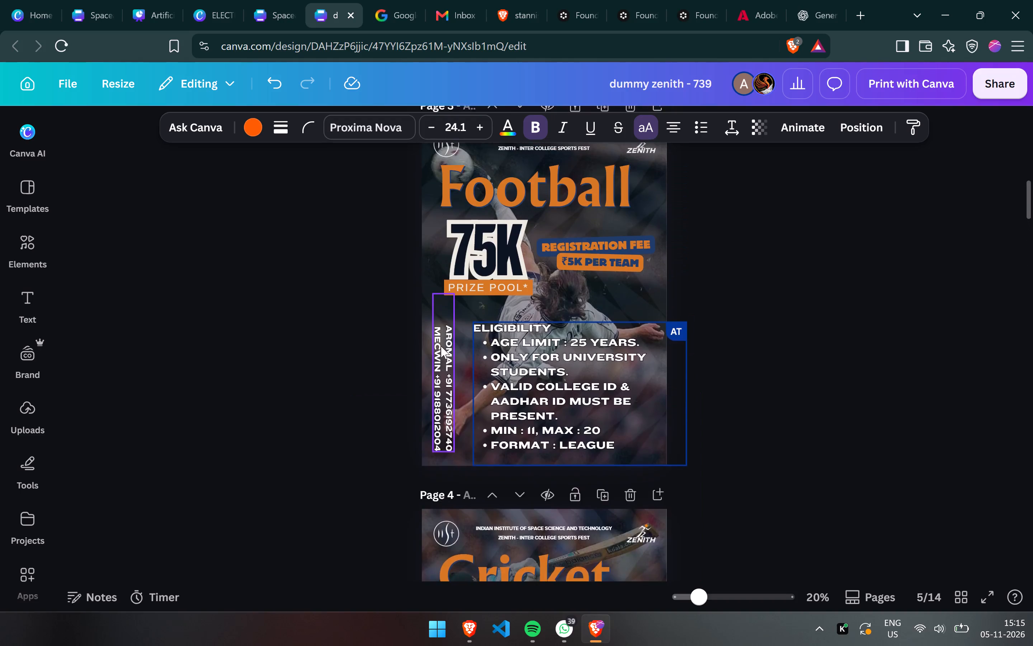
scroll(441, 346, down, 3)
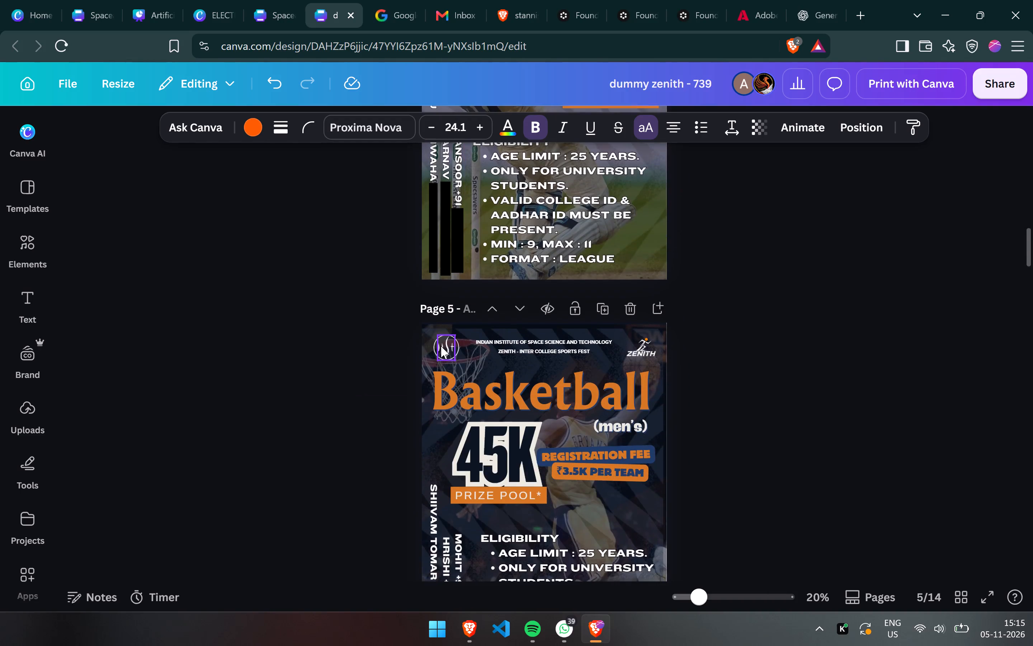
scroll(441, 346, down, 6)
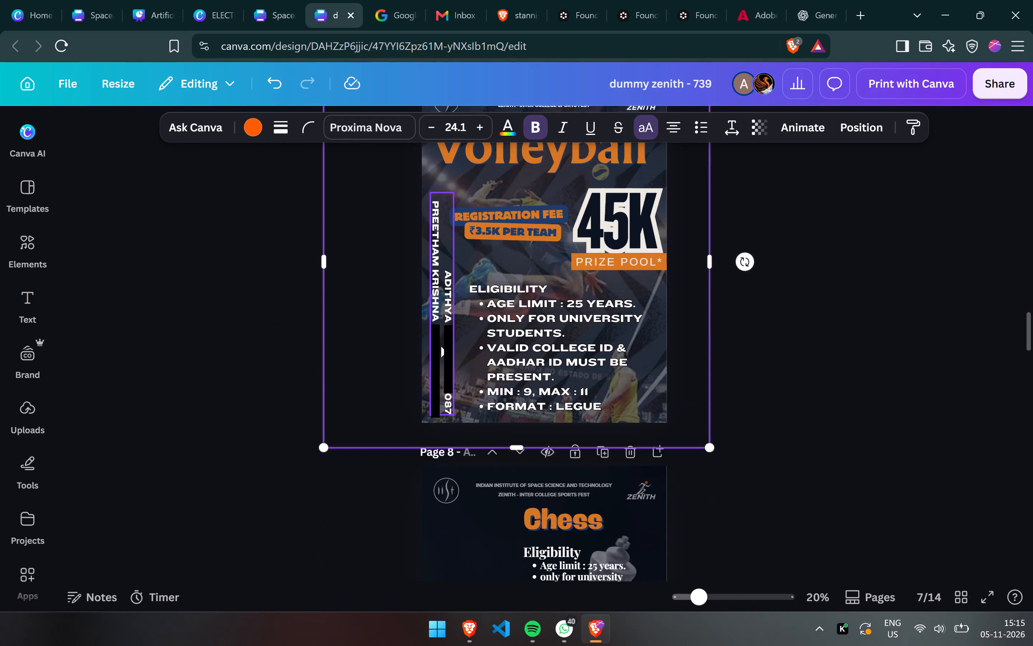
scroll(441, 346, up, 1)
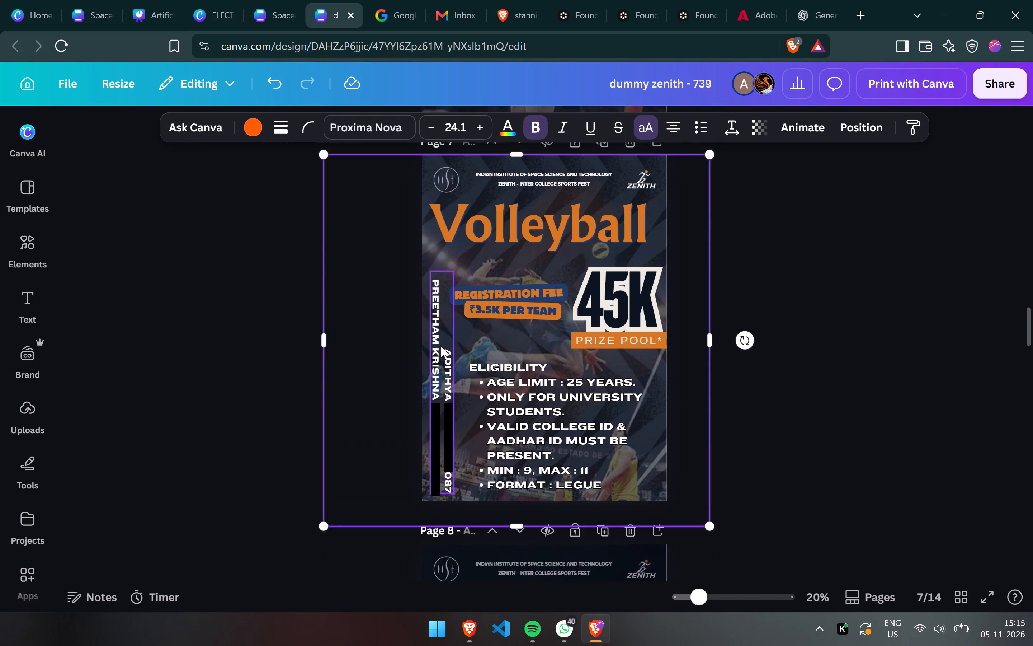
scroll(441, 346, up, 1)
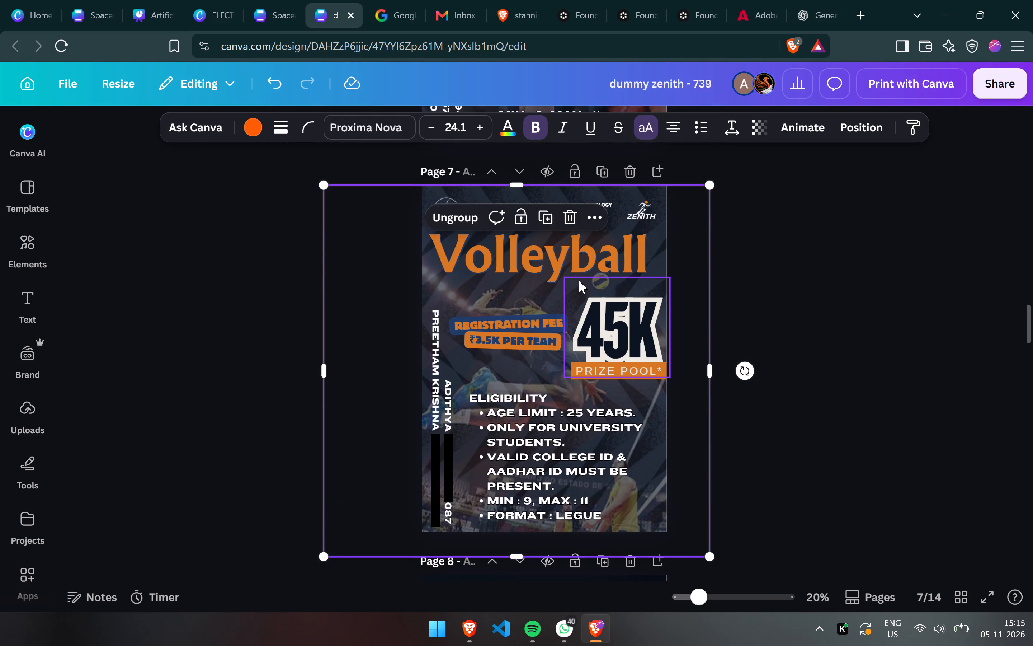
key(ctrl+c)
scroll(579, 281, down, 3)
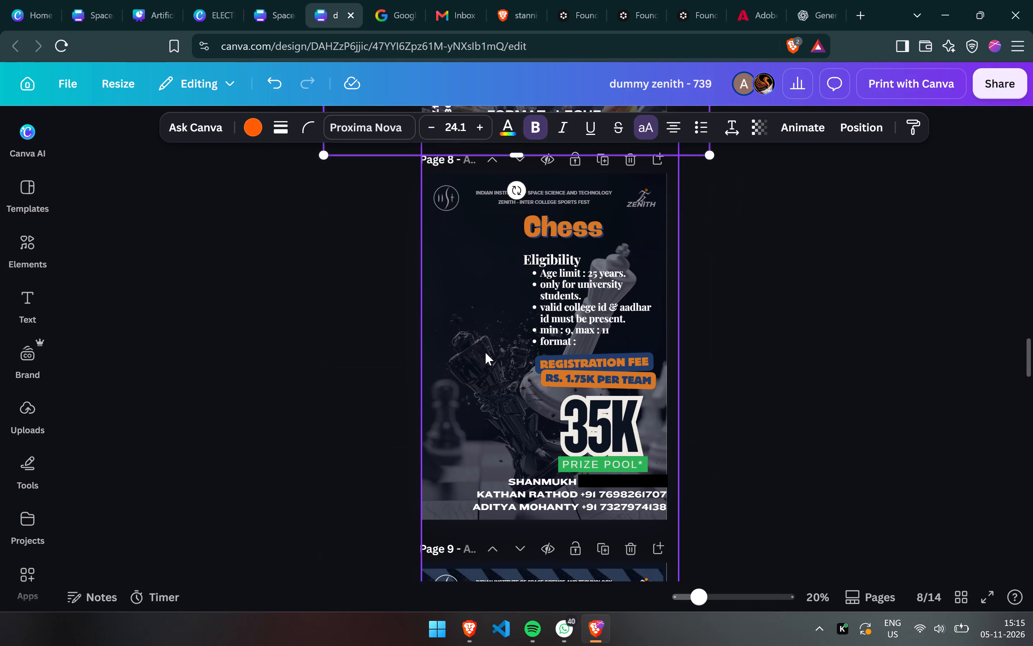
click(485, 352)
key(ctrl+v)
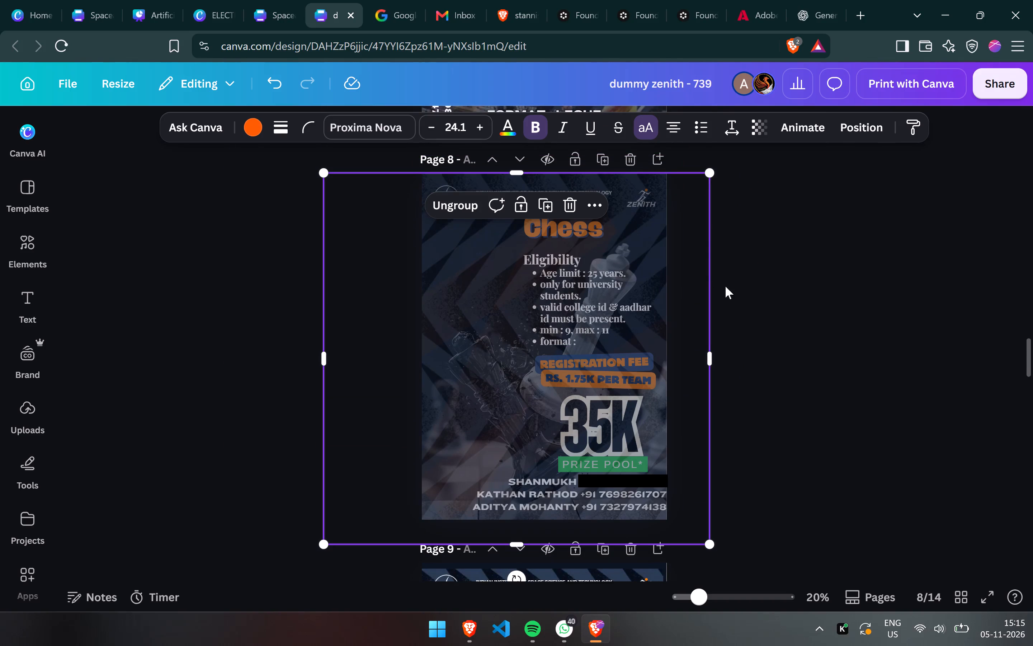
Send the pasted pattern group backward on page 8, behind the chess title, eligibility, fee, prize pool and contact text.
key(ctrl+bracketleft)
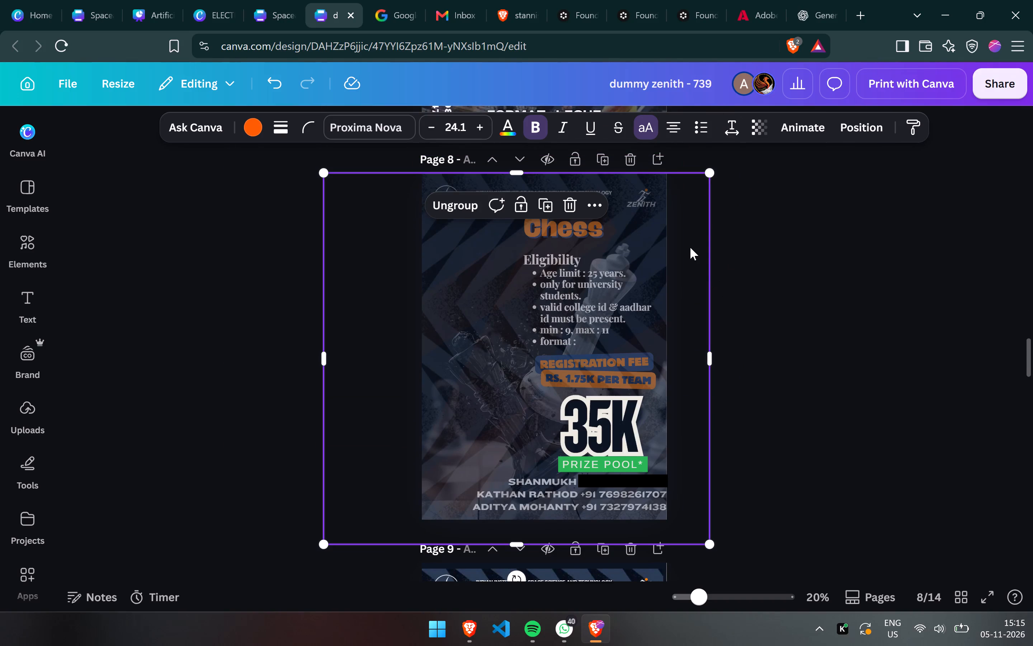
key(ctrl+bracketleft)
key(ctrl+bracketleft)
key(ctrl+bracketleft)
key(ctrl+bracketleft)
key(ctrl+bracketleft)
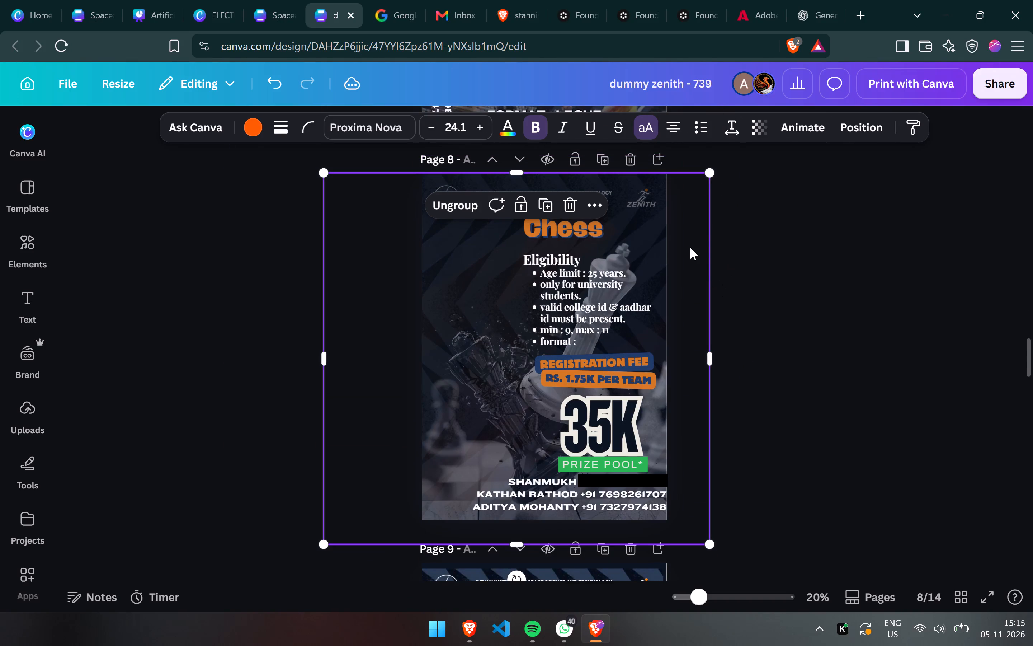
key(ctrl+bracketleft)
key(ctrl+bracketleft)
key(ctrl+bracketleft)
key(ctrl+bracketleft)
key(ctrl+bracketleft)
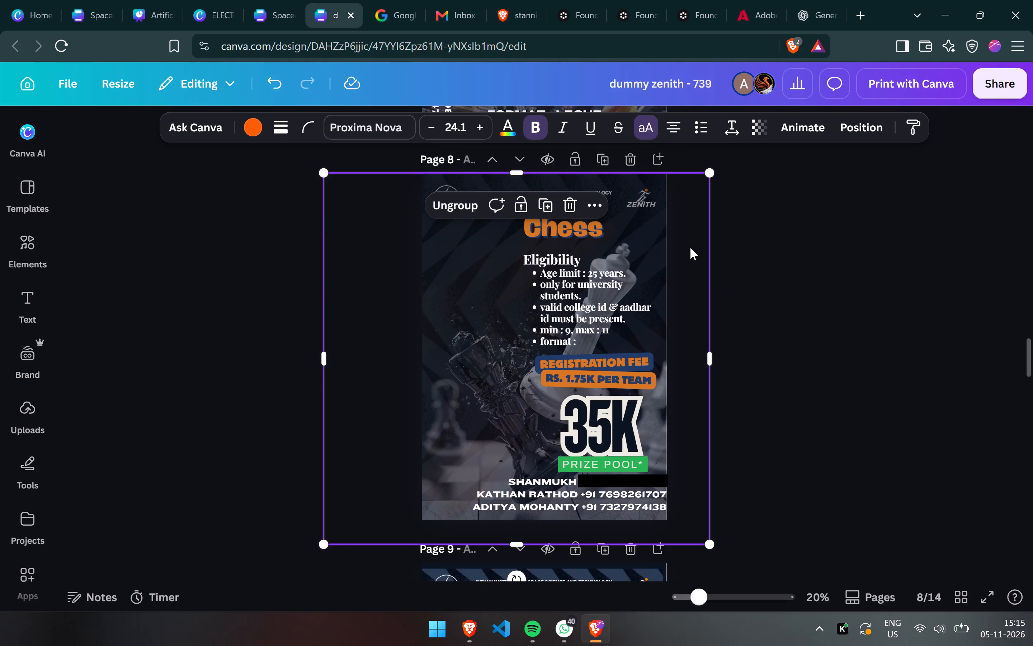
key(ctrl+bracketleft)
key(ctrl+bracketleft)
key(ctrl+bracketleft)
key(ctrl+bracketleft)
Reorder page 7's layers so the faded pattern group sits beneath the volleyball photo, directly above the background colour.
scroll(690, 247, up, 4)
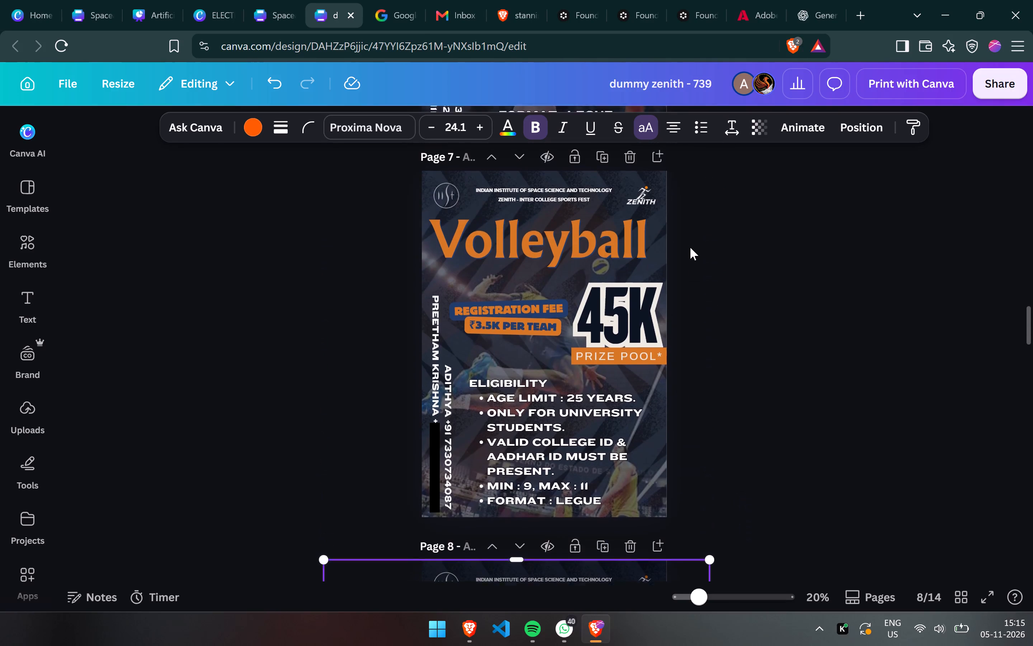
scroll(690, 247, up, 1)
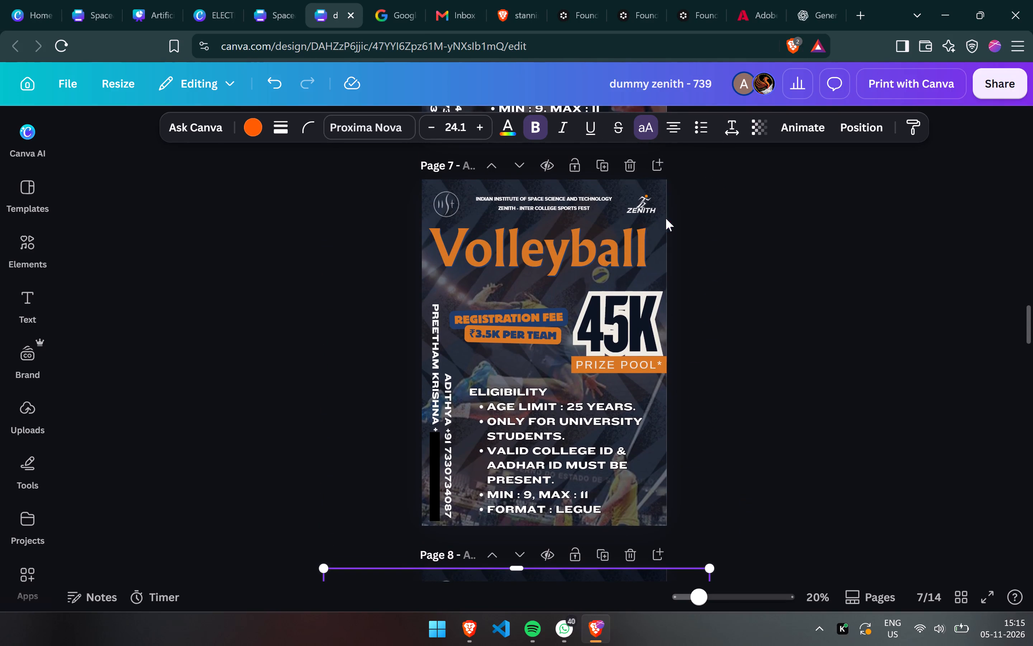
click(429, 186)
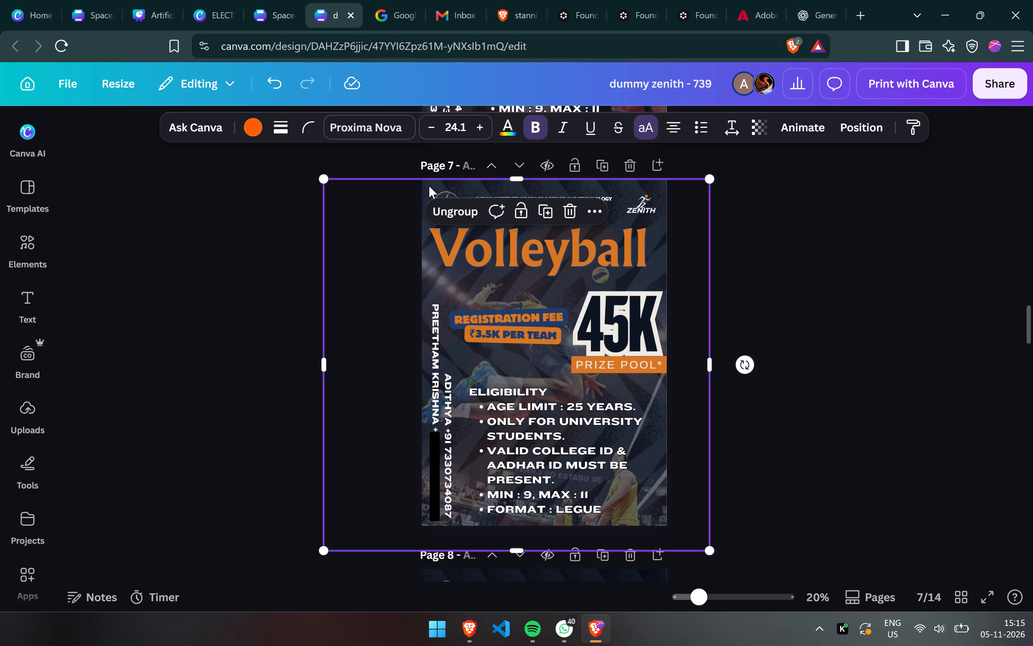
click(870, 131)
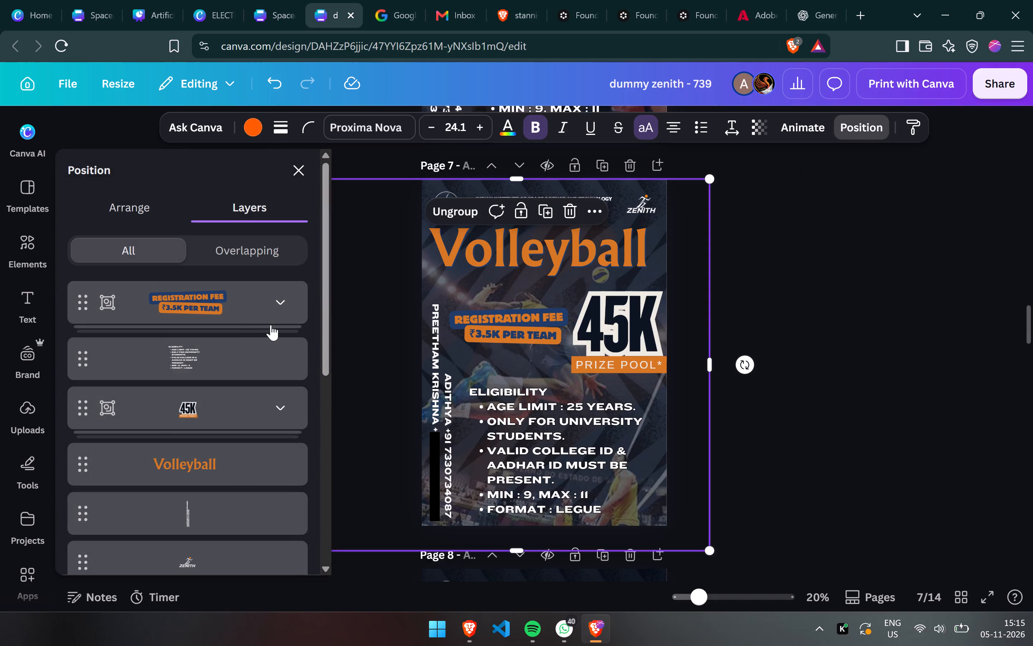
scroll(236, 552, down, 7)
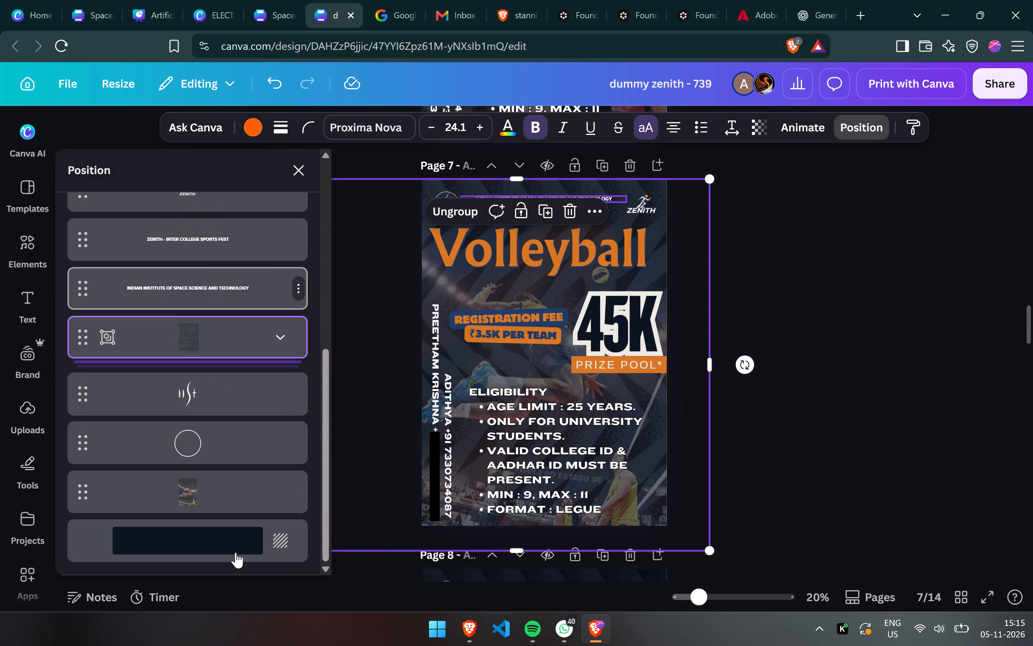
scroll(236, 552, down, 1)
drag(224, 345, 226, 456)
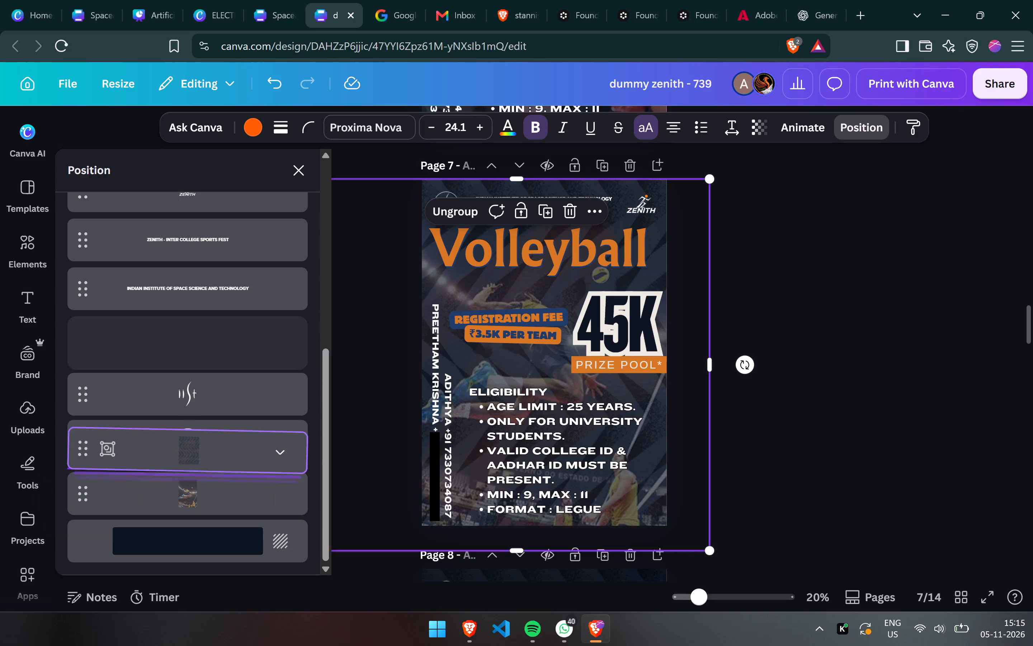
drag(226, 456, 227, 455)
drag(227, 455, 224, 487)
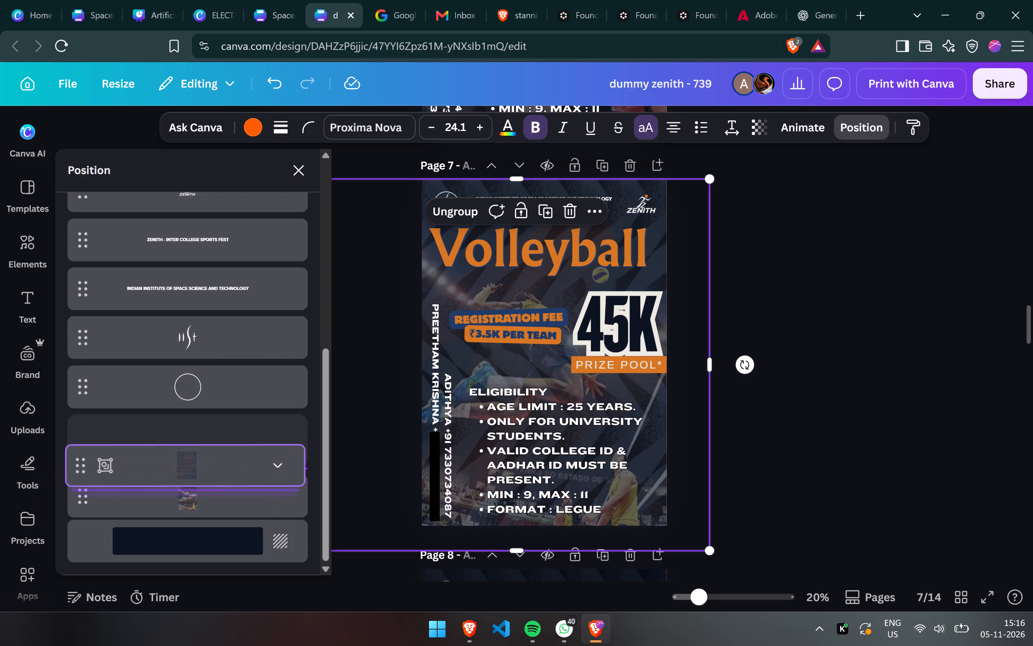
drag(224, 487, 227, 516)
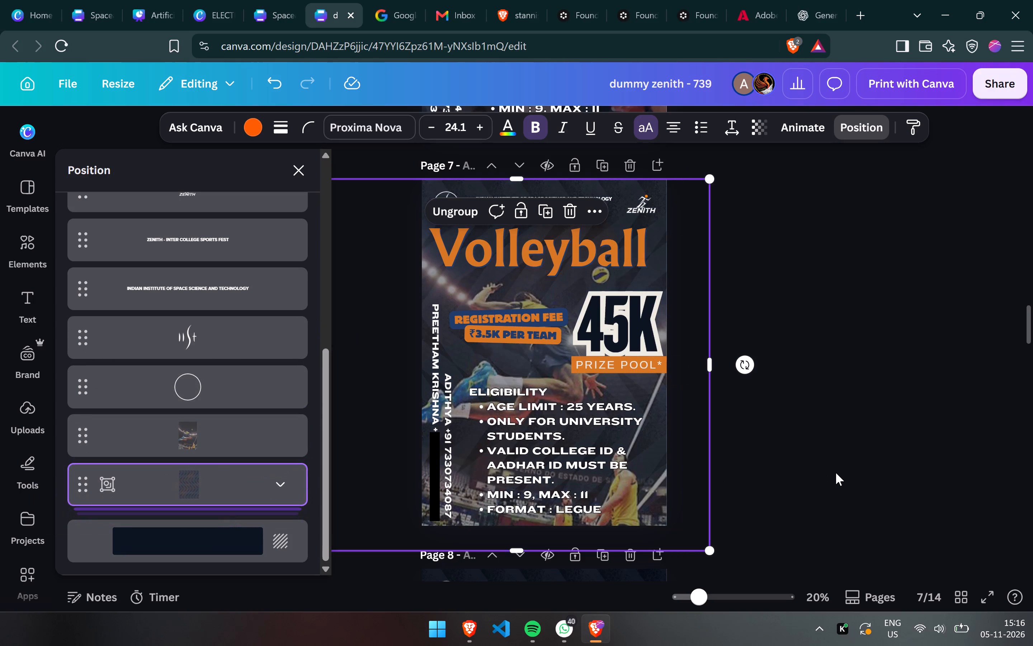
click(836, 473)
scroll(836, 473, down, 1)
click(836, 473)
Examine the layer order on page 6, Basketball (women's), comparing the player photo with the pattern group.
scroll(836, 473, up, 3)
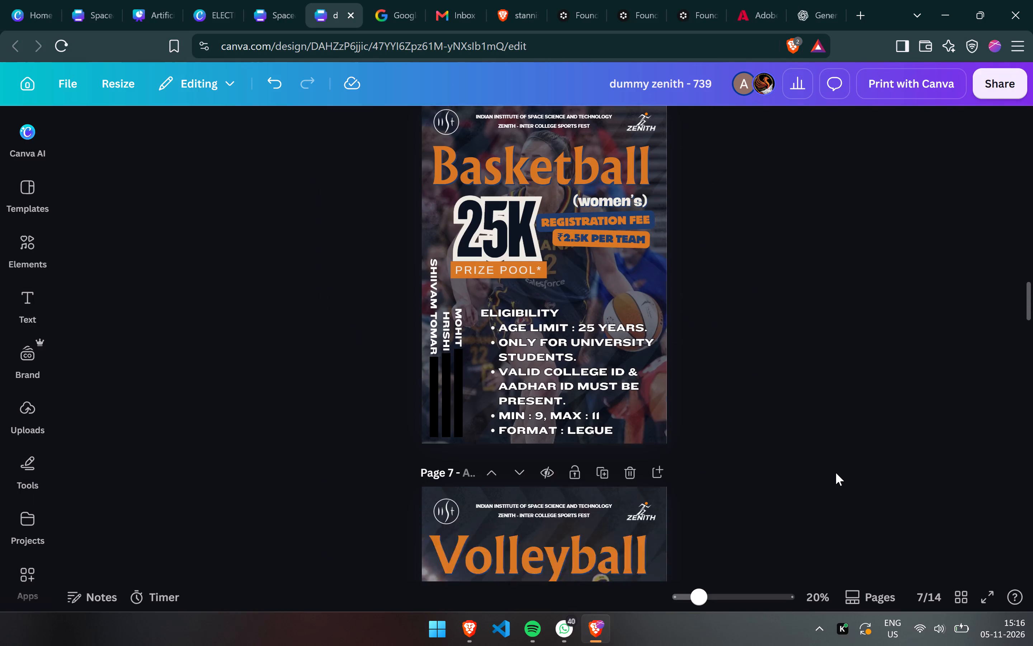
scroll(836, 473, up, 1)
click(424, 222)
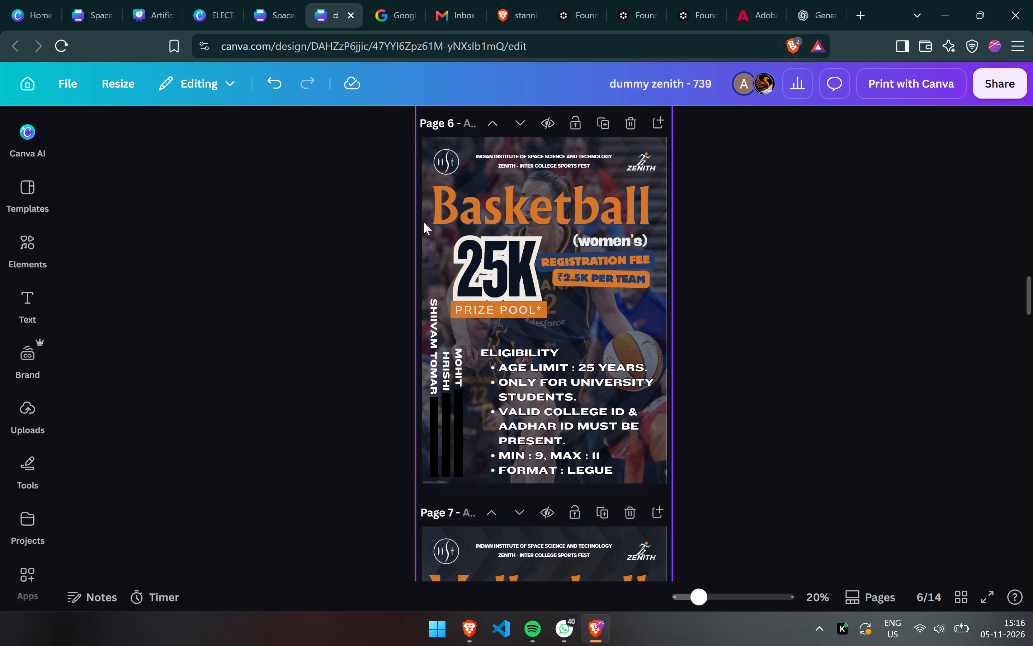
click(721, 128)
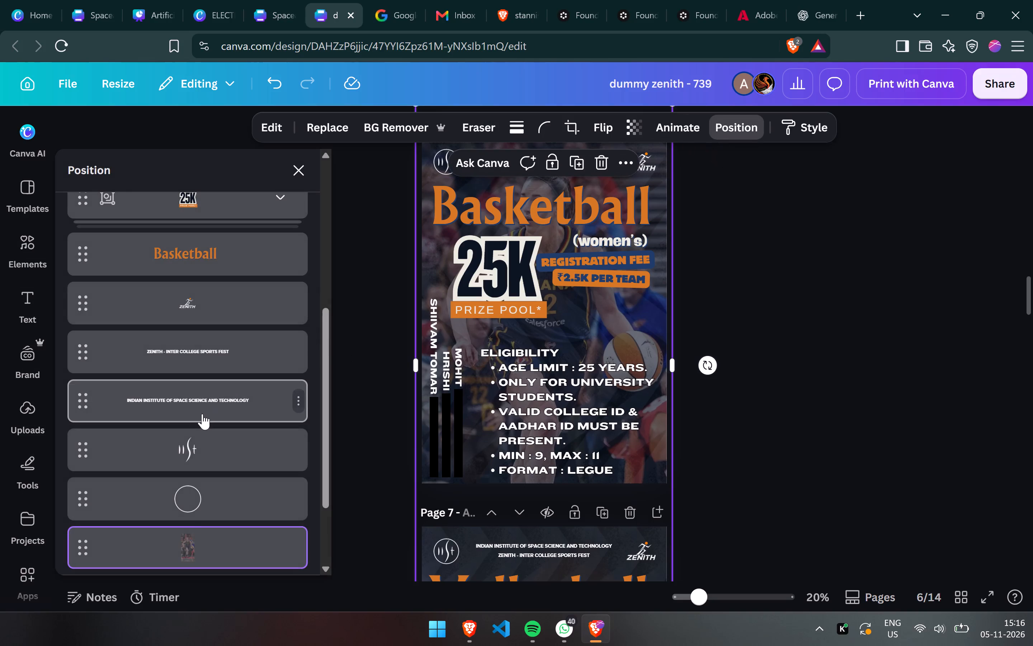
scroll(202, 415, down, 4)
click(198, 436)
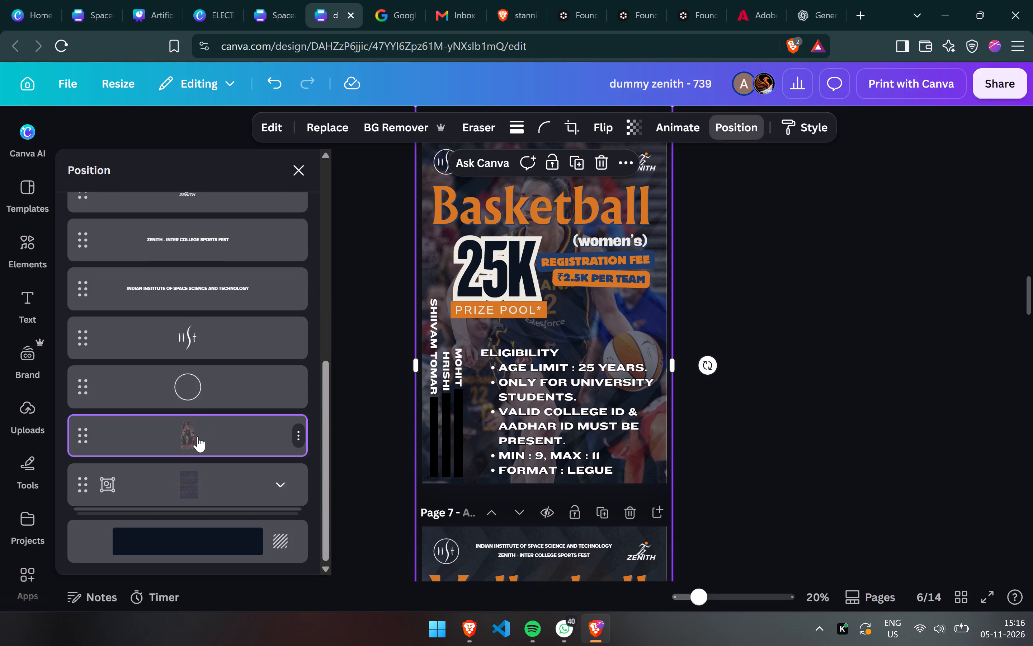
click(758, 371)
Enlarge and reposition the pattern group on page 5, Basketball (men's), so it covers the whole page.
scroll(758, 371, up, 4)
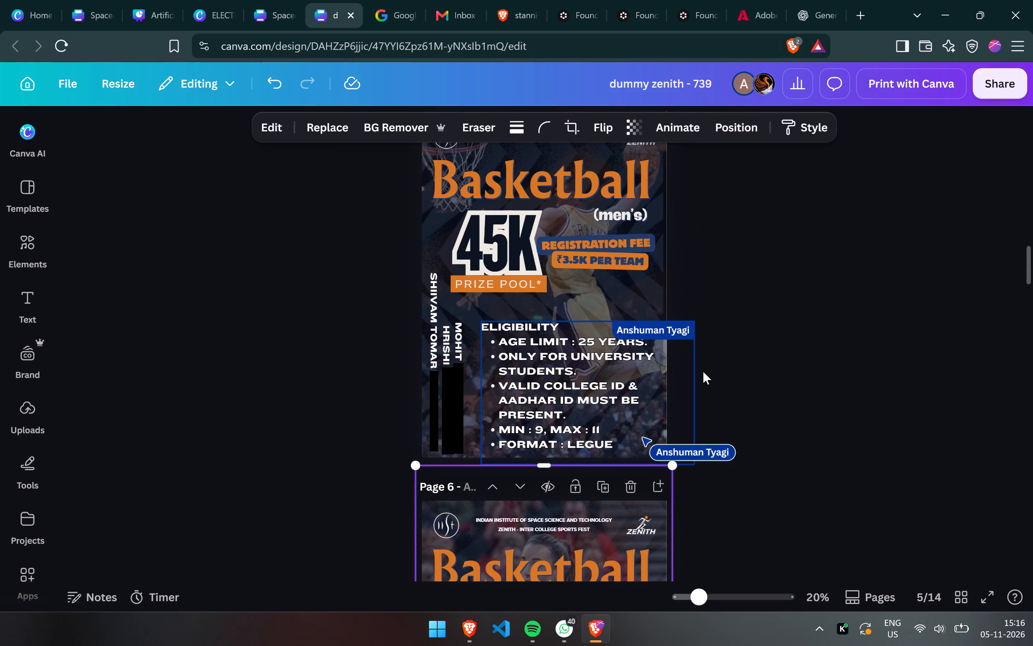
double_click(424, 224)
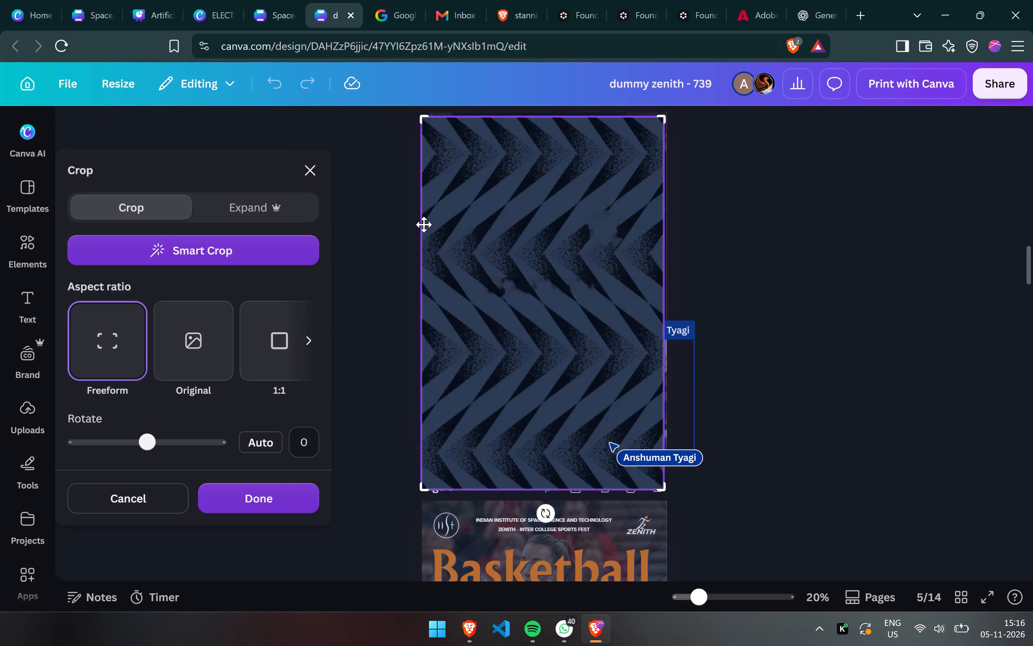
click(871, 275)
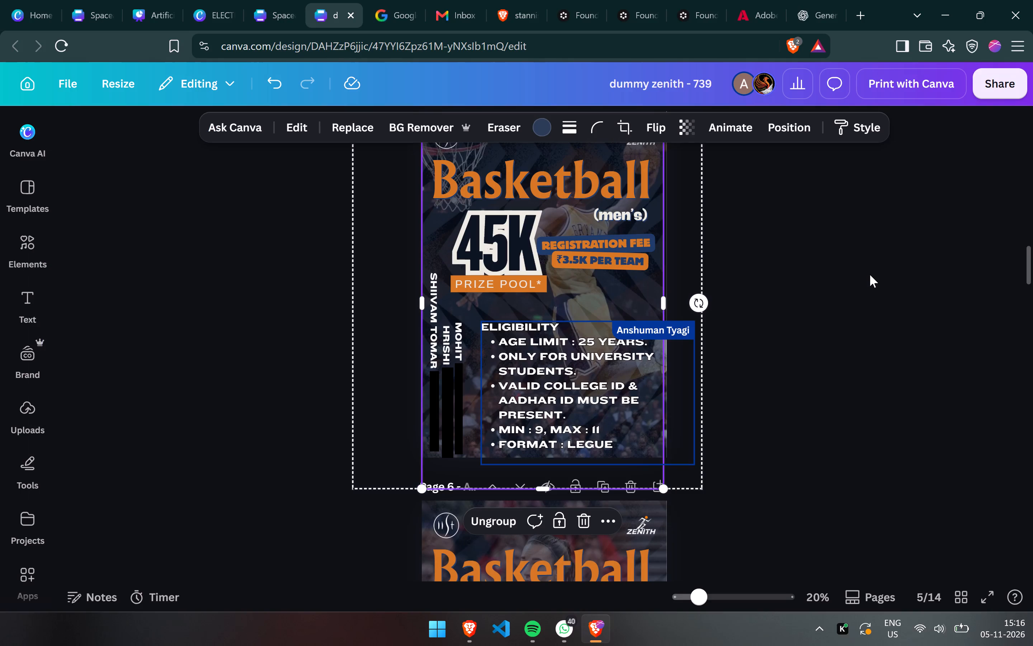
drag(680, 222, 689, 217)
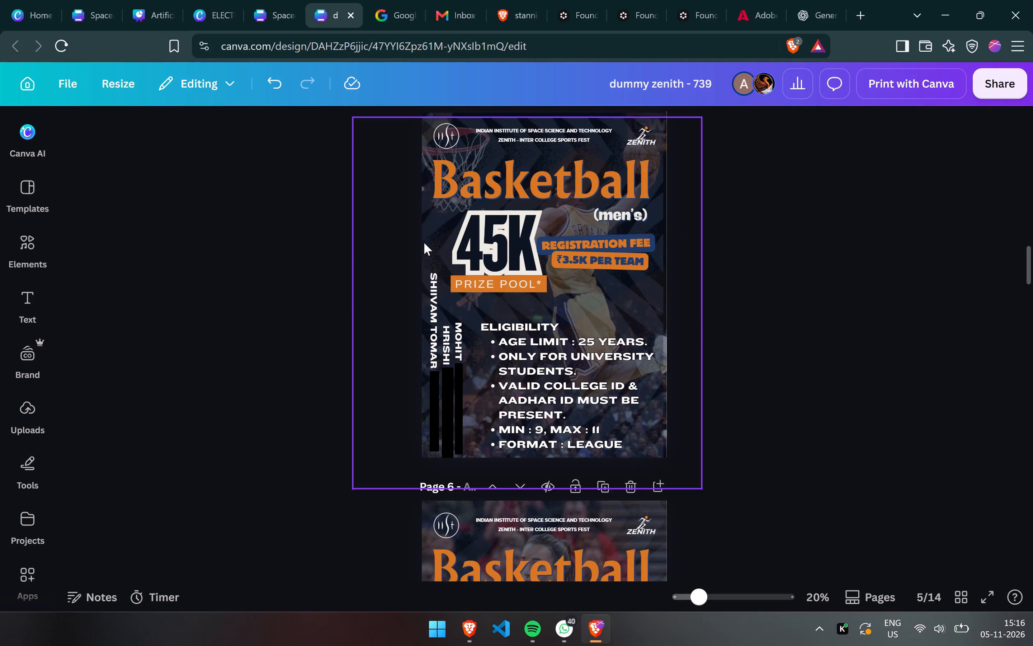
drag(424, 243, 418, 243)
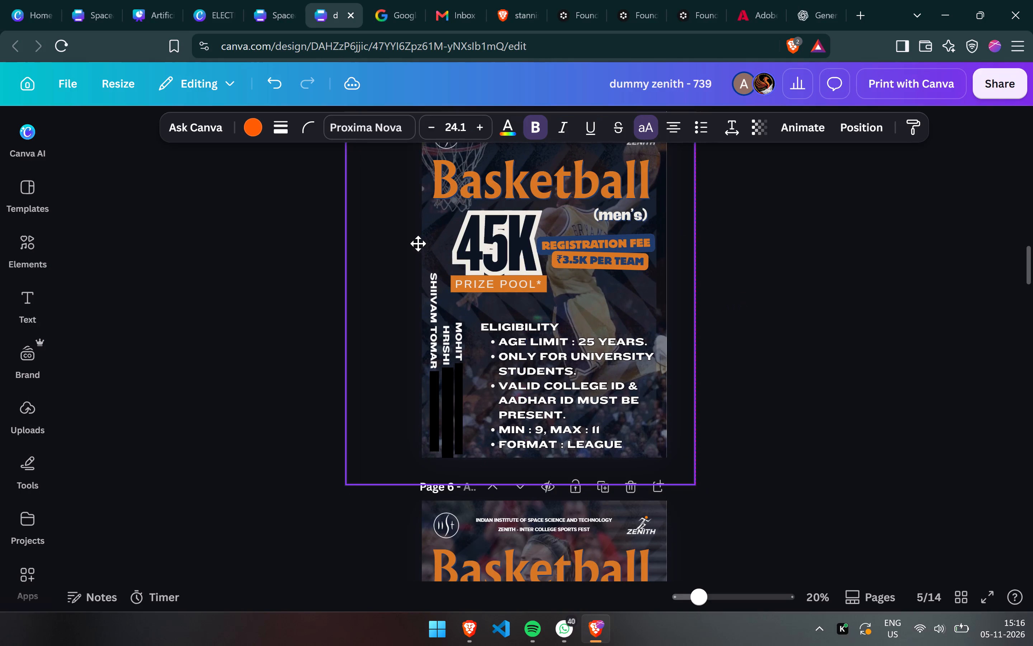
drag(418, 243, 420, 243)
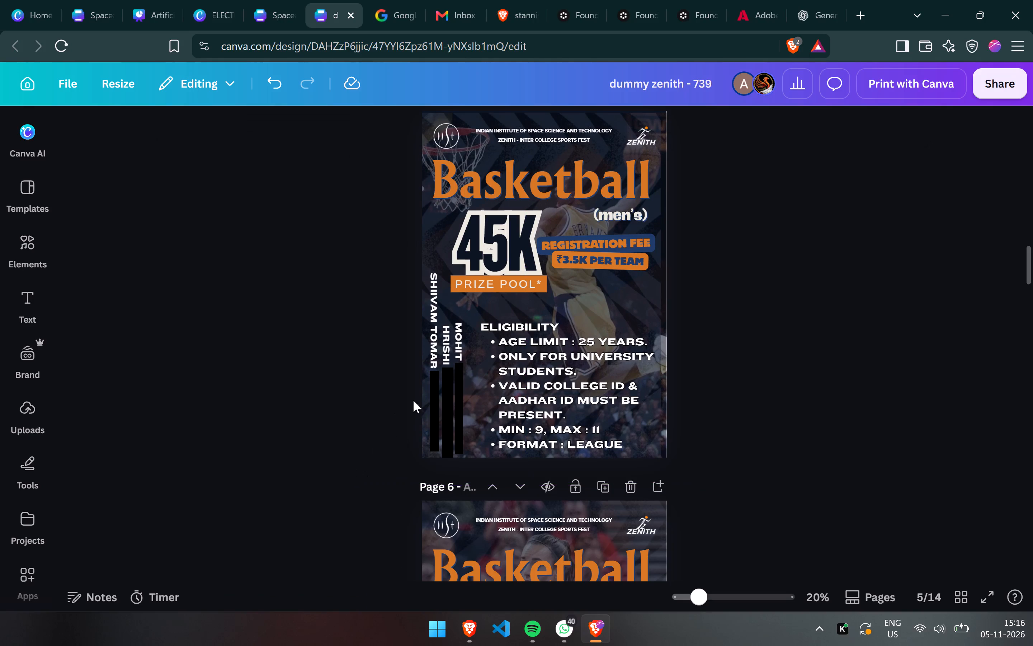
click(422, 237)
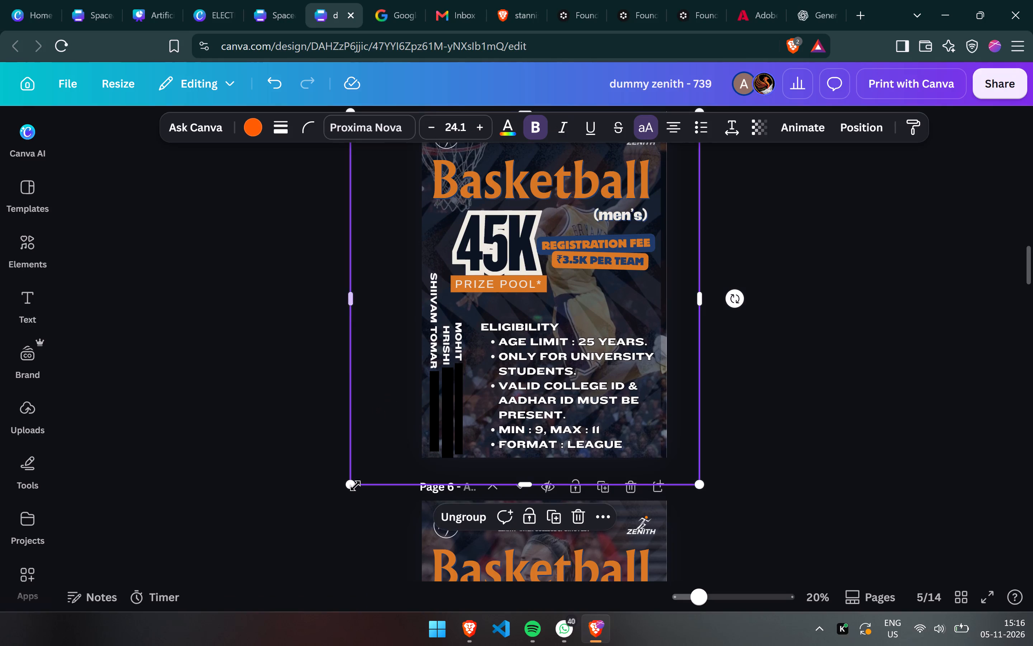
drag(353, 488, 318, 534)
drag(364, 361, 379, 355)
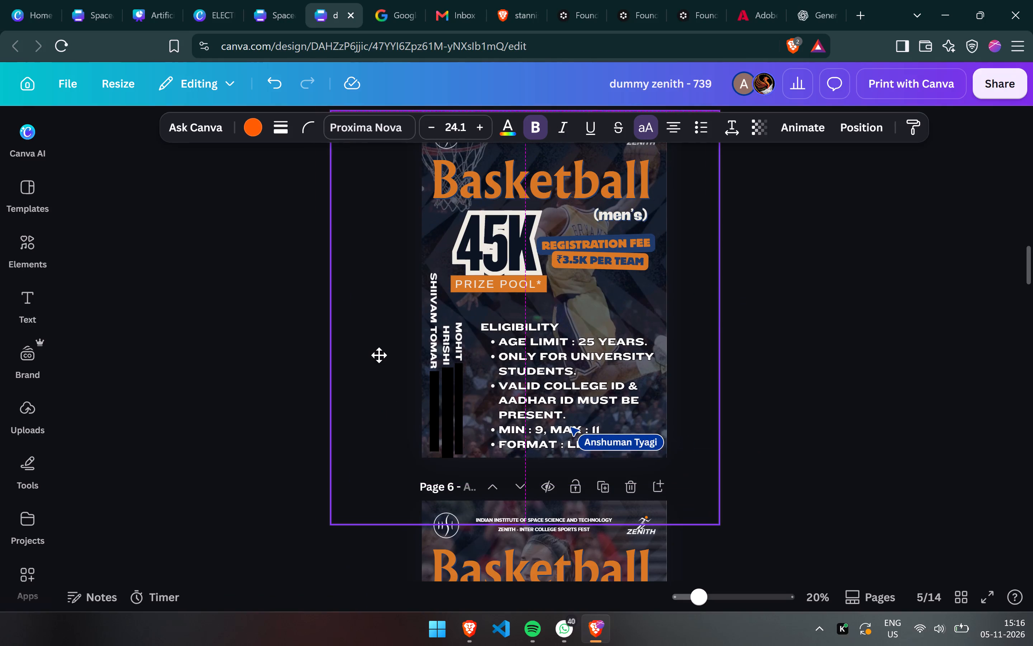
drag(379, 355, 377, 355)
scroll(706, 368, up, 1)
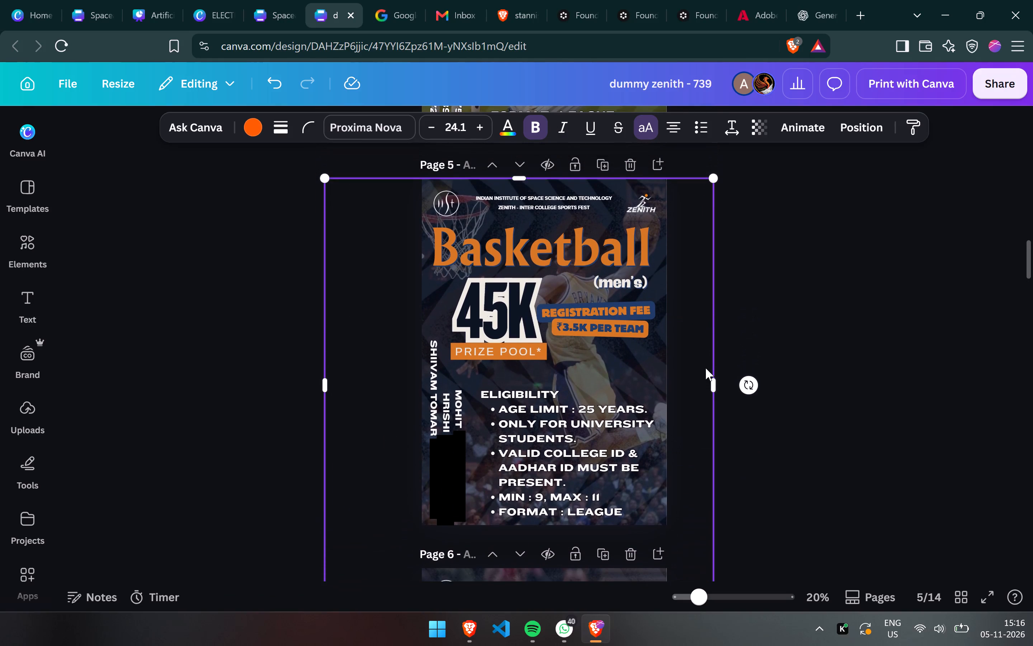
click(865, 322)
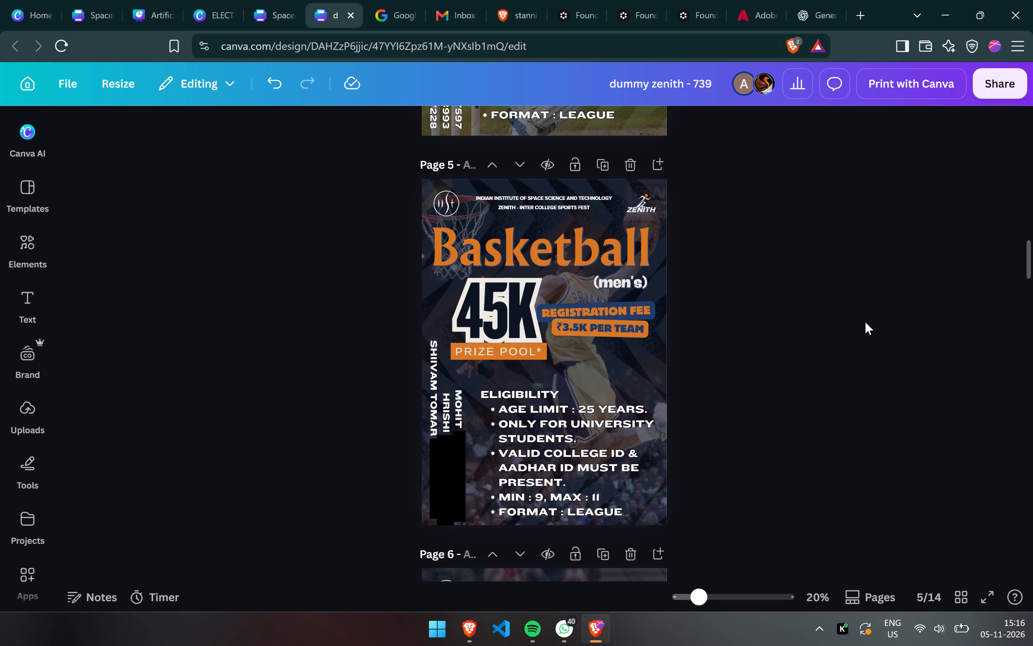
Send the pattern group on page 5, Basketball (men's), backward behind the basketball player photo.
scroll(865, 322, down, 1)
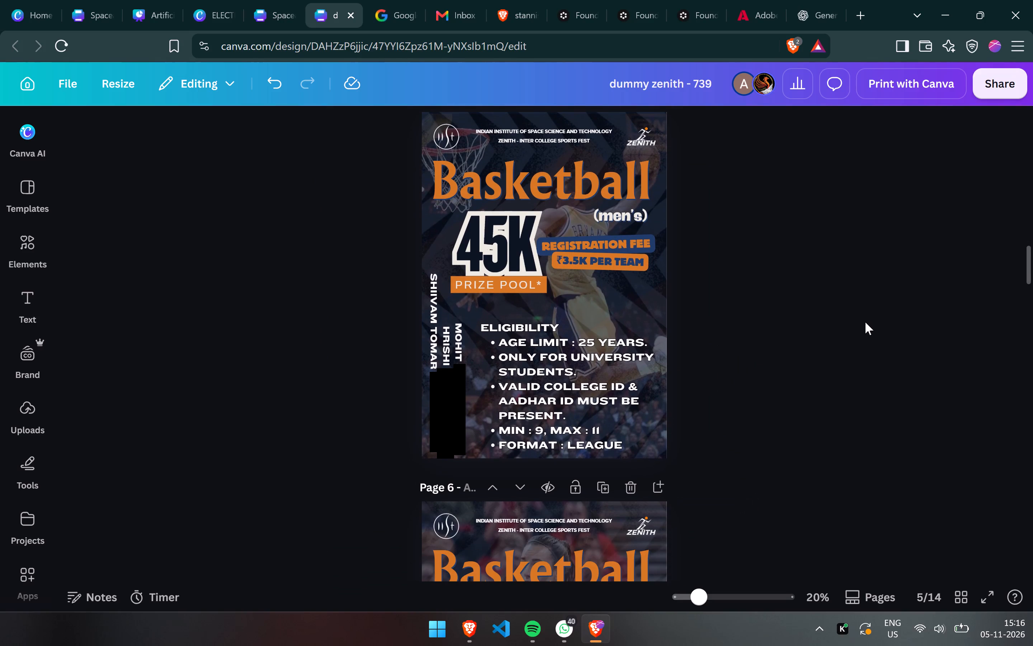
scroll(865, 322, down, 3)
scroll(865, 322, up, 1)
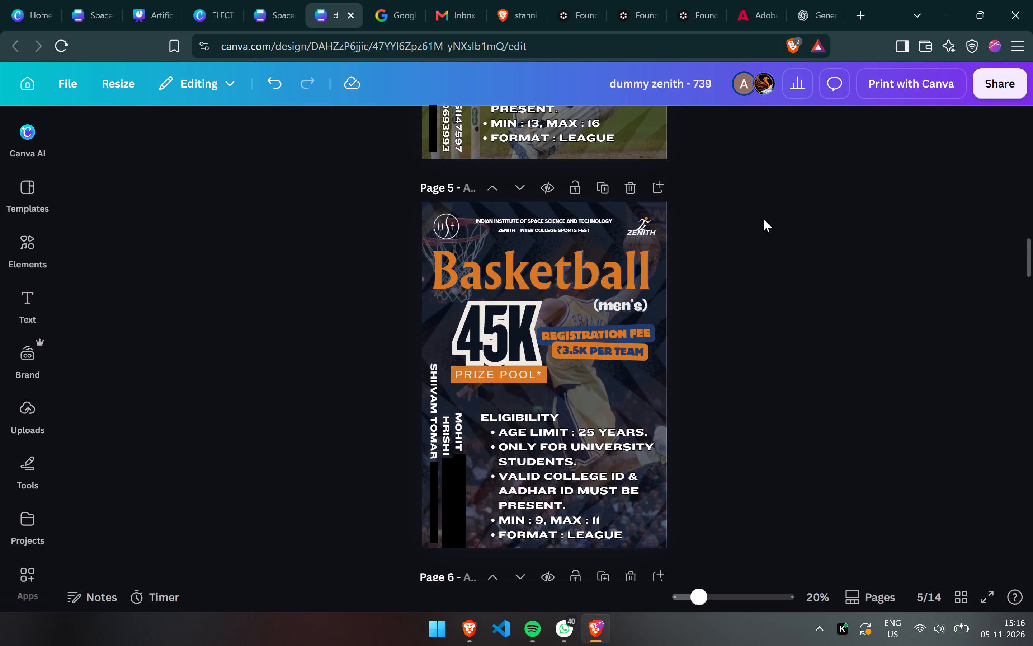
double_click(427, 347)
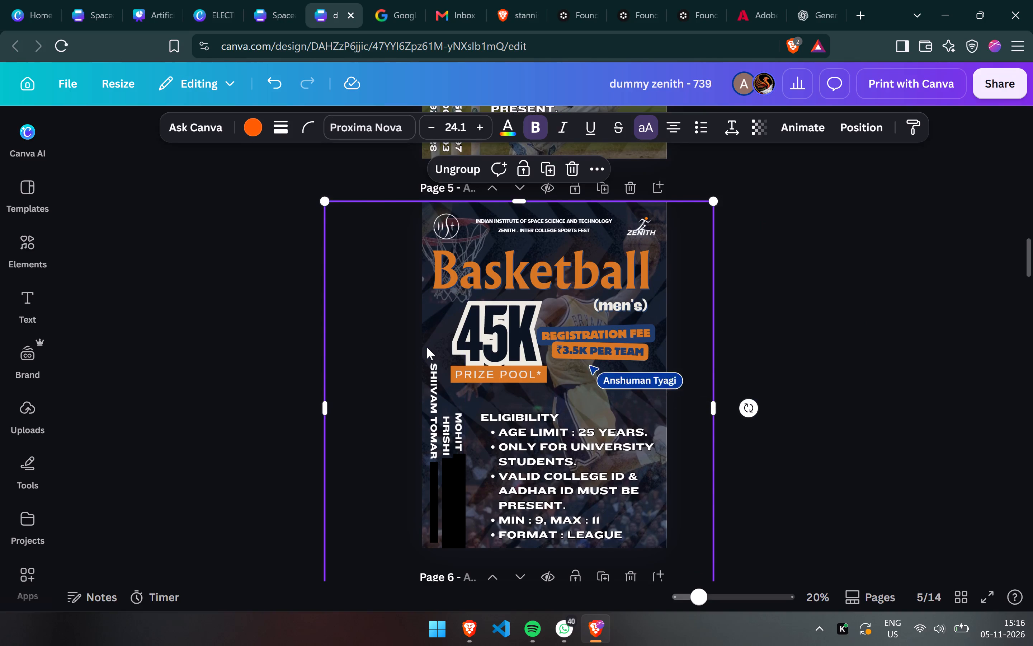
click(427, 308)
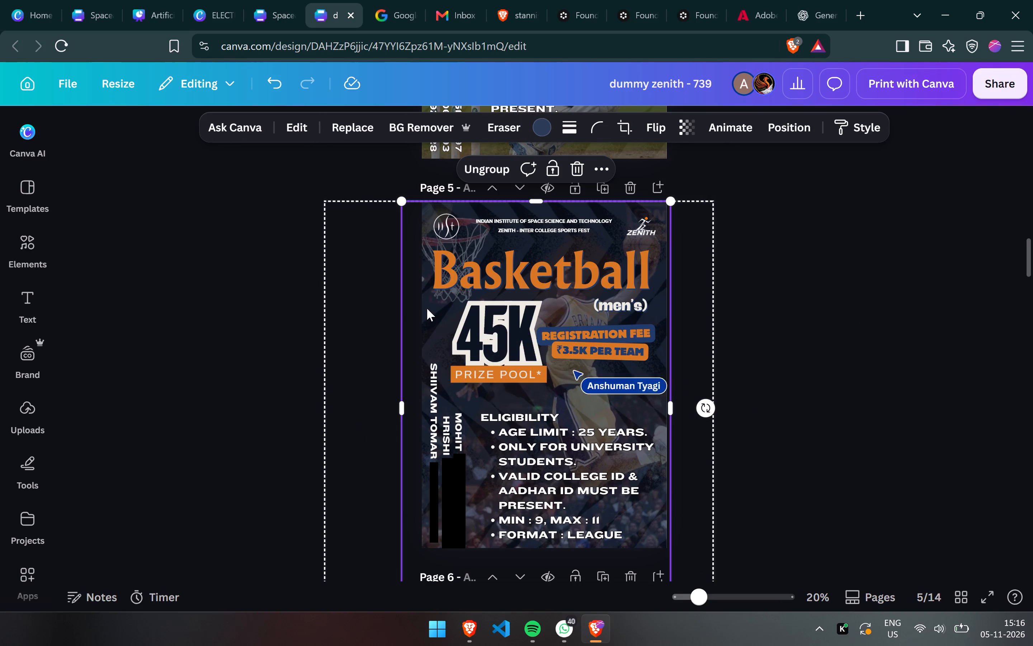
click(396, 322)
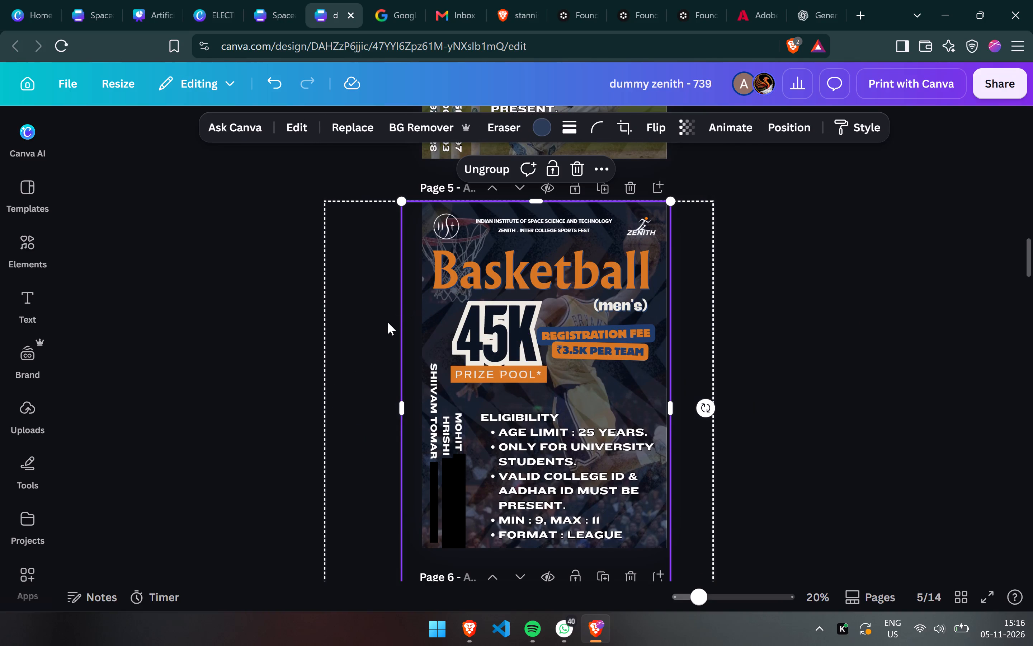
click(388, 322)
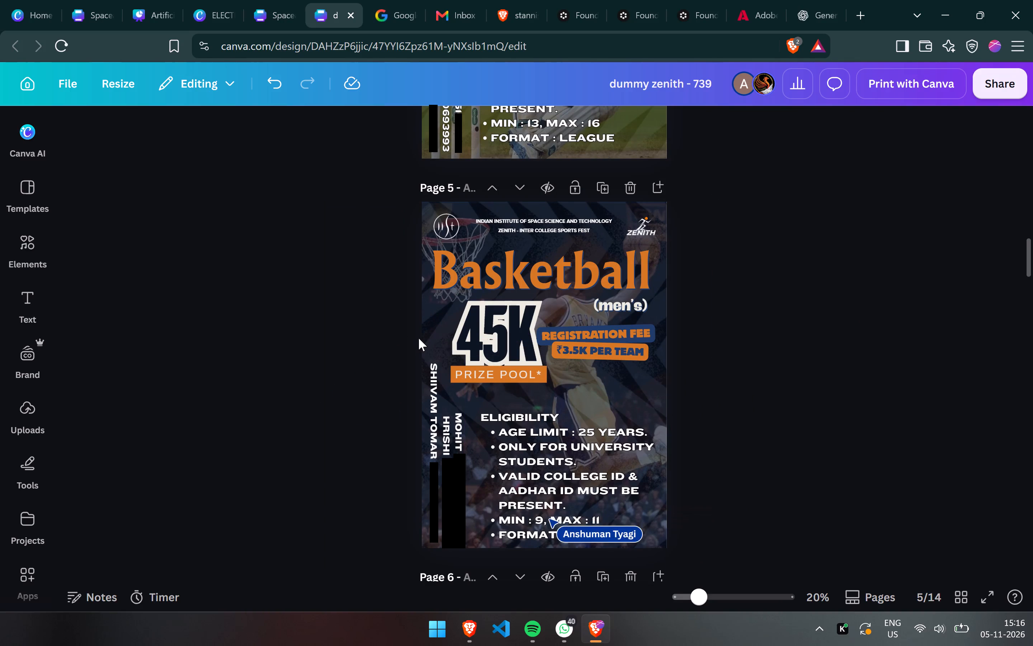
click(423, 343)
key(ctrl+bracketleft)
key(ctrl+bracketleft)
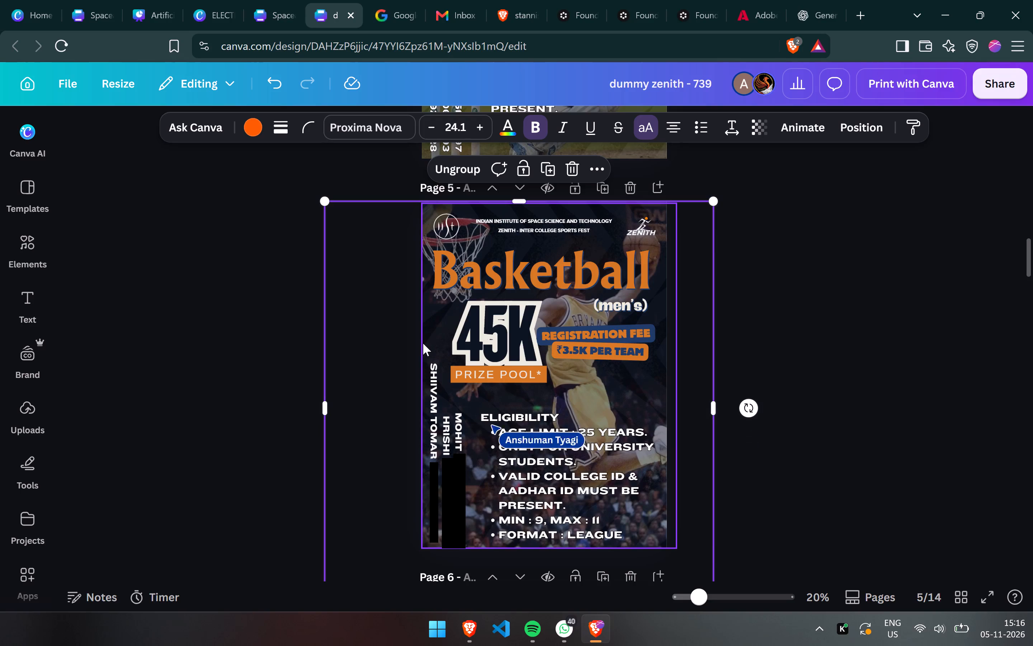
key(ctrl+bracketleft)
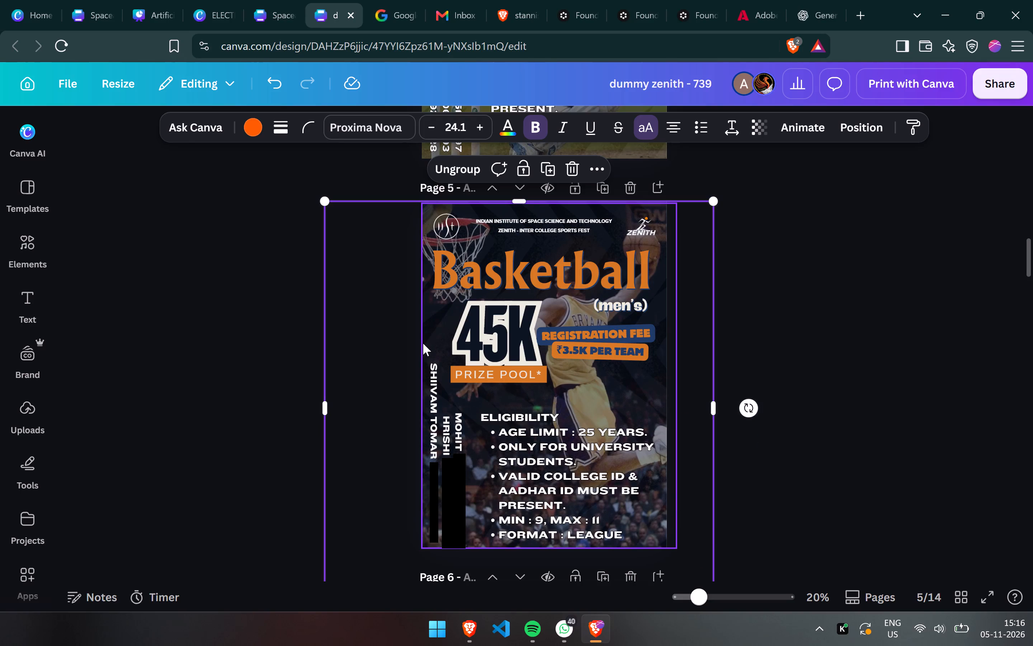
click(917, 258)
Send the volleyball photo on page 7 backward, behind the faded pattern group.
scroll(917, 258, down, 2)
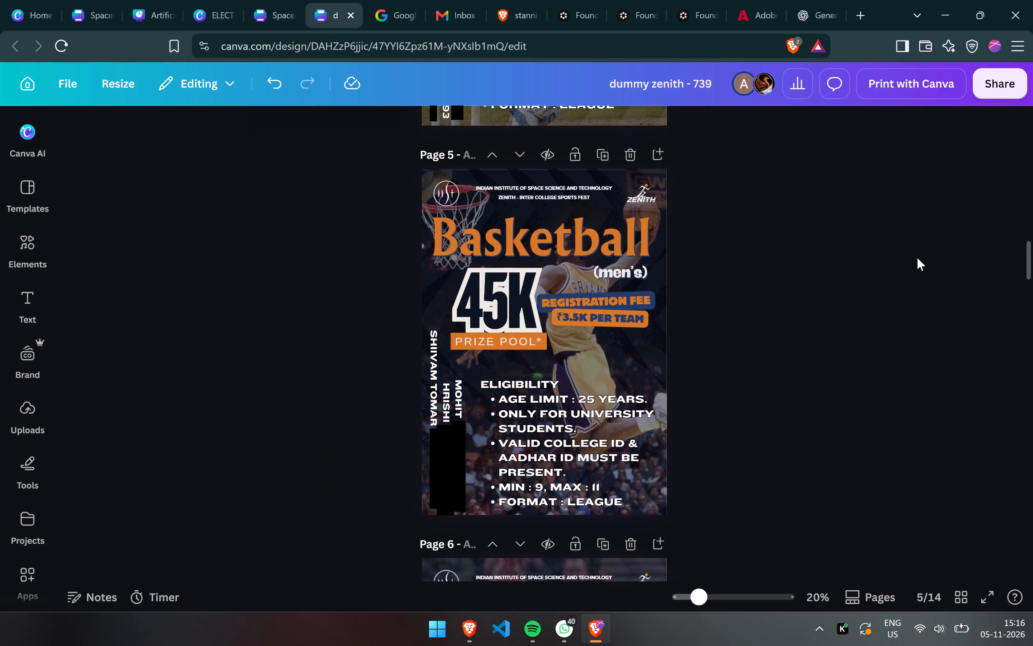
scroll(917, 258, down, 3)
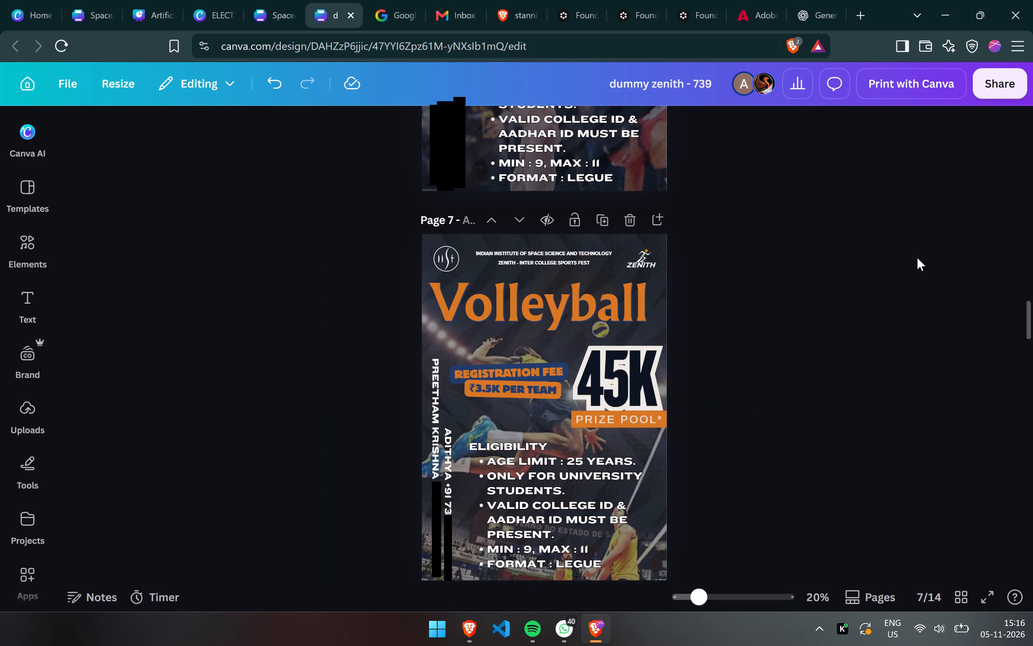
click(426, 342)
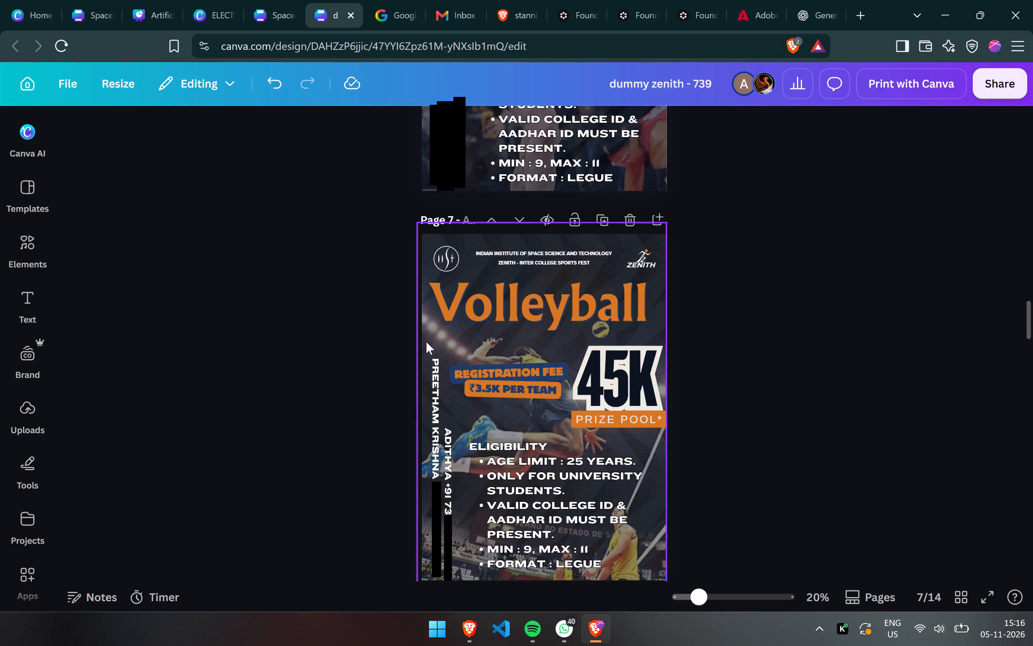
key(ctrl+bracketright)
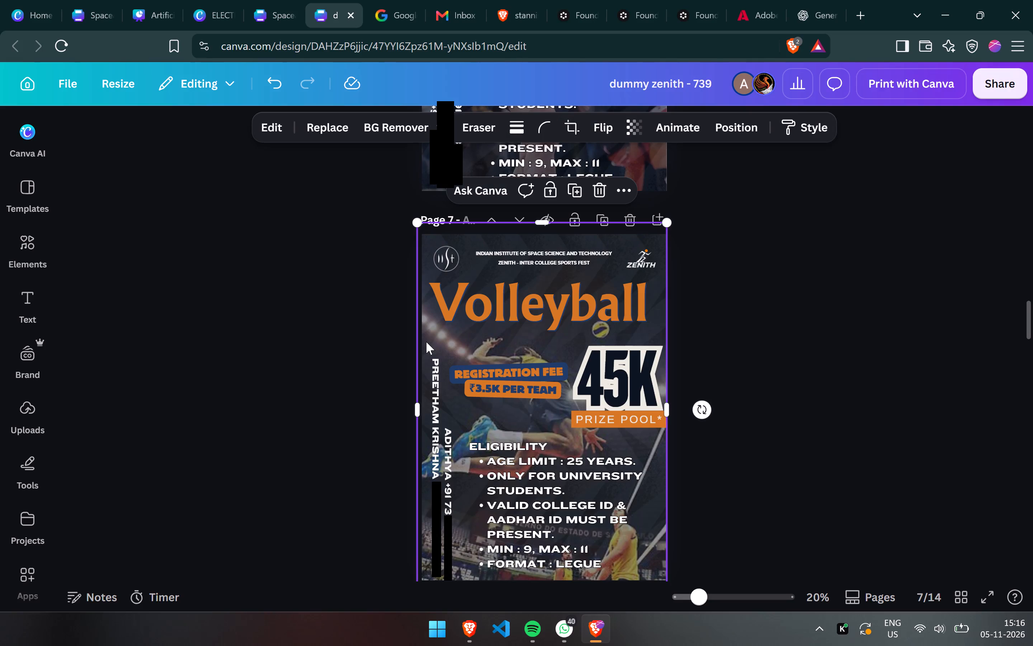
key(ctrl+bracketleft)
key(ctrl+bracketleft)
key(ctrl+bracketleft)
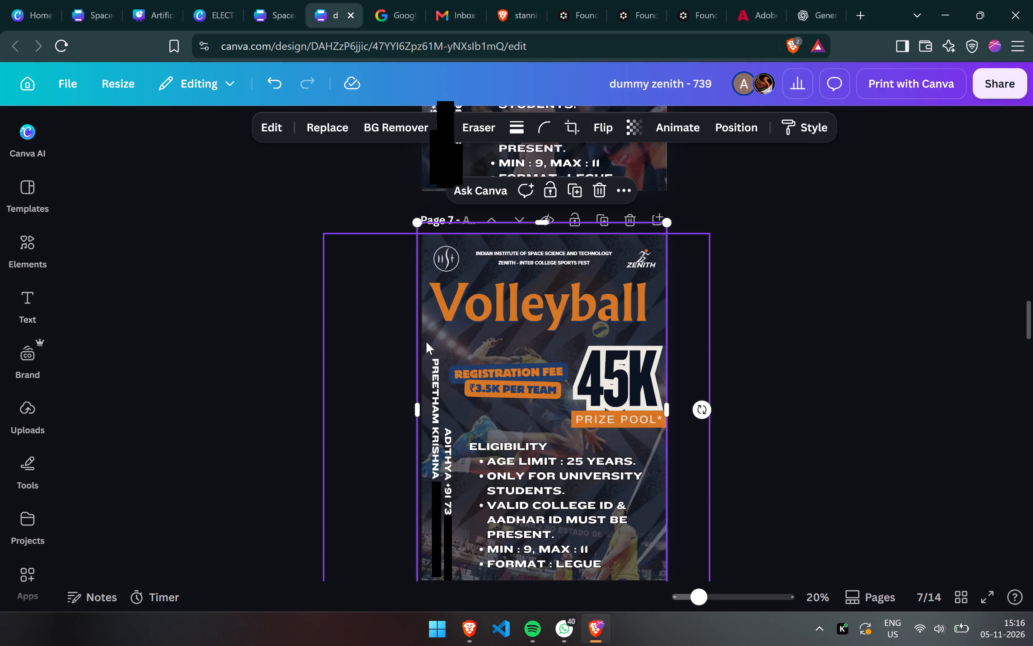
Send the pattern group on page 7, Volleyball, one layer backward behind the volleyball photo.
click(426, 342)
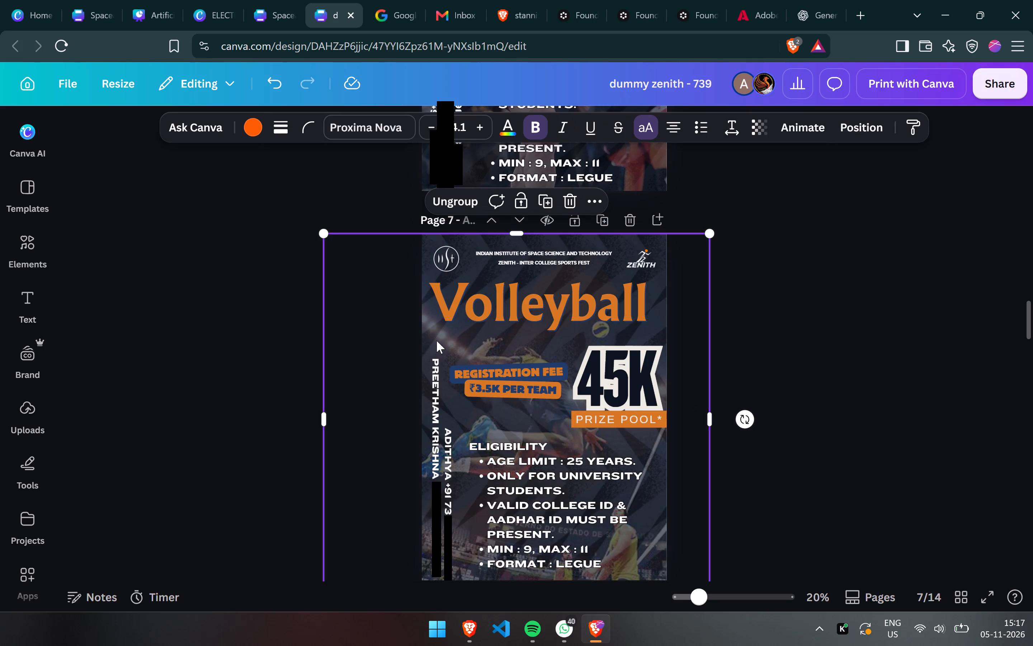
key(ctrl+bracketleft)
click(860, 338)
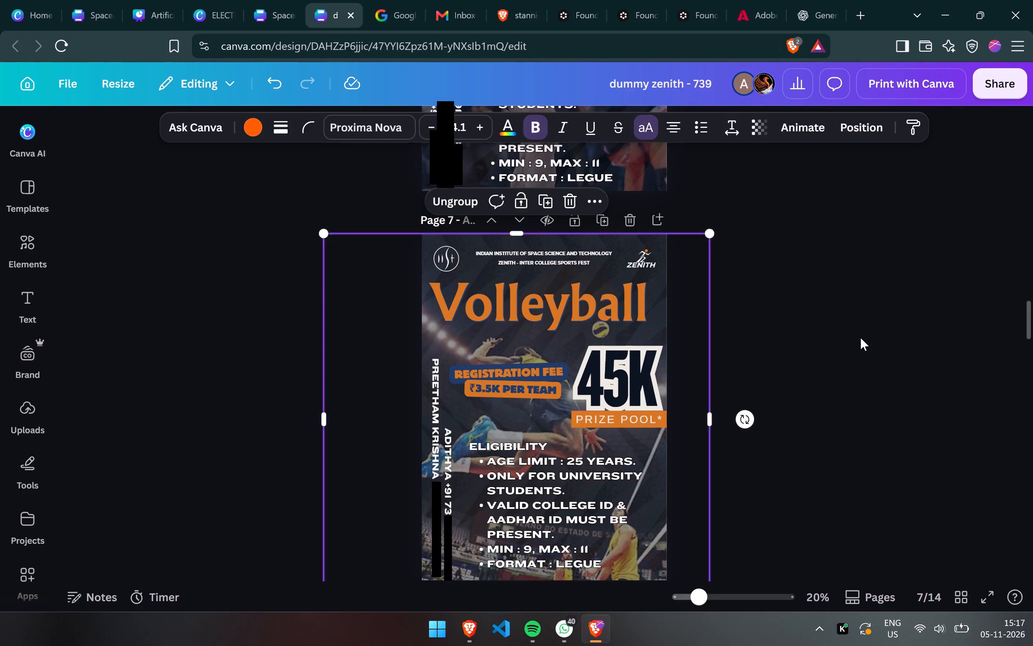
Nudge the 45K prize pool group on page 7, Volleyball, slightly left, away from the page edge.
scroll(860, 338, down, 1)
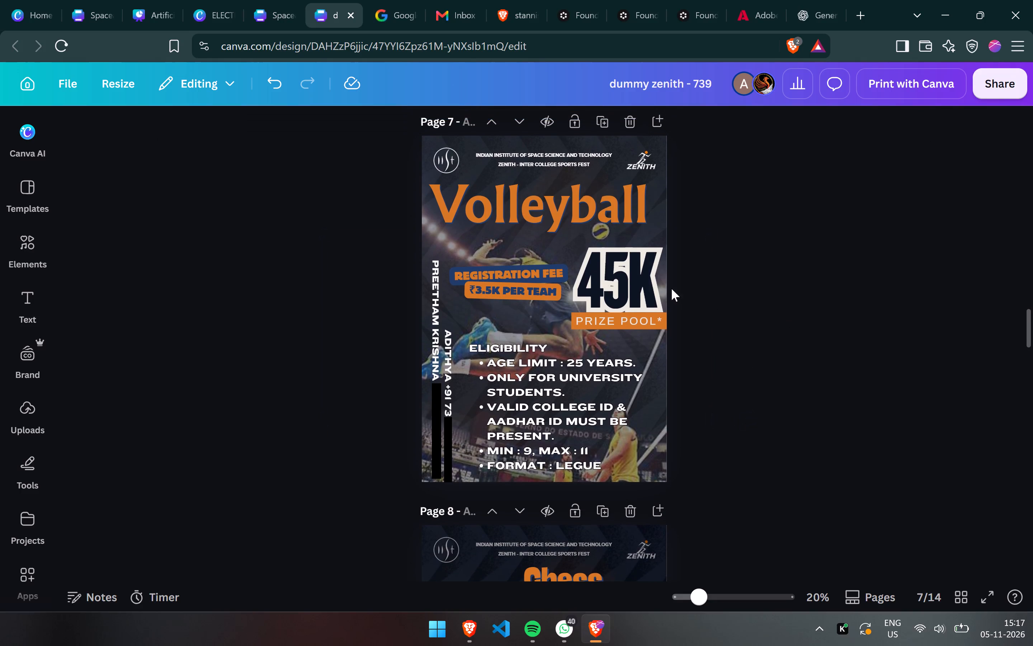
drag(644, 289, 640, 288)
click(822, 315)
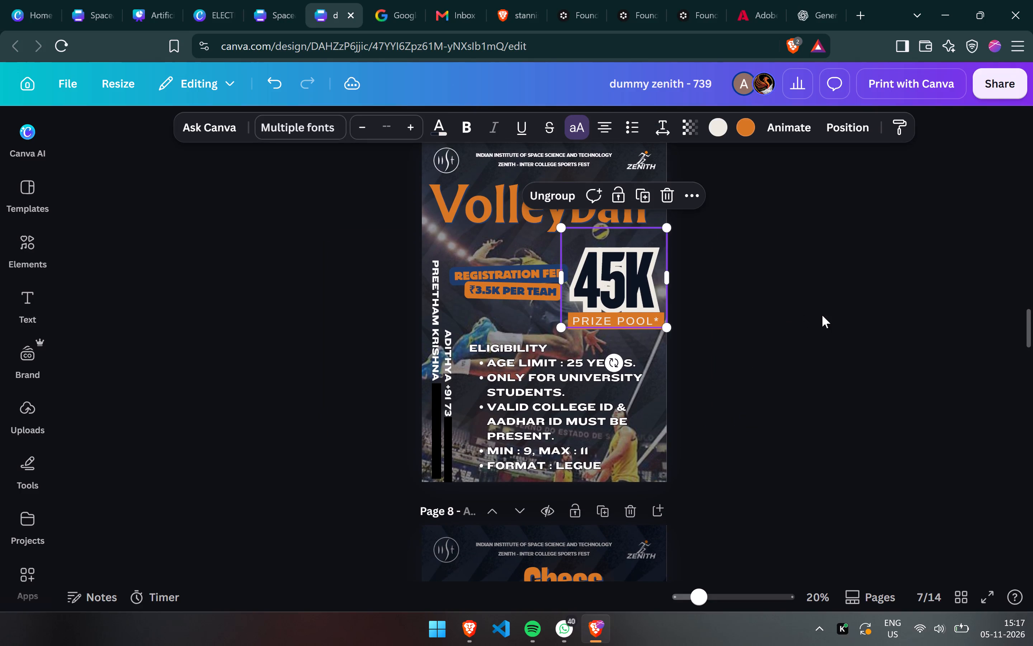
Send the chess photo on page 8 backward behind the text and logos, placing it just above the pattern group.
scroll(822, 315, down, 5)
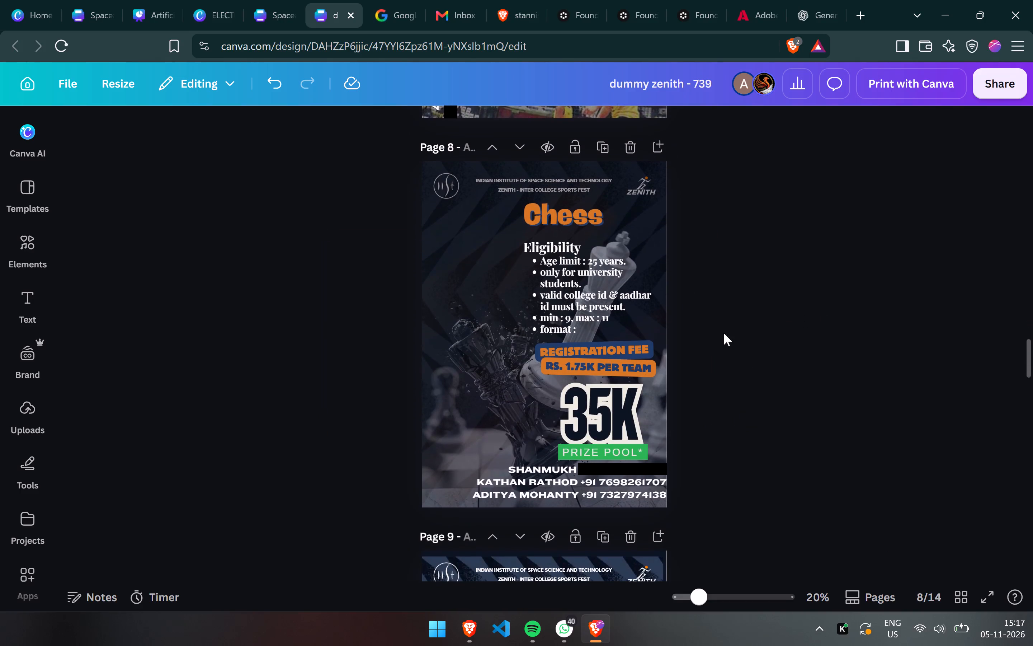
click(440, 350)
key(ctrl+bracketleft)
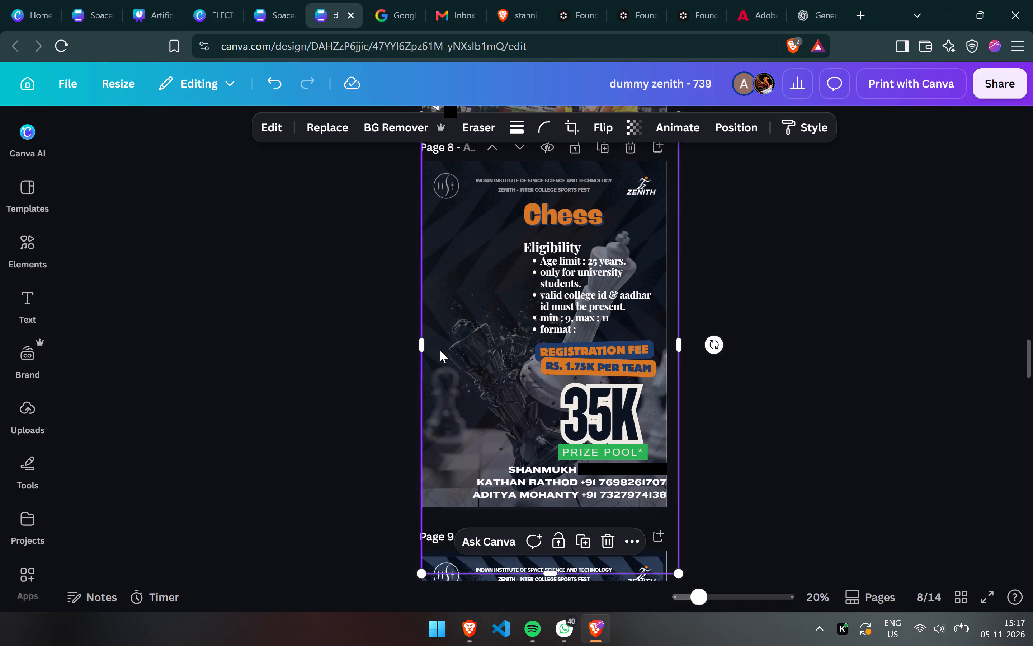
key(ctrl+bracketleft)
key(ctrl+bracketleft)
key(ctrl+bracketleft)
key(ctrl+bracketleft)
key(ctrl+bracketleft)
key(ctrl+bracketleft)
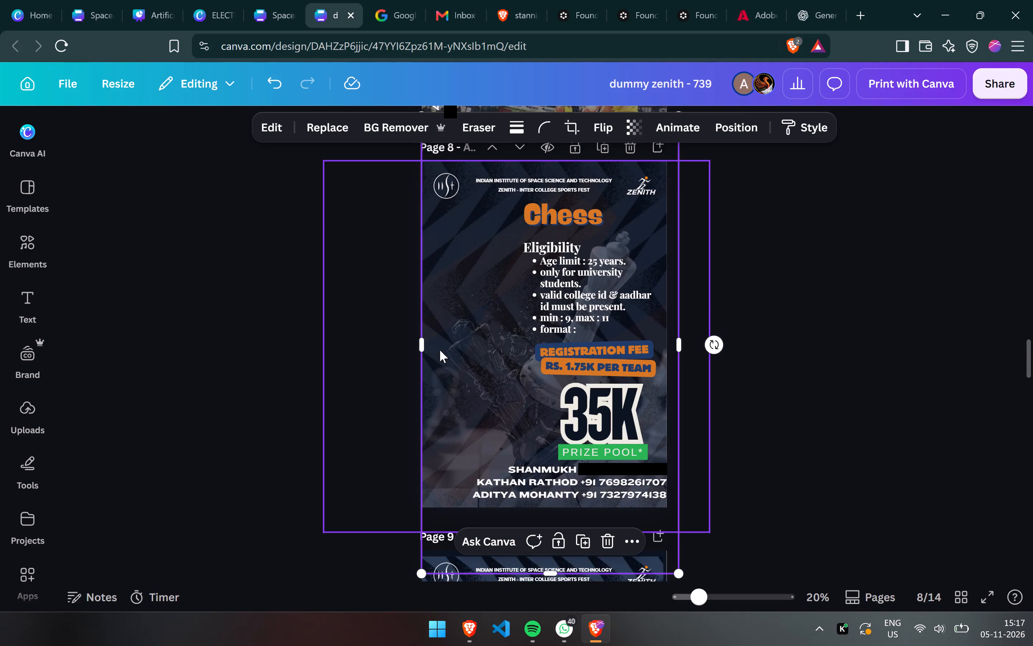
key(ctrl+bracketright)
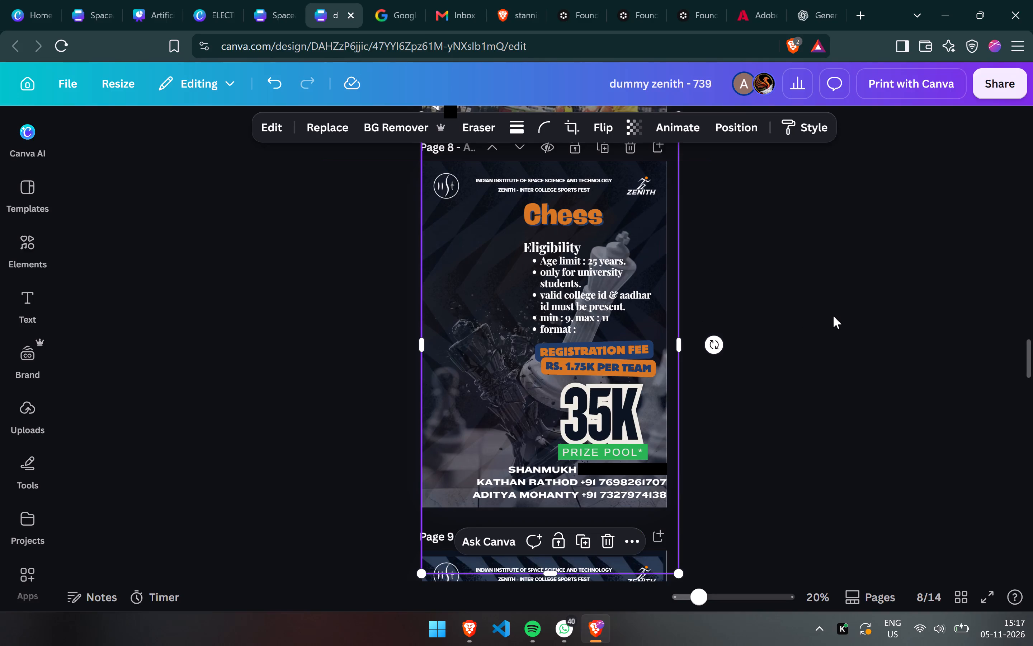
click(833, 316)
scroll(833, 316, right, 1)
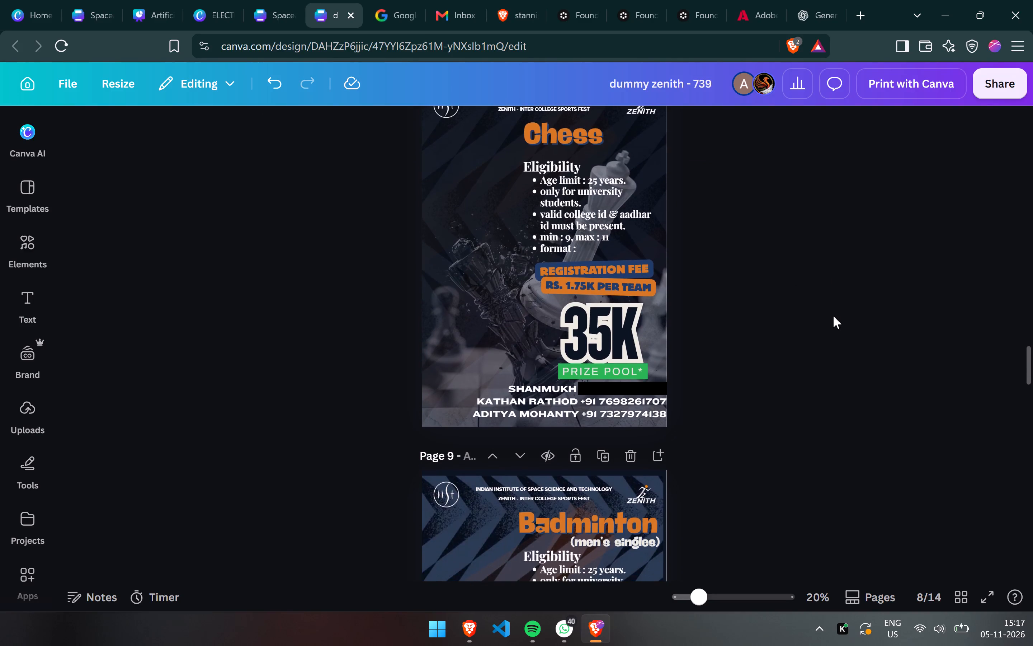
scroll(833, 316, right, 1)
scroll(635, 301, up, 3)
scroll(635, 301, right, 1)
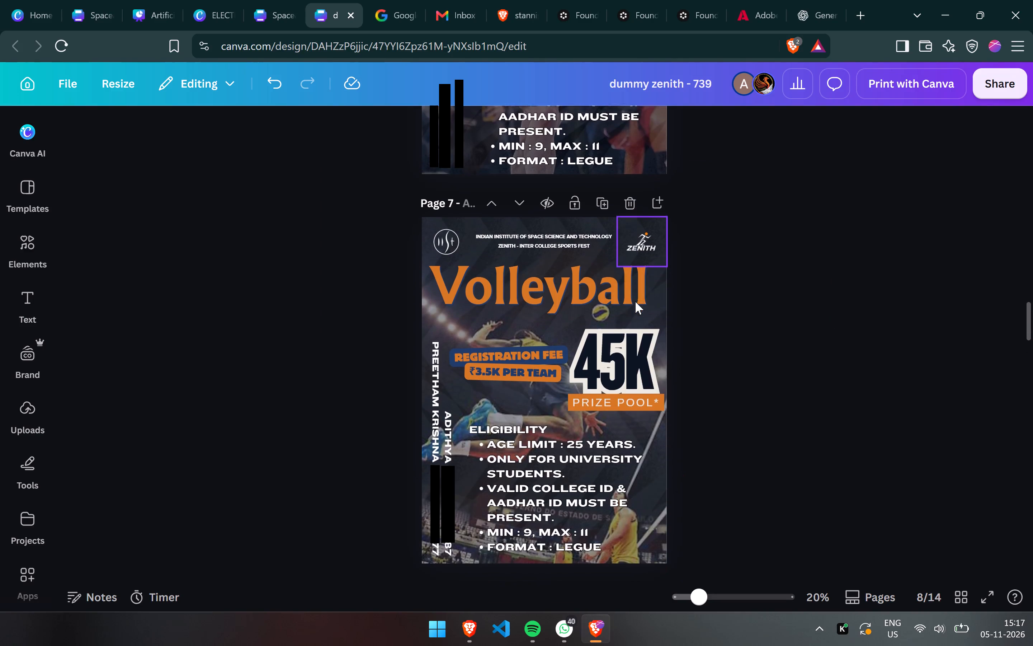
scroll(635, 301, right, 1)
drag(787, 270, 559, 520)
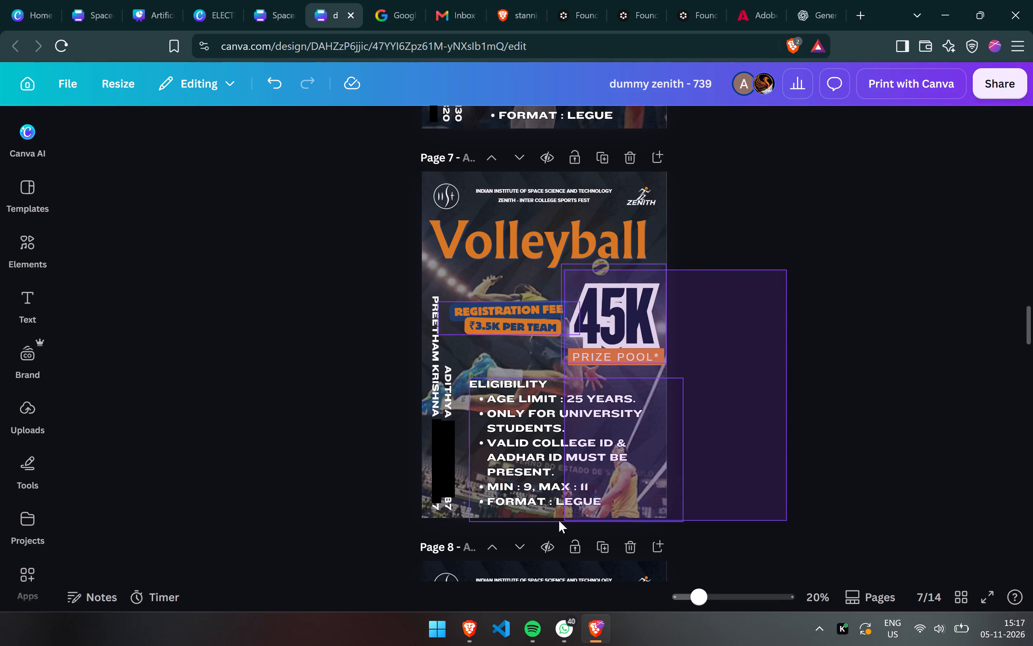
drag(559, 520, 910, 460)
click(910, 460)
Fine-tune the position of the registration fee badge below the (men's) subtitle on page 5, Basketball.
scroll(910, 460, up, 2)
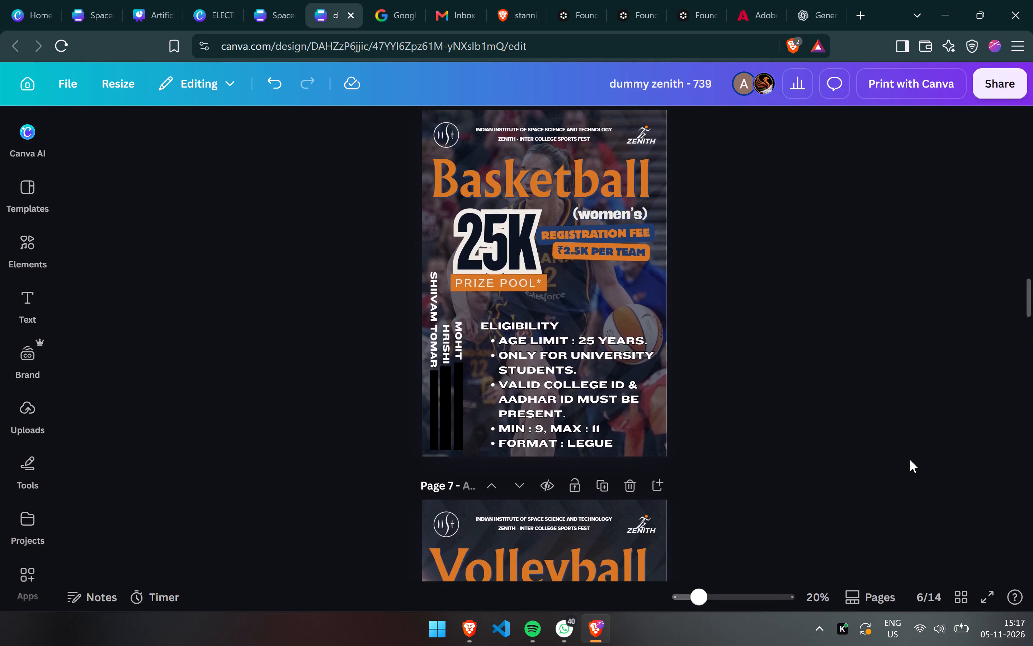
scroll(910, 460, up, 1)
drag(602, 255, 606, 260)
click(816, 258)
scroll(816, 258, up, 2)
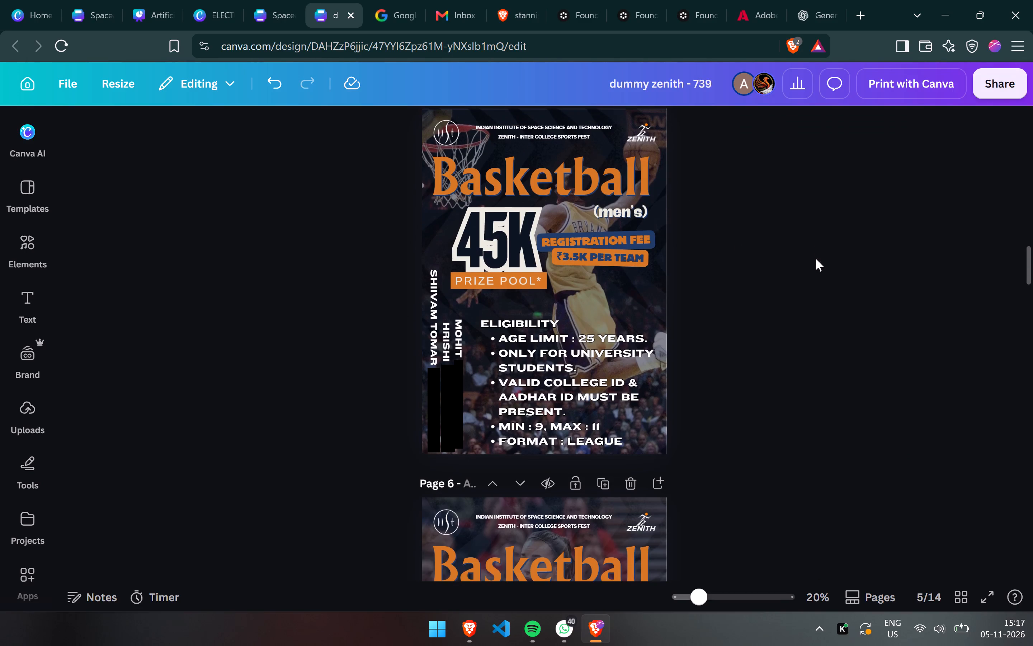
scroll(816, 258, up, 2)
drag(623, 264, 627, 260)
click(859, 262)
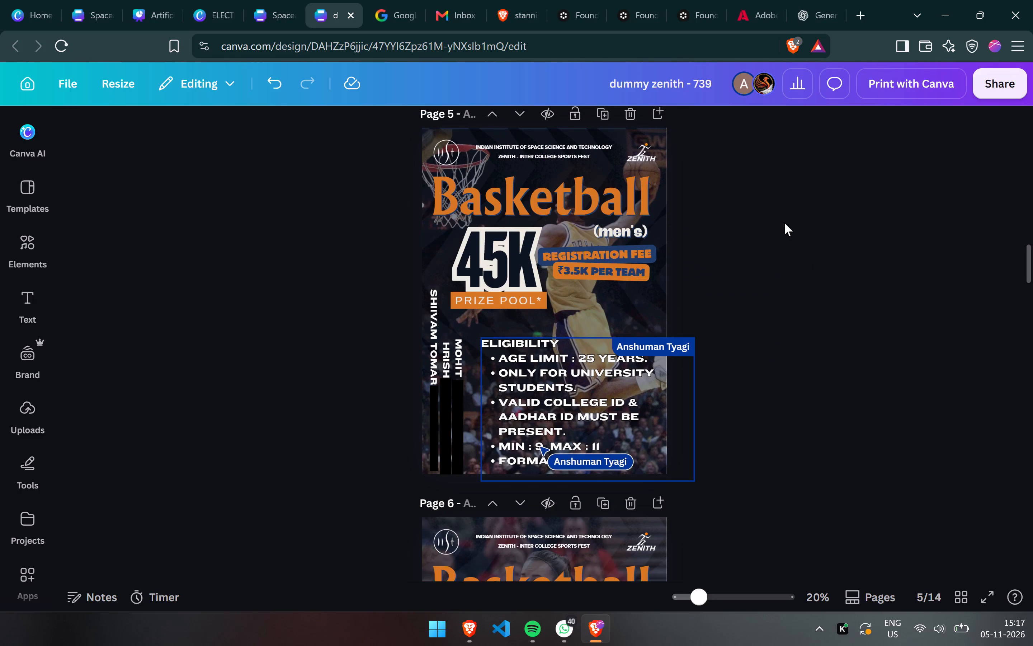
Copy the title, subtitle, prize pool, registration fee, contacts and eligibility elements from page 5, leaving out the photo and header.
drag(786, 188, 533, 477)
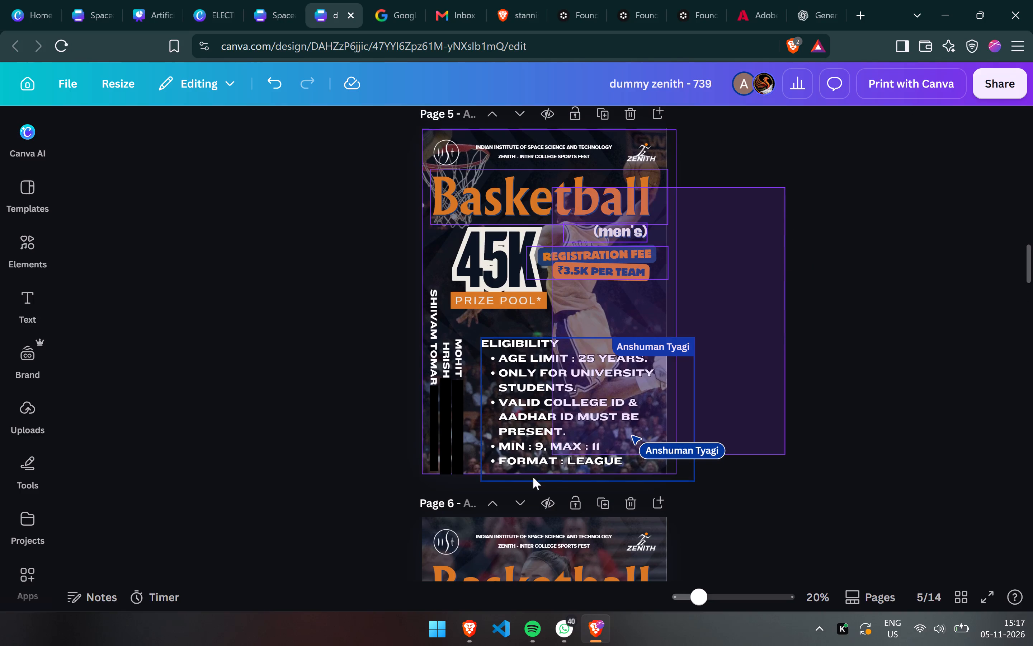
drag(533, 477, 424, 475)
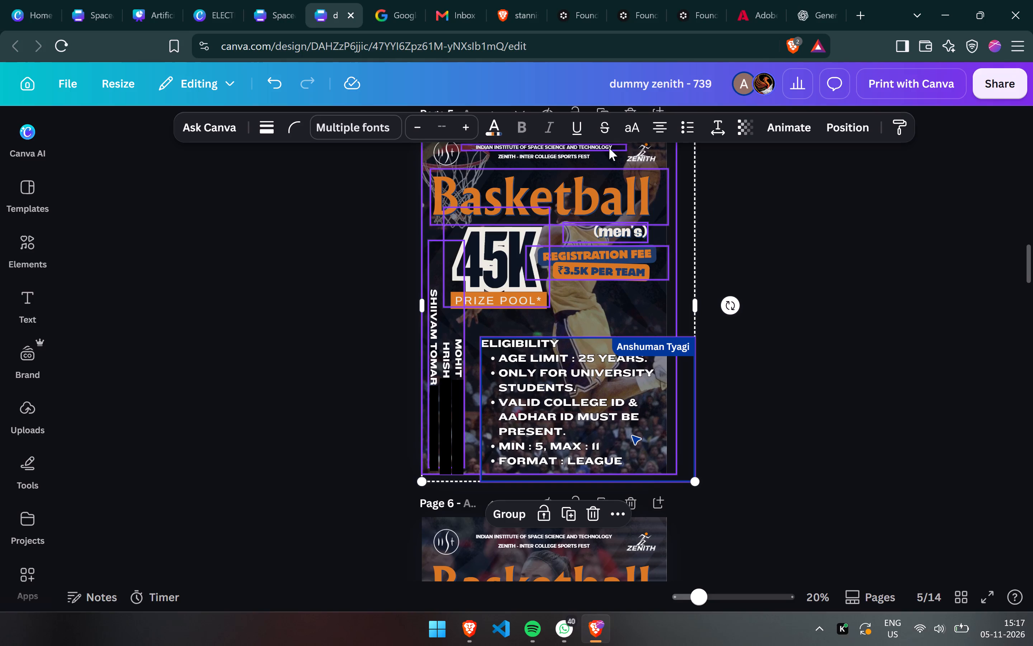
shift+click(615, 162)
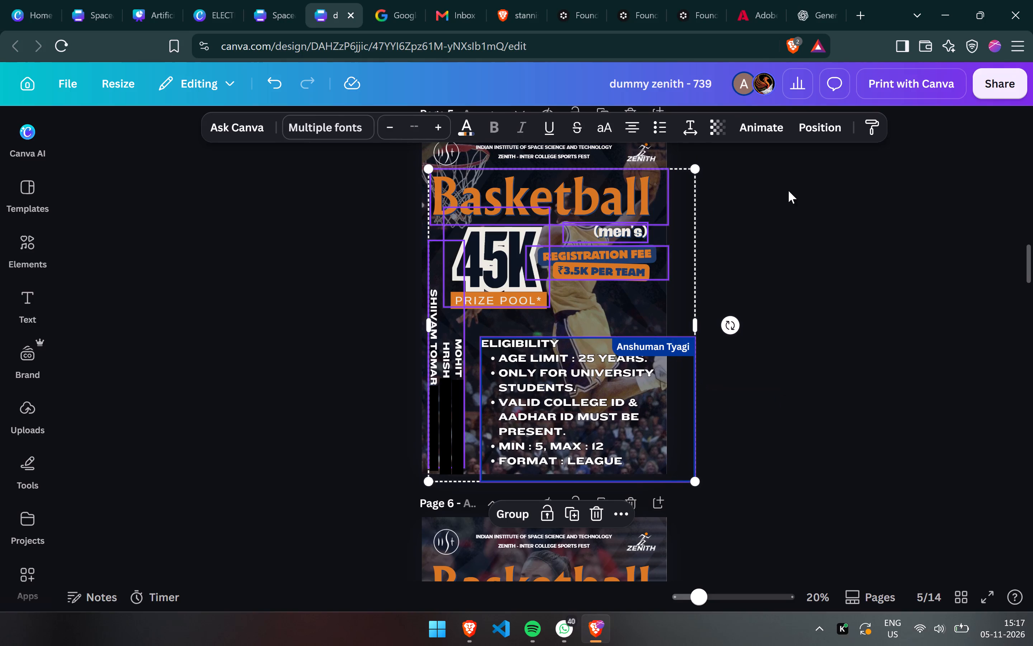
key(ctrl+c)
Delete the prize pool group, registration fee badge, eligibility text and Chess title from page 8, keeping its contact list.
scroll(788, 191, down, 5)
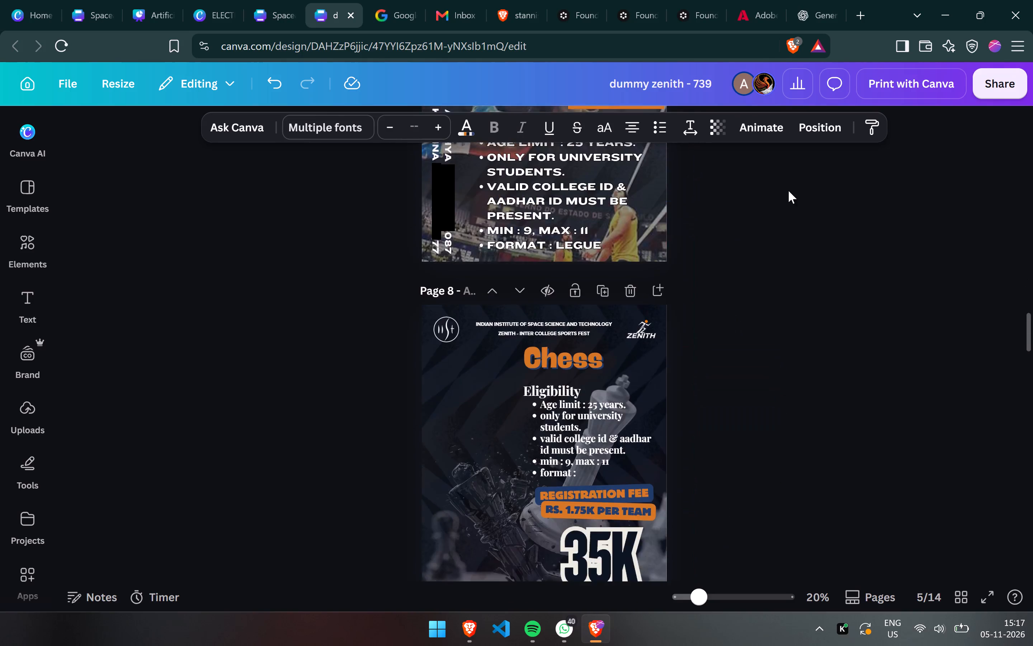
scroll(788, 191, down, 2)
scroll(788, 191, up, 3)
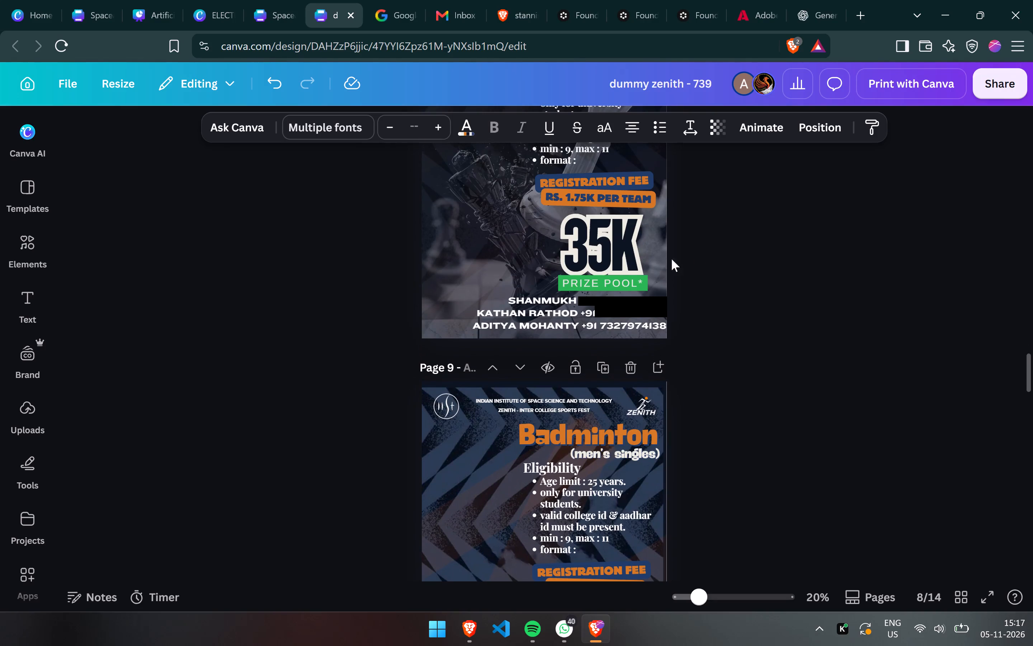
click(650, 260)
key(BackSpace)
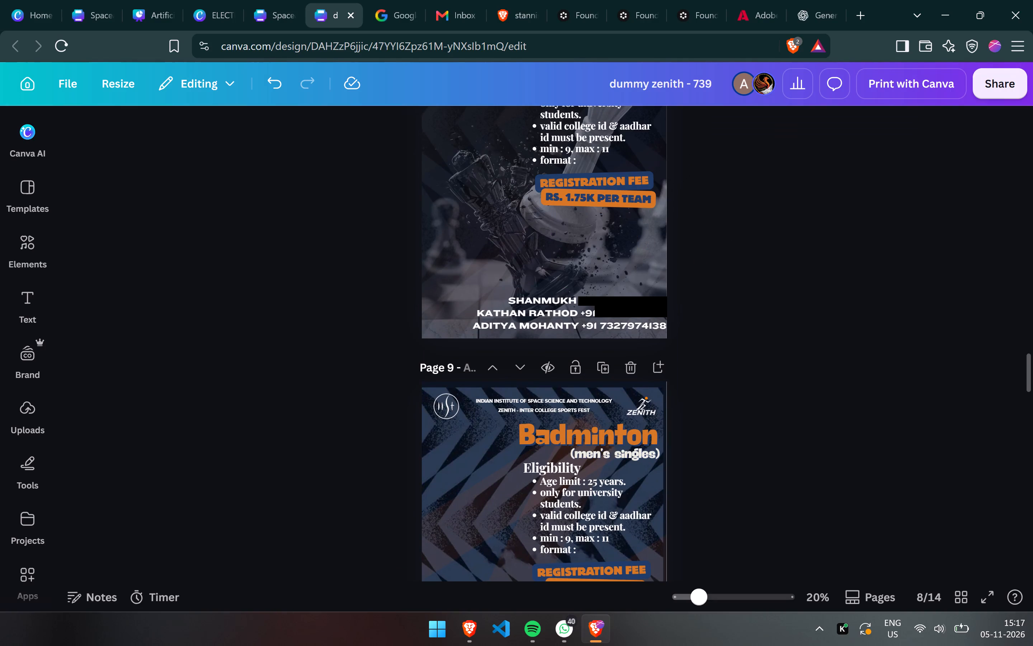
scroll(650, 260, up, 2)
click(602, 256)
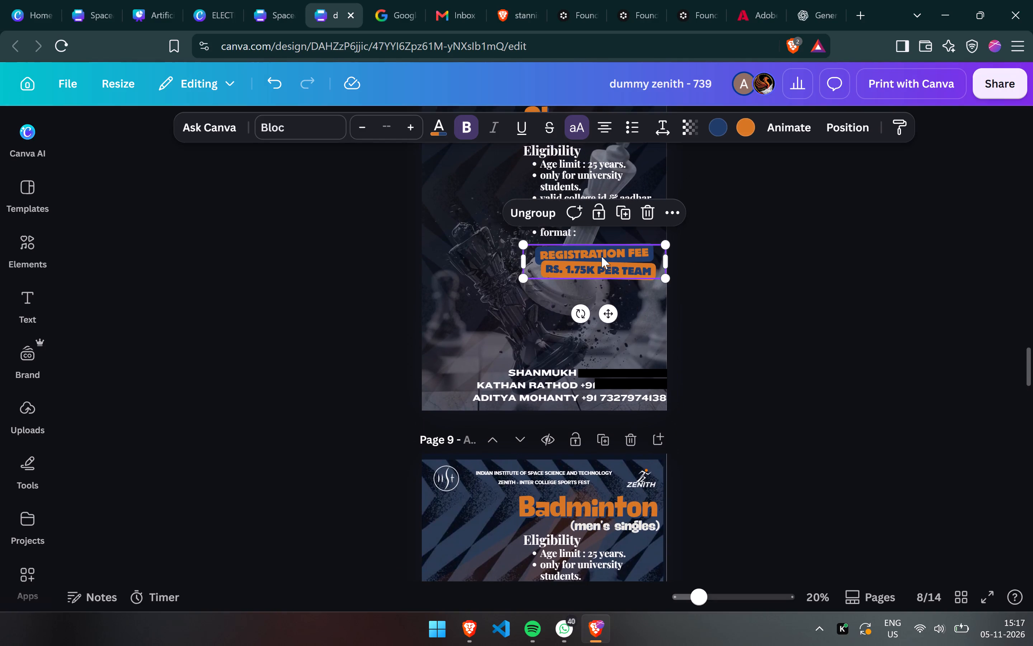
key(BackSpace)
click(590, 195)
key(BackSpace)
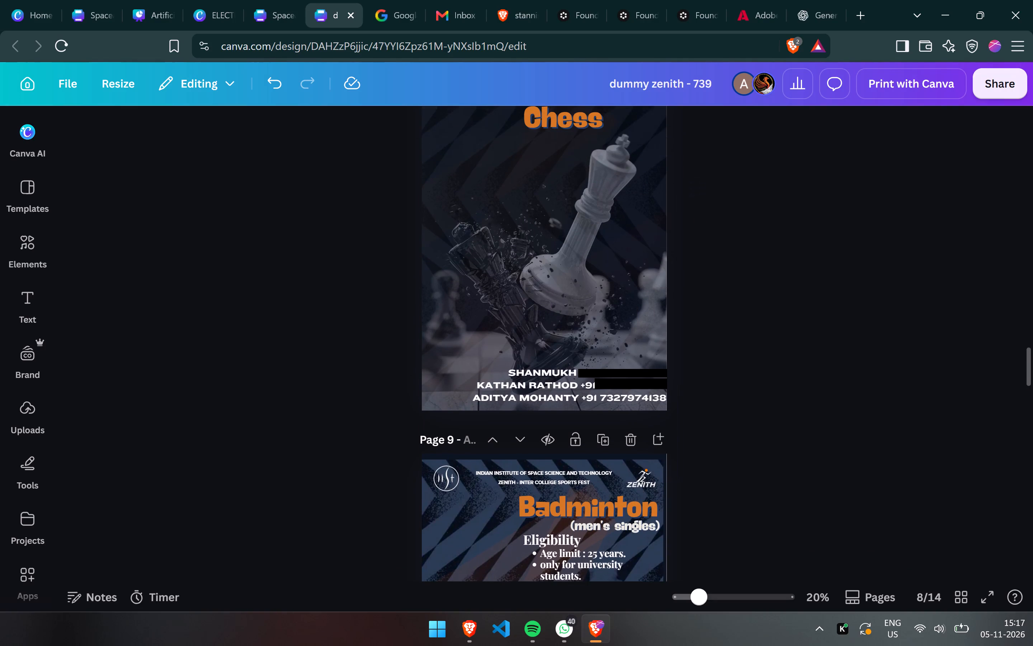
scroll(590, 195, up, 1)
click(551, 193)
key(BackSpace)
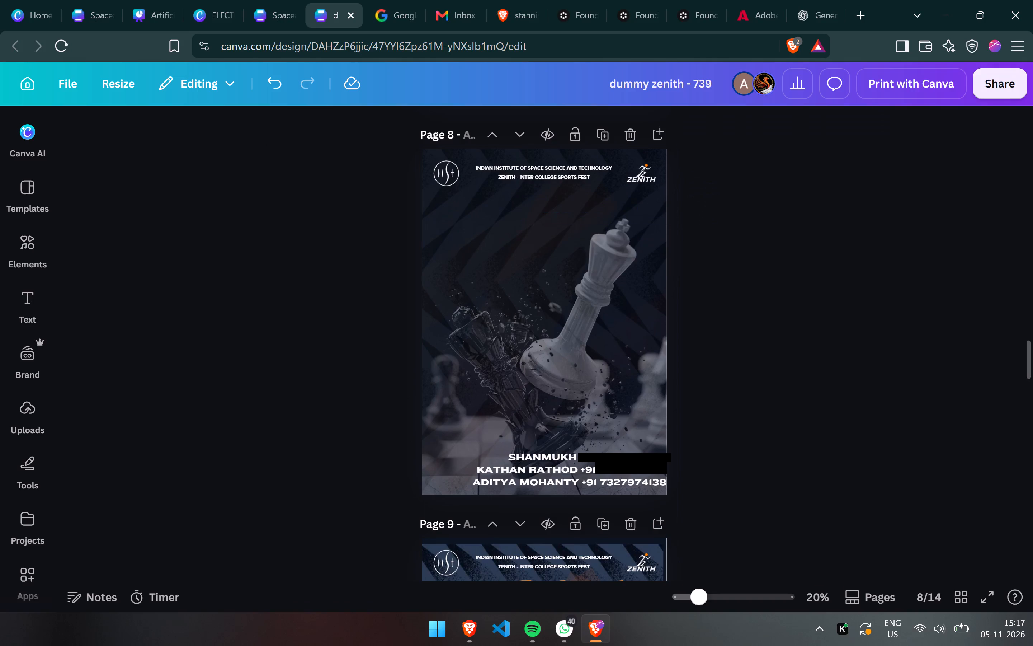
Paste the copied Basketball (men's) elements onto page 8.
key(ctrl+v)
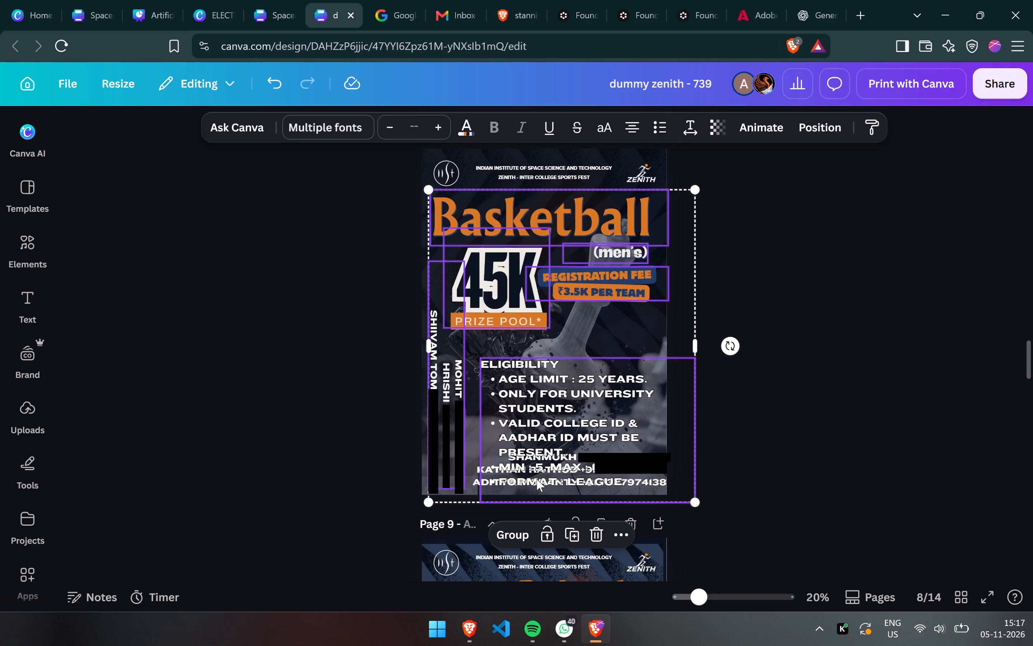
Delete the pasted vertical basketball contacts group from page 8.
click(449, 430)
key(Escape)
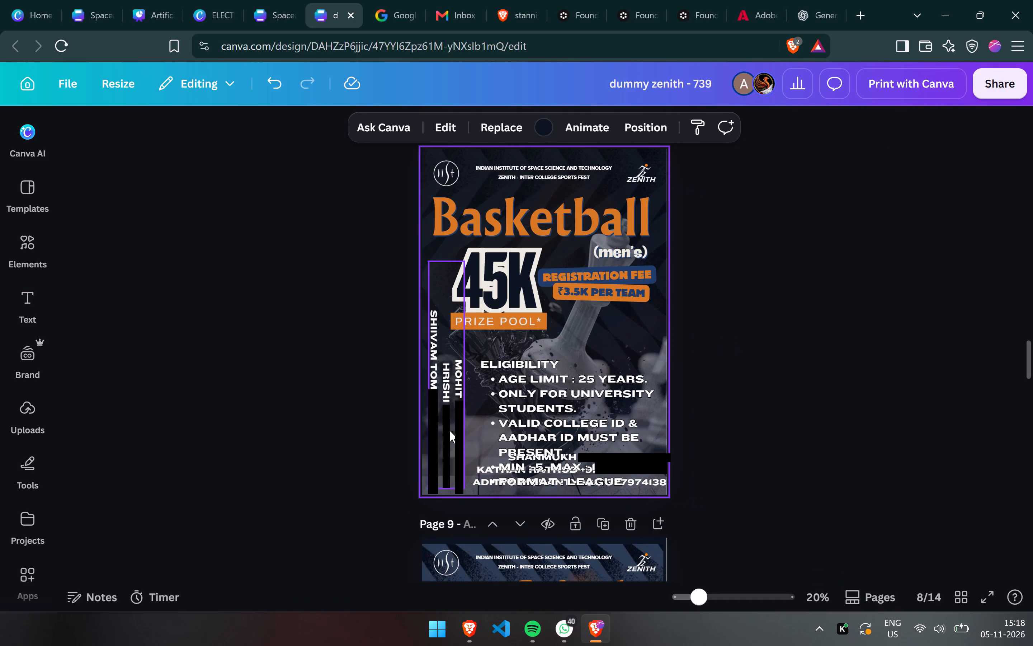
click(449, 430)
key(BackSpace)
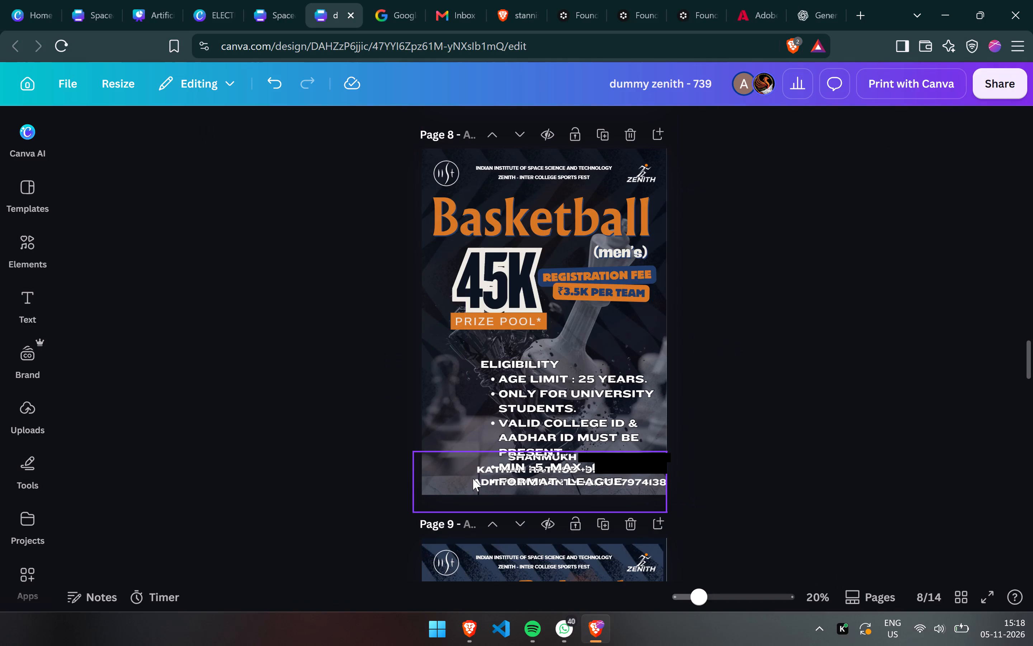
Pull the chess contact list on page 8 up from the bottom and rotate it to 90°.
click(473, 478)
drag(473, 478, 439, 420)
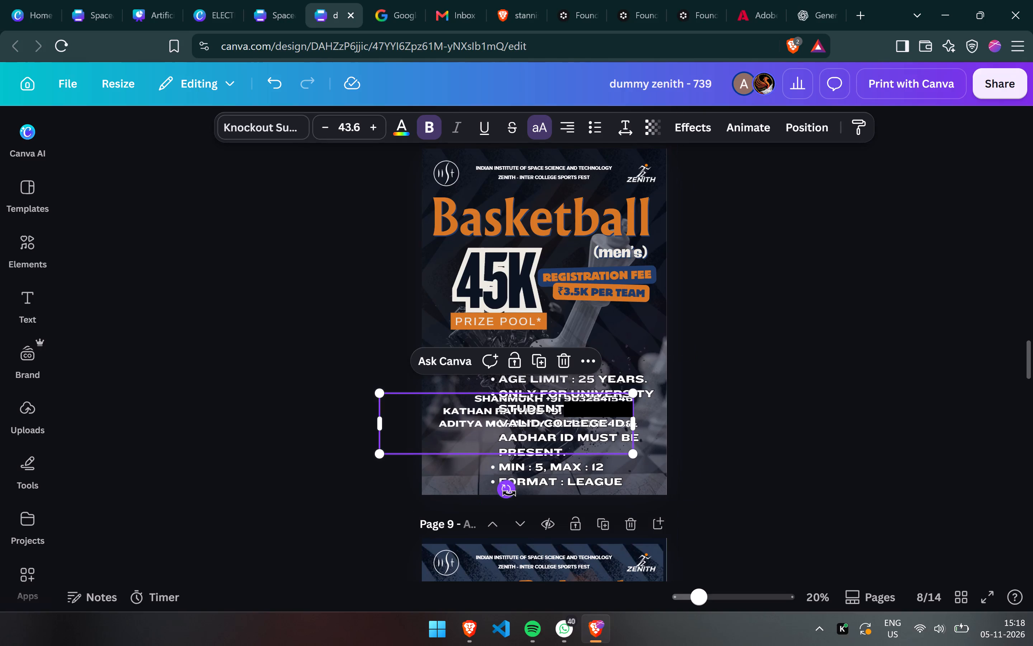
drag(509, 493, 383, 435)
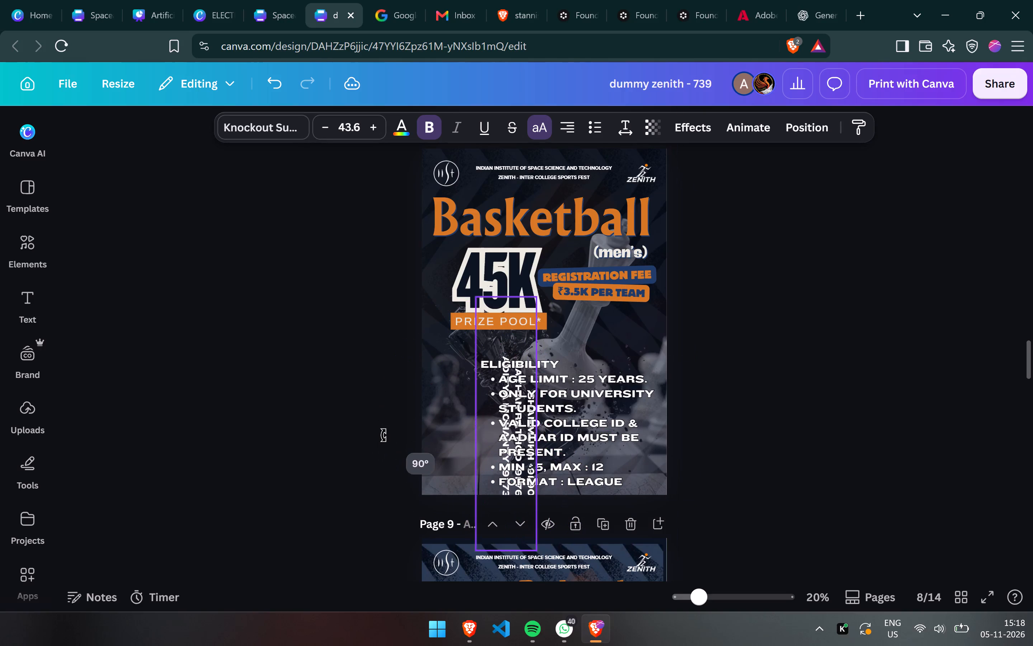
drag(383, 435, 387, 428)
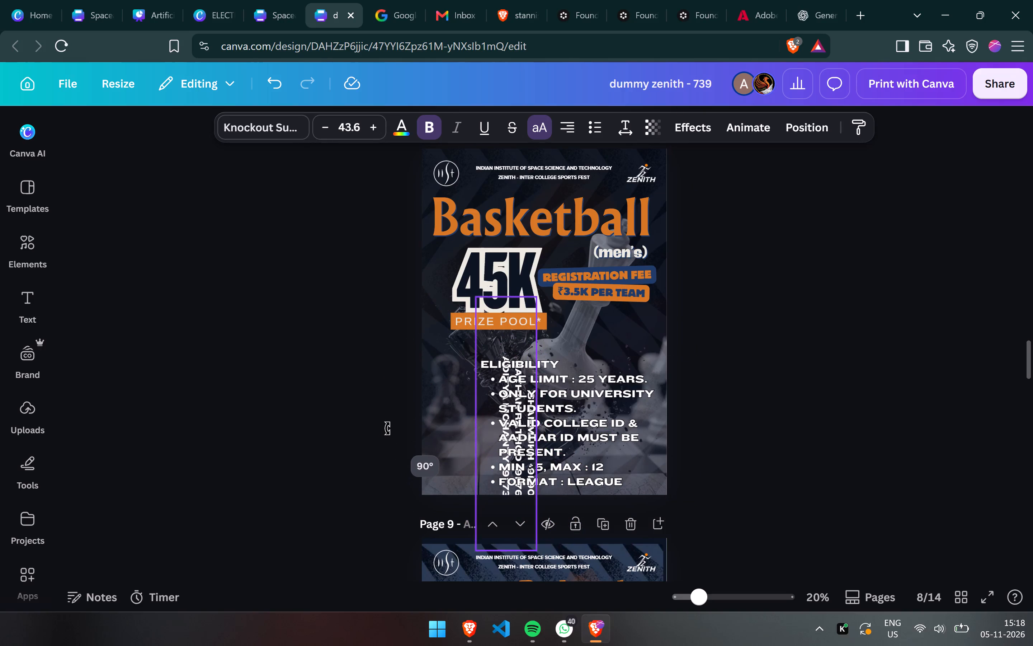
drag(387, 428, 387, 429)
Position the rotated chess contact list vertically along the left edge of page 8, beside the eligibility text.
drag(492, 431, 413, 362)
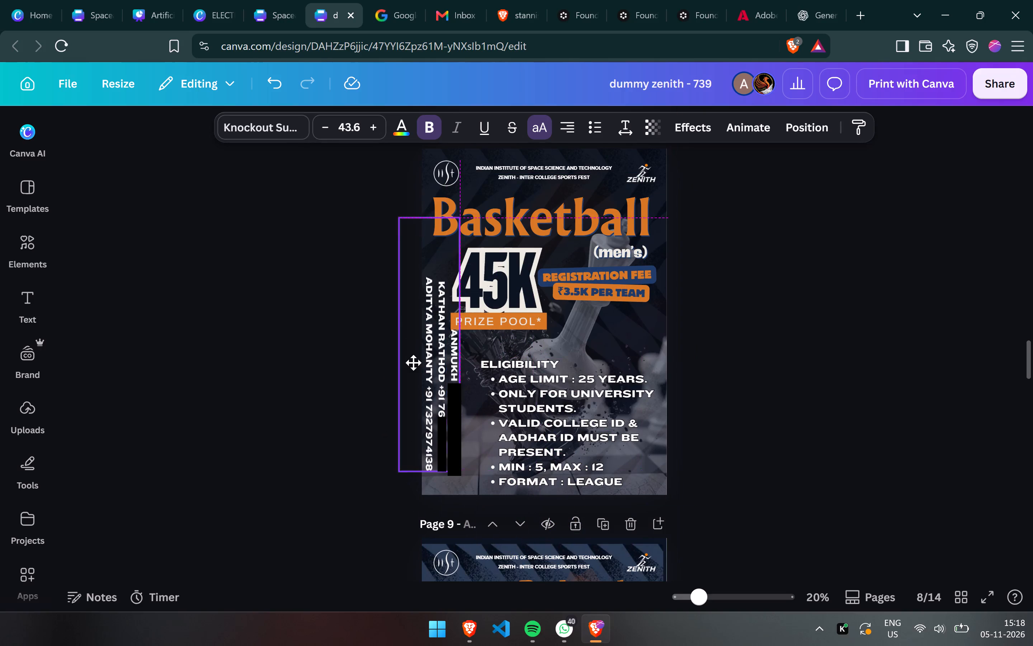
drag(413, 362, 411, 373)
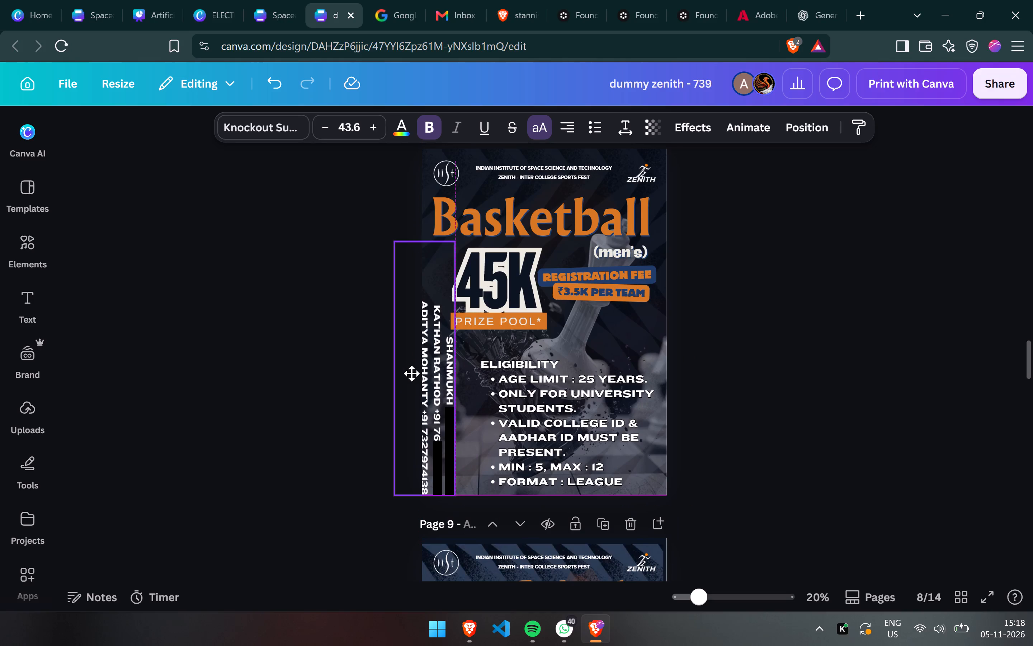
drag(411, 373, 417, 375)
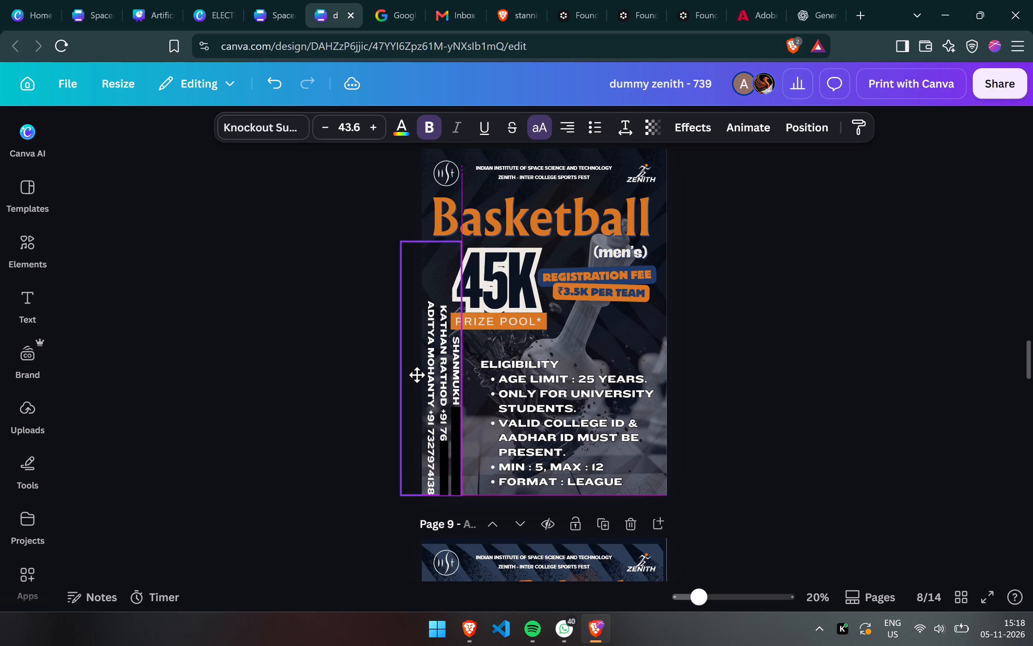
drag(417, 375, 417, 371)
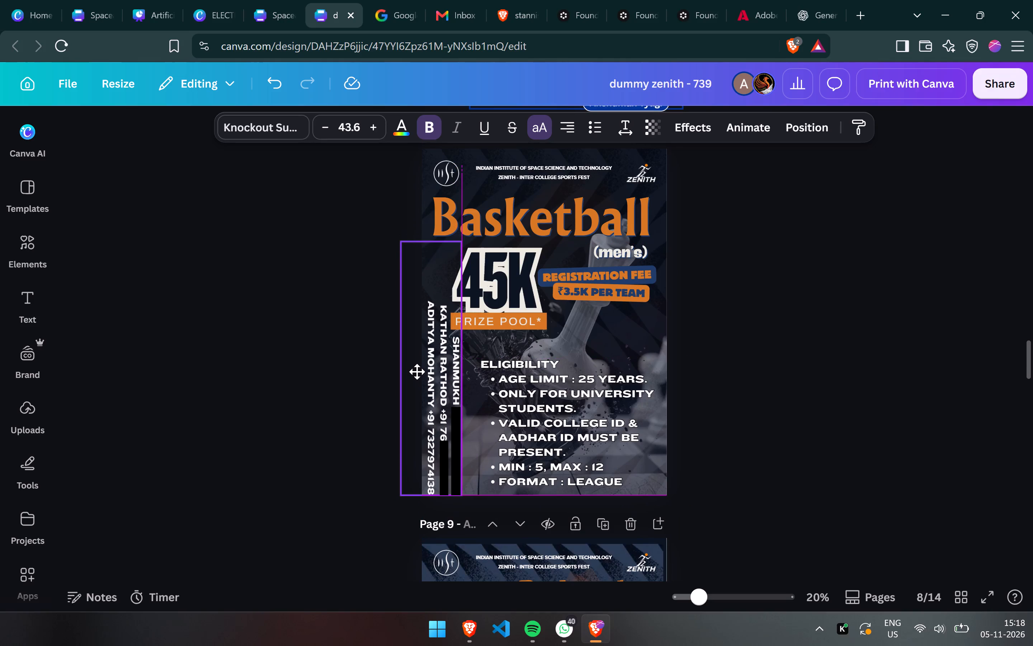
drag(417, 371, 419, 371)
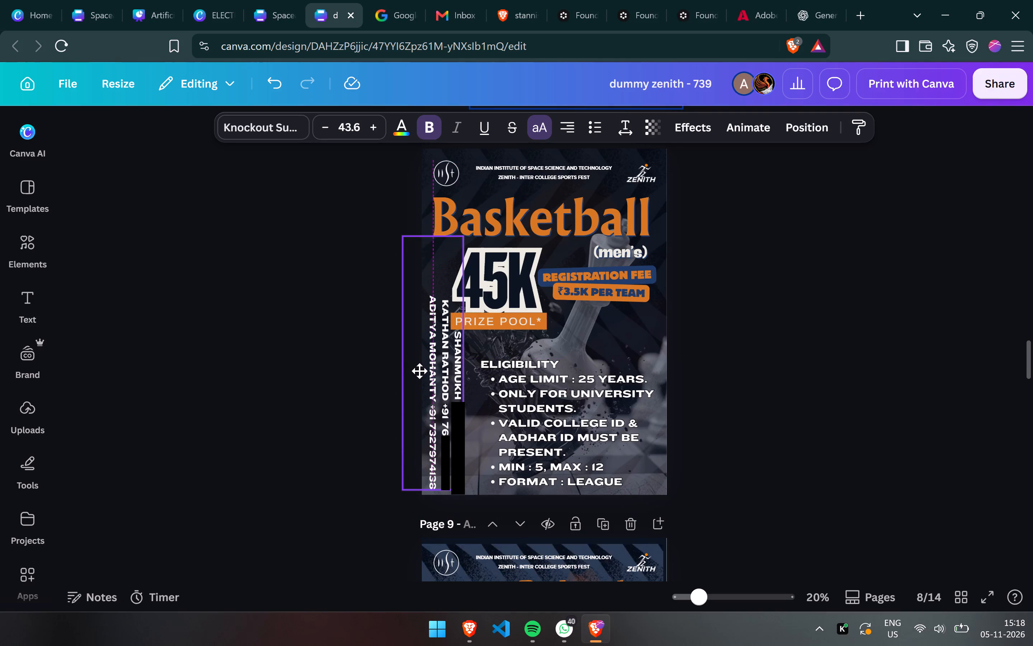
drag(419, 371, 419, 371)
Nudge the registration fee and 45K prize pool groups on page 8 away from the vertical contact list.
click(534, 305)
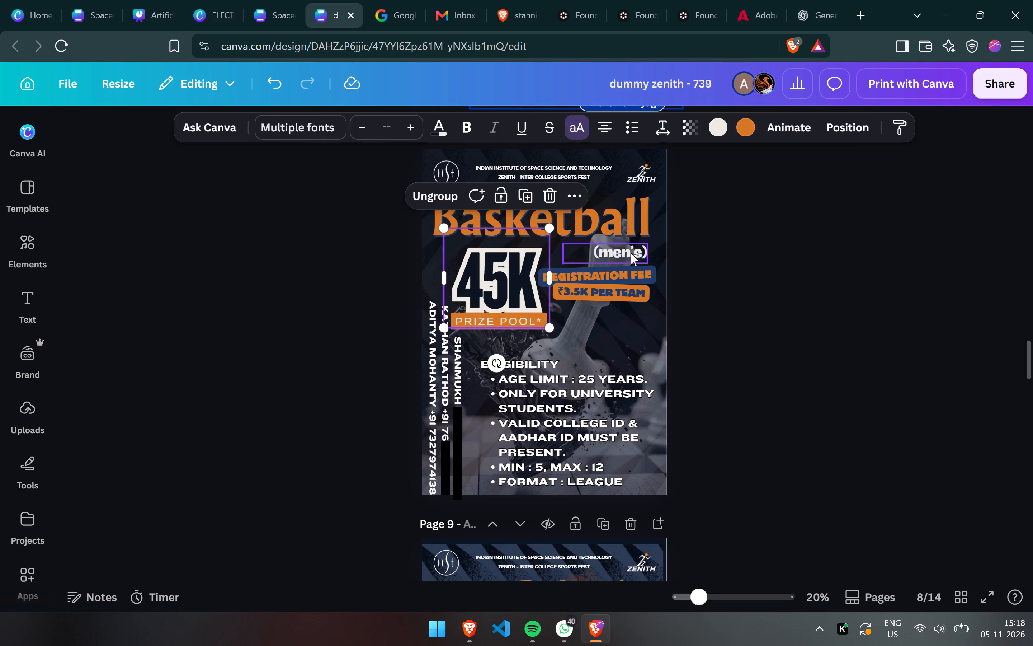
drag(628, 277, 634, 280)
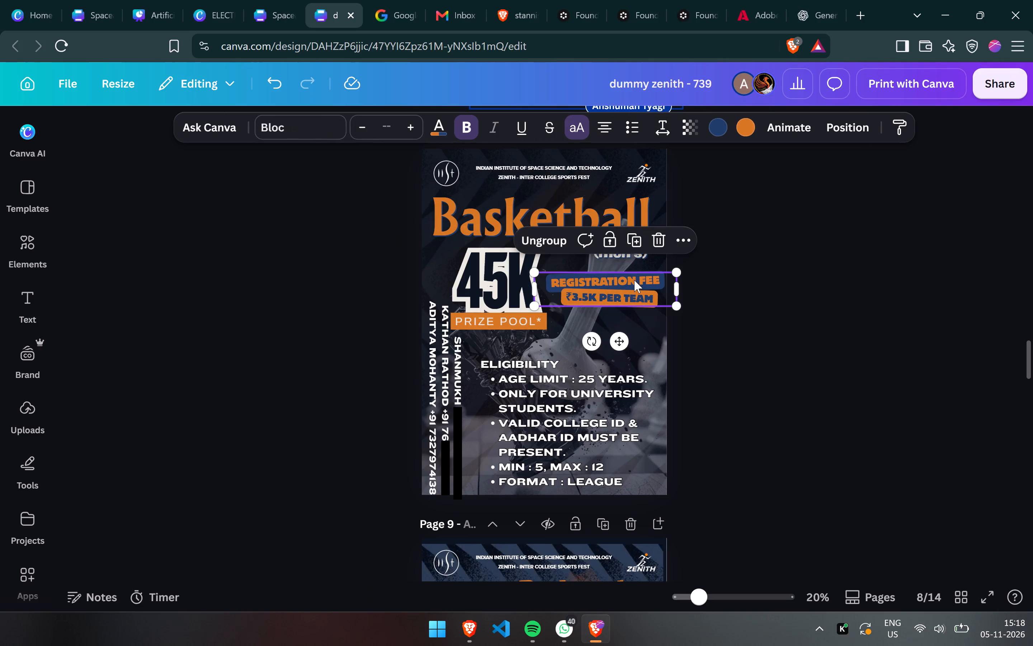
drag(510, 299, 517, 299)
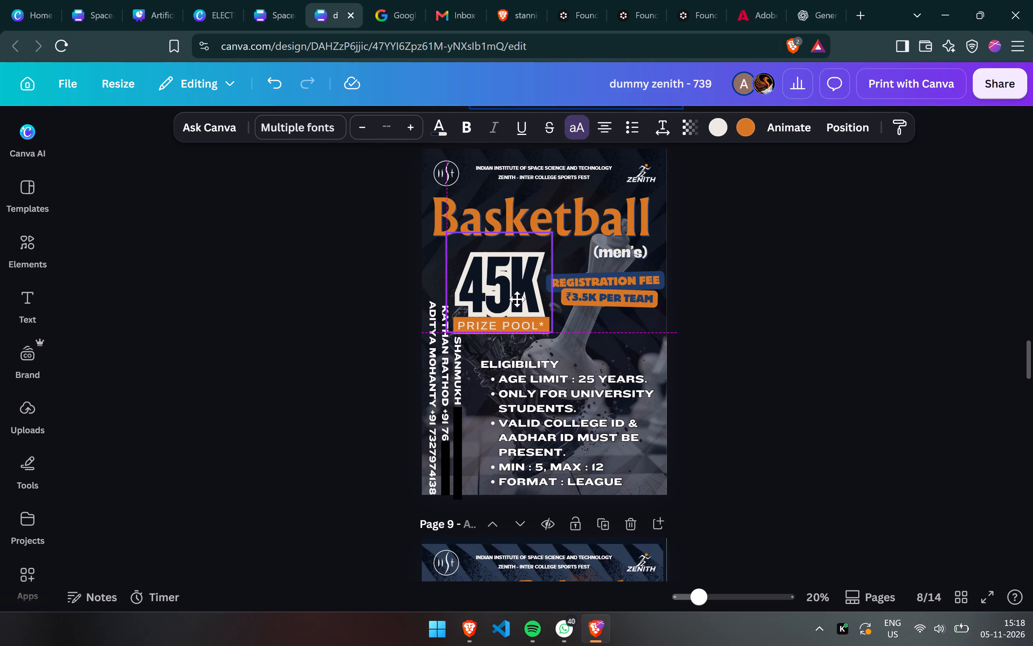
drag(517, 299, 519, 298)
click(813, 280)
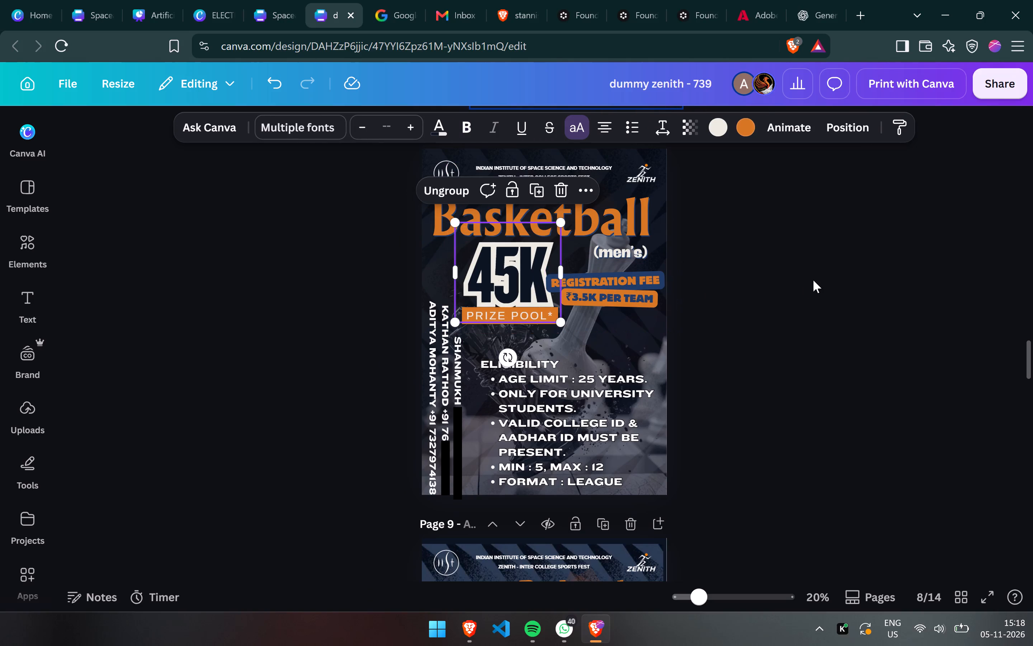
Replace the Basketball title text on page 8 with "Chess".
double_click(599, 226)
text(chess)
key(BackSpace)
key(BackSpace)
key(BackSpace)
key(BackSpace)
key(BackSpace)
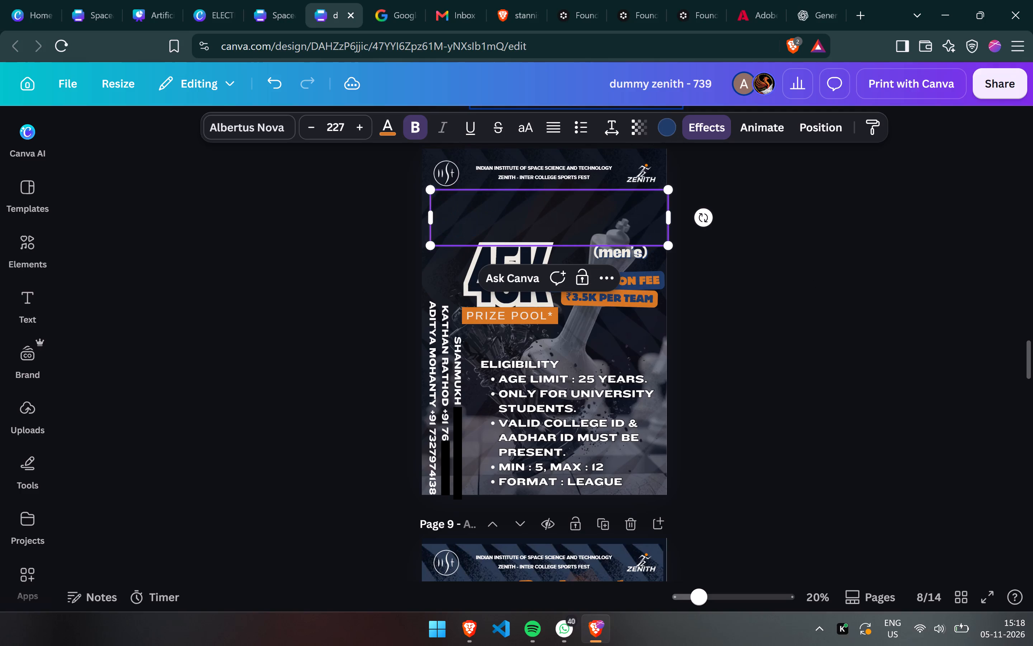
key(shift+d)
key(BackSpace)
text(Chess)
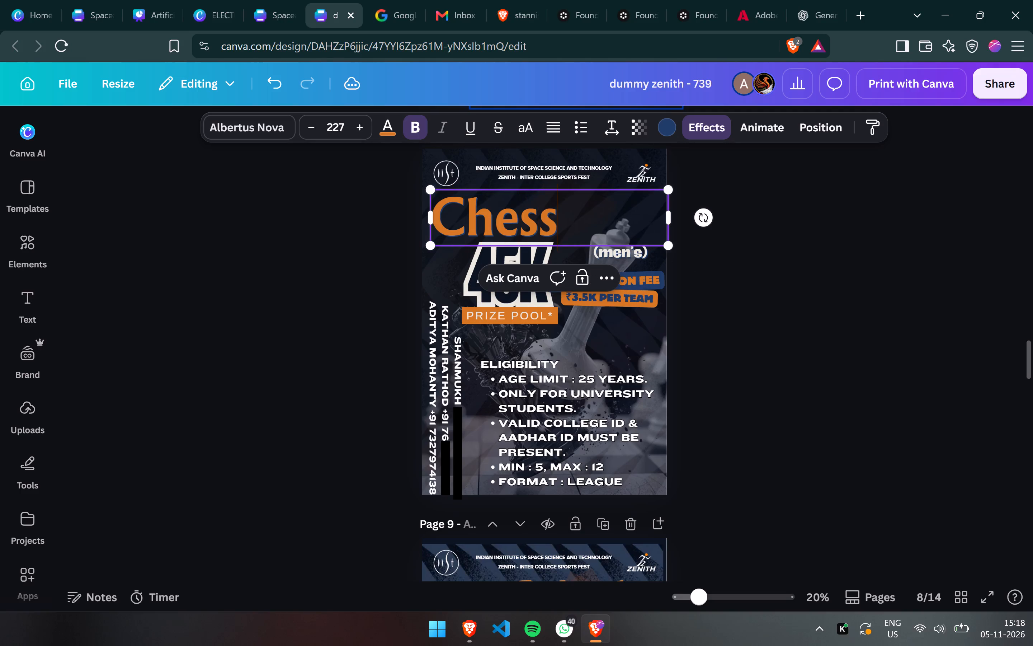
Delete the "(men's)" label from page 8.
click(646, 253)
key(BackSpace)
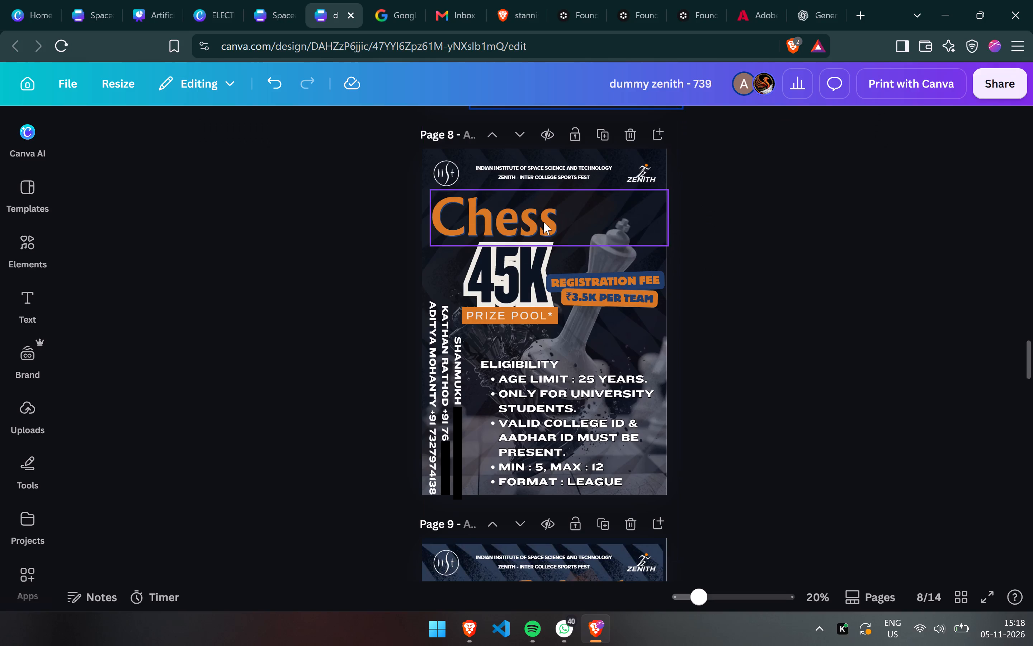
Enlarge the Chess title to font size 290 and position it centrally between the page header and the prize pool group.
drag(543, 222, 574, 212)
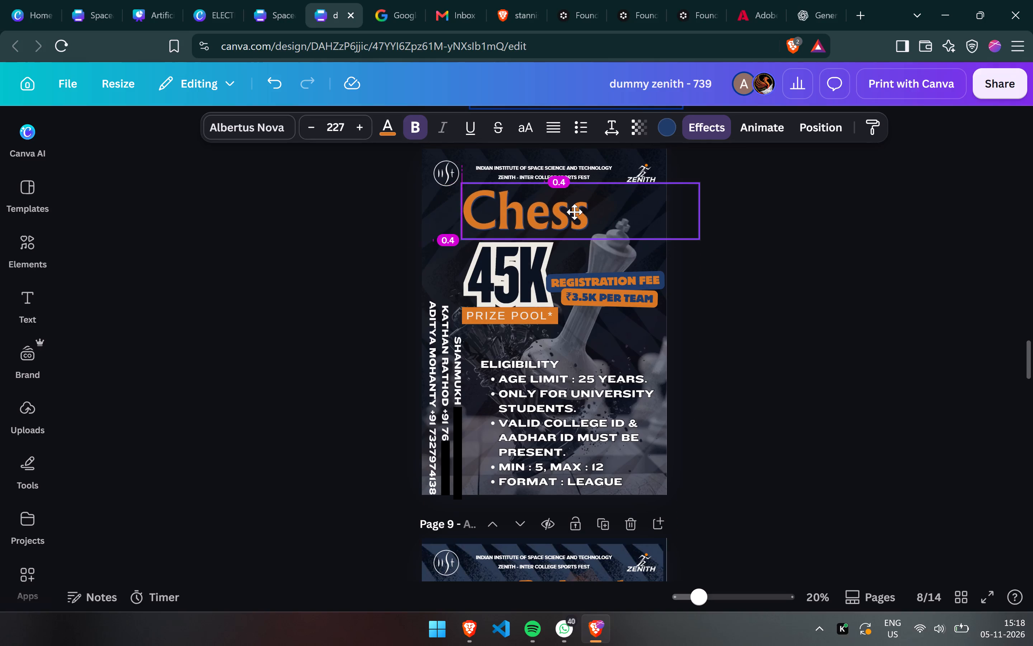
drag(574, 212, 574, 214)
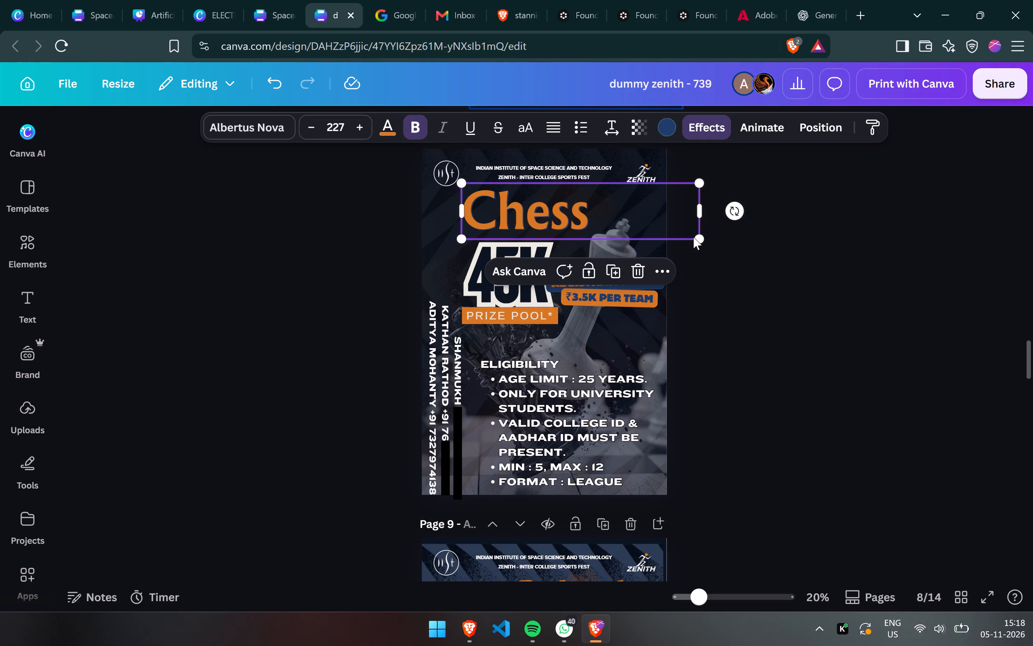
drag(697, 237, 728, 238)
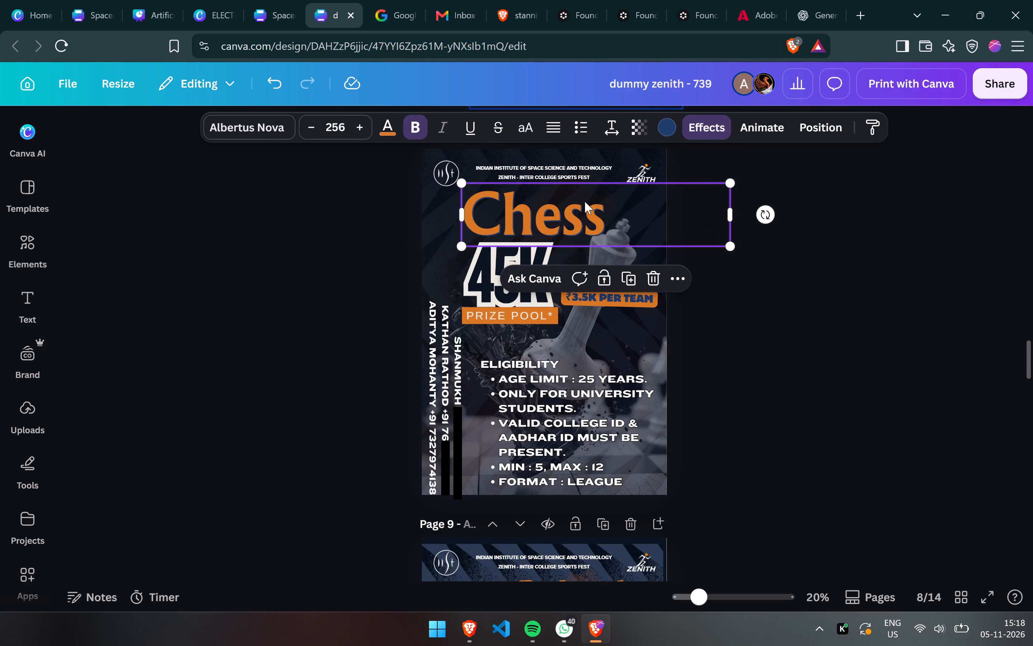
drag(585, 201, 585, 196)
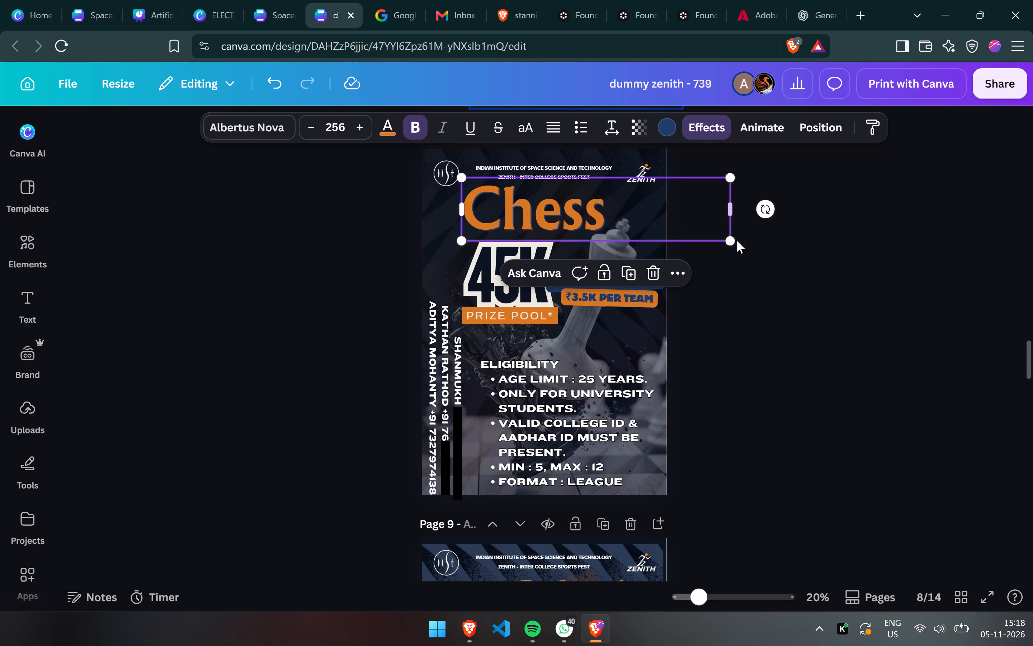
drag(733, 243, 793, 251)
drag(581, 201, 577, 197)
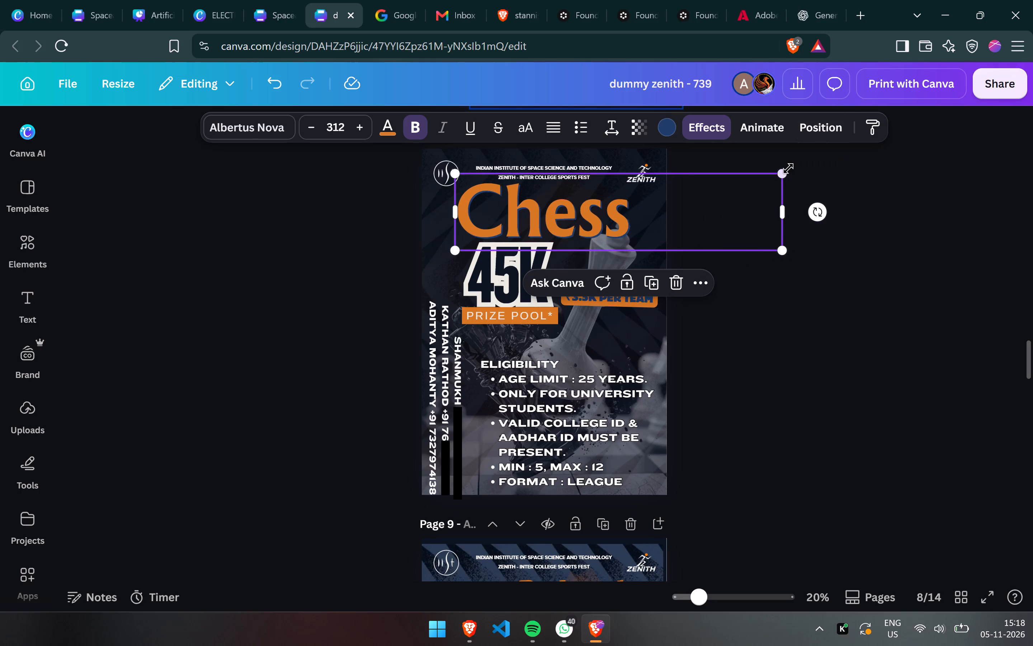
drag(788, 168, 765, 177)
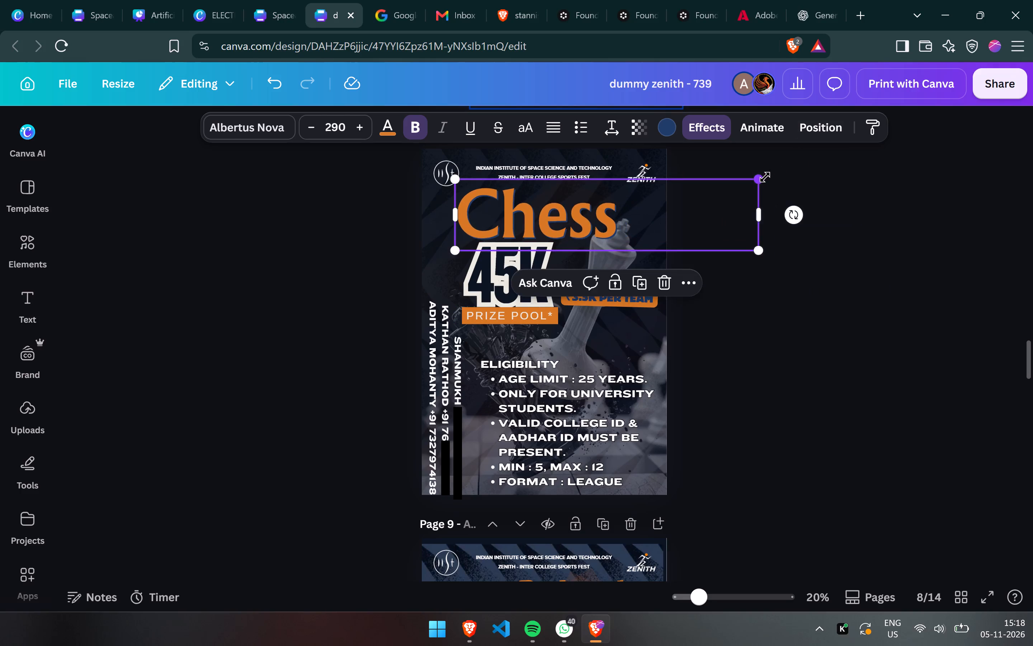
click(746, 371)
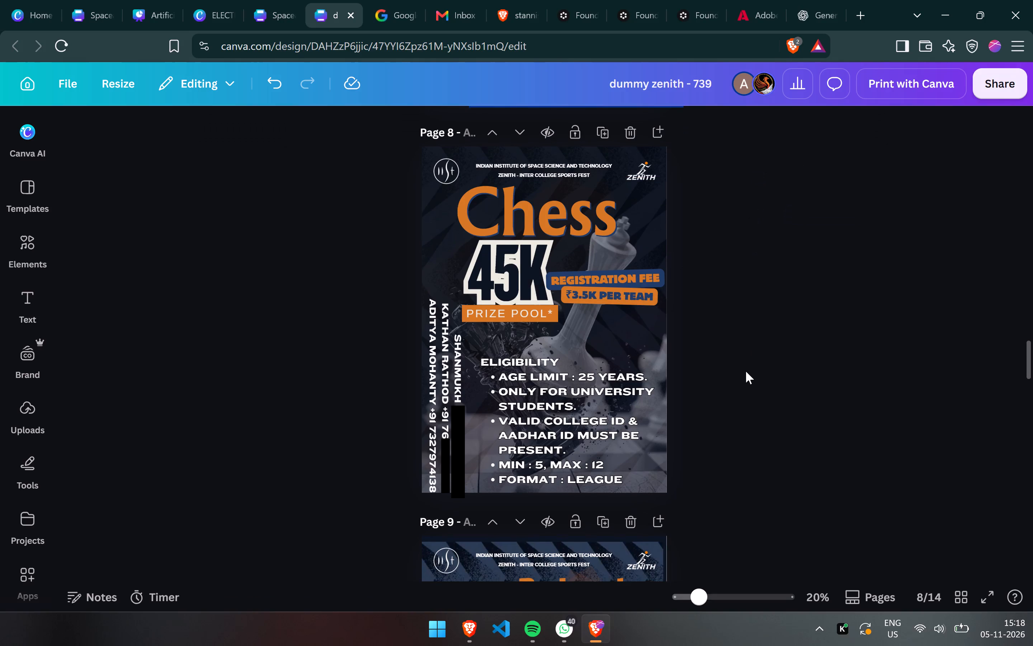
Swap the two groups under the Chess title, placing the registration fee on the page's left side and the 45K prize pool on its right.
drag(497, 294, 495, 302)
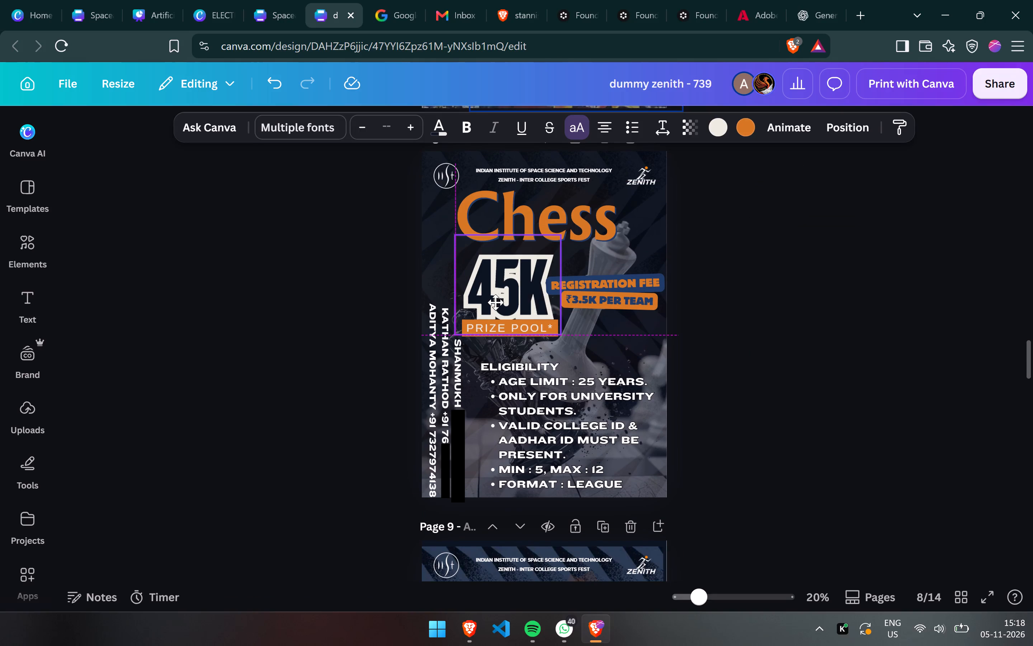
drag(495, 302, 492, 302)
click(586, 292)
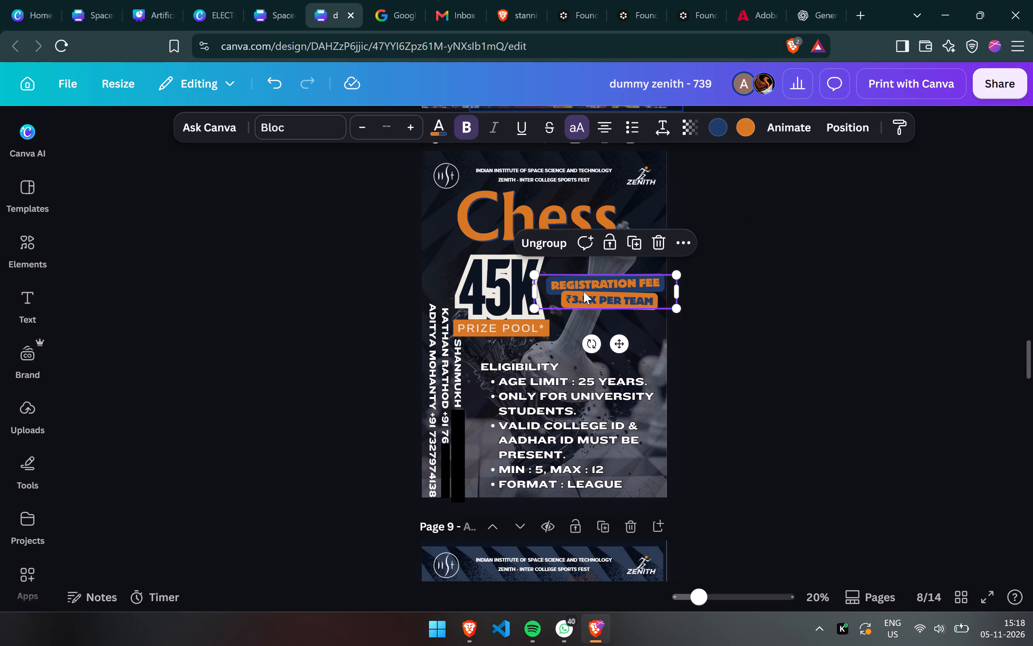
drag(504, 322, 556, 368)
drag(643, 287, 524, 285)
drag(569, 340, 629, 286)
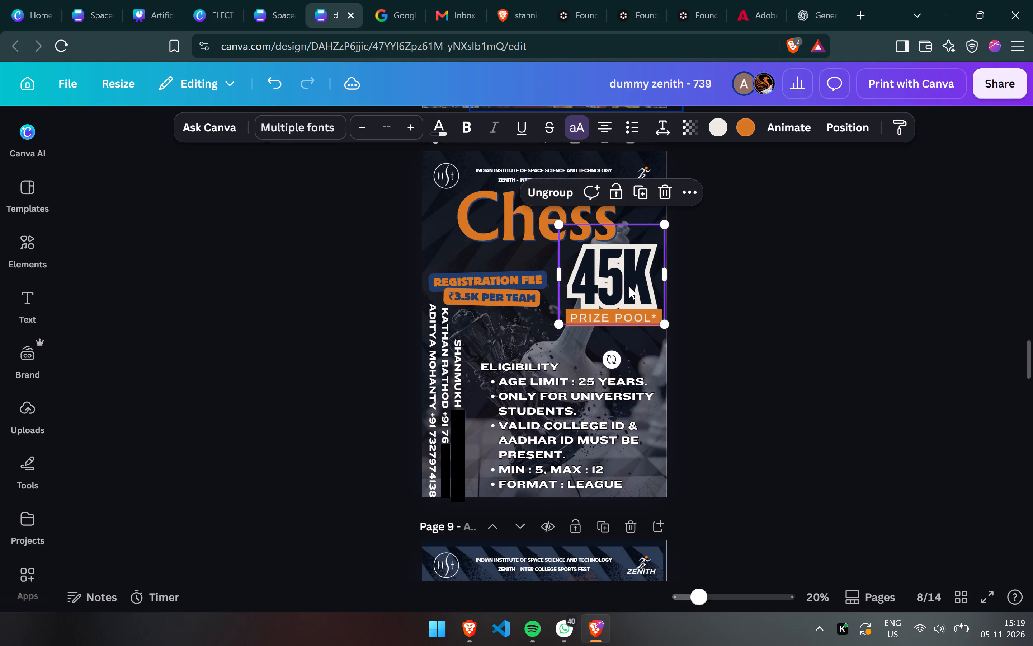
drag(629, 289, 626, 293)
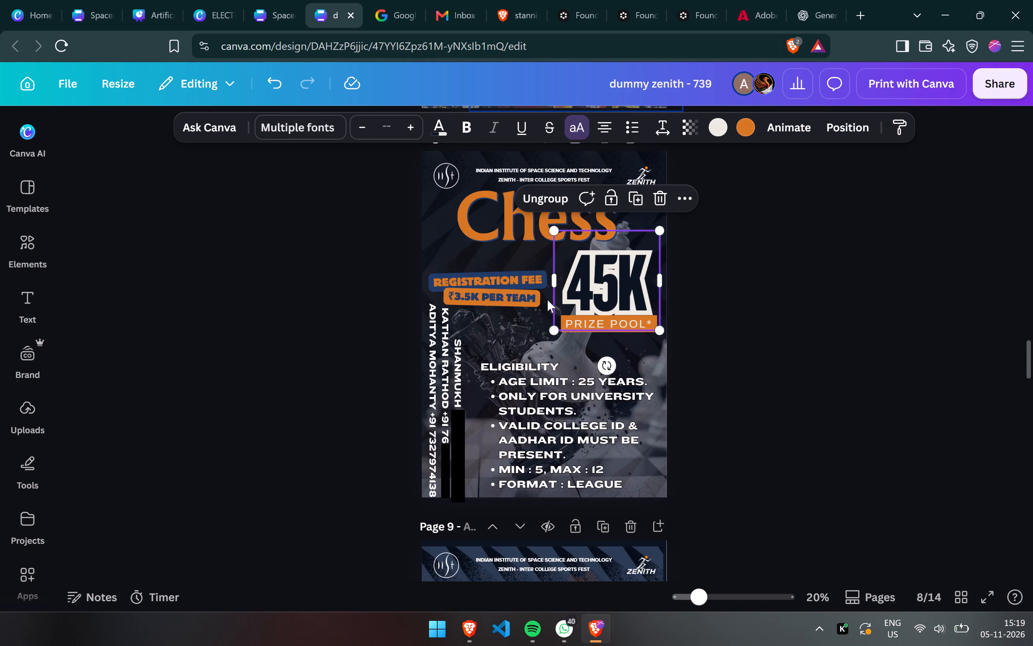
drag(516, 300, 528, 294)
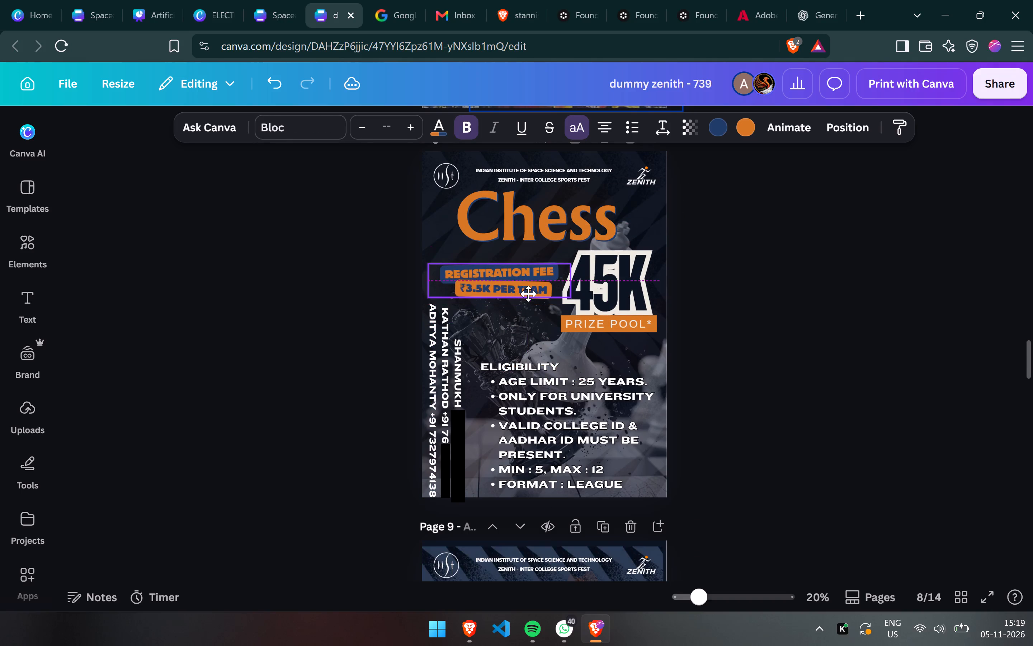
drag(528, 294, 527, 294)
click(769, 287)
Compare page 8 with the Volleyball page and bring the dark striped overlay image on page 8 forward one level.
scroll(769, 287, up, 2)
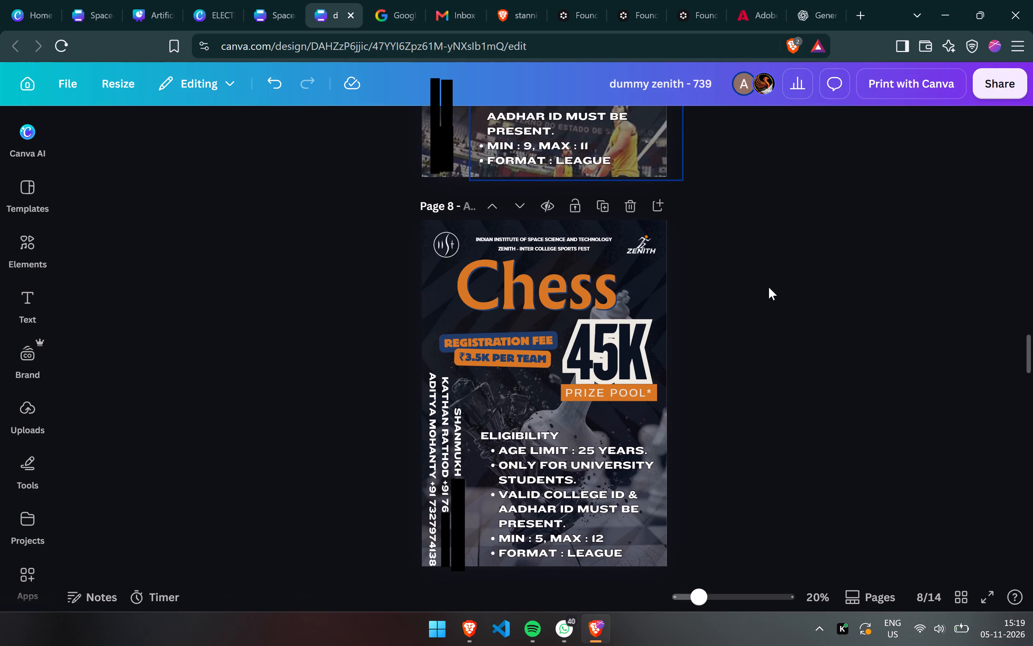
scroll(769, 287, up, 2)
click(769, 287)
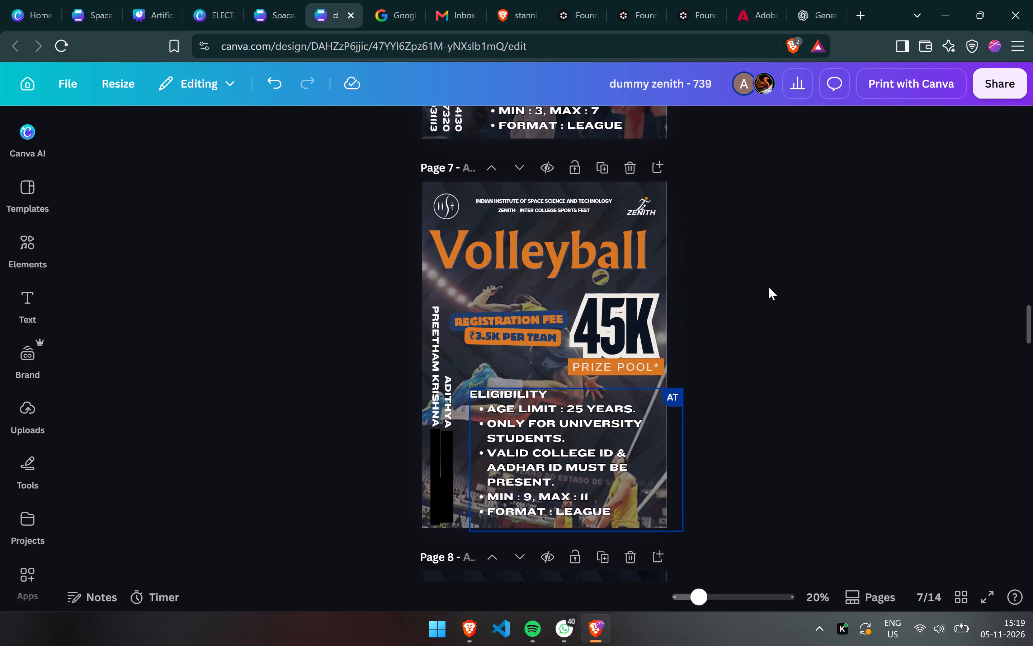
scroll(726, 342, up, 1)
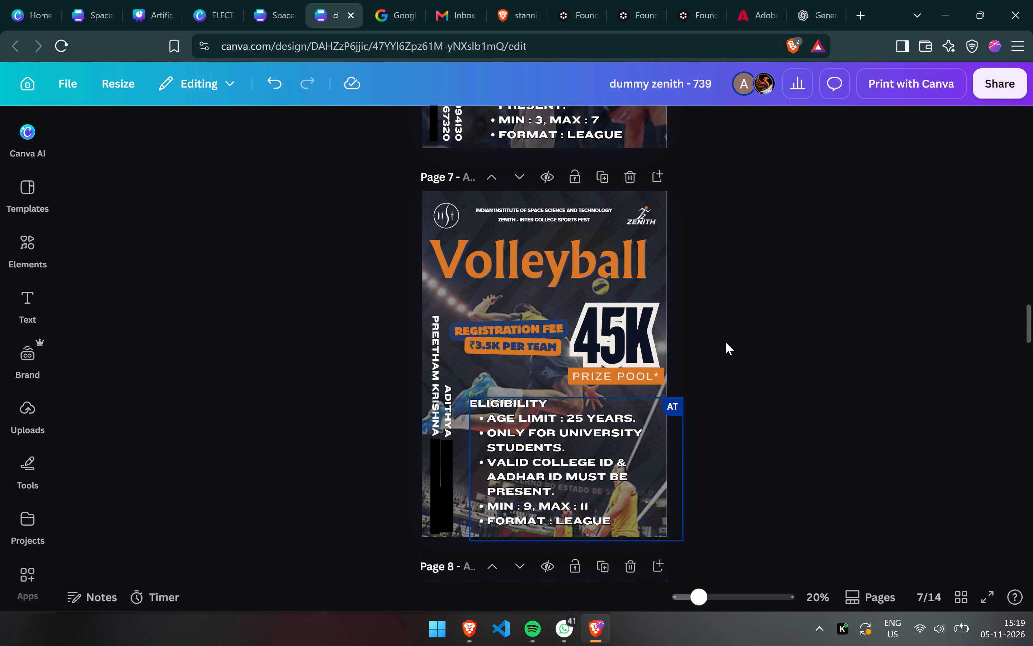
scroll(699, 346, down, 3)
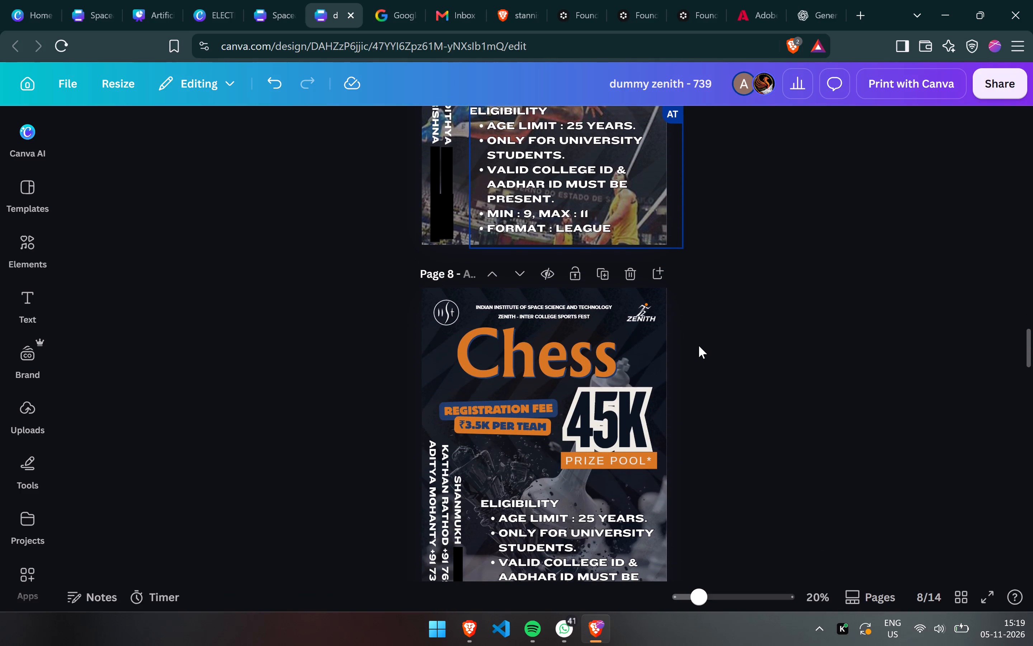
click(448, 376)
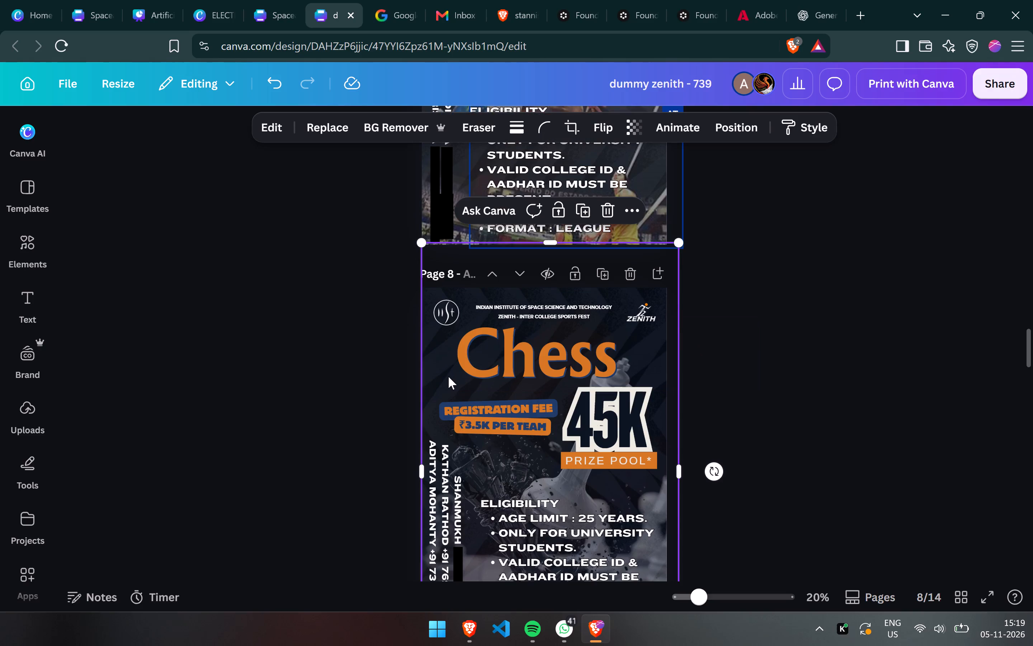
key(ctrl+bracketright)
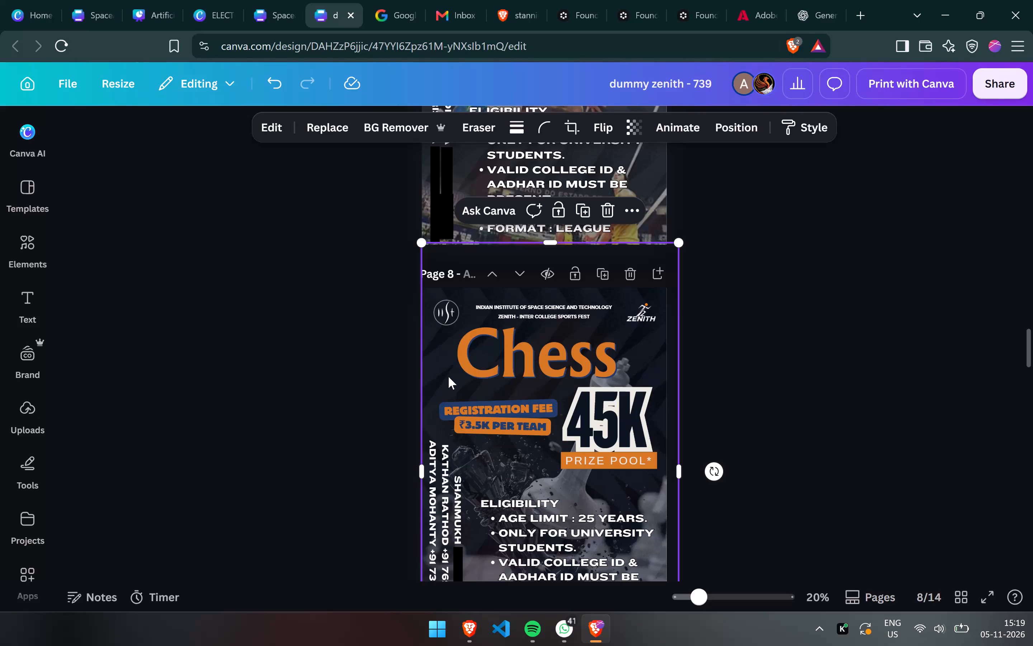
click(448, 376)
Send the dark striped overlay image on page 8 behind the chess photo, then bring it forward one level to sit just above the photo.
scroll(448, 376, down, 1)
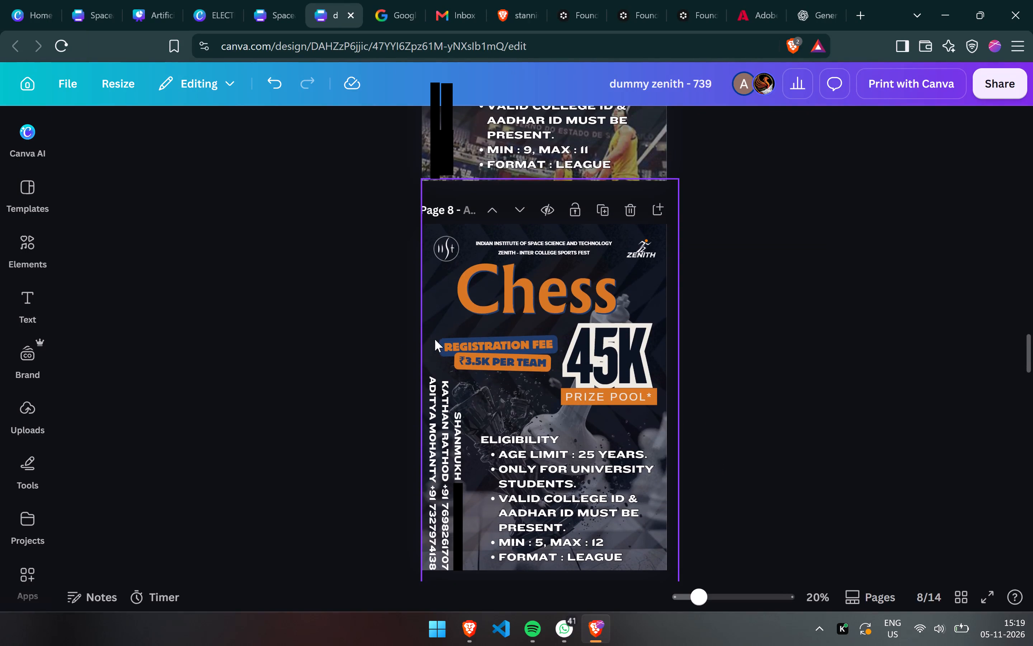
scroll(435, 339, up, 5)
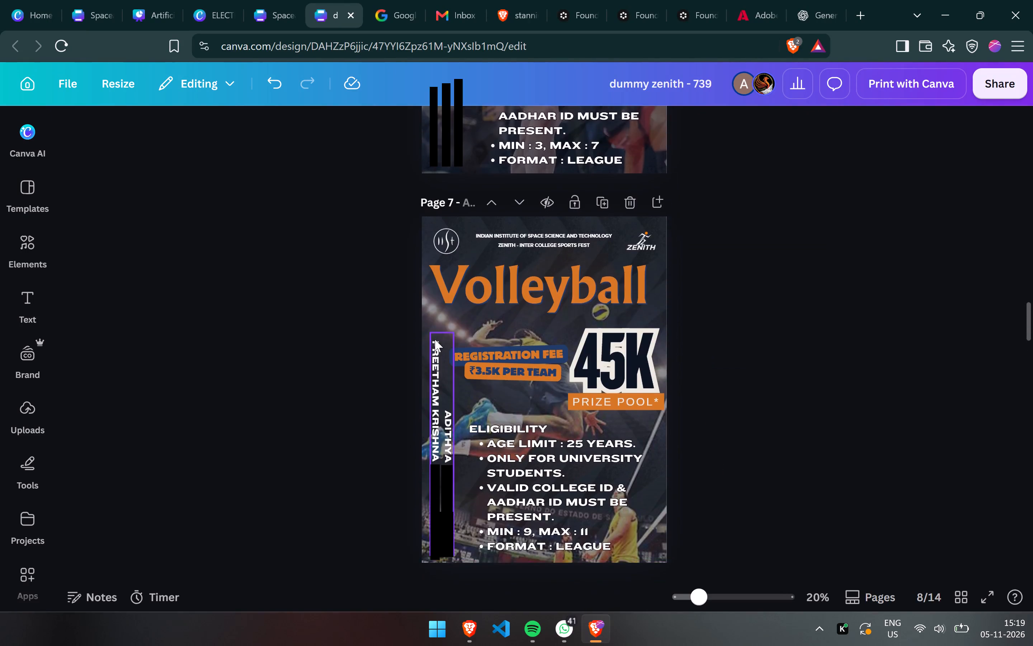
scroll(435, 339, up, 3)
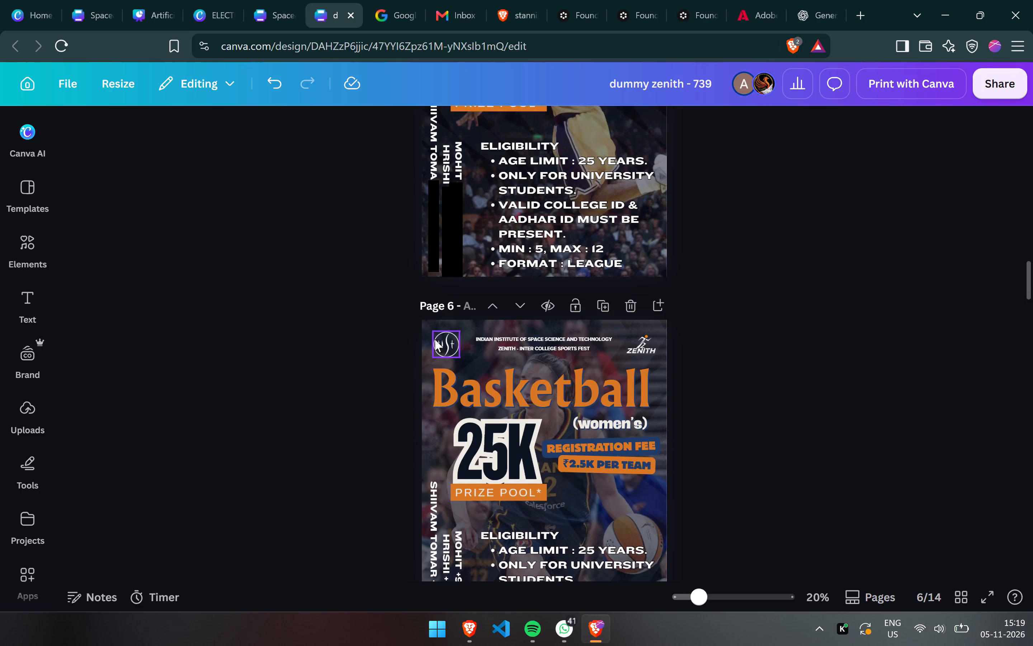
scroll(435, 339, down, 5)
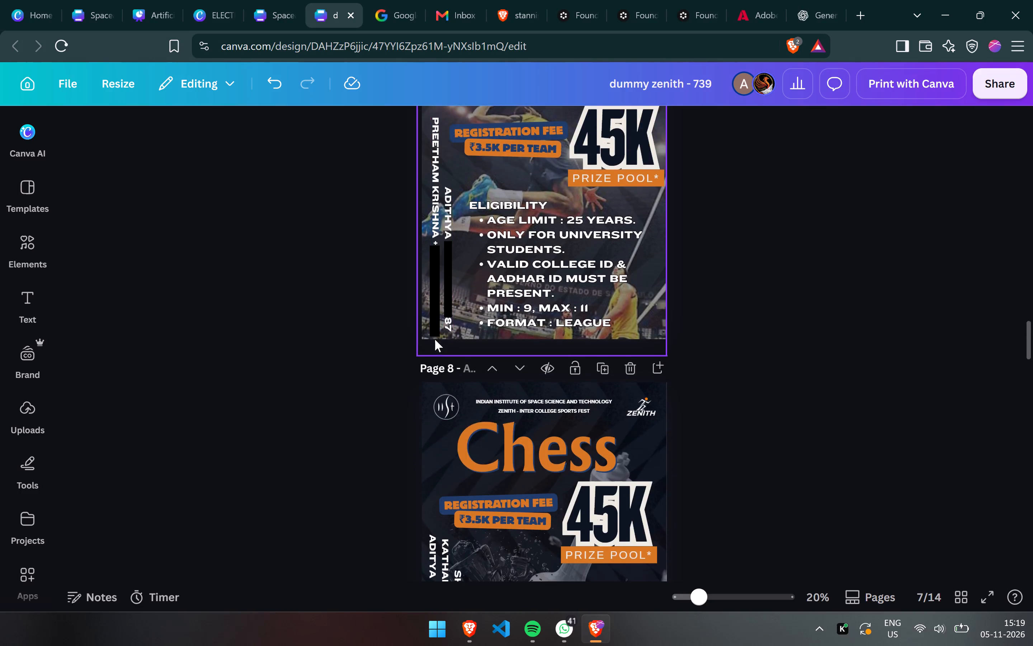
scroll(435, 339, down, 1)
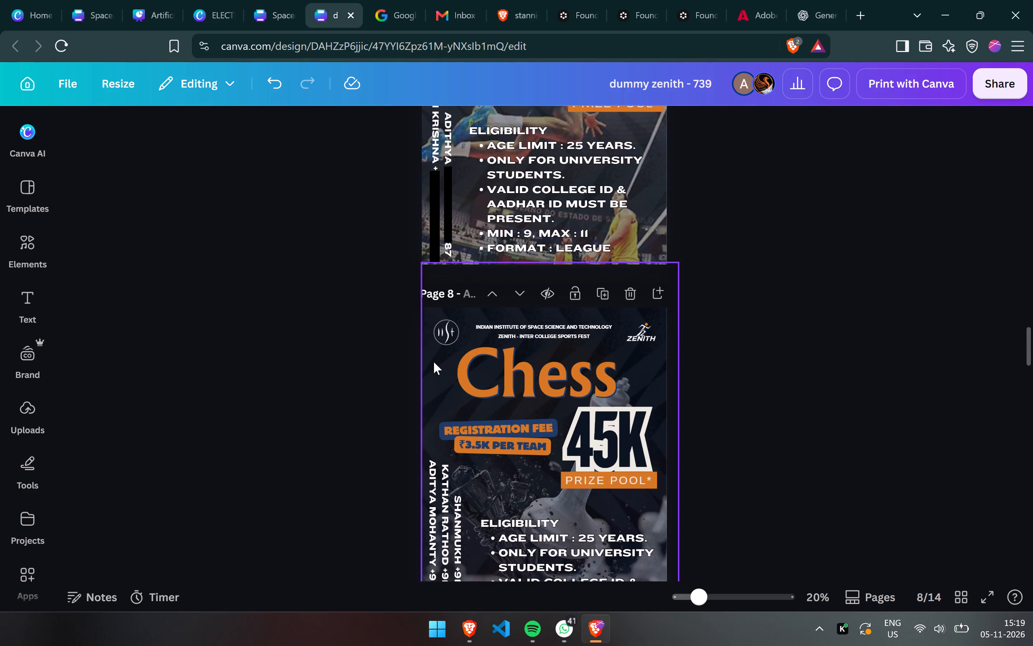
click(434, 362)
key(ctrl+bracketleft)
key(ctrl+bracketleft)
key(ctrl+bracketleft)
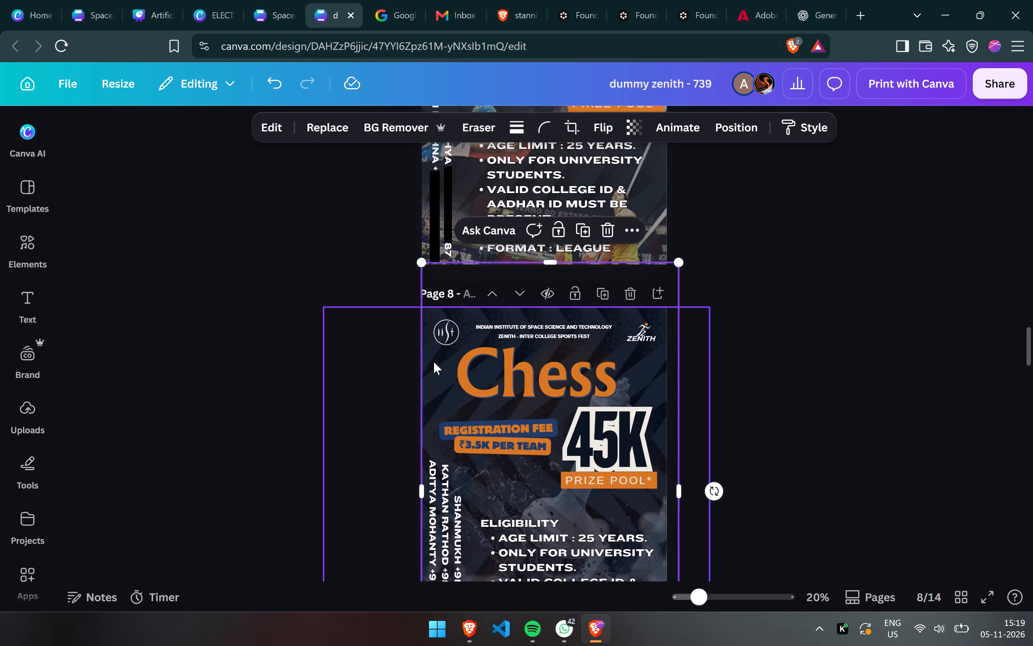
key(ctrl+bracketleft)
key(ctrl+bracketright)
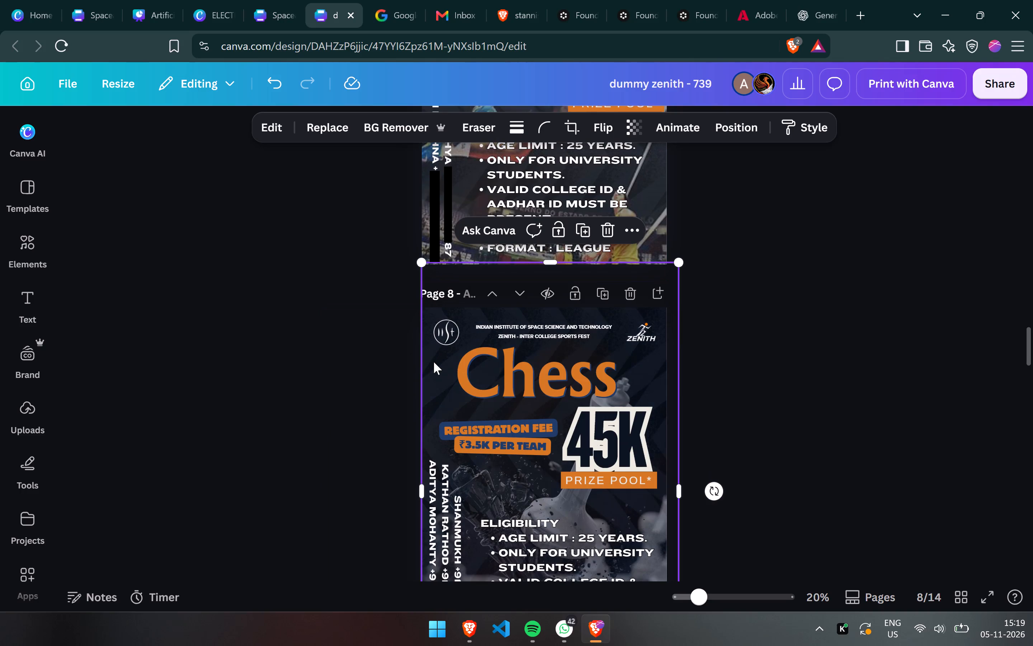
click(434, 362)
Set the transparency of the dark striped overlay image on page 8 to 63.
click(439, 396)
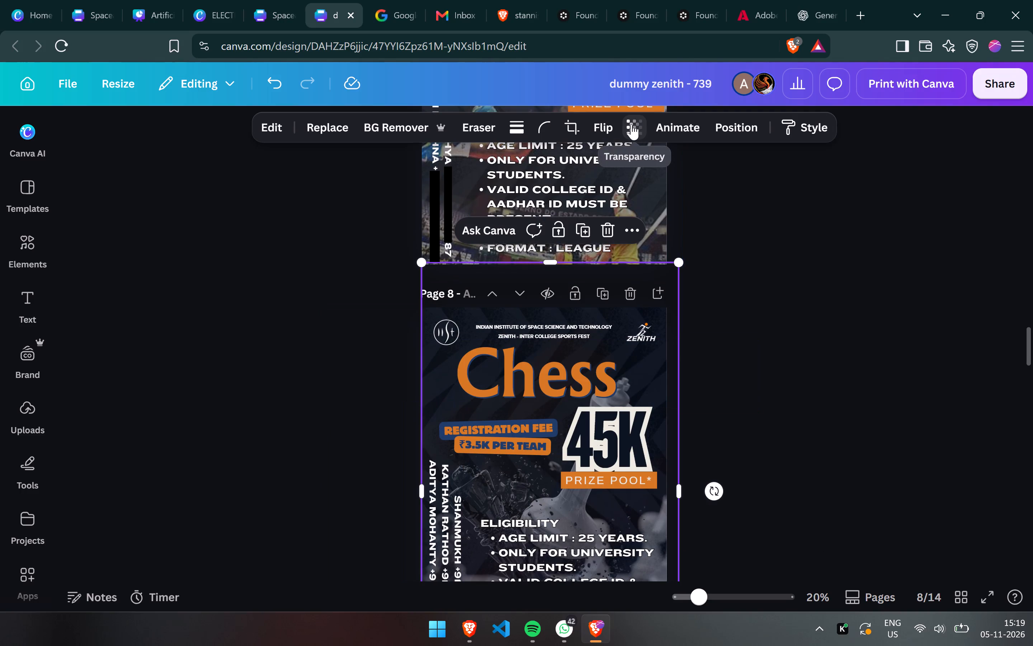
click(631, 124)
drag(616, 195, 628, 195)
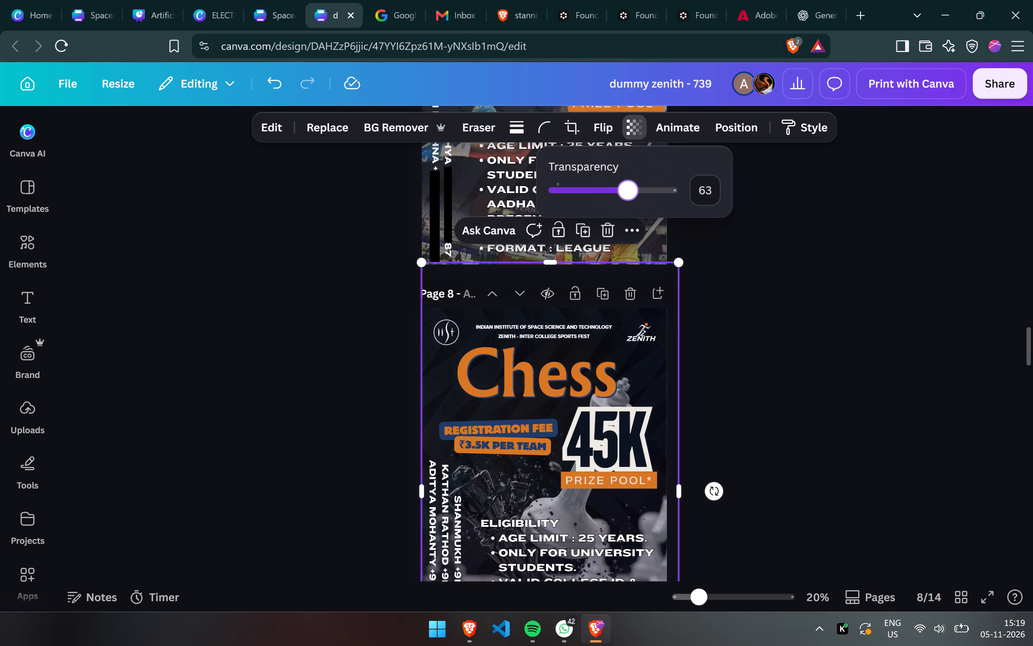
Set the transparency of the dark striped overlay image on page 8 to 57.
drag(628, 195, 622, 194)
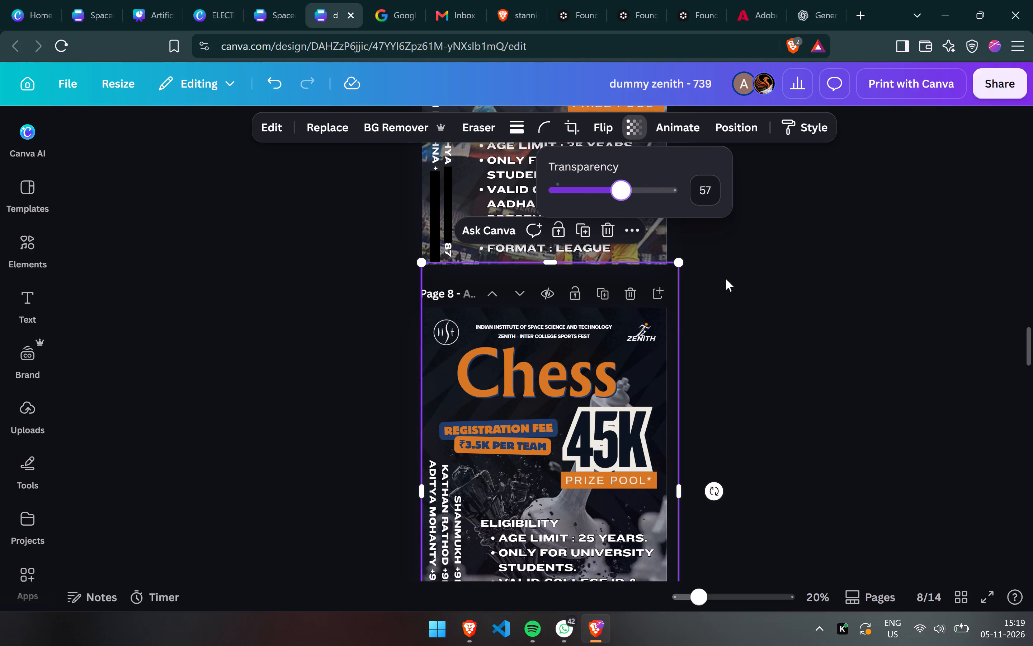
click(726, 278)
Compare the Chess page's overlay and layout with the Volleyball page.
scroll(726, 278, down, 2)
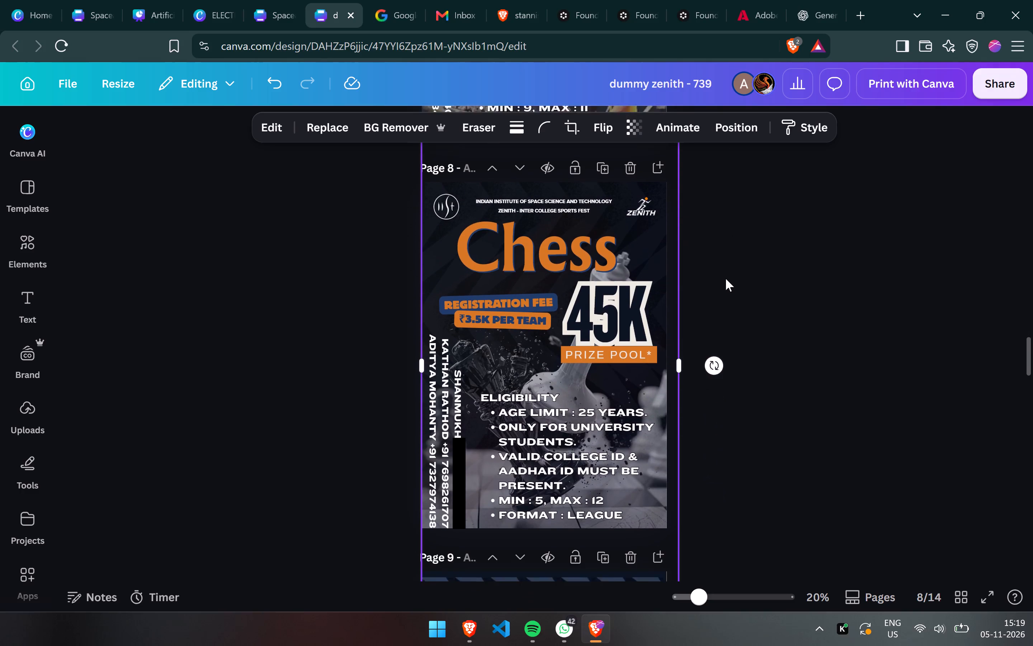
scroll(726, 278, down, 1)
scroll(726, 278, up, 4)
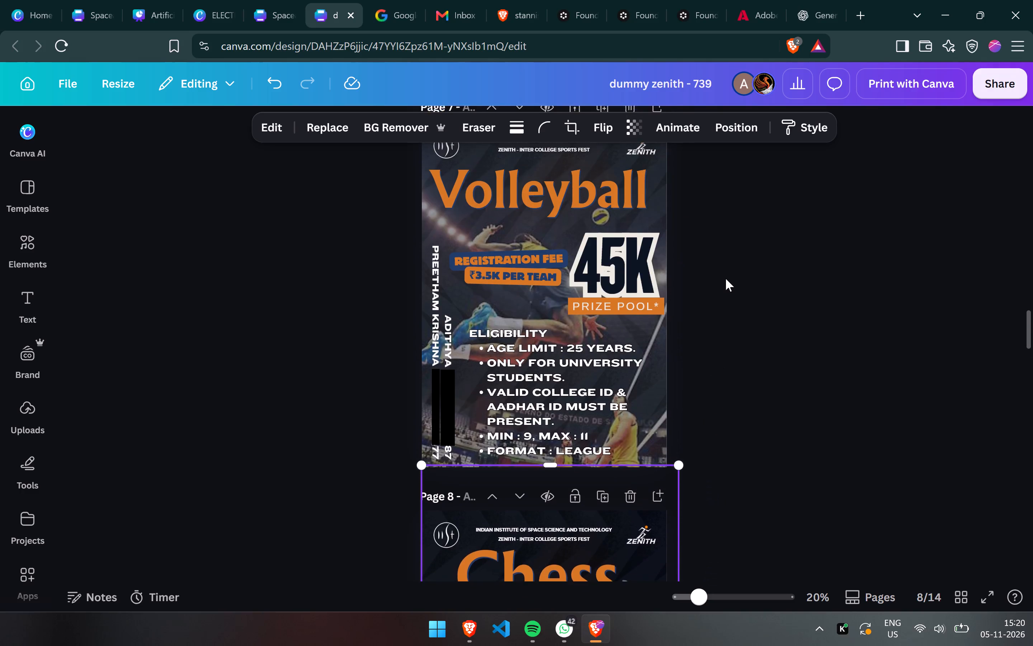
scroll(726, 278, up, 2)
scroll(726, 278, down, 1)
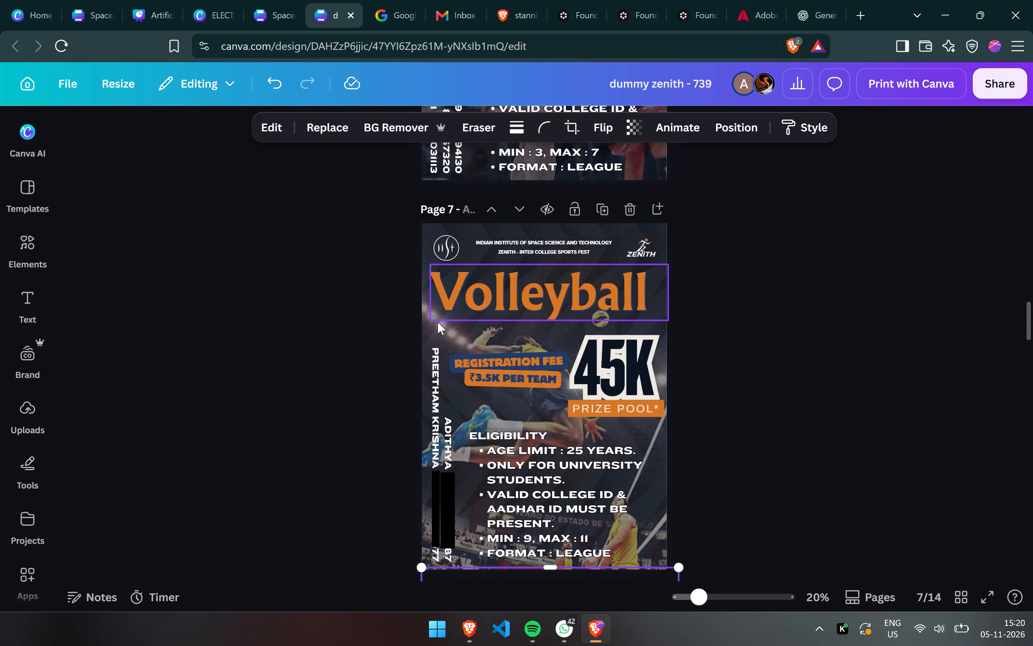
scroll(894, 333, down, 3)
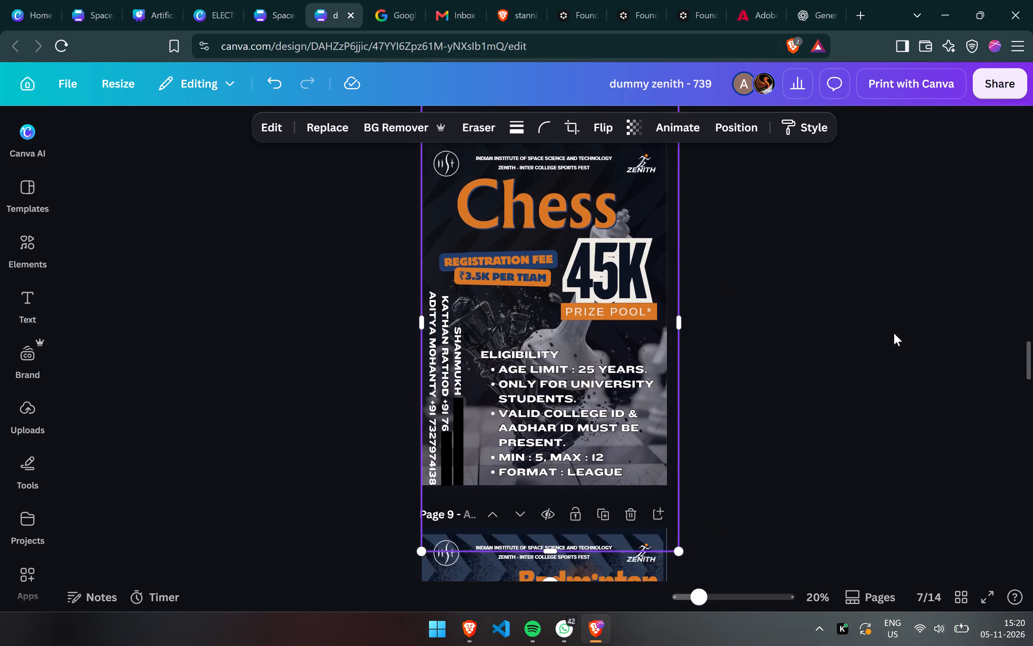
Delete the Badminton title, subtitle, eligibility text, registration fee, prize pool and patterned background from page 9, keeping the header and contacts.
scroll(894, 333, down, 3)
click(789, 352)
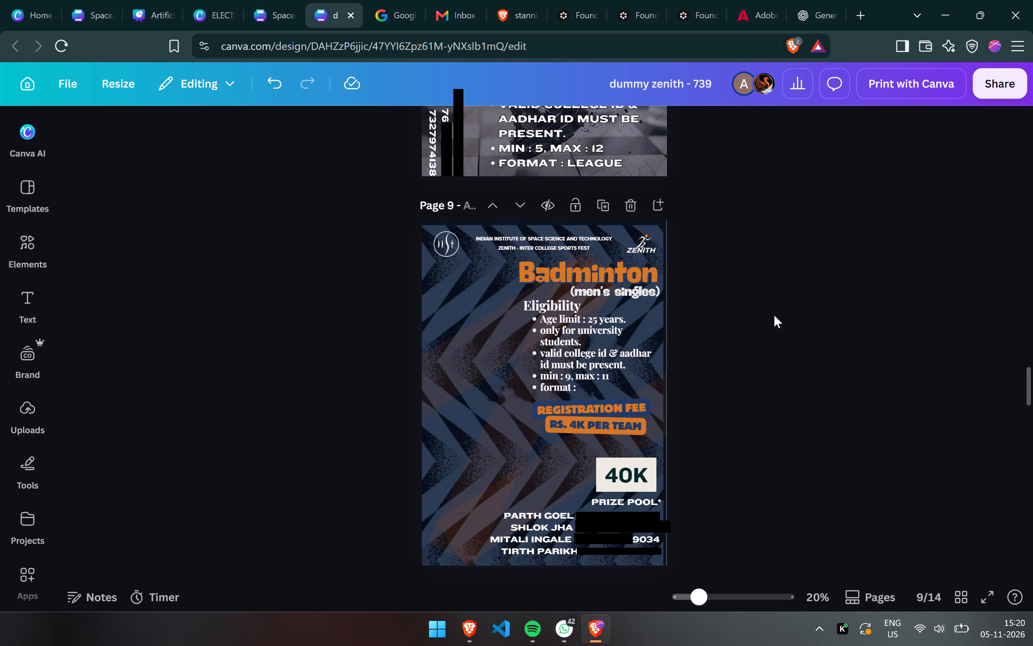
drag(730, 276, 594, 542)
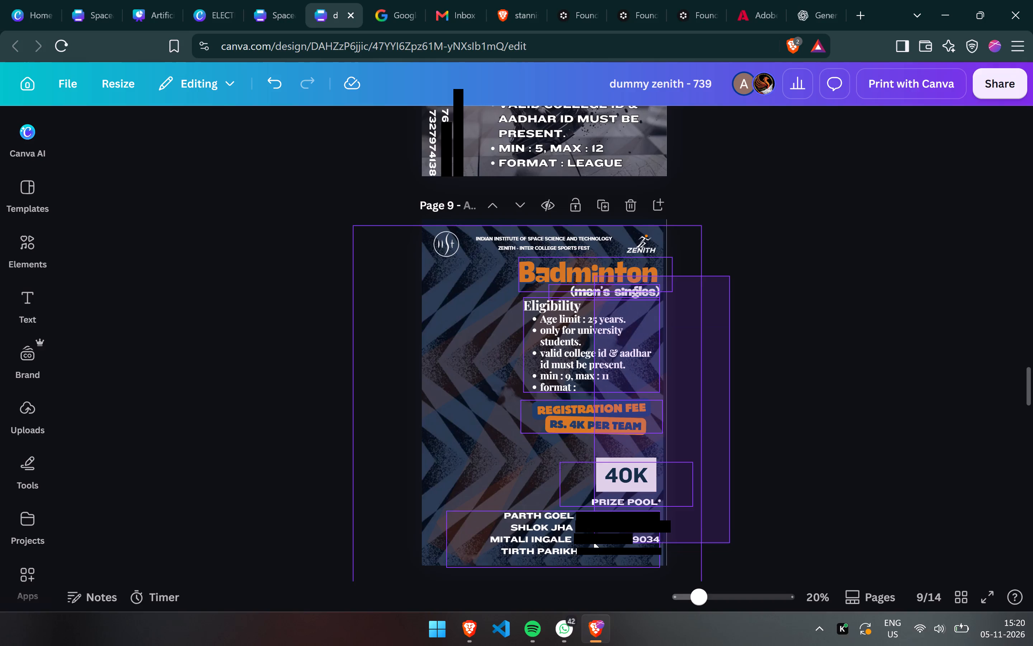
drag(594, 542, 586, 535)
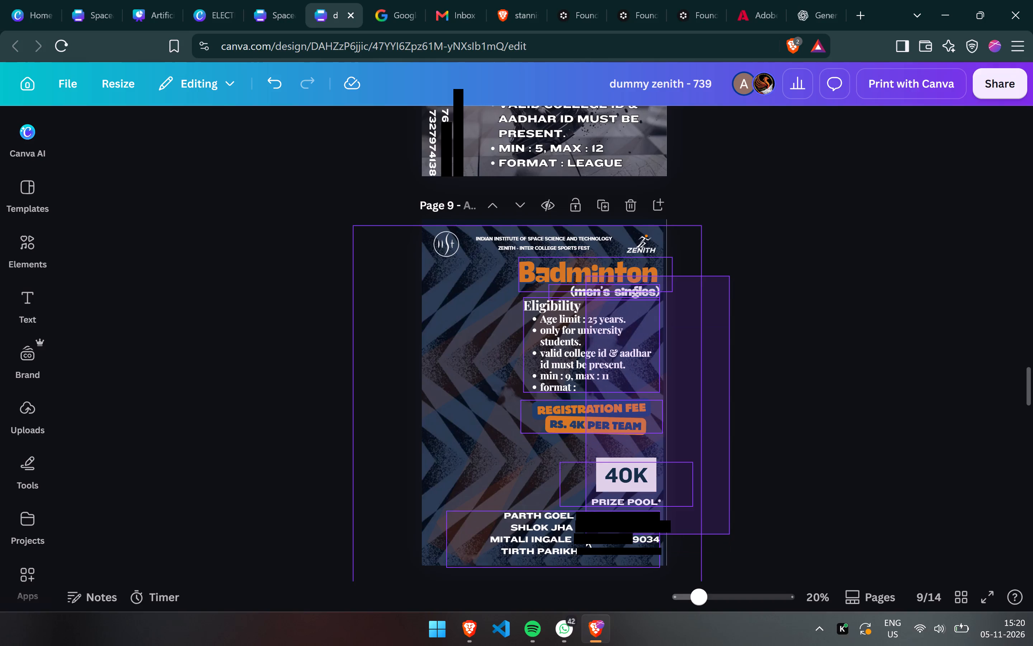
drag(586, 535, 589, 486)
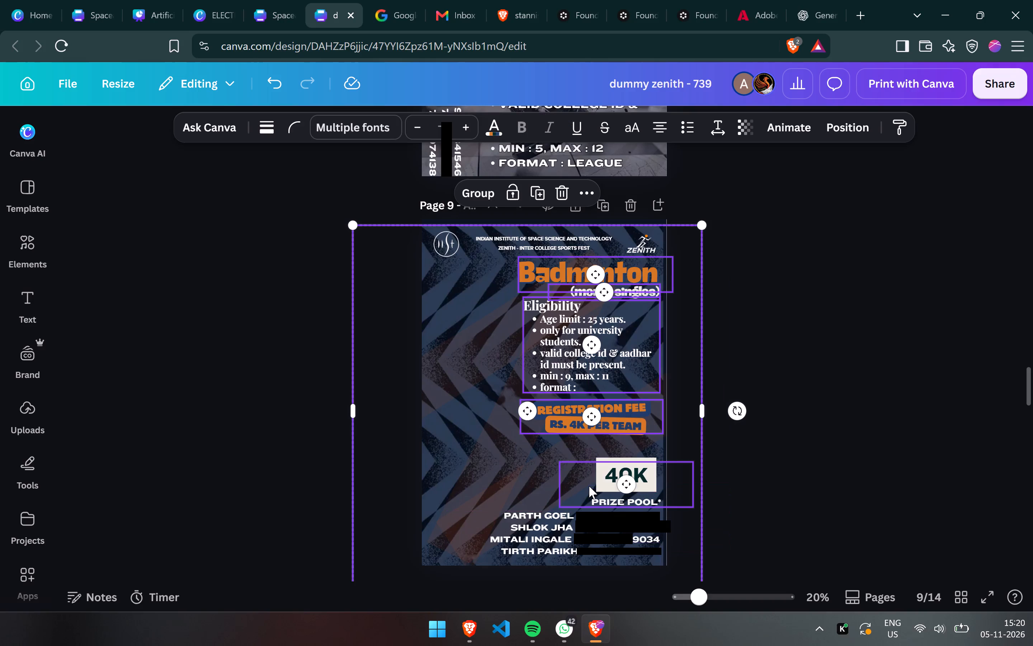
key(BackSpace)
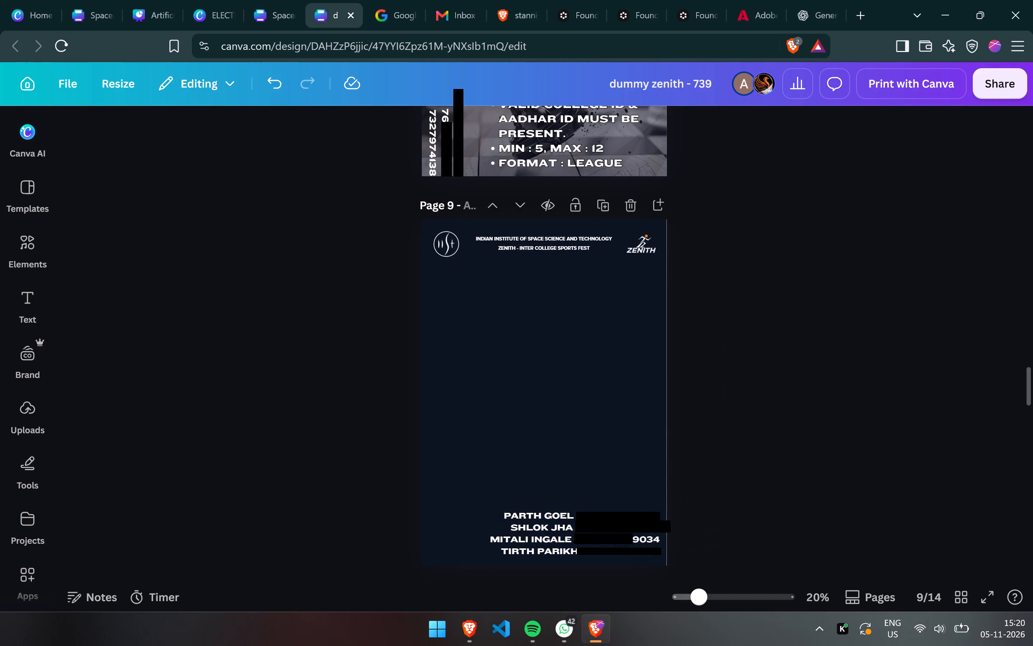
Copy the title, (men's) subtitle, prize pool, registration fee and eligibility text from page 5, leaving out its background images and contacts.
scroll(589, 486, up, 3)
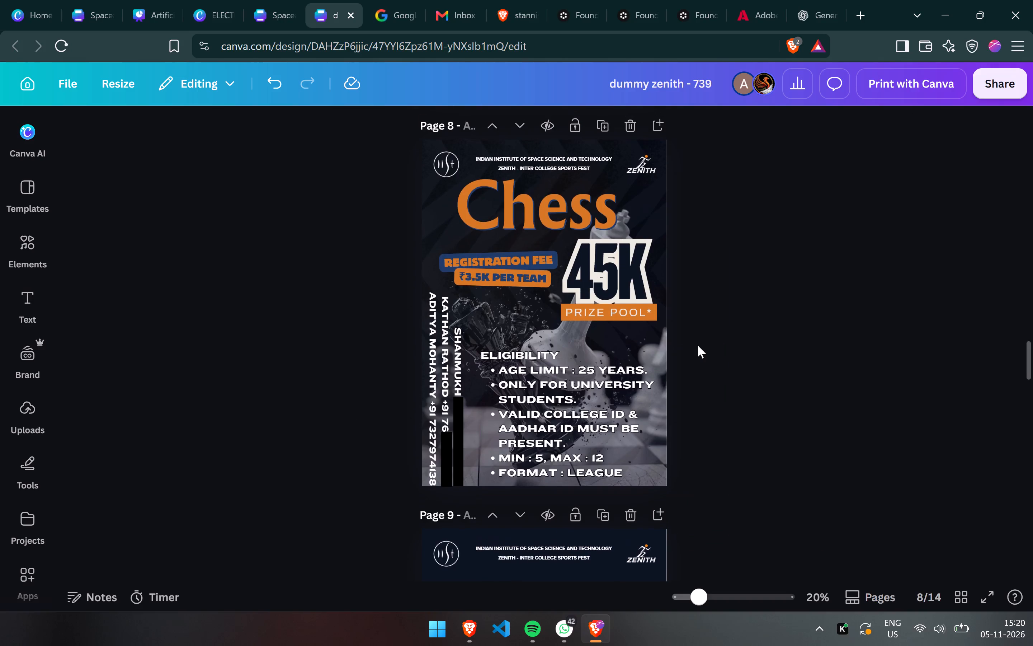
scroll(698, 345, up, 5)
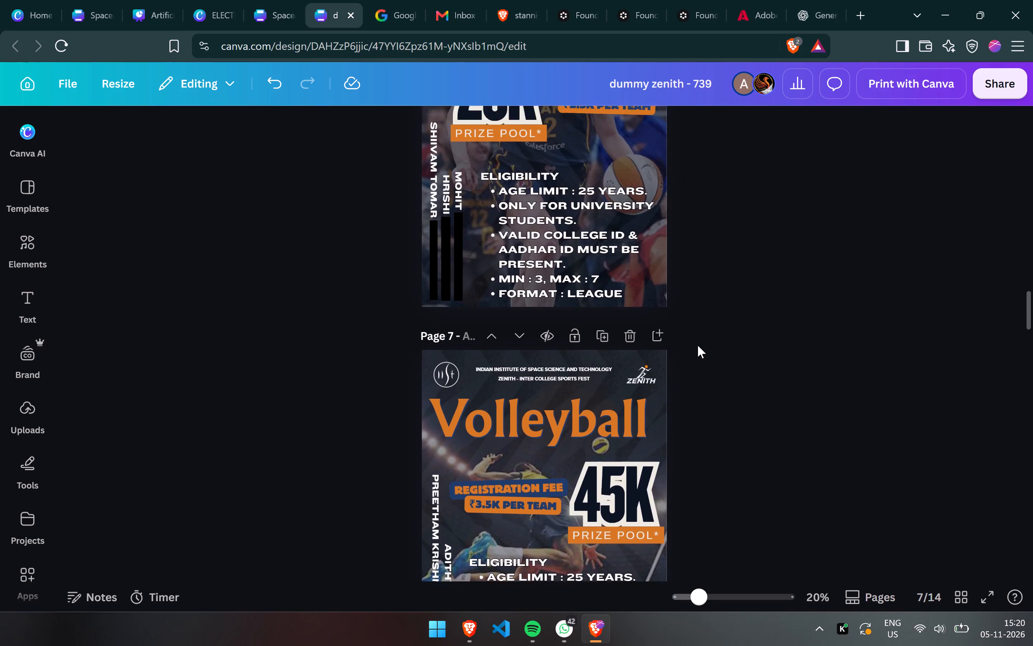
scroll(698, 345, up, 5)
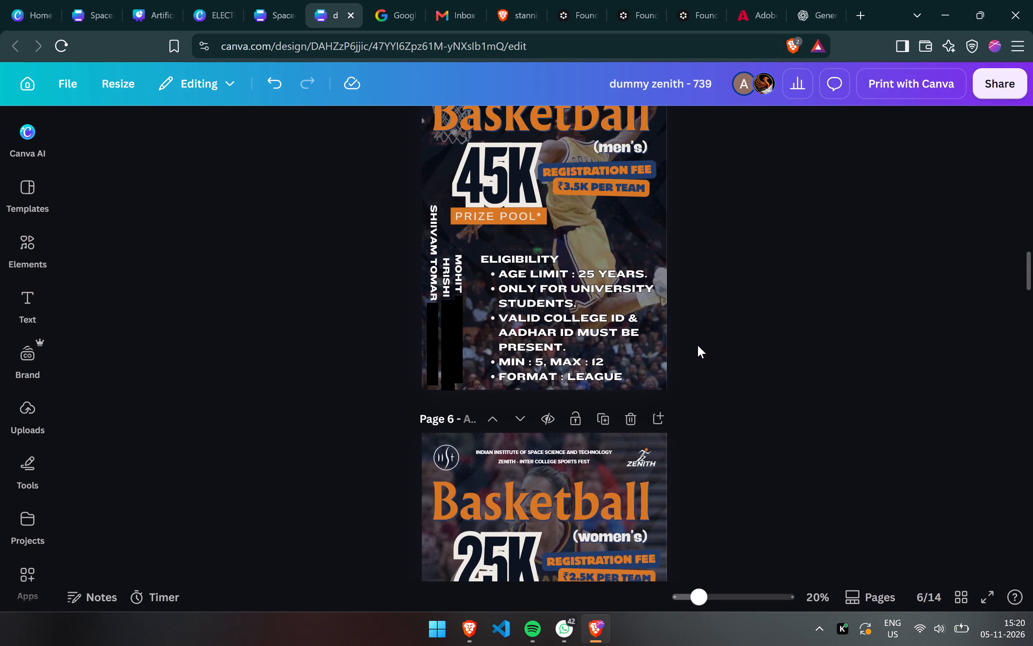
scroll(698, 345, up, 2)
drag(817, 168, 537, 422)
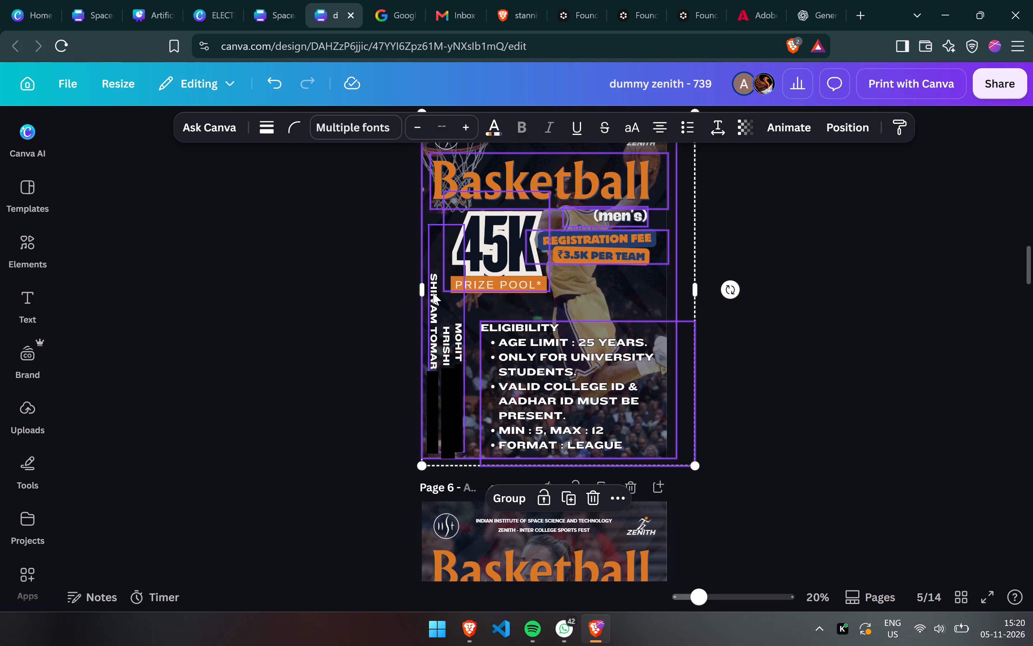
shift+click(463, 306)
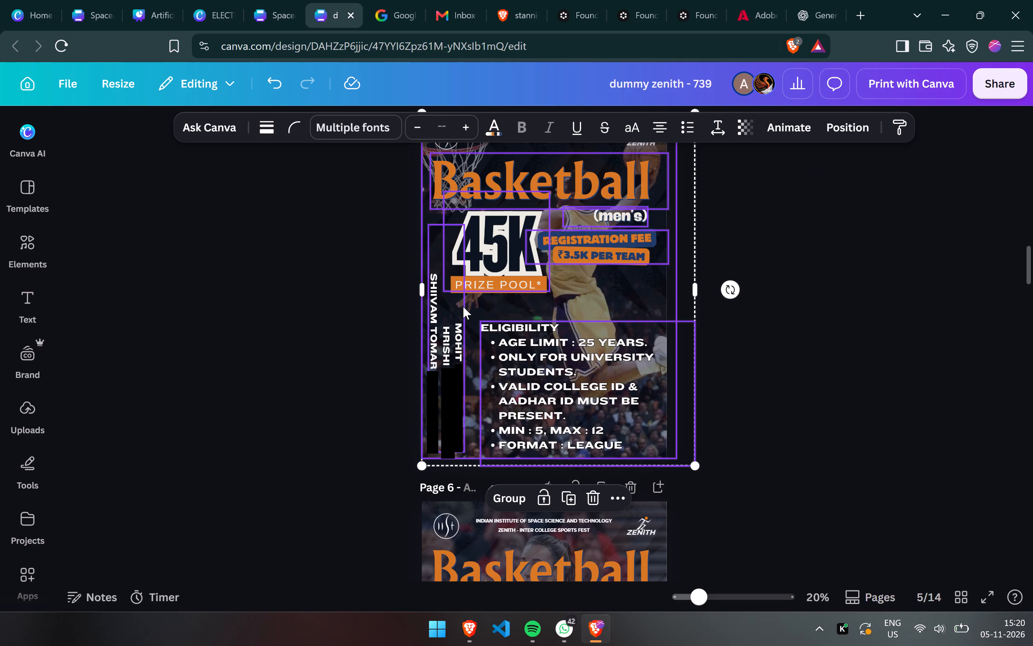
shift+click(462, 312)
shift+click(482, 306)
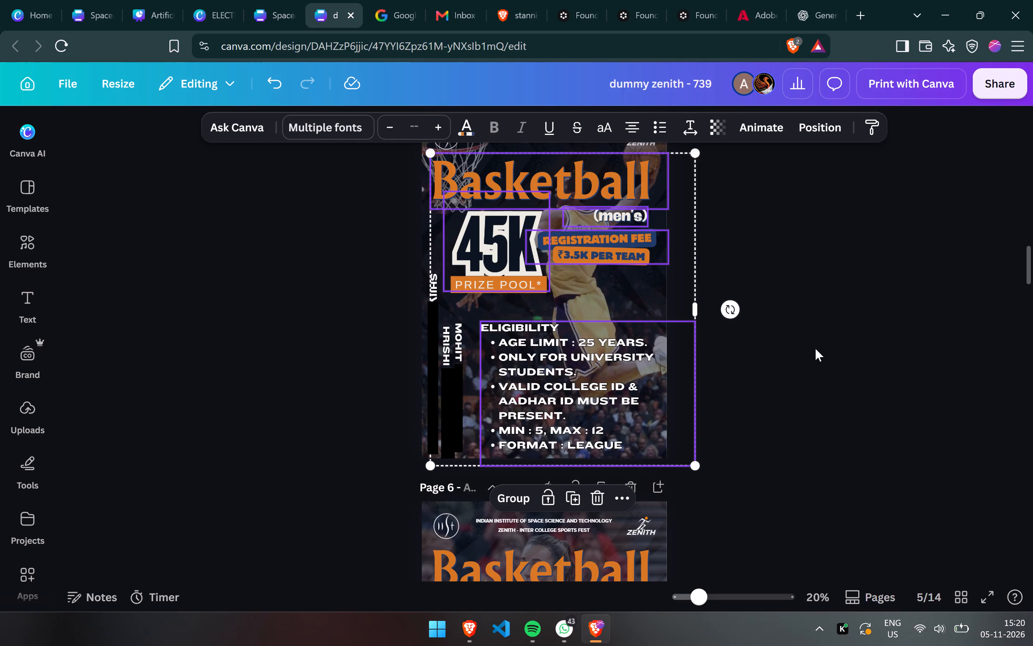
key(ctrl+c)
key(ctrl+c)
Examine the Basketball, Volleyball and Chess pages to compare their text layouts and backgrounds.
scroll(815, 348, down, 4)
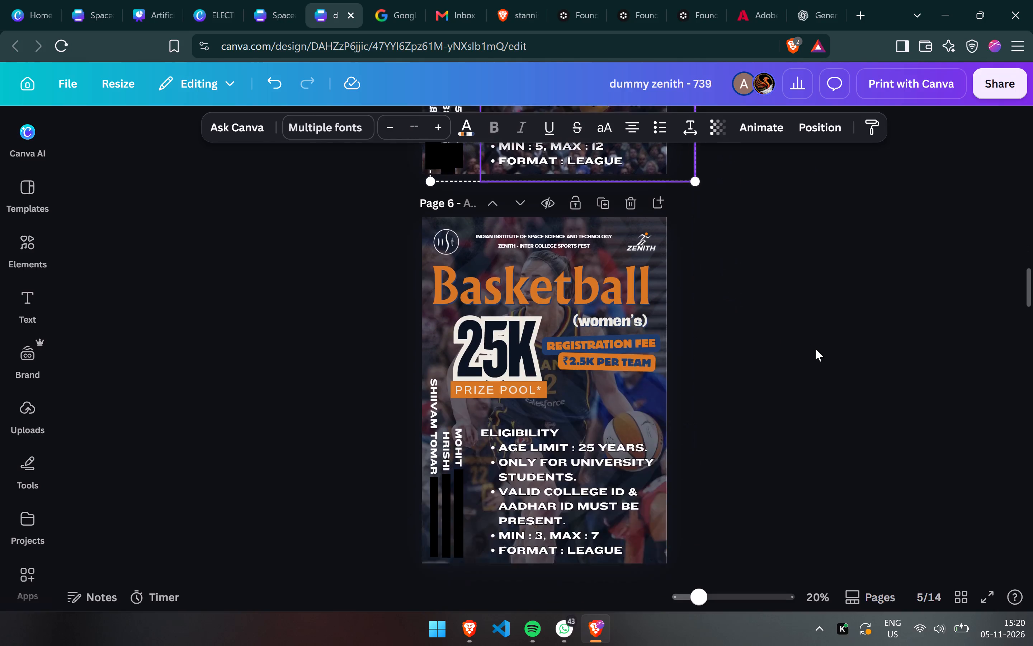
scroll(815, 348, down, 1)
drag(603, 303, 603, 298)
click(738, 331)
scroll(738, 331, up, 1)
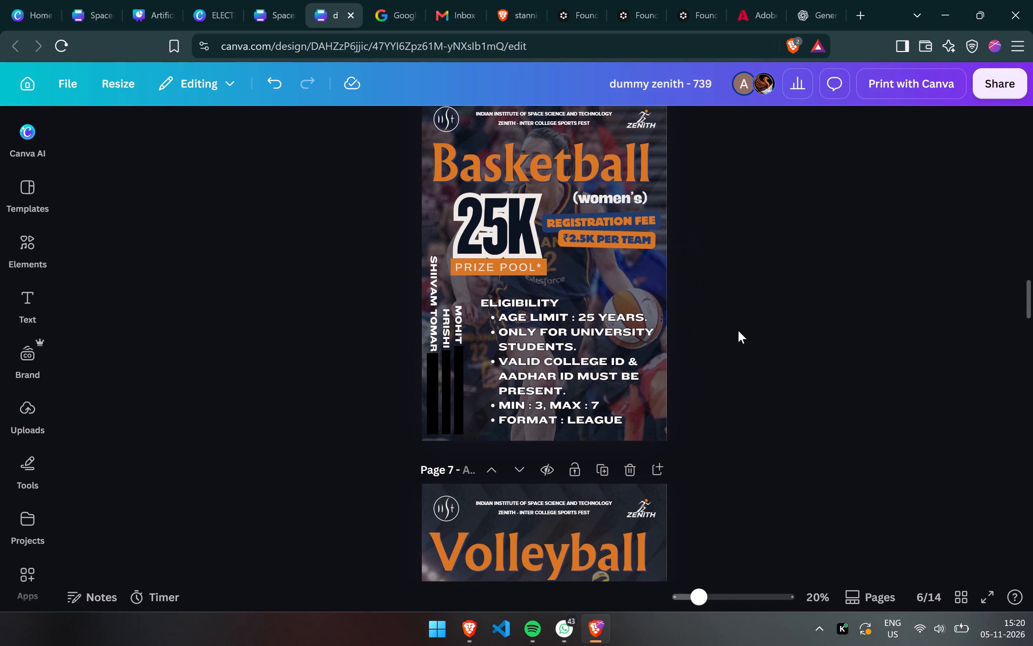
scroll(738, 331, up, 1)
scroll(738, 331, down, 2)
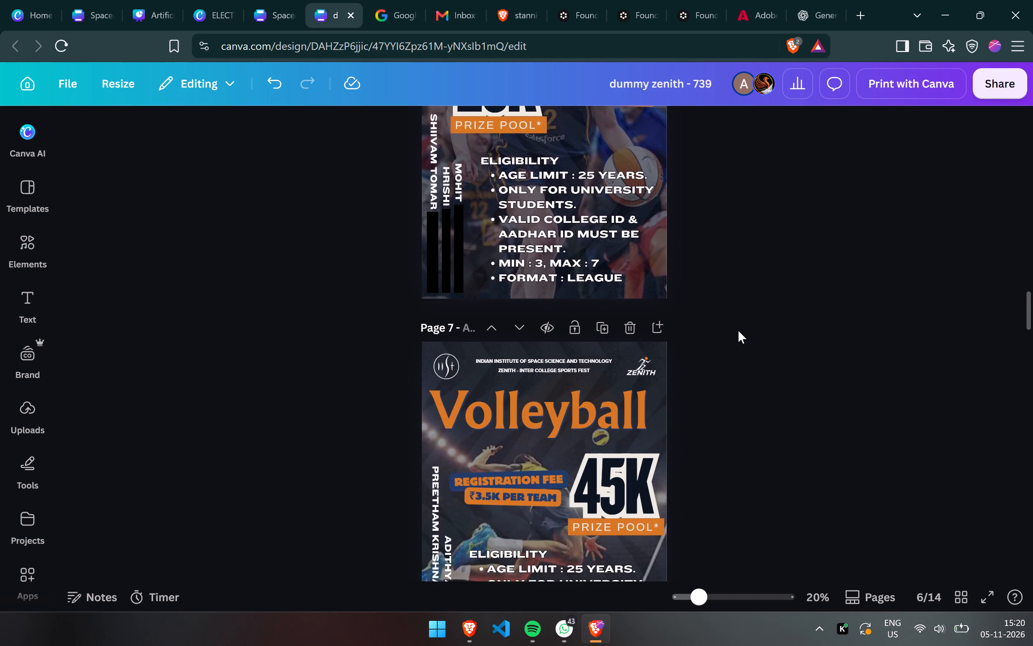
scroll(738, 331, down, 3)
scroll(738, 331, up, 2)
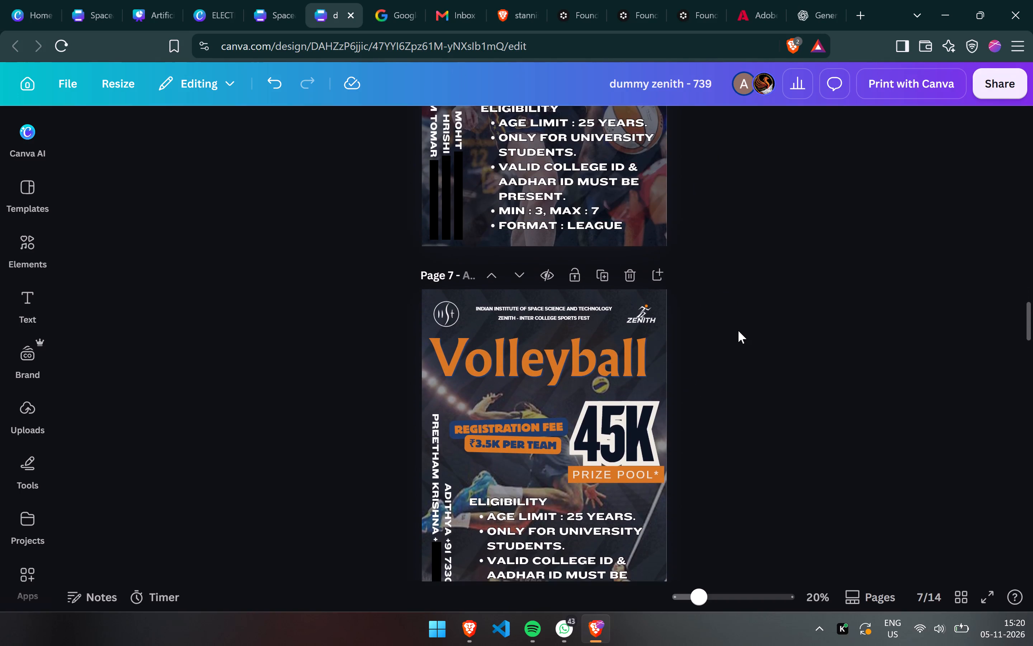
scroll(738, 331, up, 1)
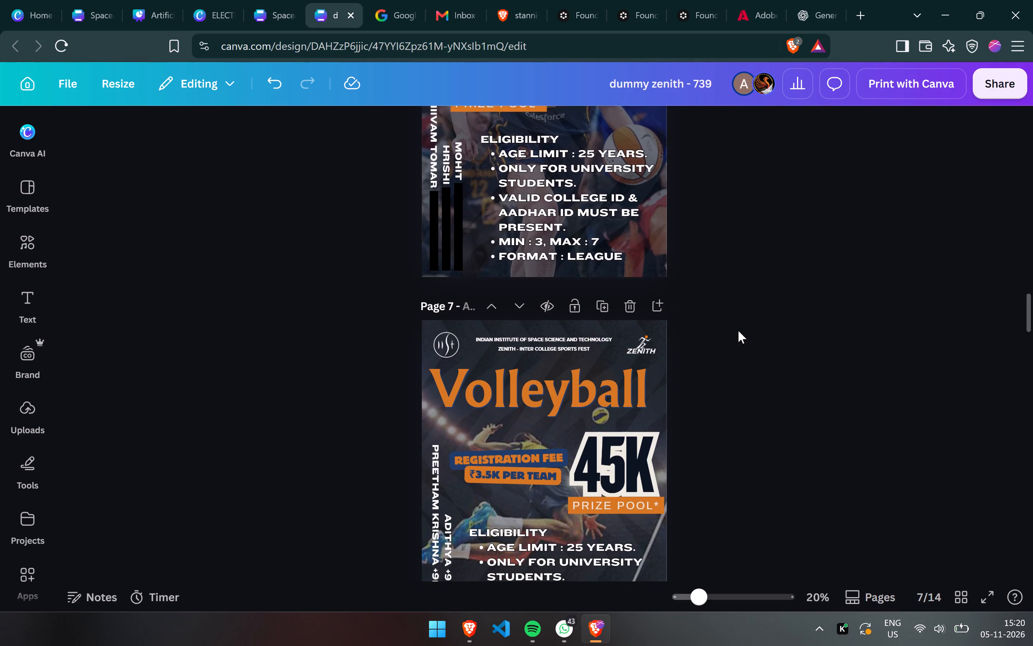
scroll(738, 331, down, 4)
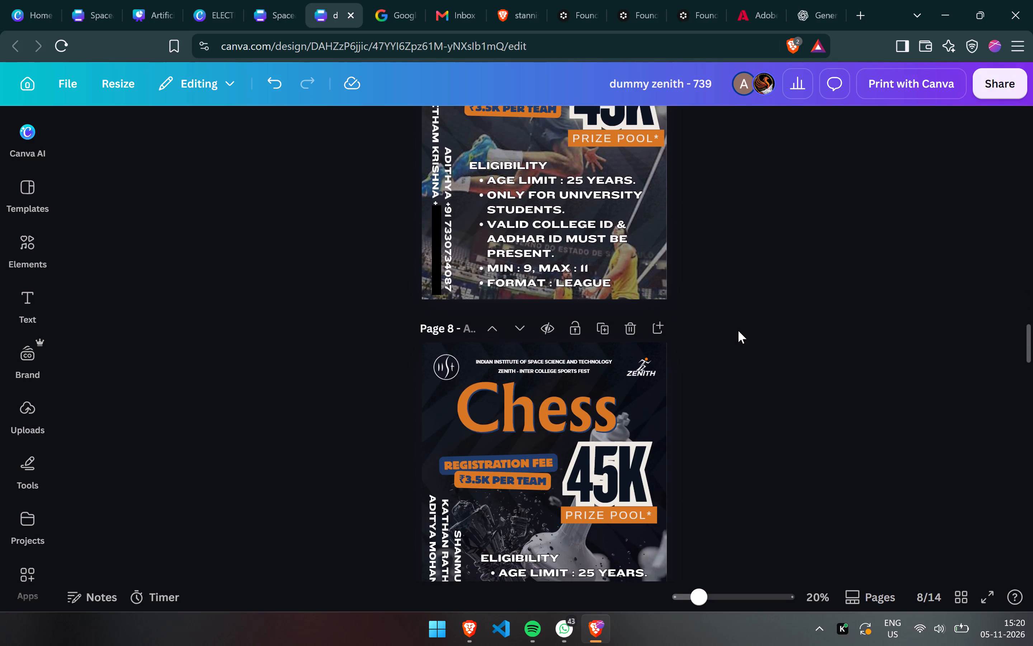
scroll(738, 331, up, 6)
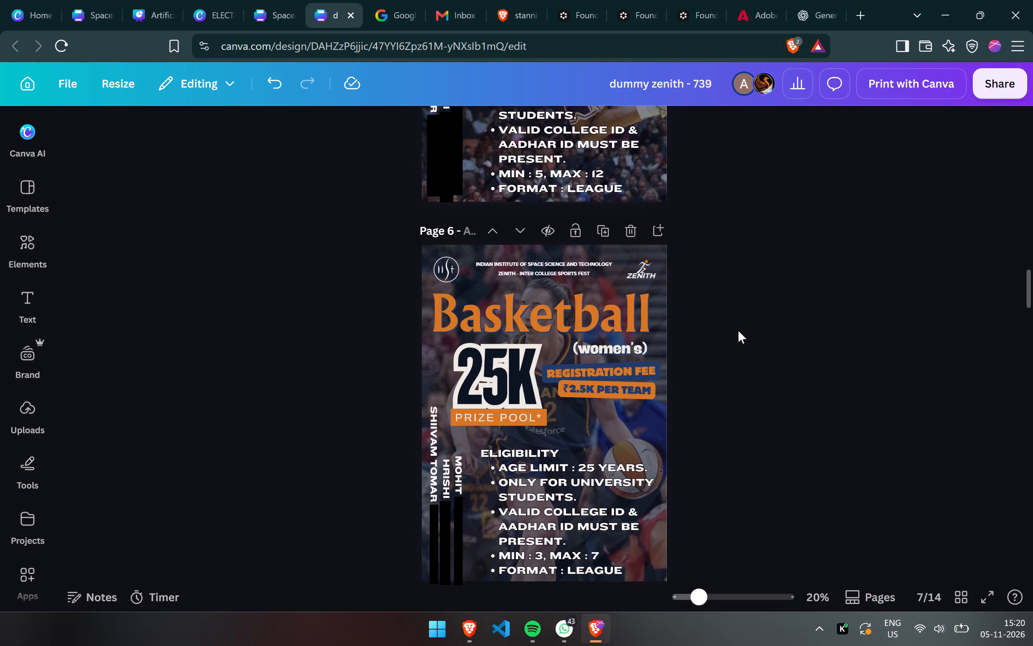
scroll(738, 331, up, 6)
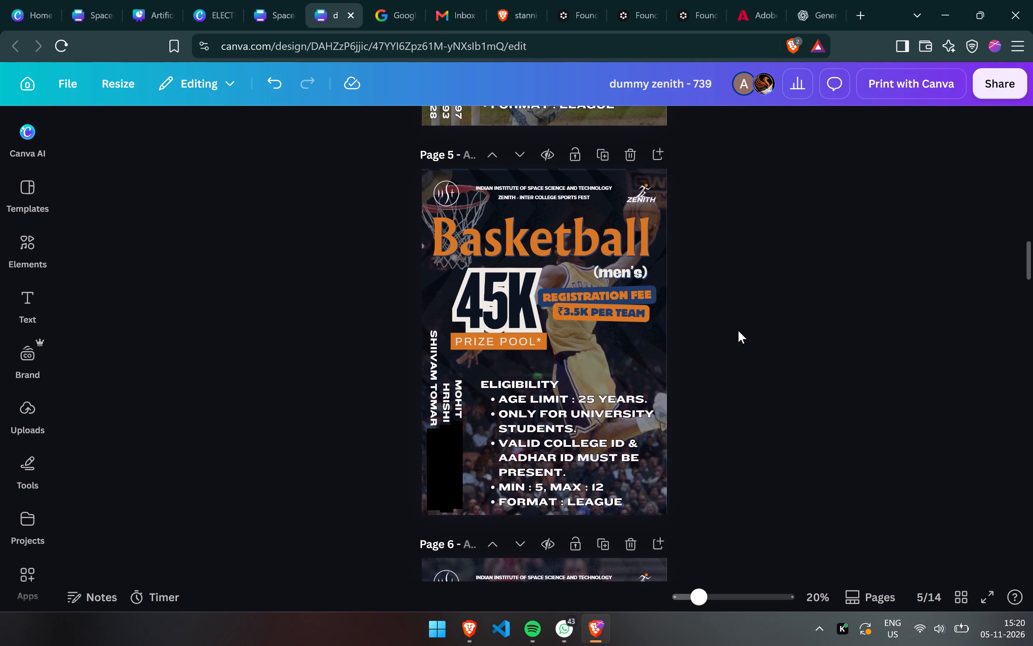
scroll(738, 331, up, 1)
scroll(738, 331, down, 7)
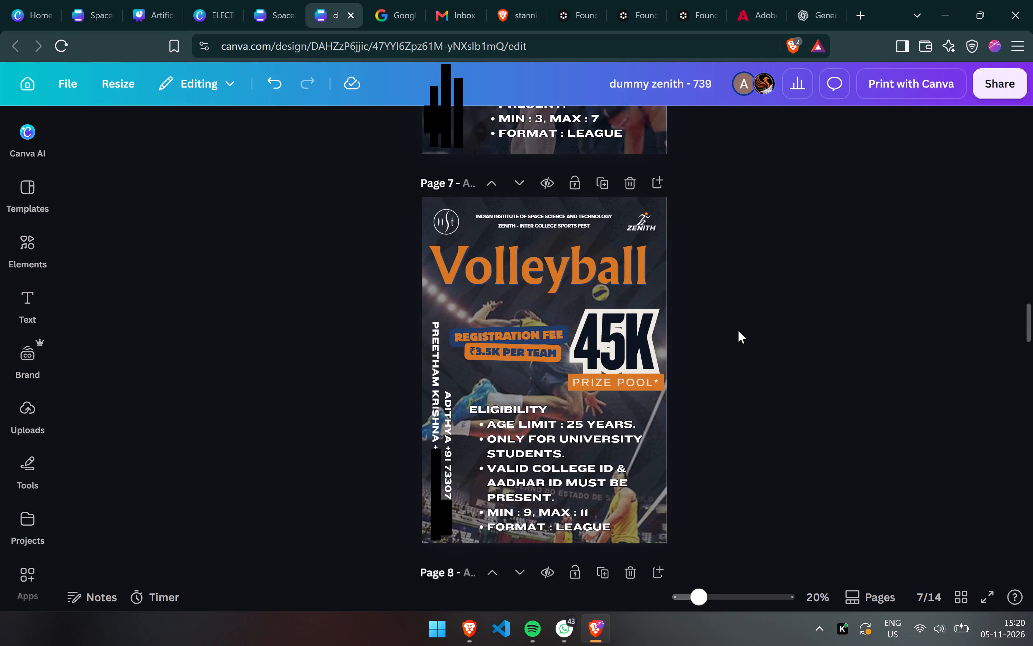
scroll(738, 331, down, 1)
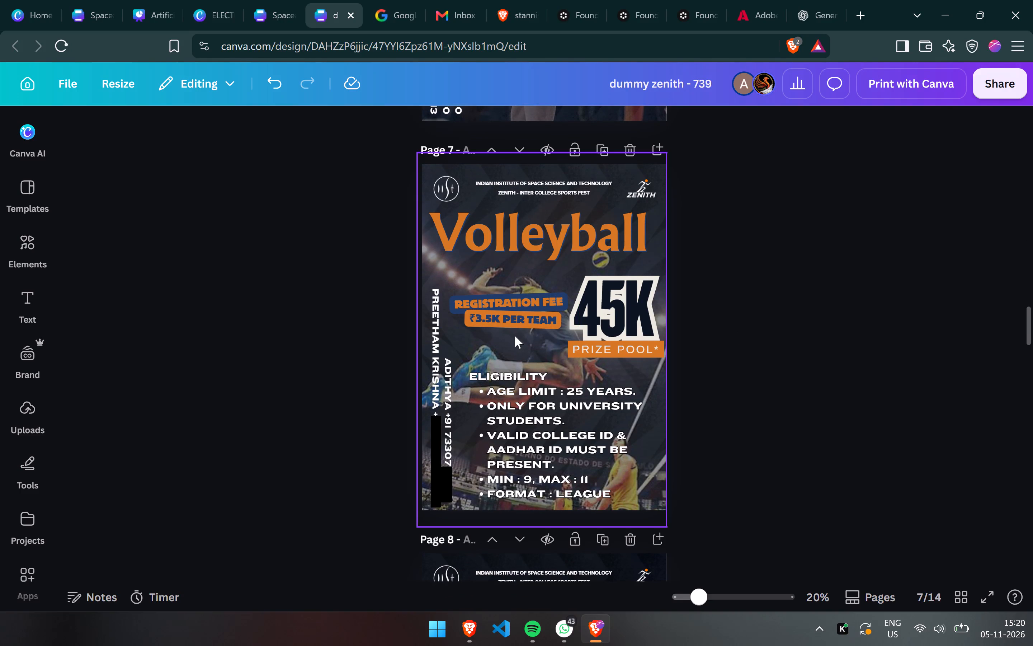
Paste the copied Basketball (men's) text elements onto the emptied page 9.
scroll(571, 465, down, 2)
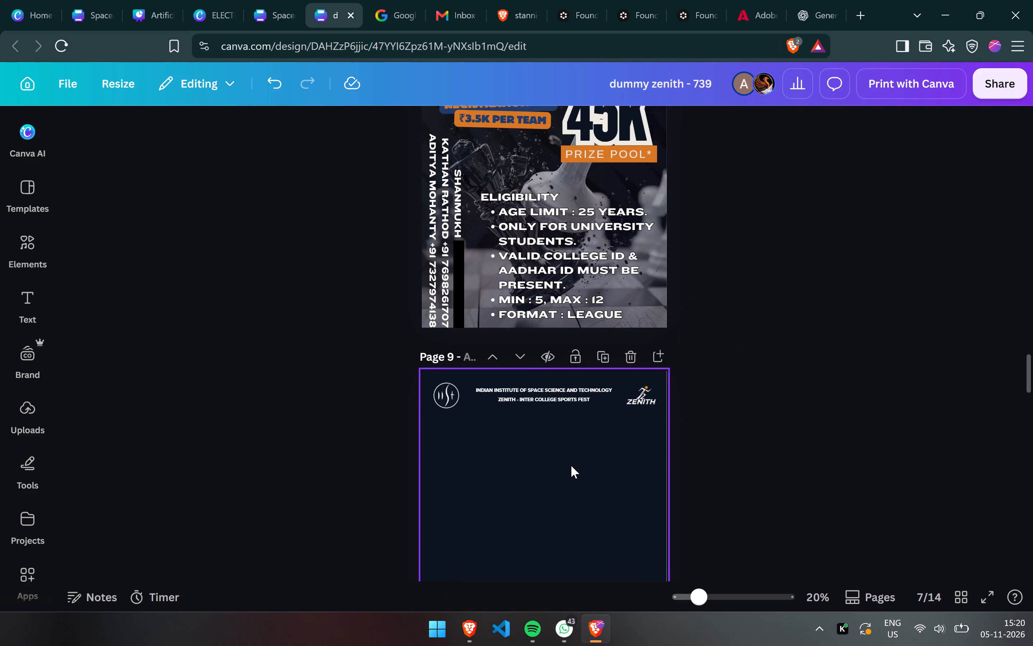
scroll(571, 465, down, 3)
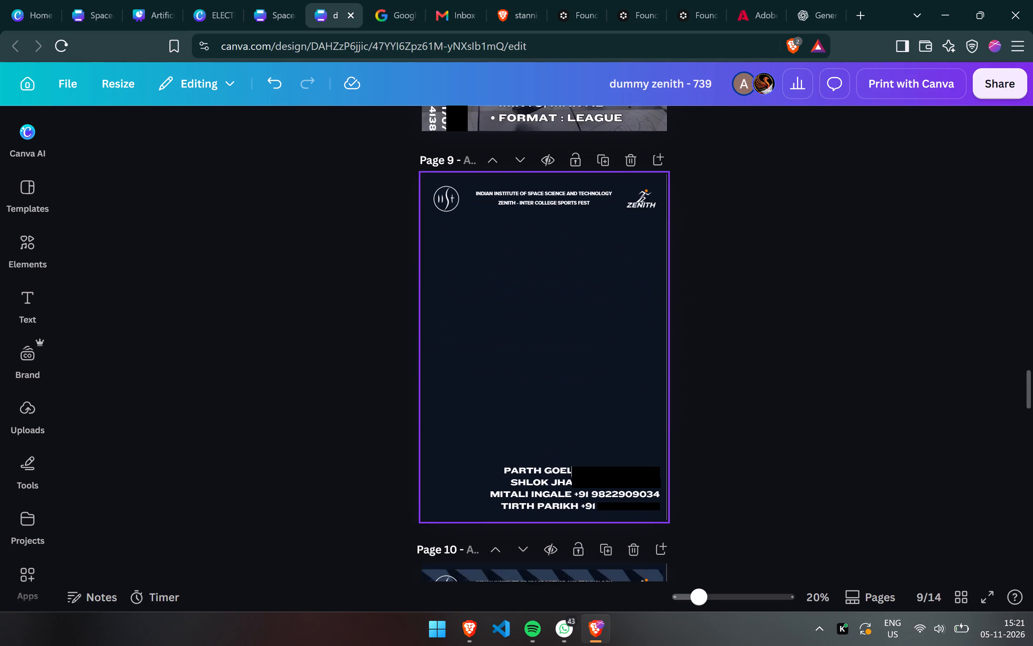
scroll(571, 465, down, 1)
click(588, 386)
key(ctrl+v)
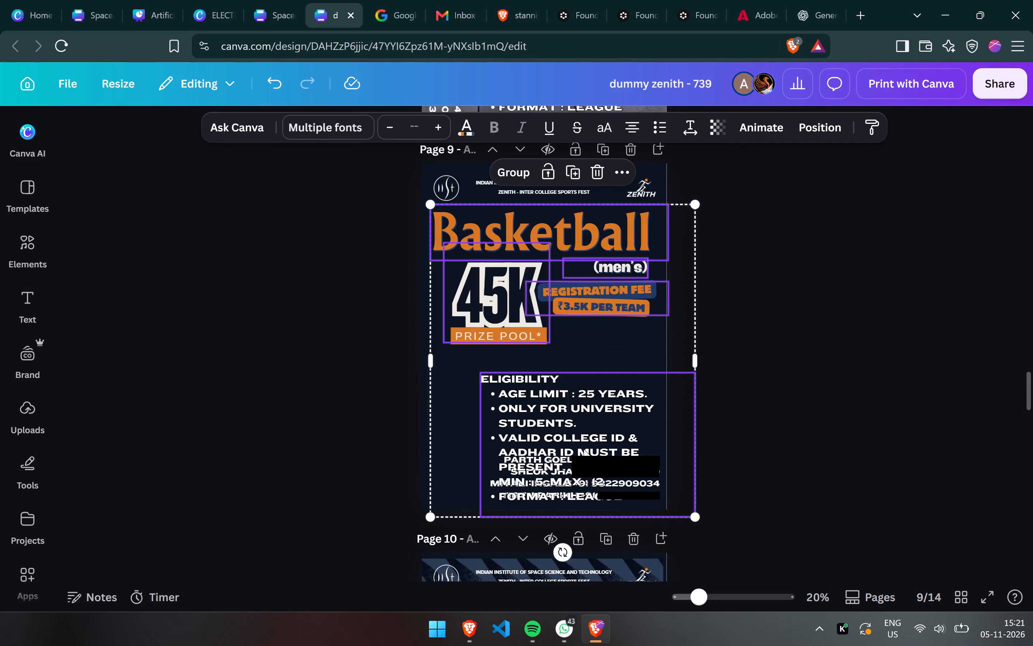
Rotate the contacts text block on page 9 to run vertically and place it along the page's left edge beside the eligibility list.
click(522, 486)
click(463, 505)
drag(463, 505, 458, 483)
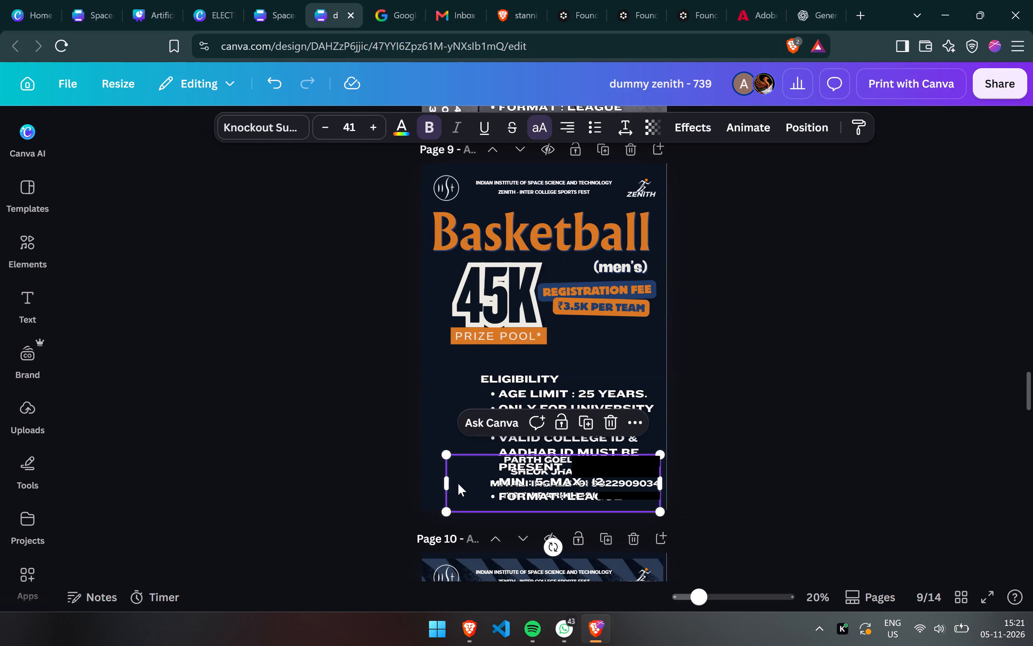
drag(458, 483, 444, 434)
drag(534, 475, 398, 411)
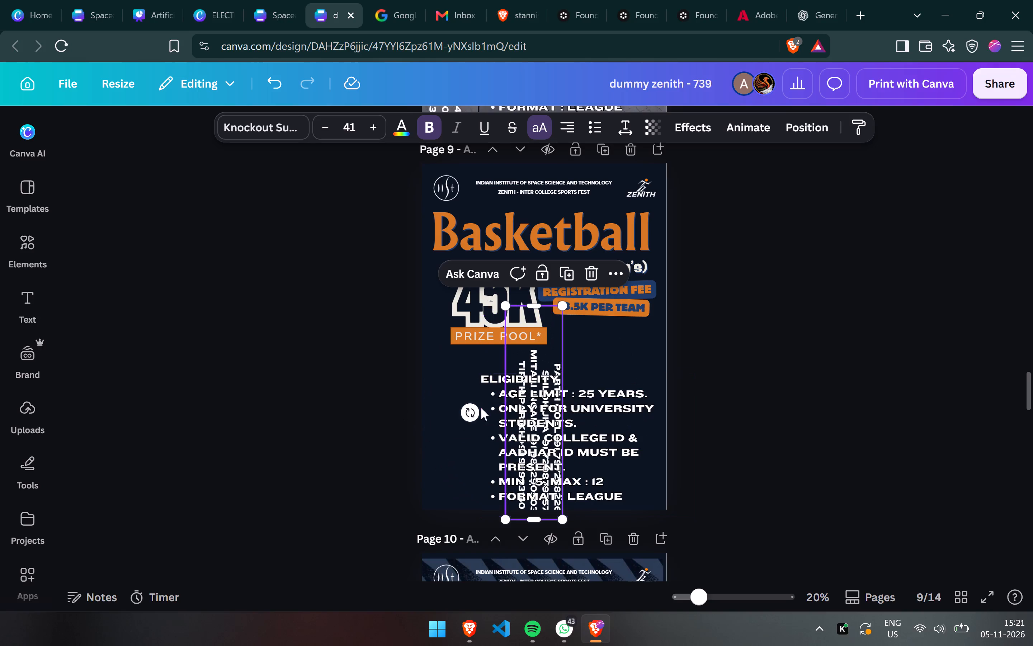
drag(551, 435, 465, 430)
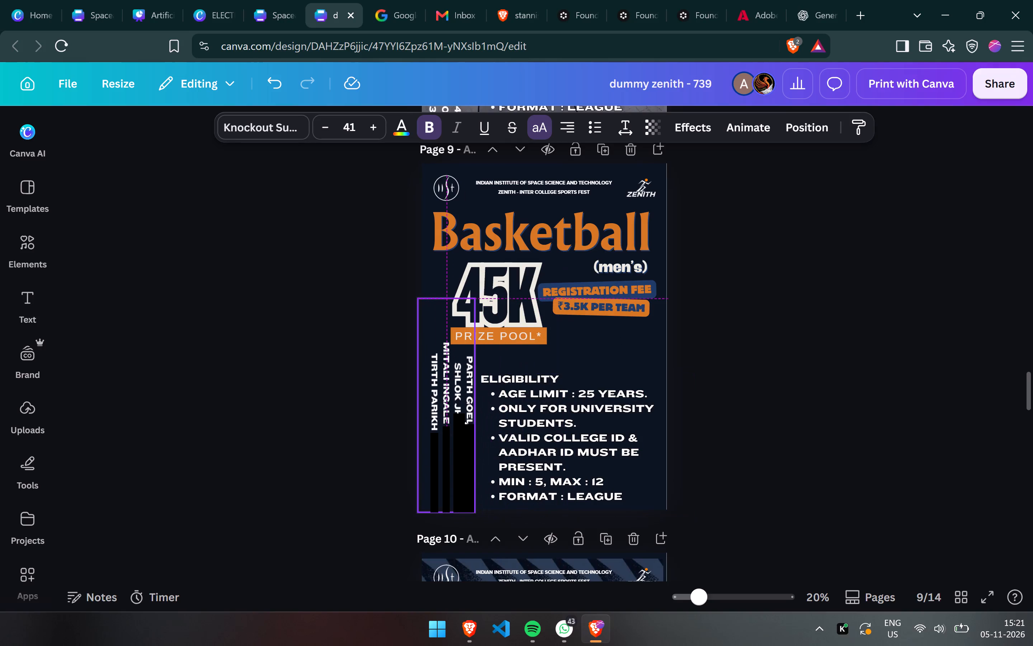
drag(465, 430, 467, 422)
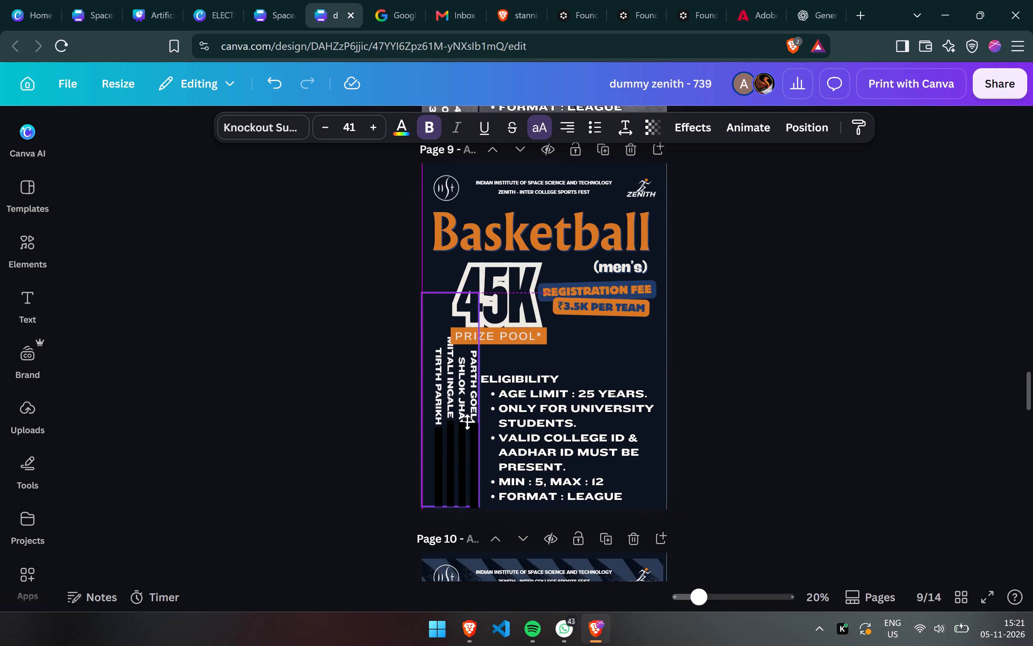
drag(467, 422, 468, 417)
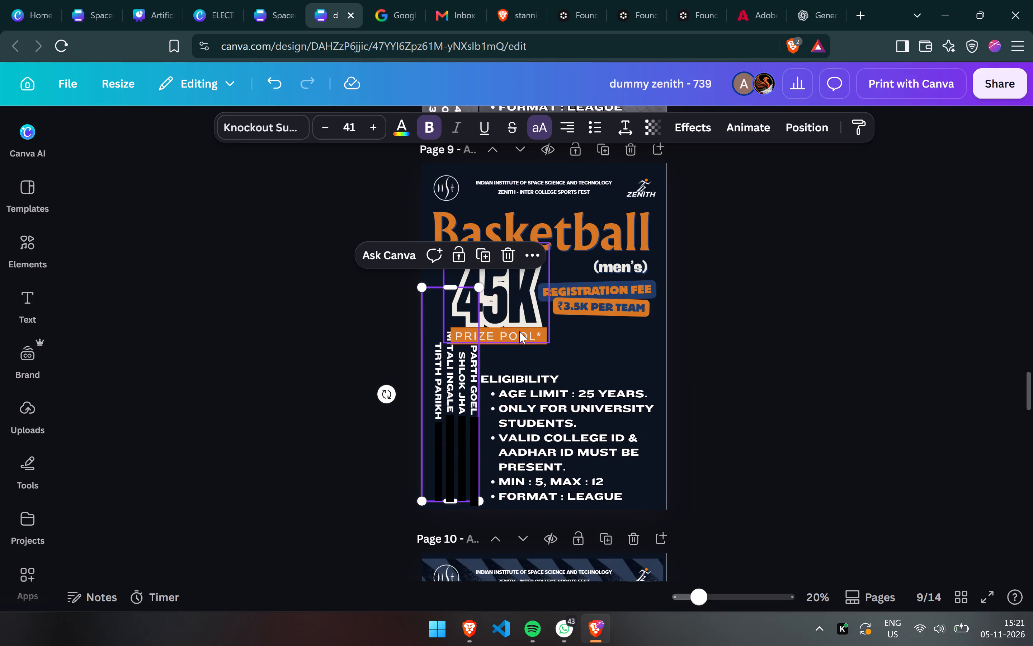
Swap the sides of the 45K prize pool and registration fee blocks on page 9, putting the fee on the left.
drag(519, 331, 628, 362)
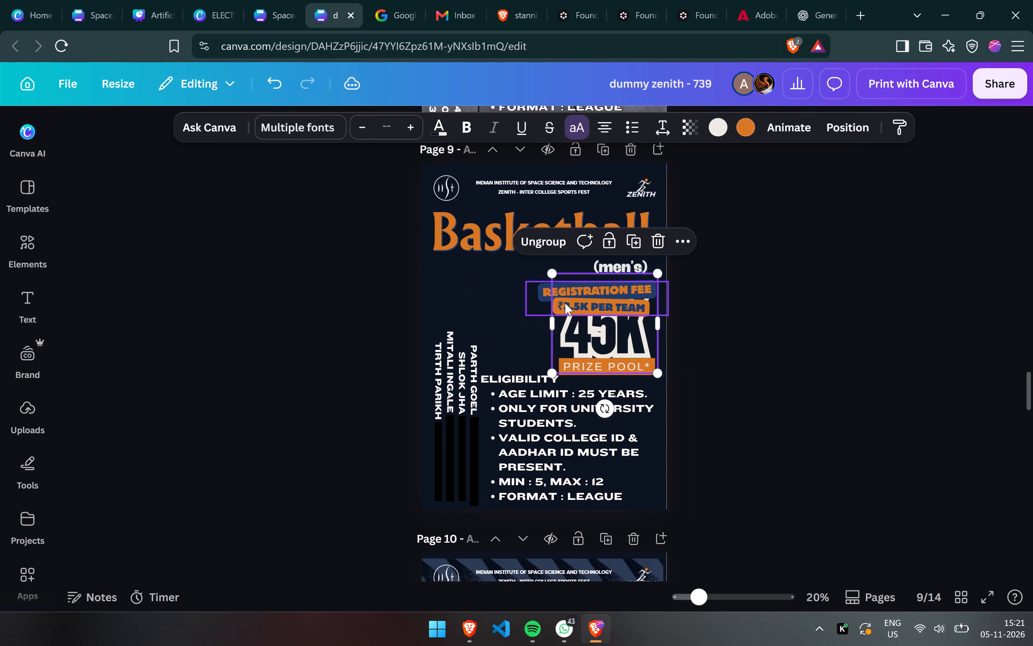
drag(545, 297, 451, 298)
drag(632, 343, 632, 326)
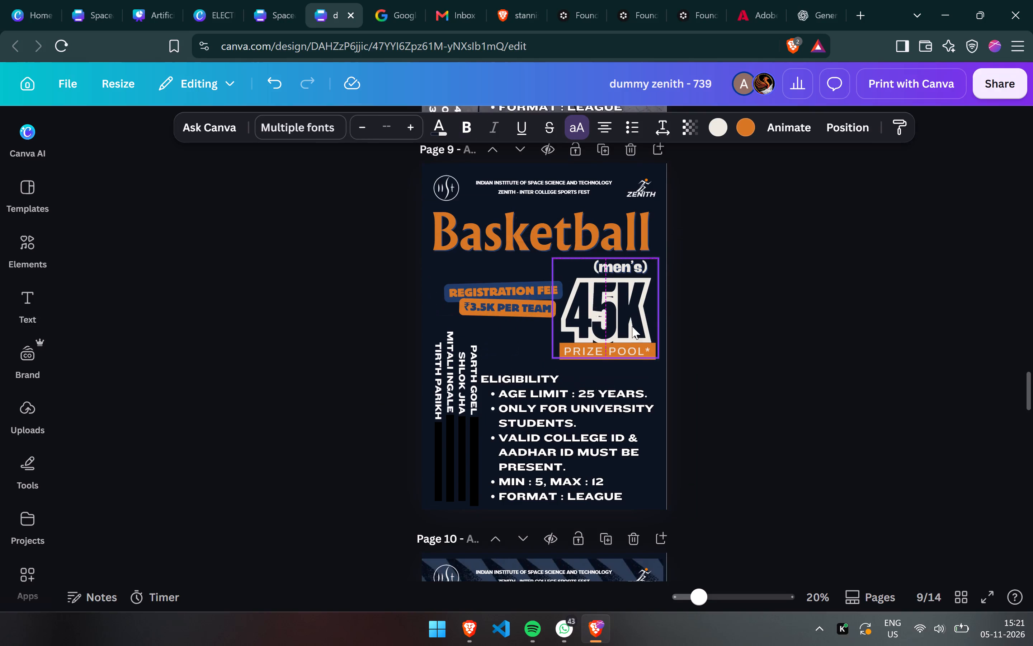
Move the prize pool block clear of the (men's) subtitle and delete that subtitle from page 9.
click(687, 264)
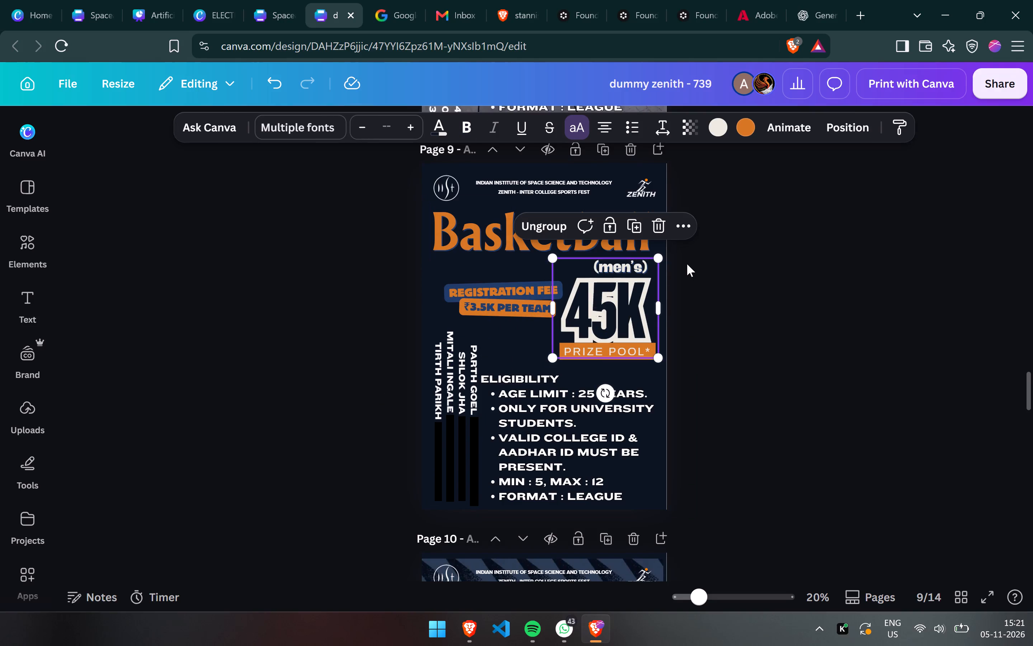
drag(628, 264, 628, 302)
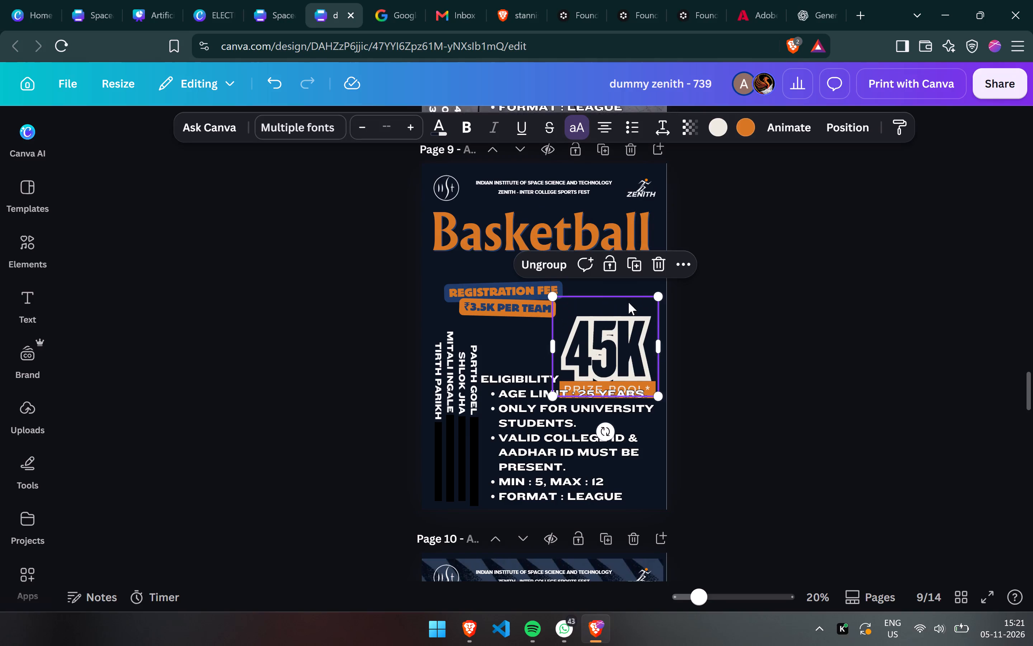
click(648, 278)
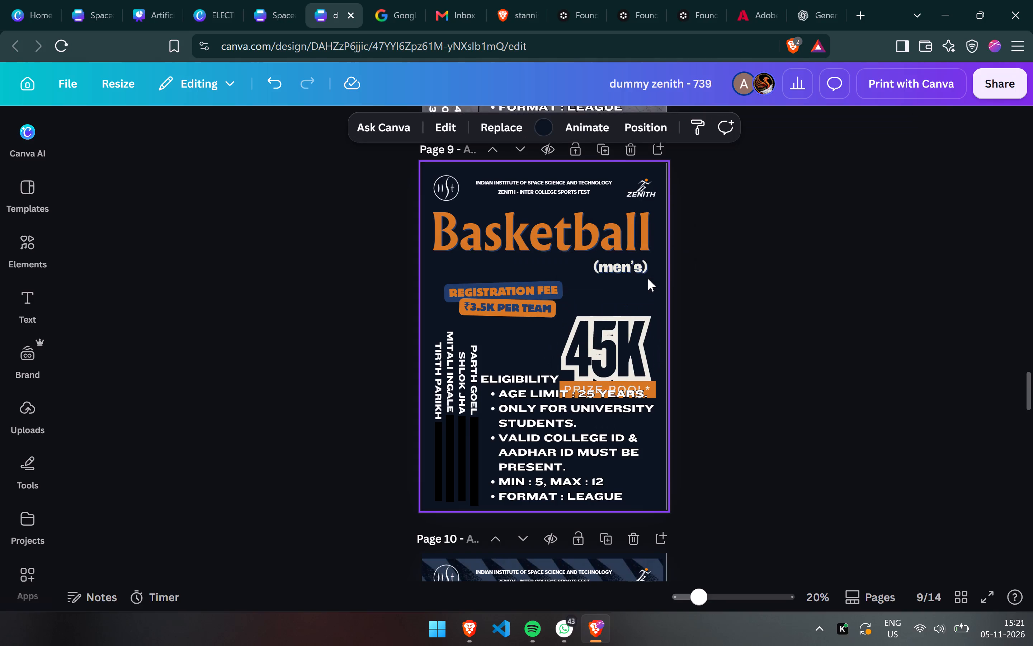
click(642, 273)
key(BackSpace)
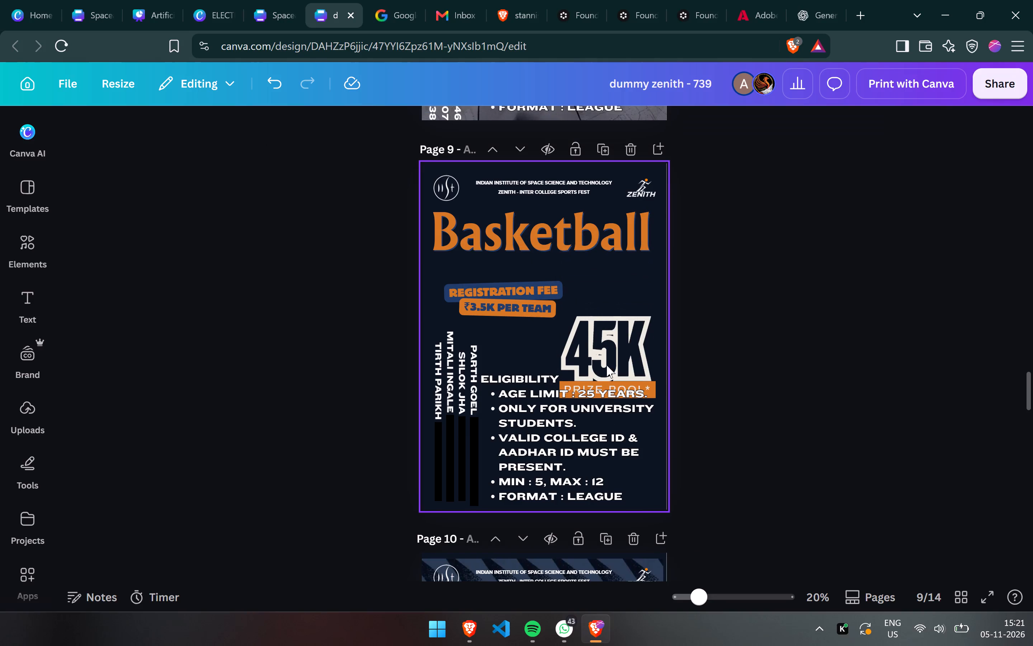
Place the prize pool against page 9's right edge below the title, lower the registration fee slightly and raise the eligibility list.
drag(607, 365, 612, 320)
drag(518, 312, 518, 318)
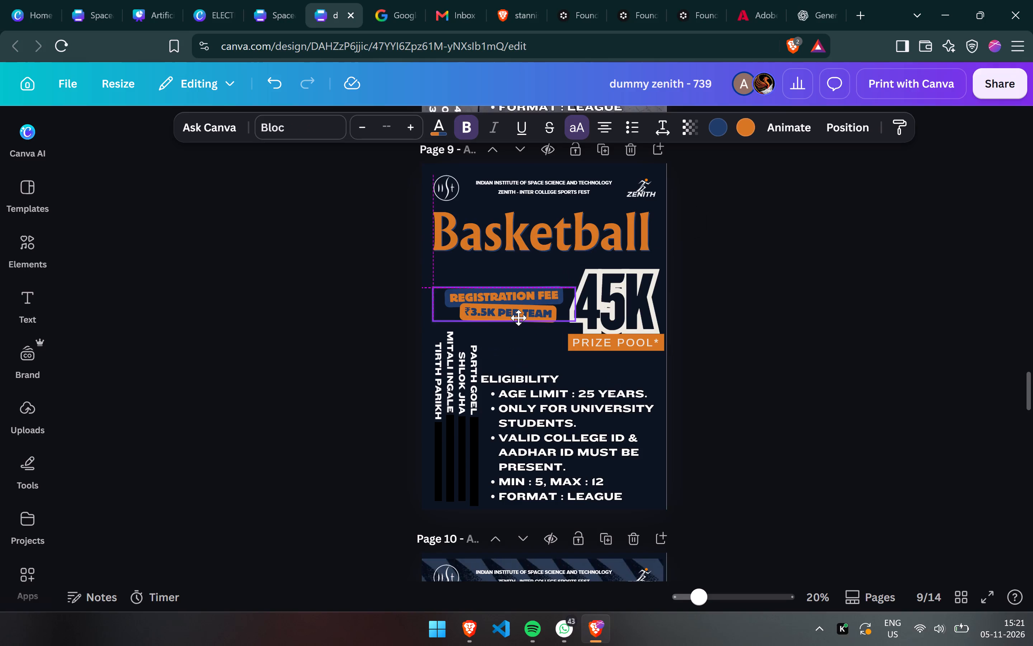
drag(518, 318, 518, 317)
drag(563, 426, 567, 413)
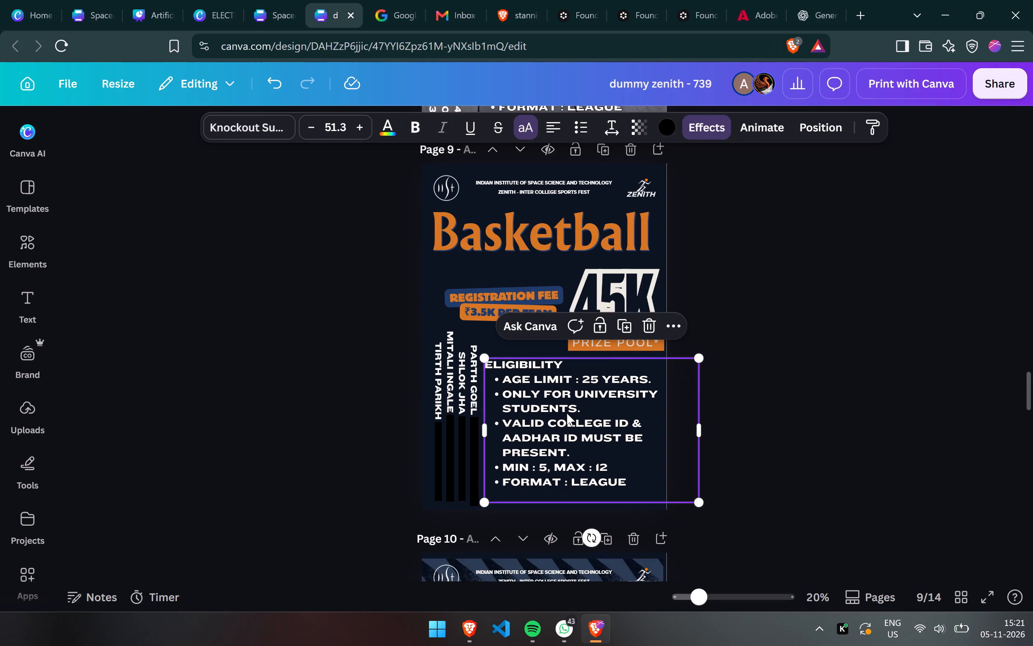
click(825, 390)
Change the page 9 title text from Basketball to Badminton.
scroll(825, 390, up, 1)
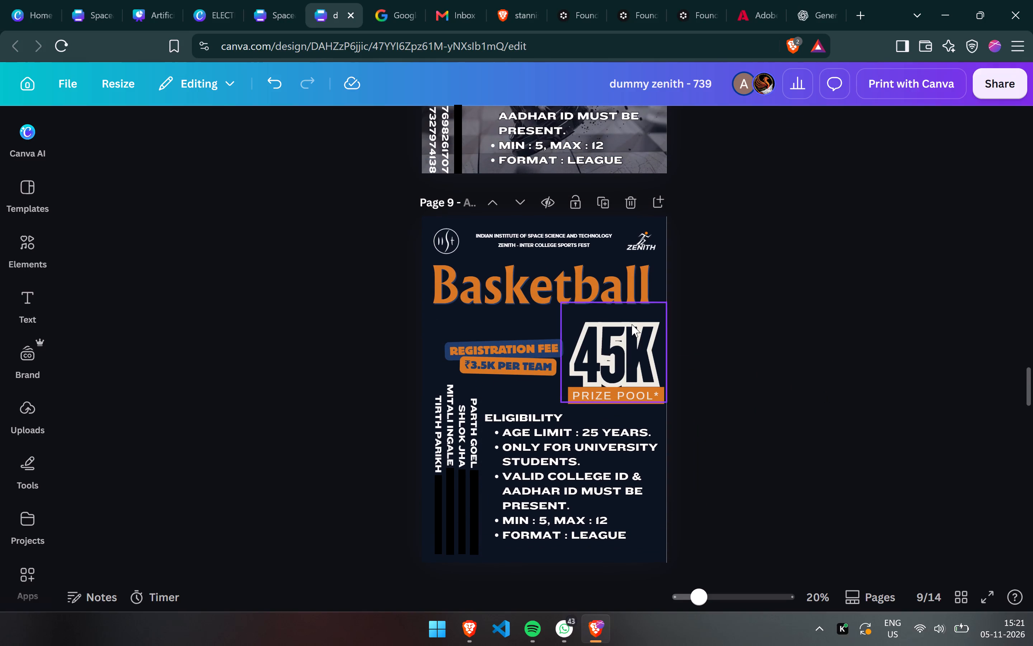
double_click(596, 295)
scroll(596, 295, down, 3)
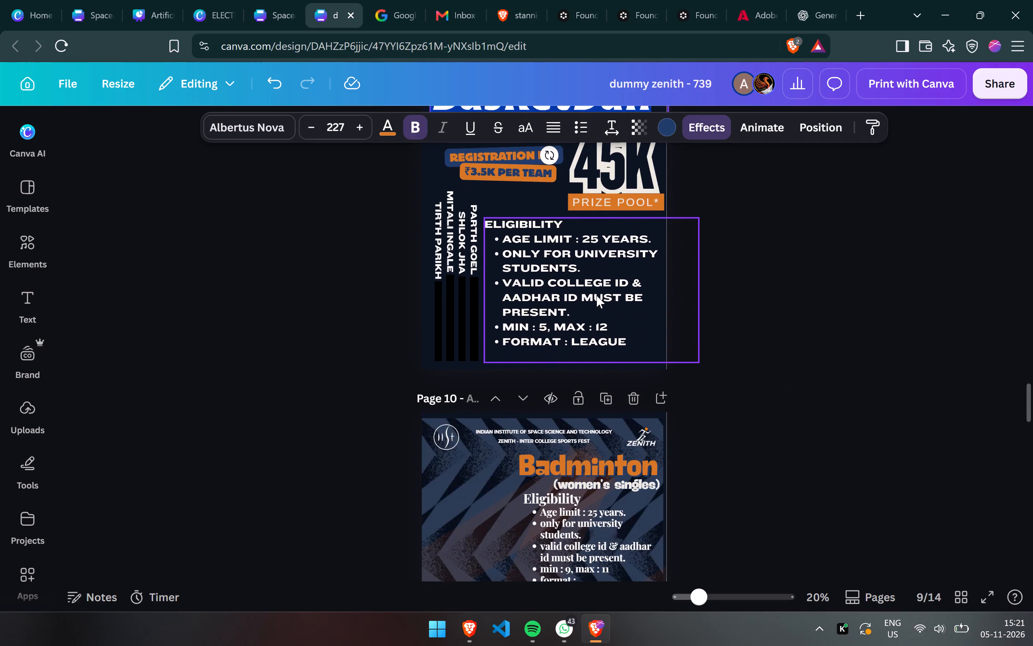
text(badmintor)
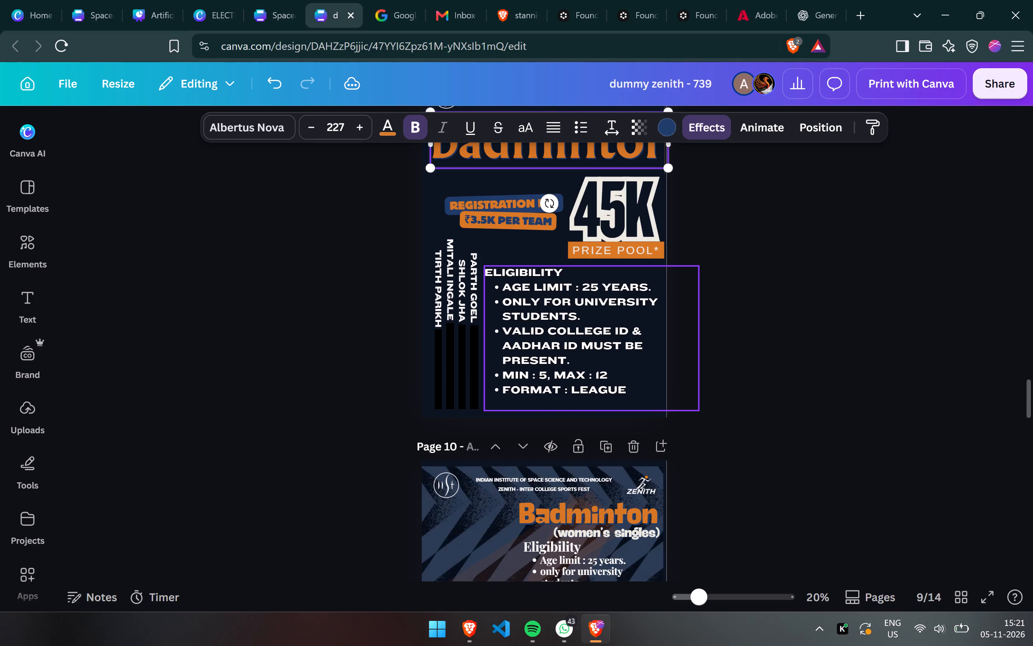
scroll(596, 295, up, 1)
key(BackSpace)
key(space)
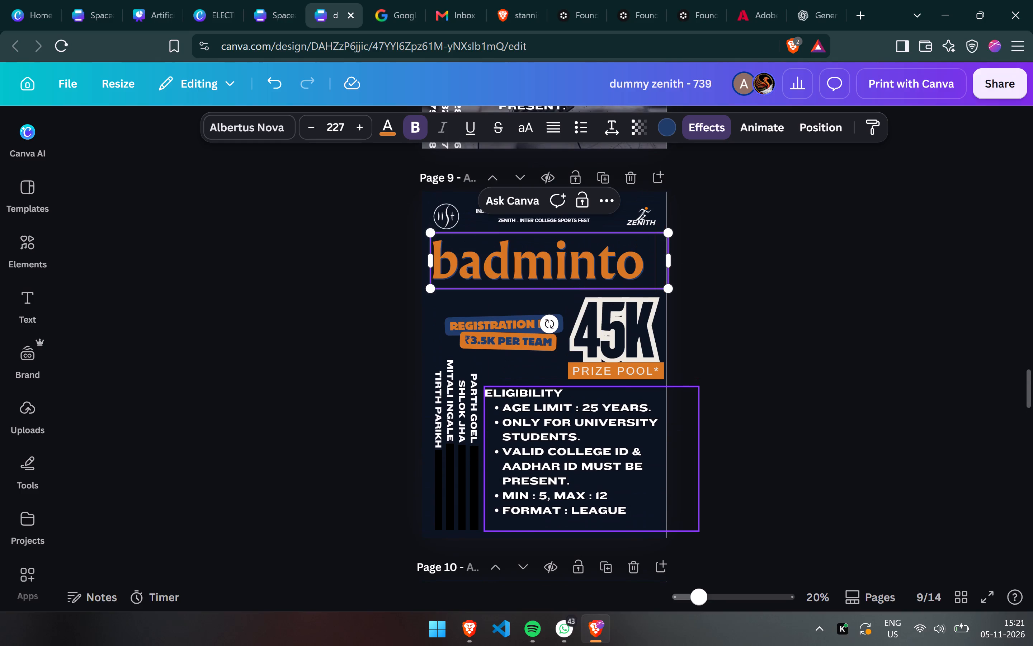
key(ctrl+a)
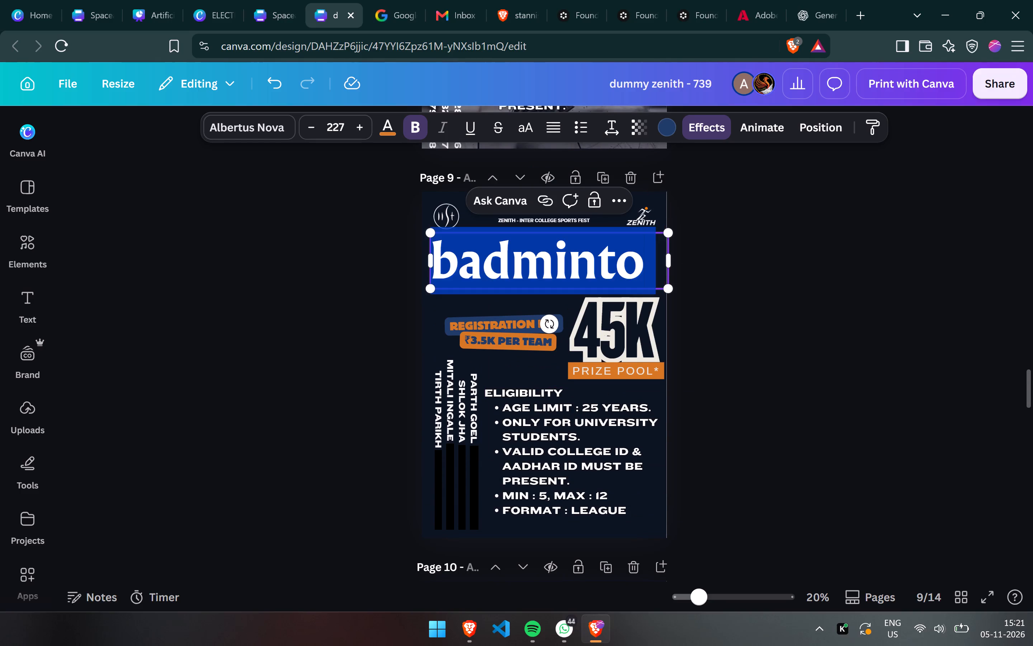
text(Badminton)
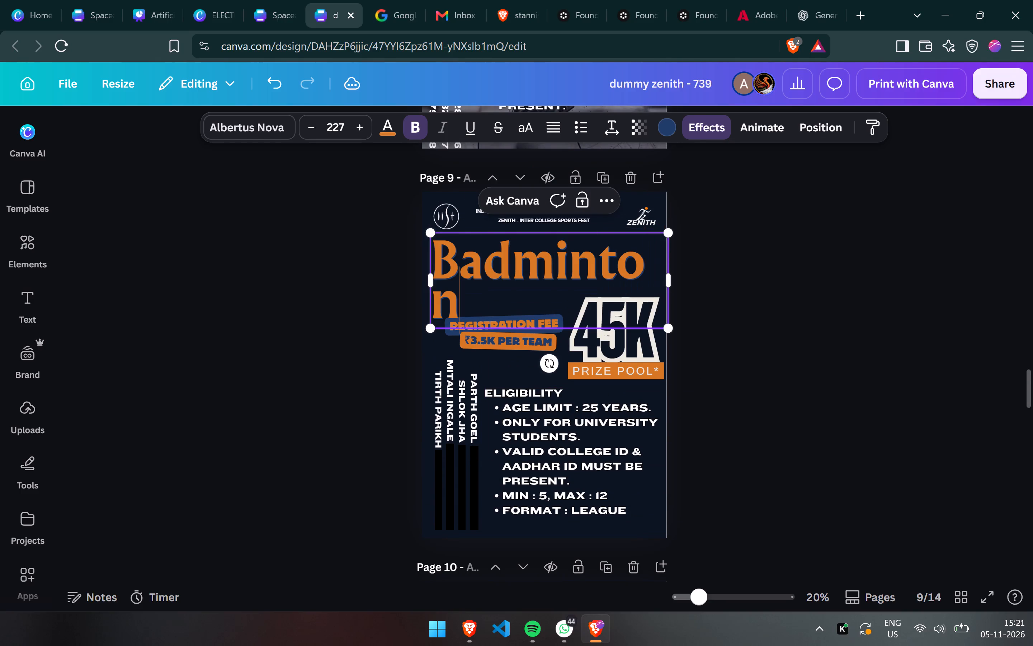
Scale the Badminton title to font size 202, widen its text box to fit one line, and centre it above the fee and prize.
drag(668, 329, 645, 315)
drag(645, 287, 677, 278)
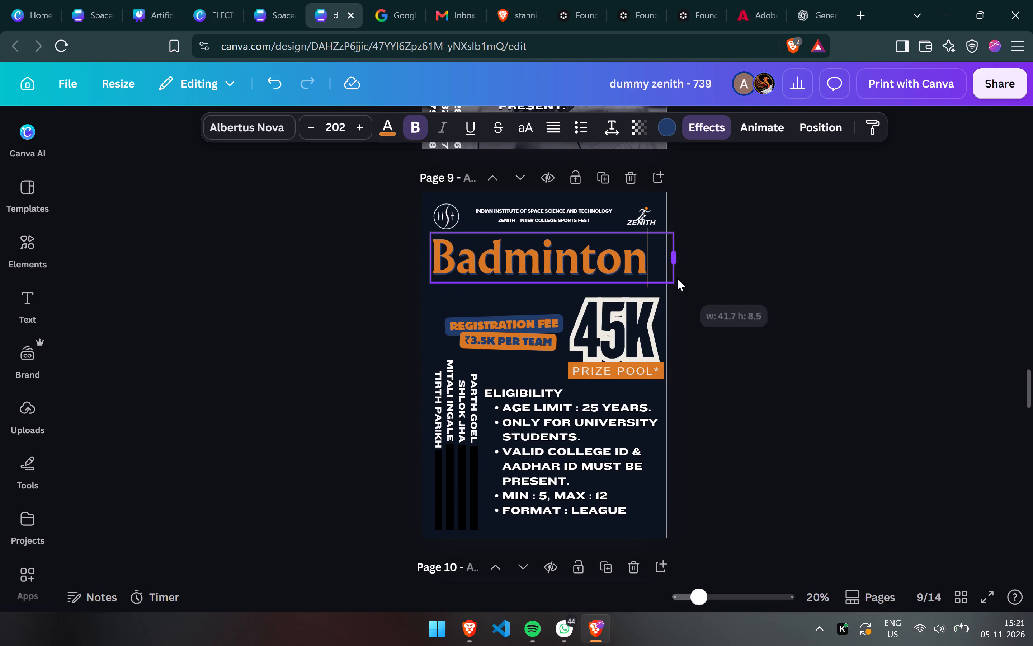
drag(677, 278, 681, 279)
click(597, 259)
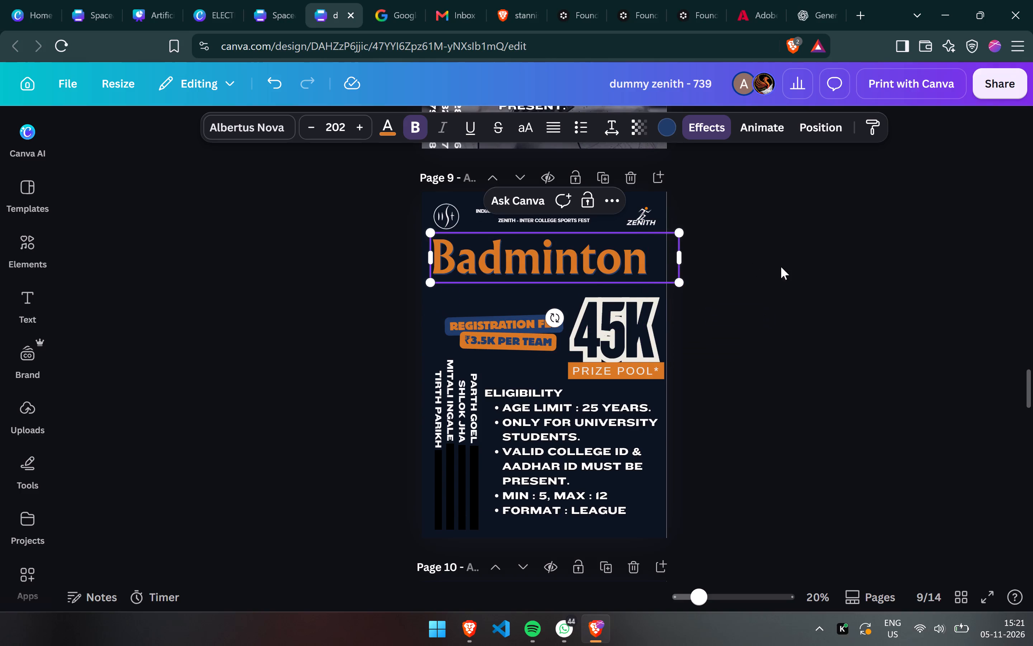
click(793, 269)
drag(645, 262, 653, 267)
click(858, 305)
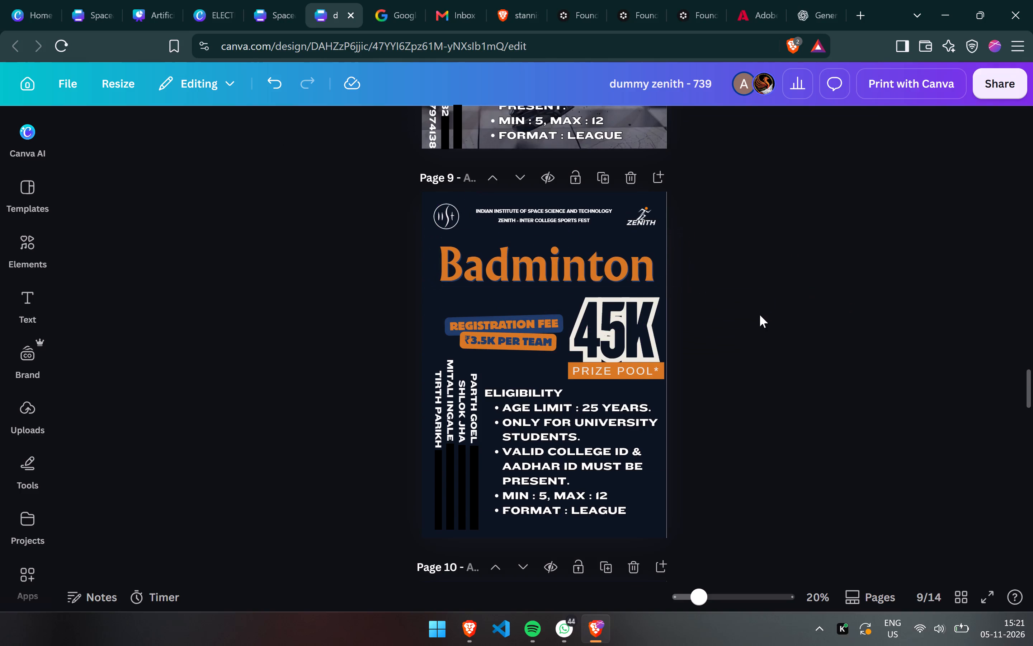
Copy the patterned background group that lies beneath the chess photo on page 8.
scroll(760, 315, down, 2)
scroll(760, 315, up, 3)
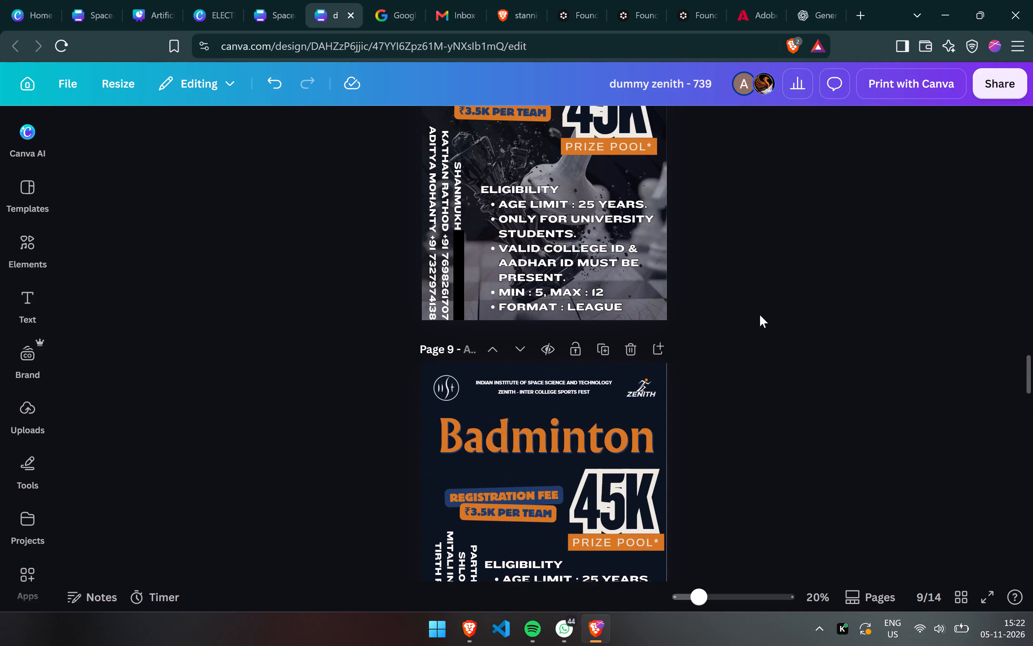
scroll(760, 315, up, 5)
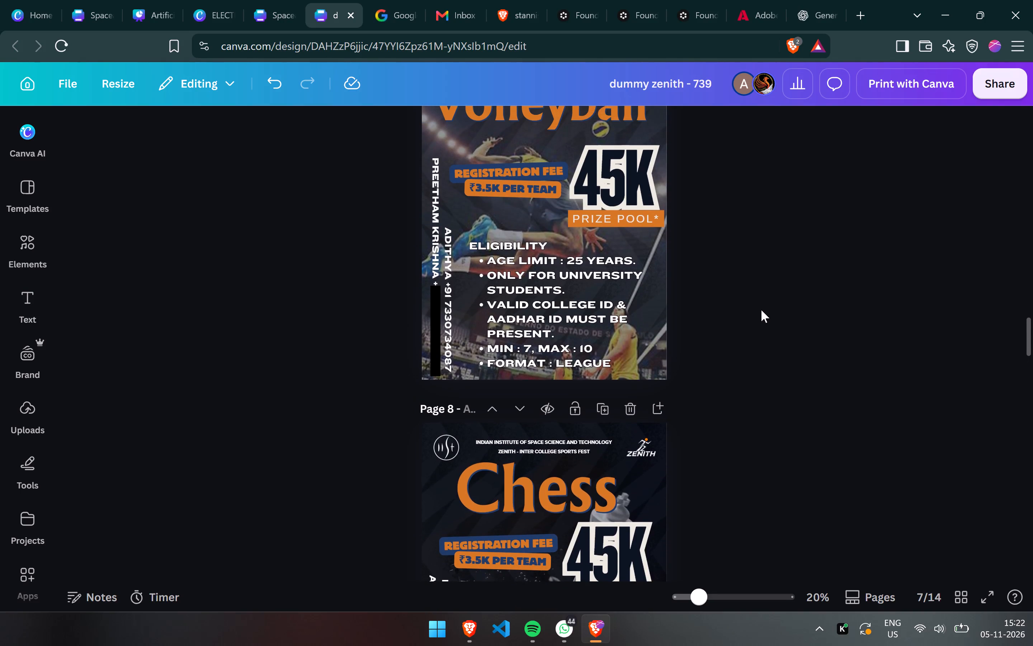
click(419, 485)
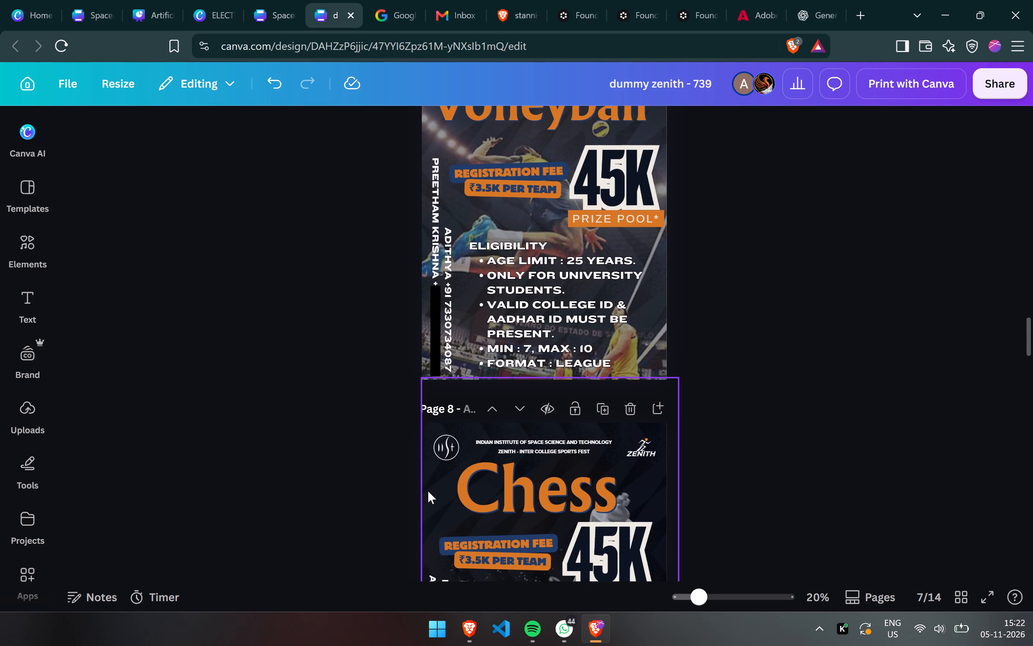
click(429, 492)
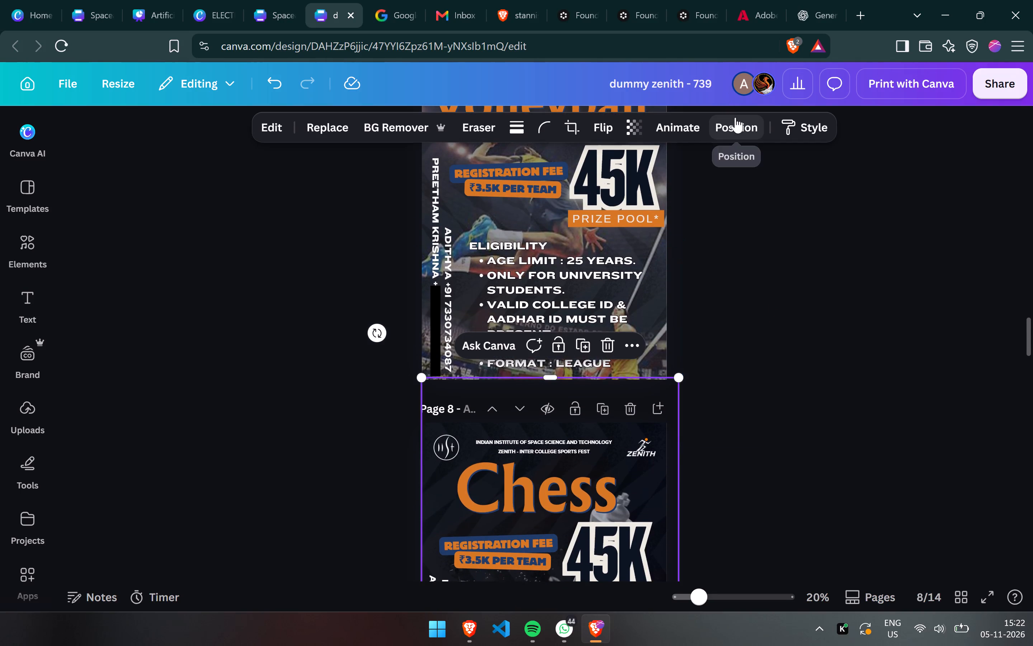
click(736, 122)
scroll(233, 439, down, 5)
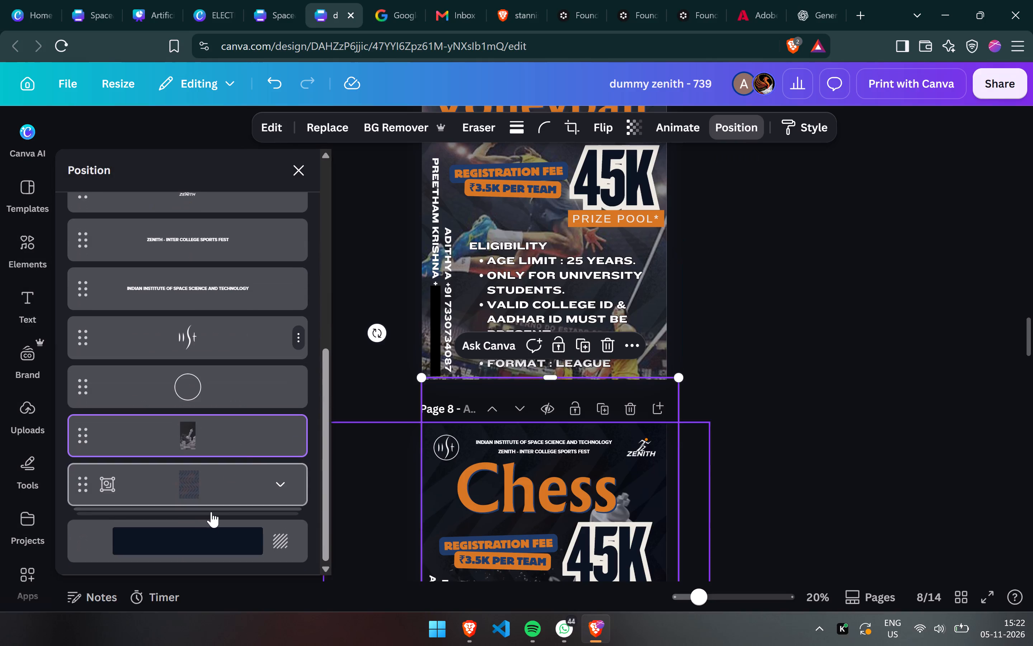
click(223, 493)
key(ctrl+c)
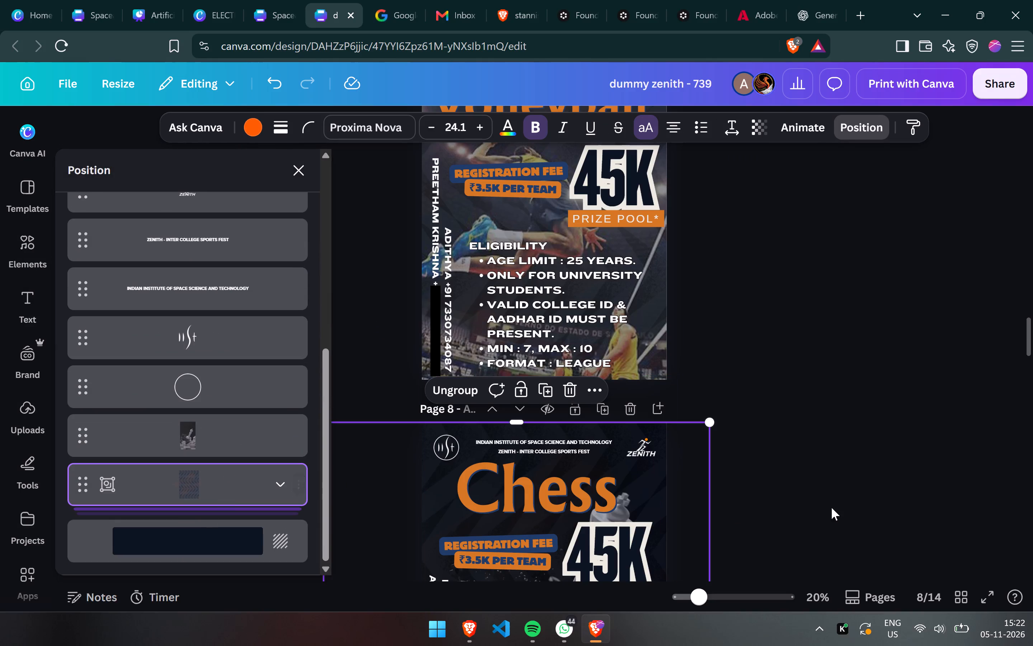
Paste the copied patterned background group onto the Badminton page 9.
click(853, 505)
scroll(853, 505, down, 5)
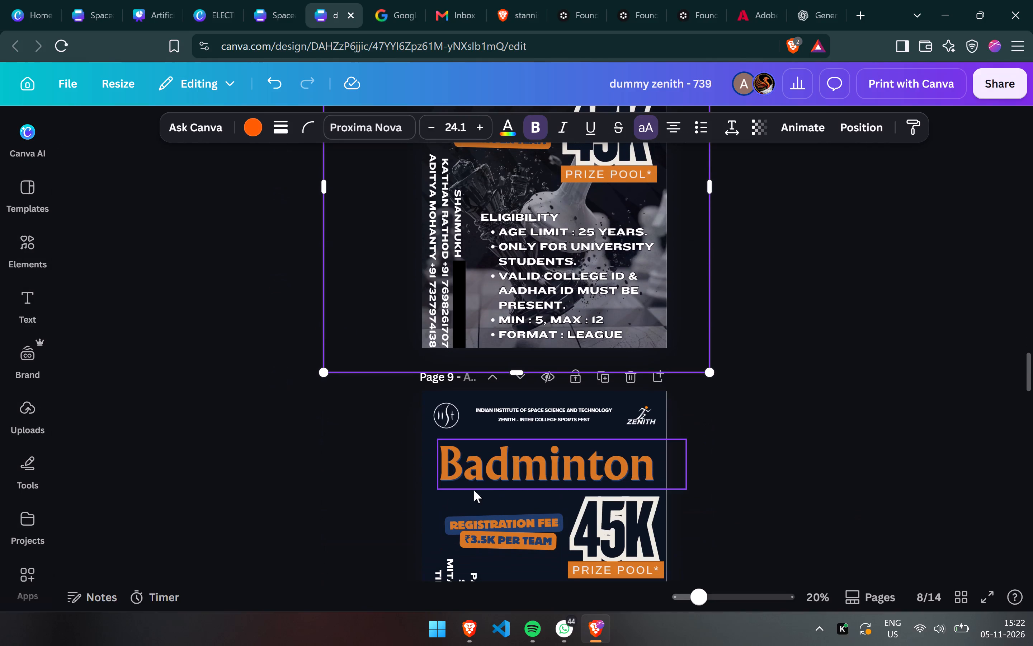
click(439, 502)
key(ctrl+v)
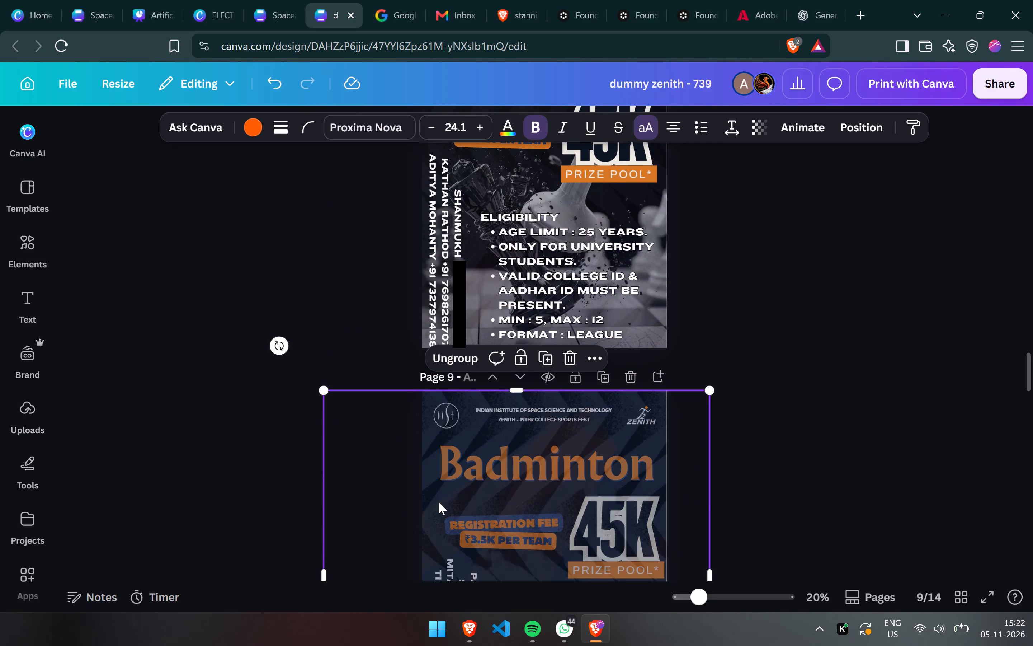
Send the pasted background group backward behind all of page 9's text and logos.
scroll(439, 502, down, 1)
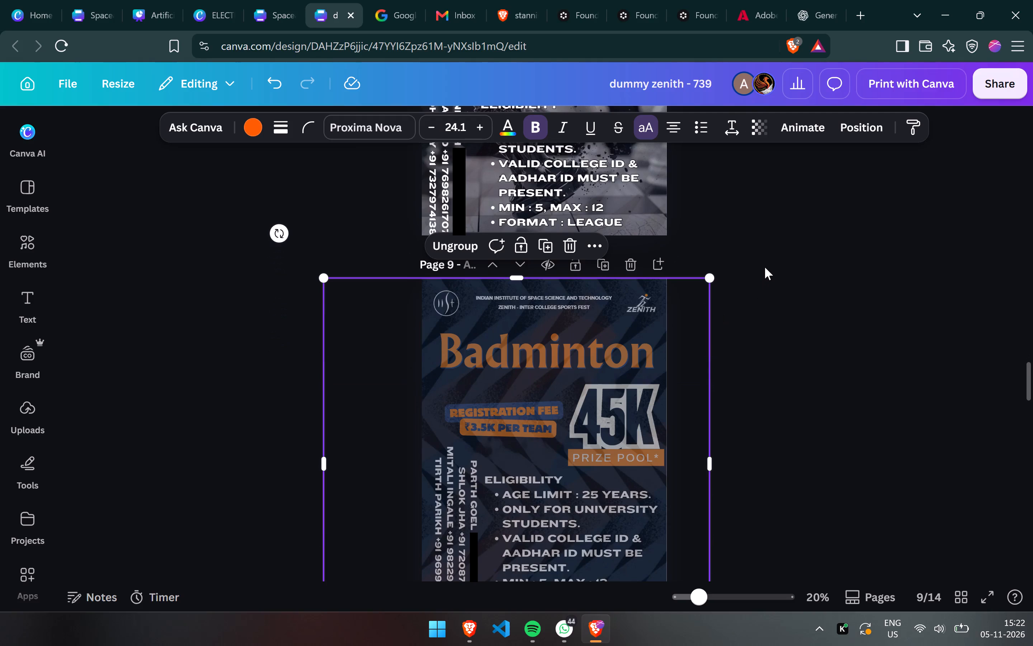
key(ctrl+bracketleft)
key(ctrl+bracketleft)
key(ctrl+bracketleft)
key(ctrl+bracketleft)
key(ctrl+bracketleft)
key(ctrl+bracketleft)
key(ctrl+bracketleft)
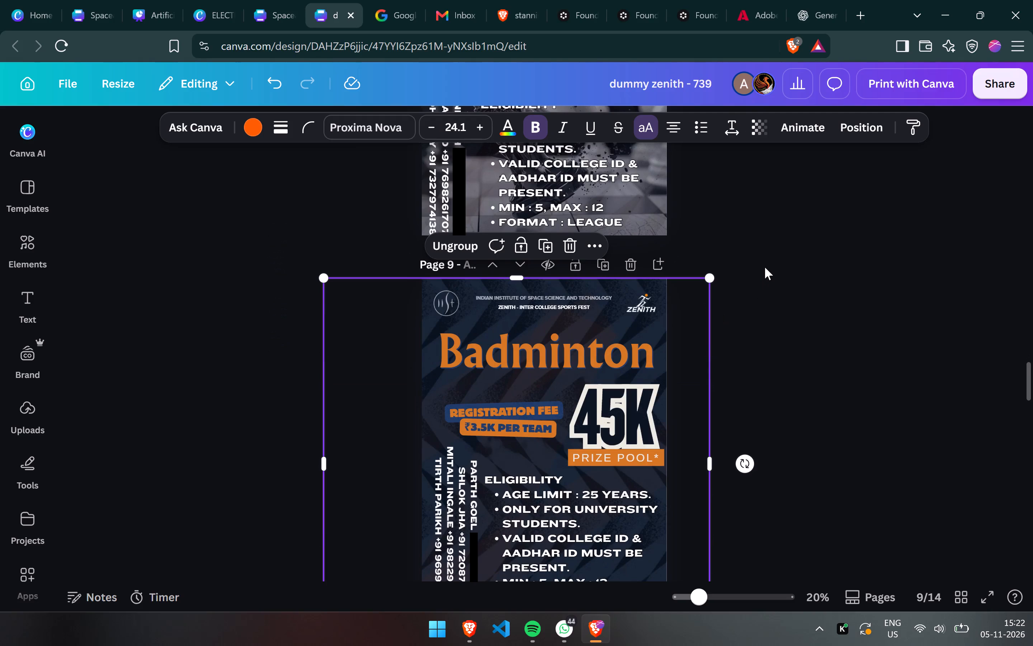
key(ctrl+bracketleft)
key(ctrl+bracketleft)
key(ctrl+bracketleft)
key(ctrl+bracketleft)
key(ctrl+bracketleft)
Look over the brochure's earlier pages to compare them with the rebuilt Badminton page.
scroll(765, 267, up, 4)
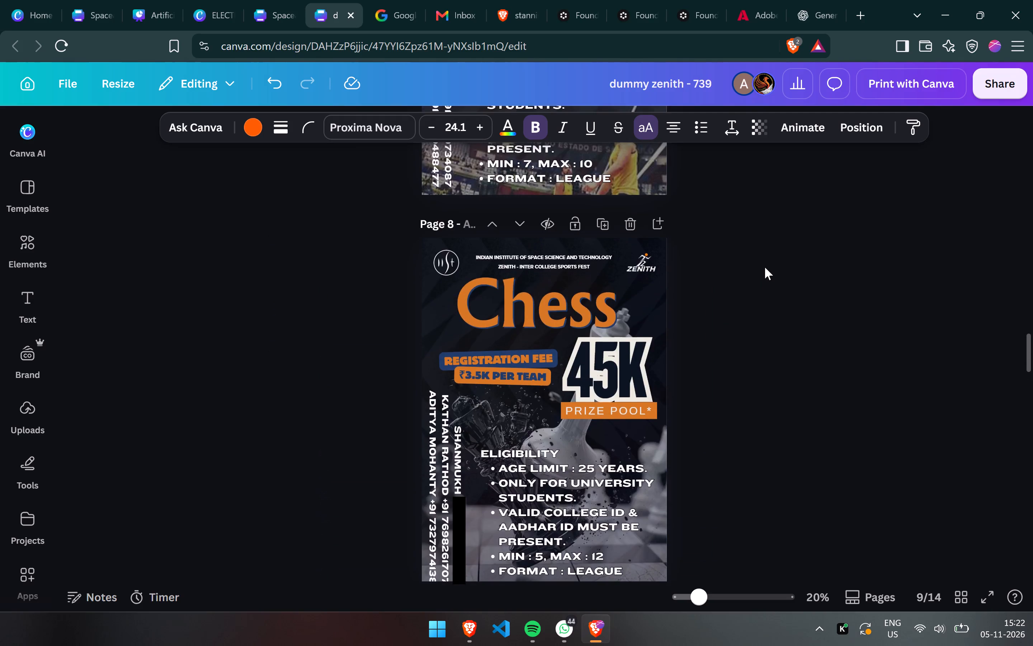
scroll(765, 267, up, 7)
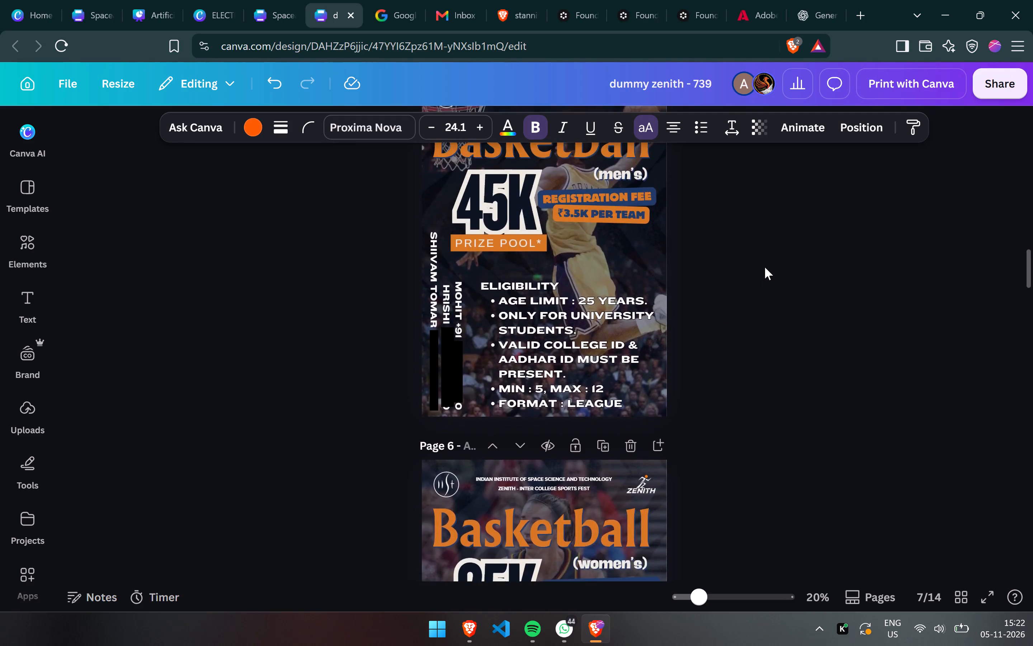
scroll(765, 267, up, 7)
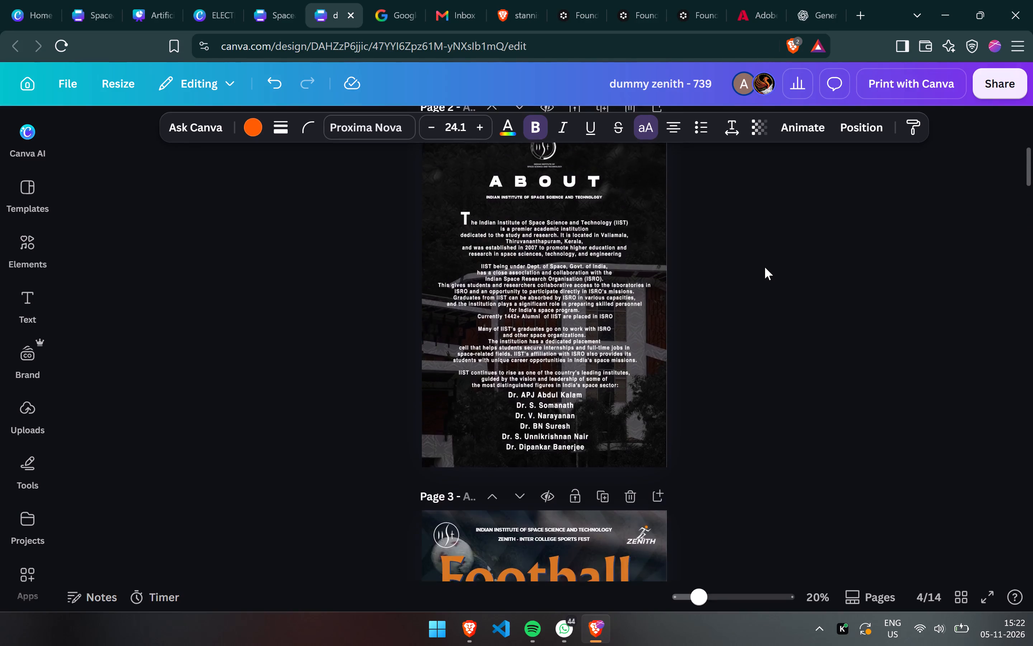
scroll(765, 267, up, 3)
scroll(765, 267, down, 8)
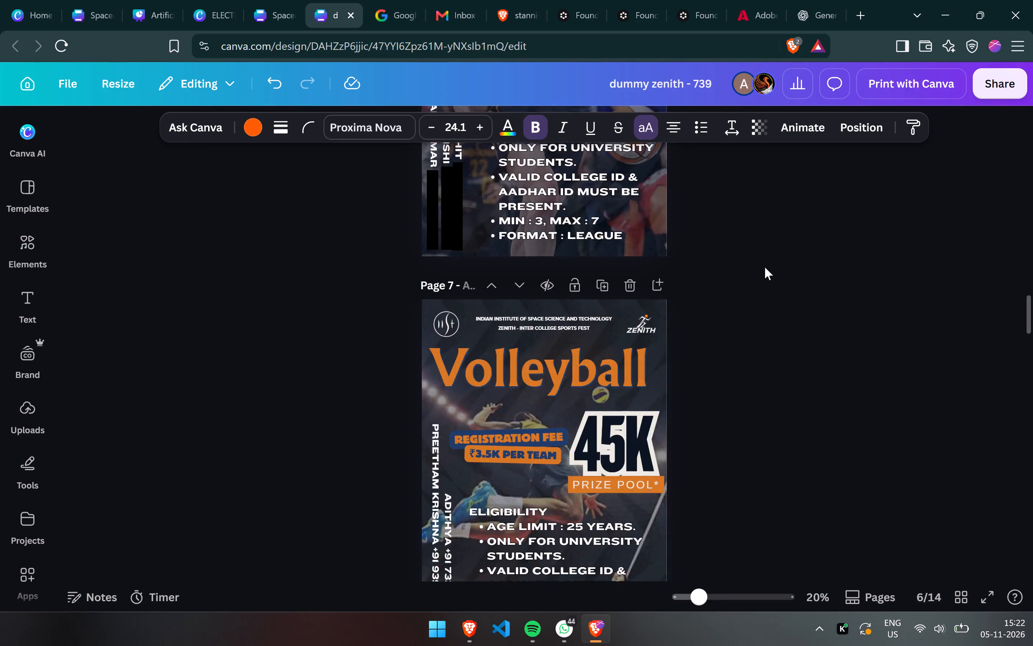
scroll(765, 267, down, 7)
click(809, 287)
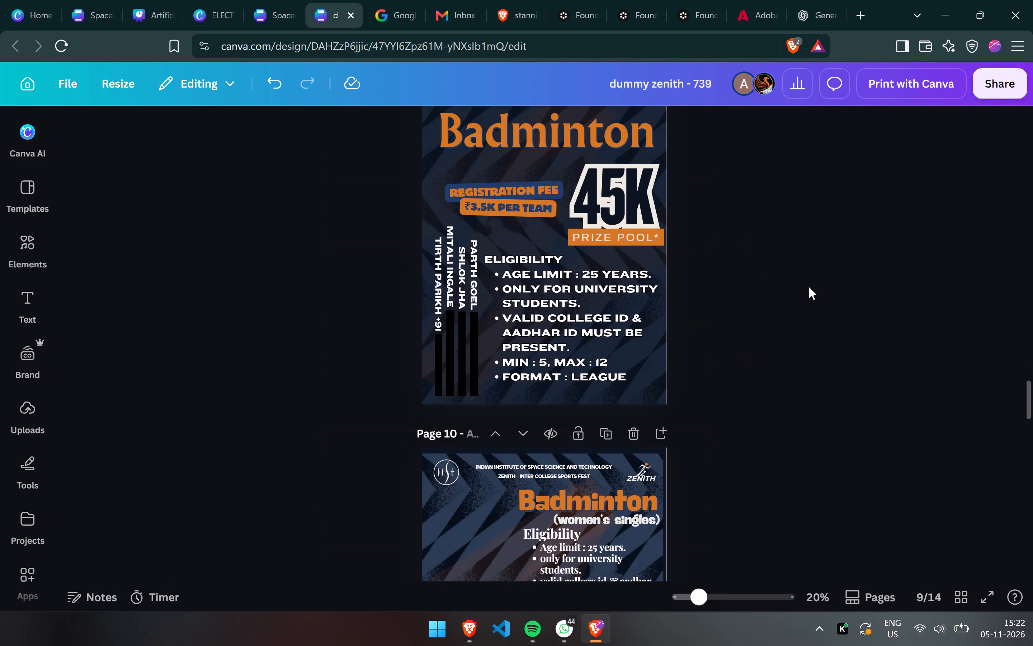
Delete page 10, the old Badminton (women's singles) page, together with its contents.
click(487, 511)
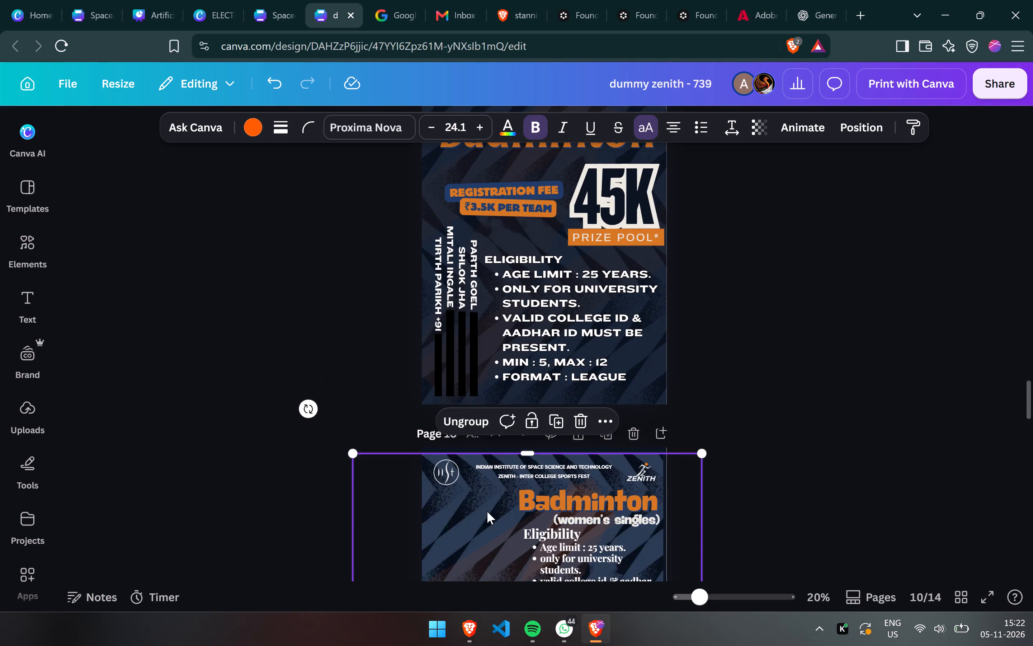
key(BackSpace)
click(487, 511)
key(BackSpace)
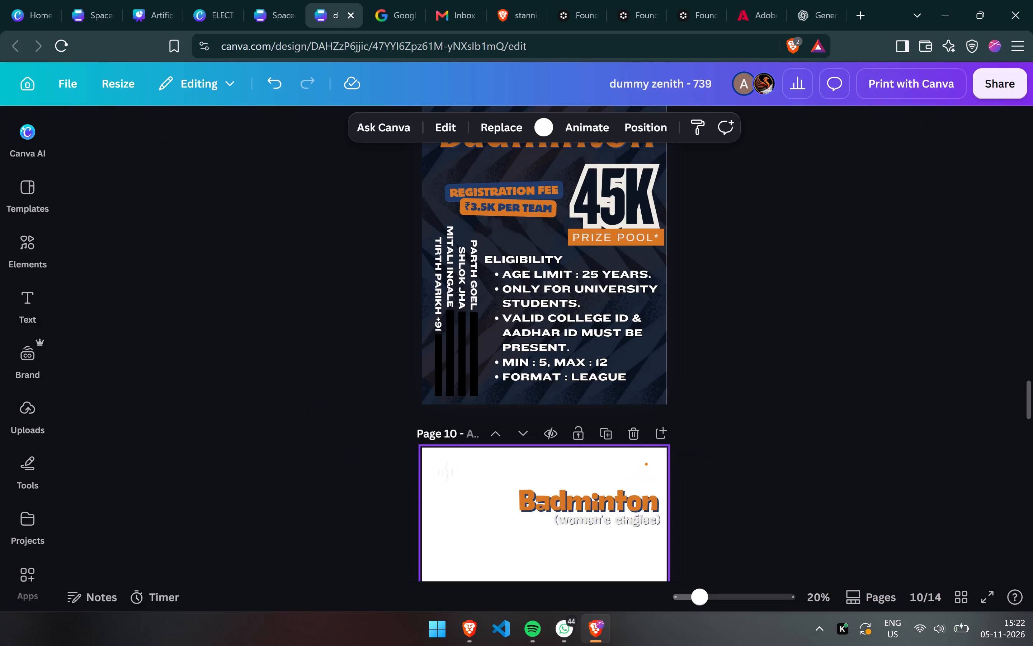
click(628, 434)
scroll(628, 434, down, 1)
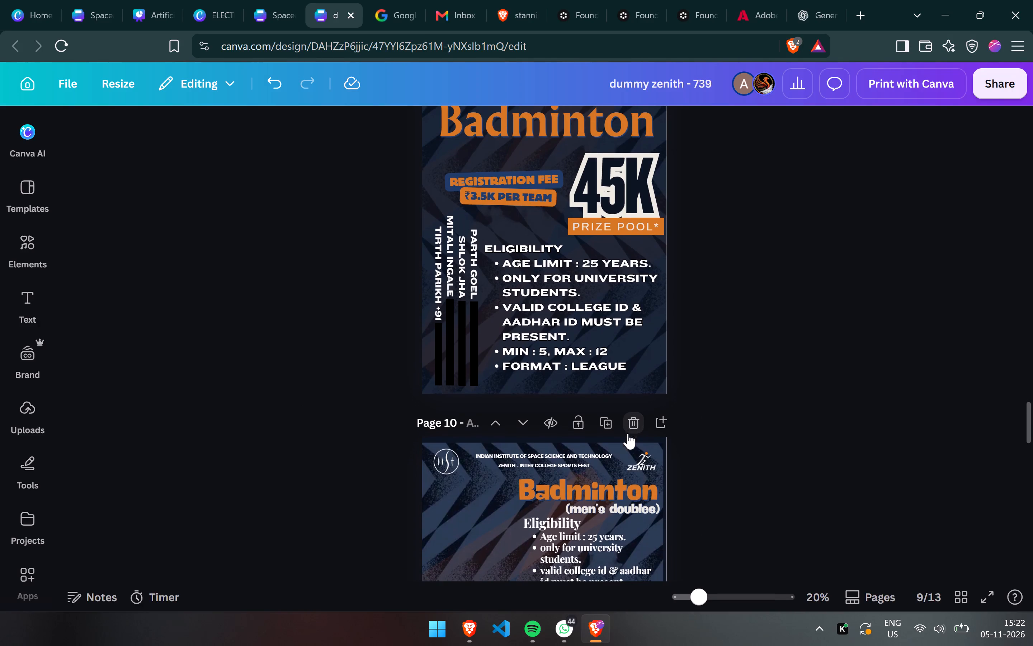
Delete page 10, the old Badminton (men's doubles) page.
scroll(628, 434, down, 1)
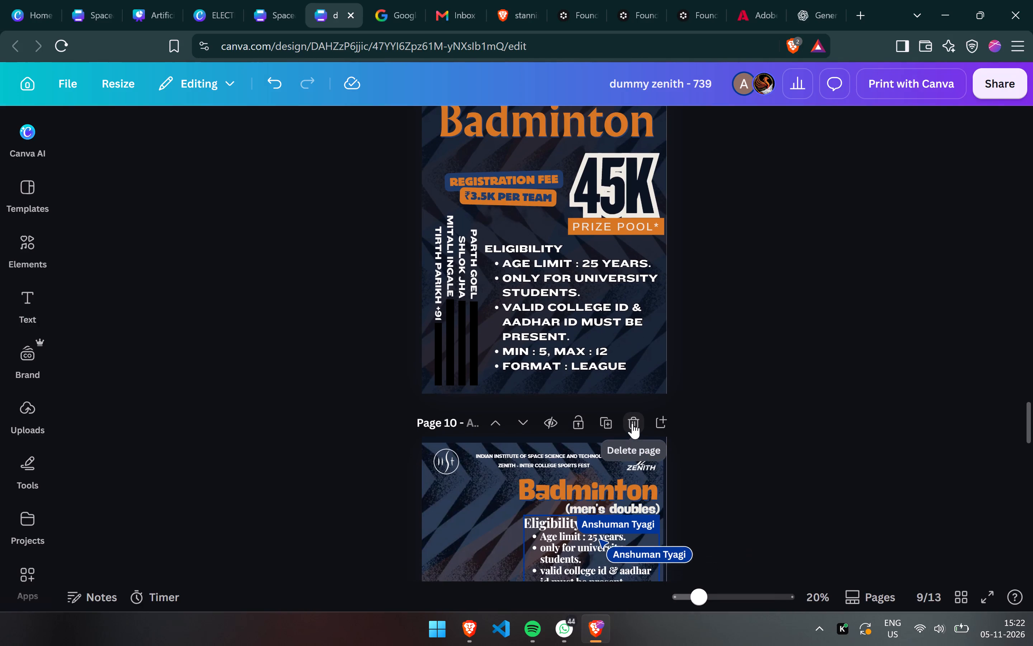
scroll(632, 423, down, 1)
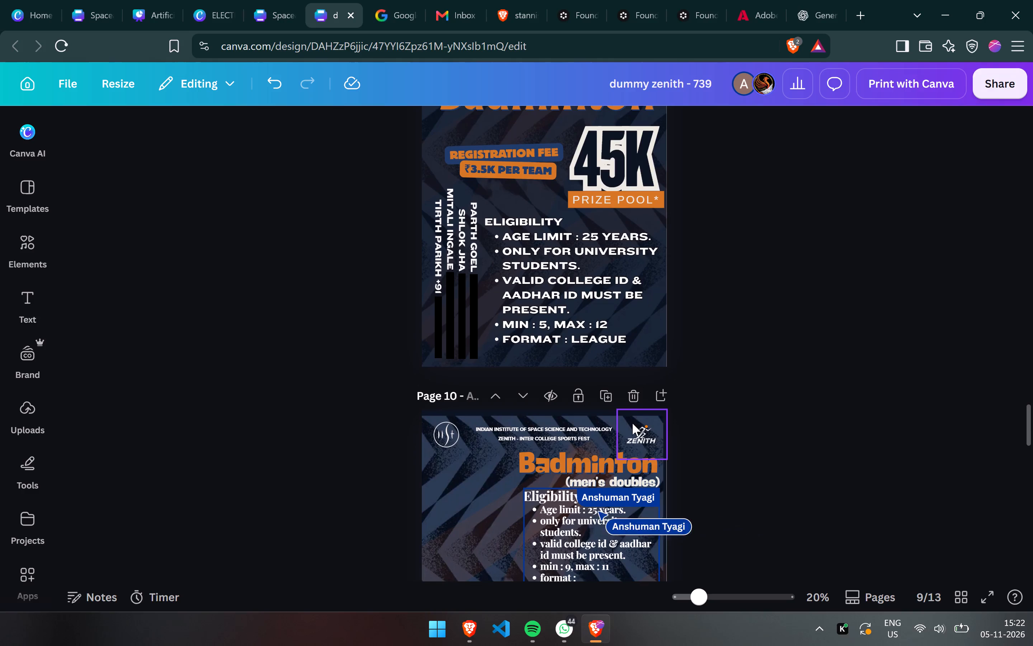
click(638, 394)
scroll(814, 350, up, 2)
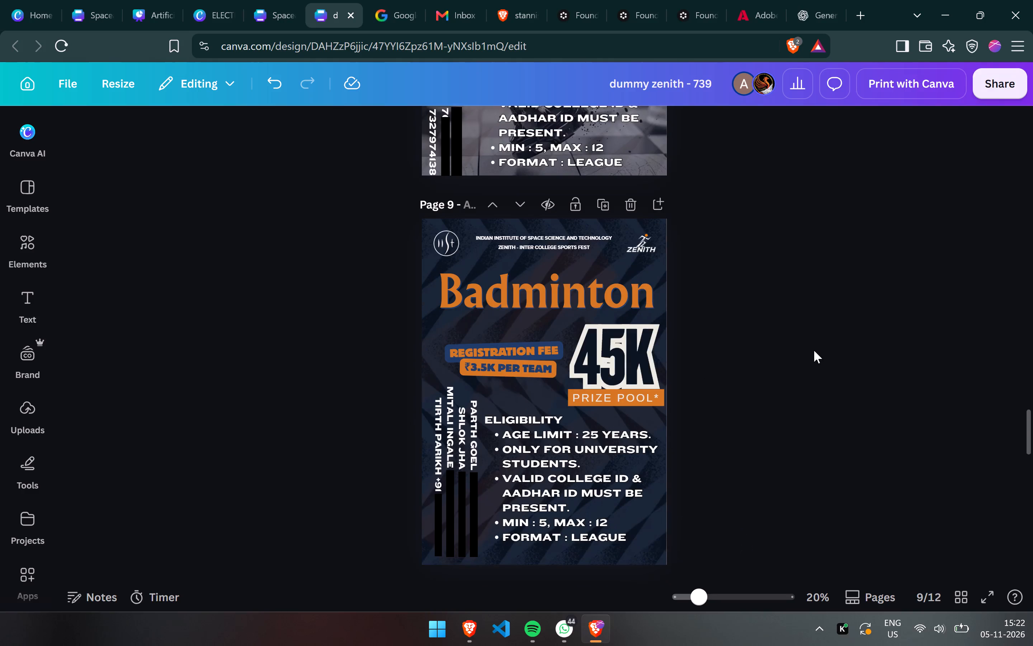
scroll(814, 350, up, 1)
scroll(814, 350, down, 1)
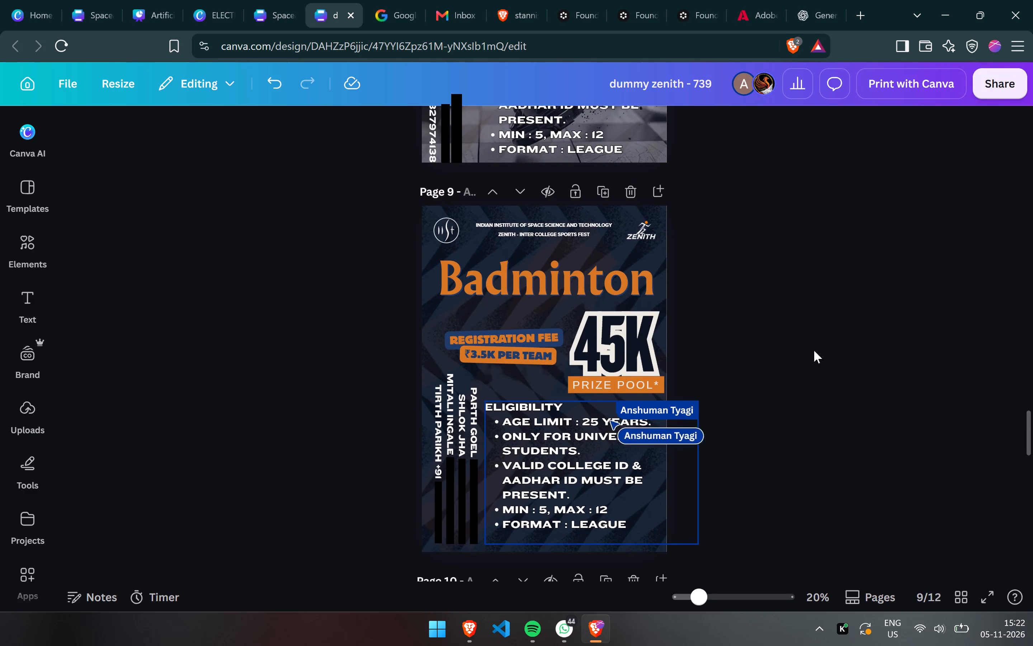
Switch to the Pinterest window and search for badminton pictures.
key(alt+Tab)
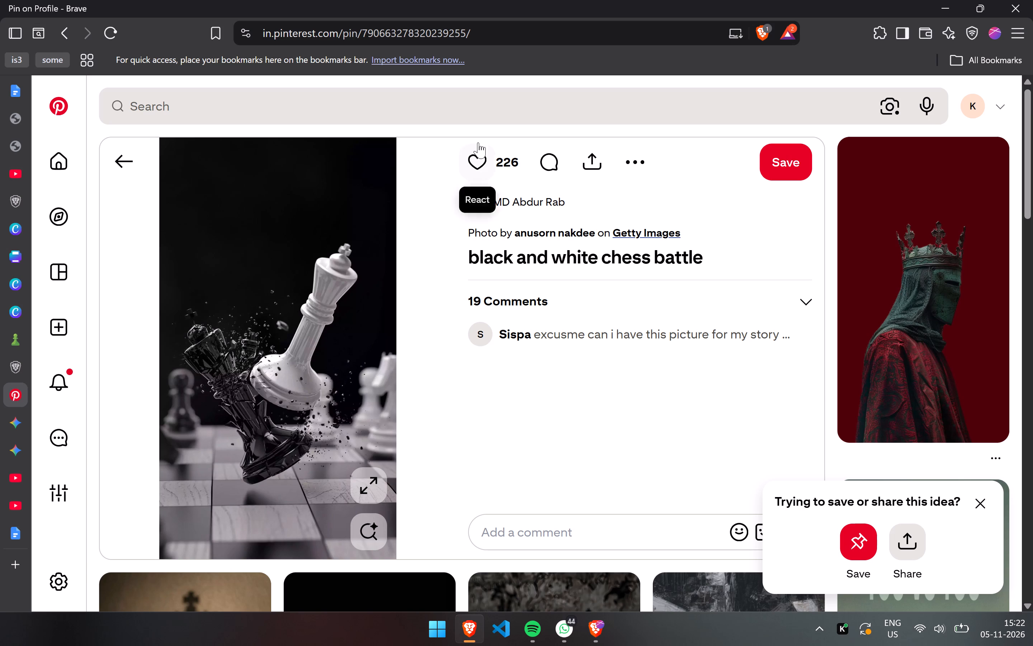
click(423, 104)
key(b)
text(adm)
text(in)
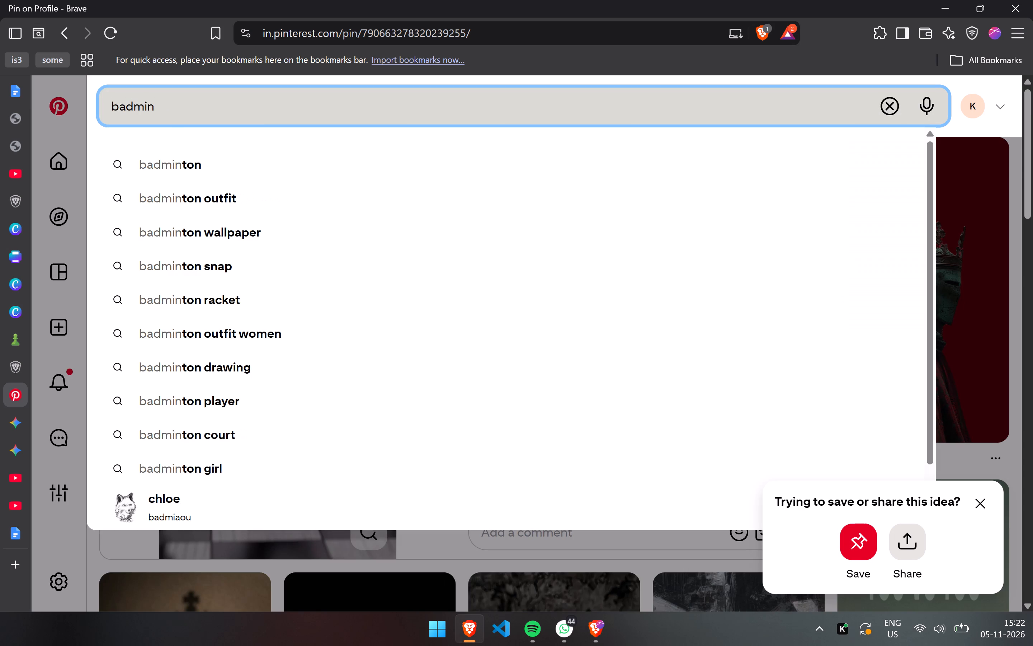
click(223, 163)
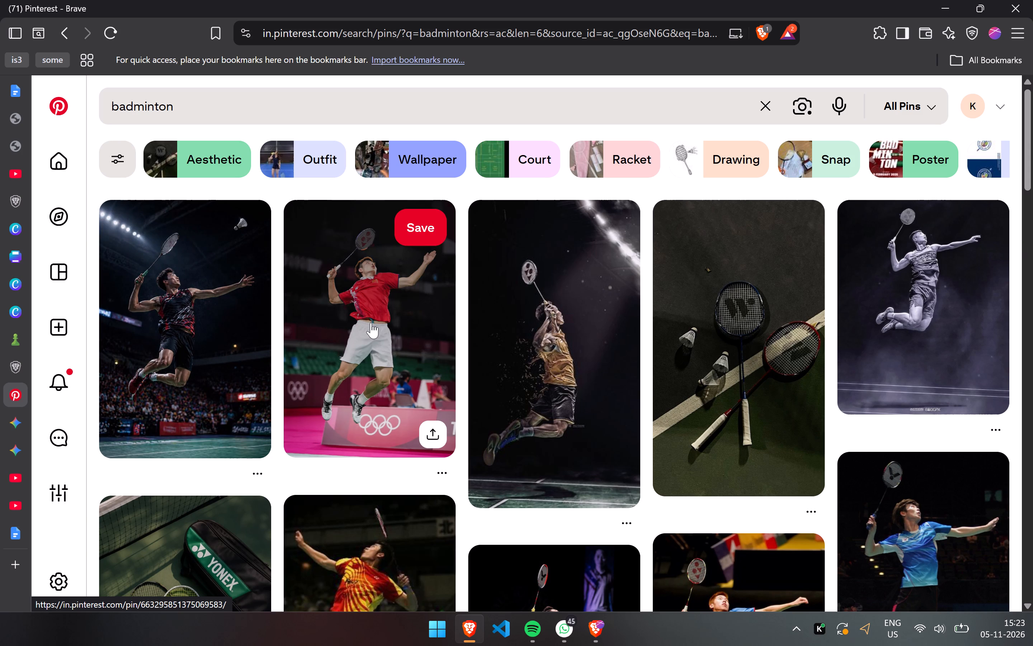
Browse the badminton pins and copy the "Smash the Silence" photo of the player leaping for a smash.
scroll(371, 323, down, 2)
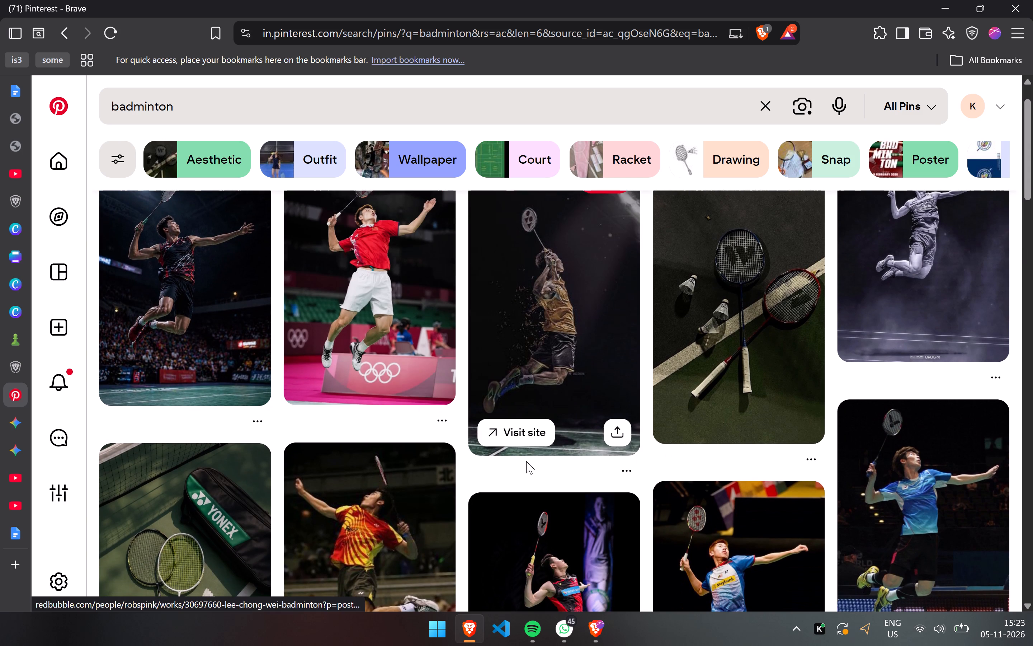
scroll(526, 461, up, 1)
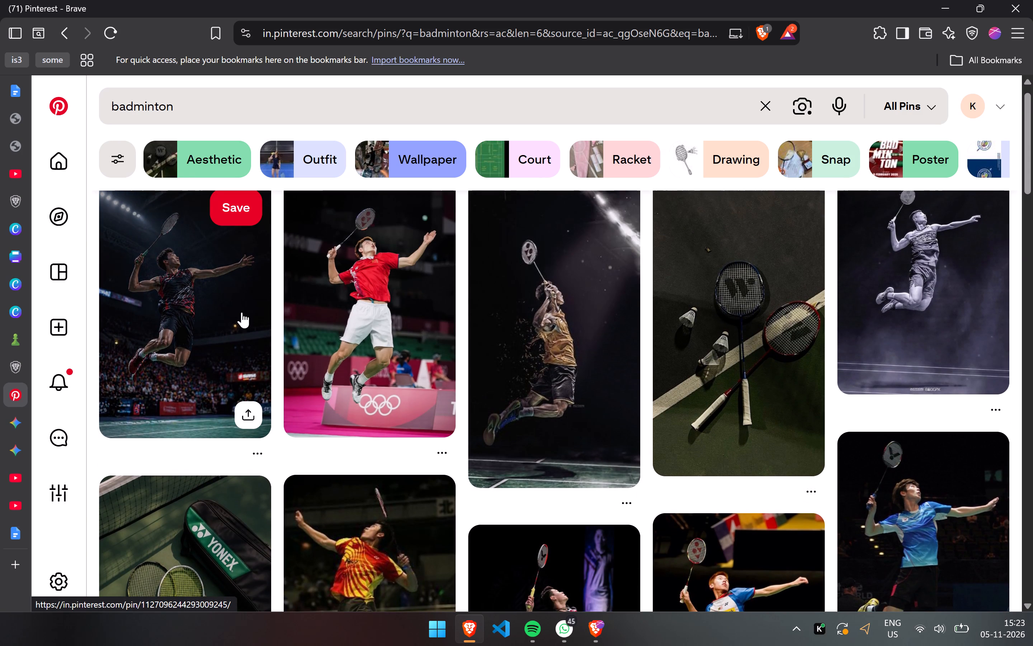
click(210, 309)
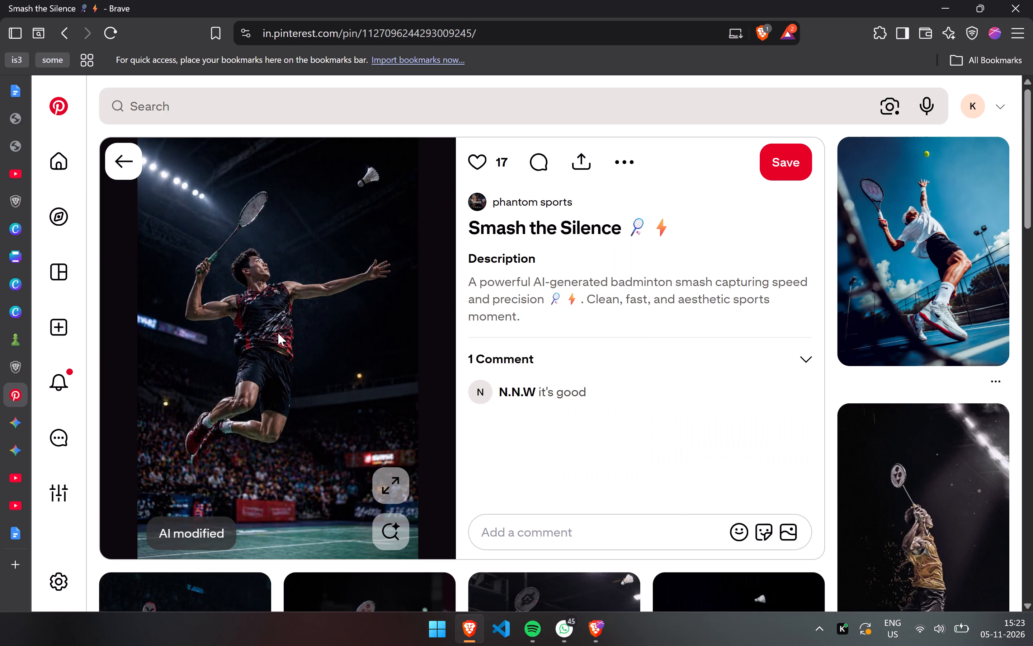
scroll(278, 333, down, 2)
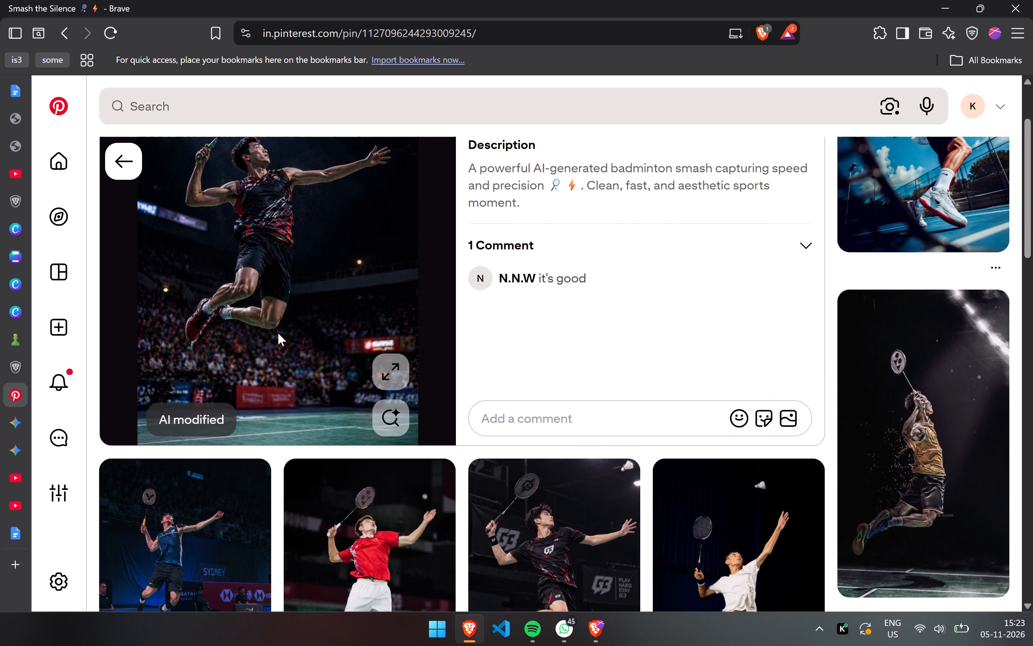
click(918, 411)
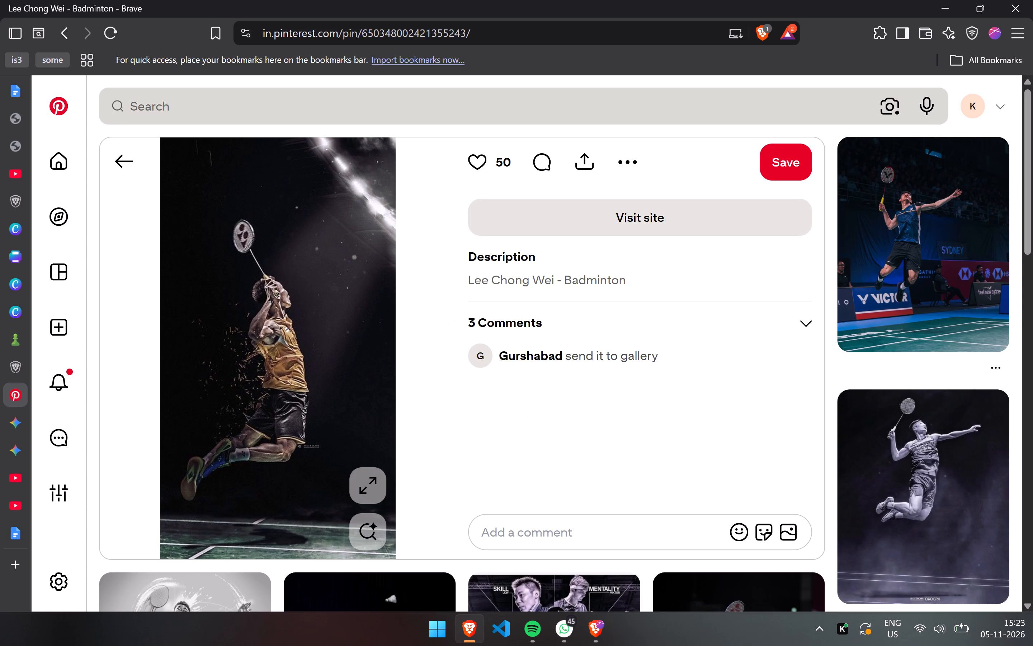
click(64, 31)
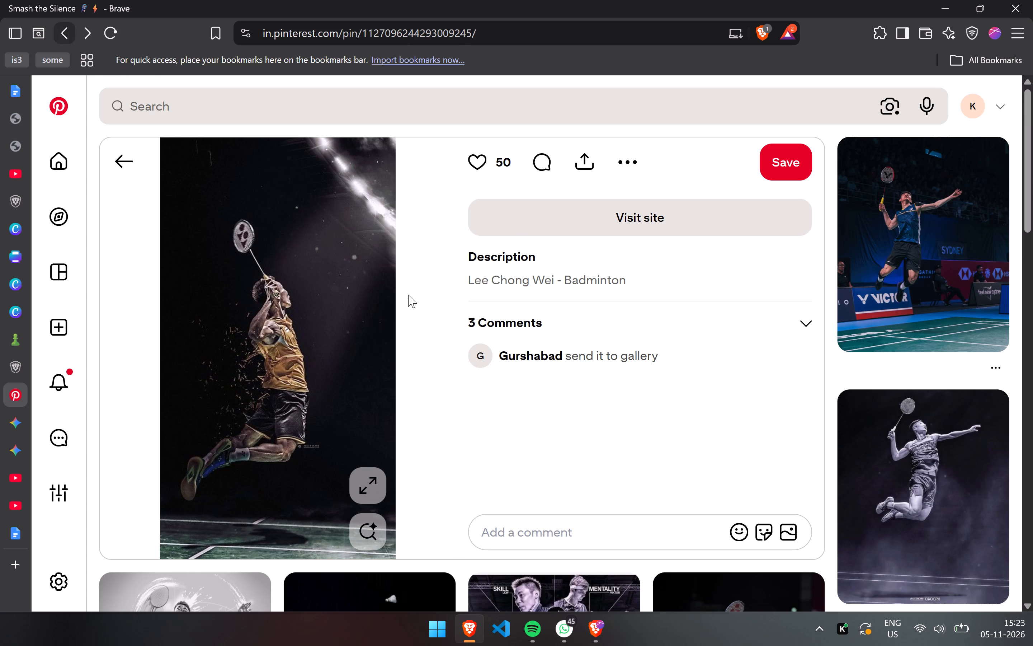
scroll(367, 361, up, 1)
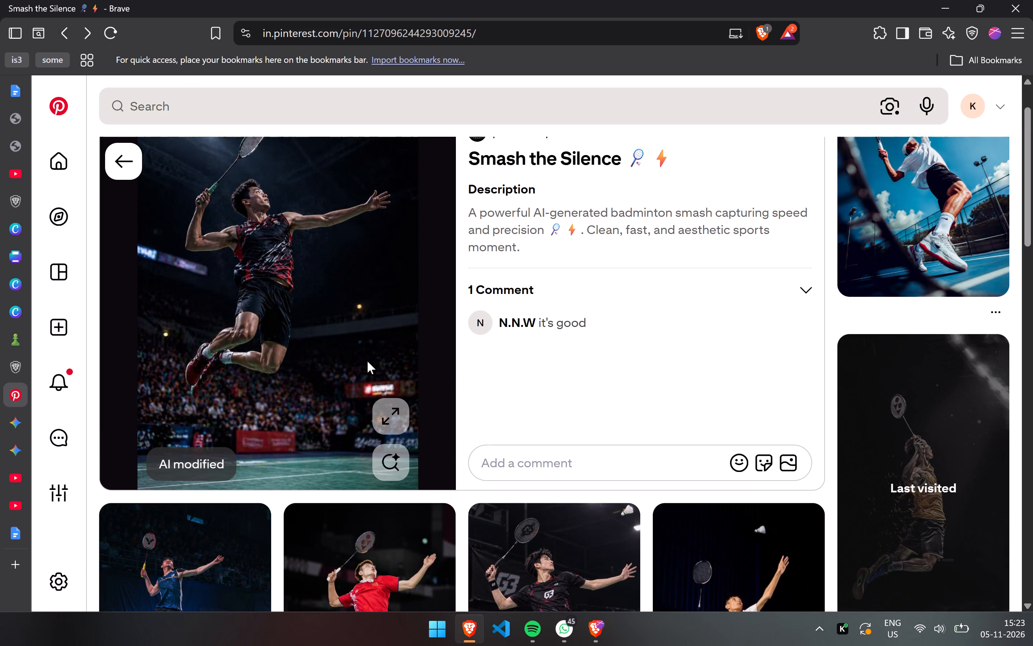
scroll(367, 361, up, 1)
click(305, 318)
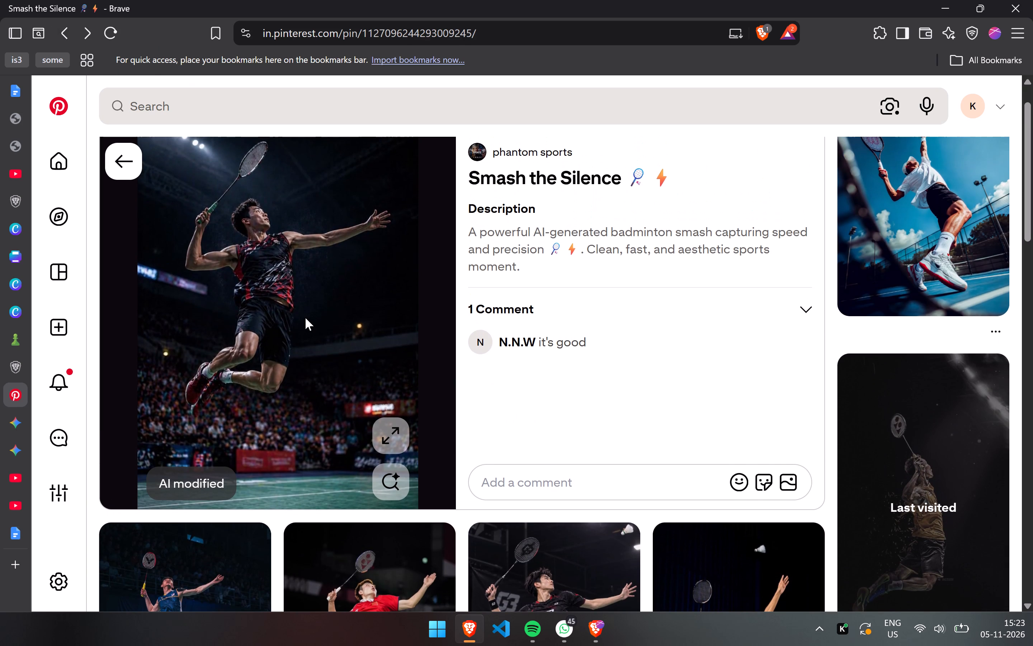
right_click(305, 318)
click(351, 369)
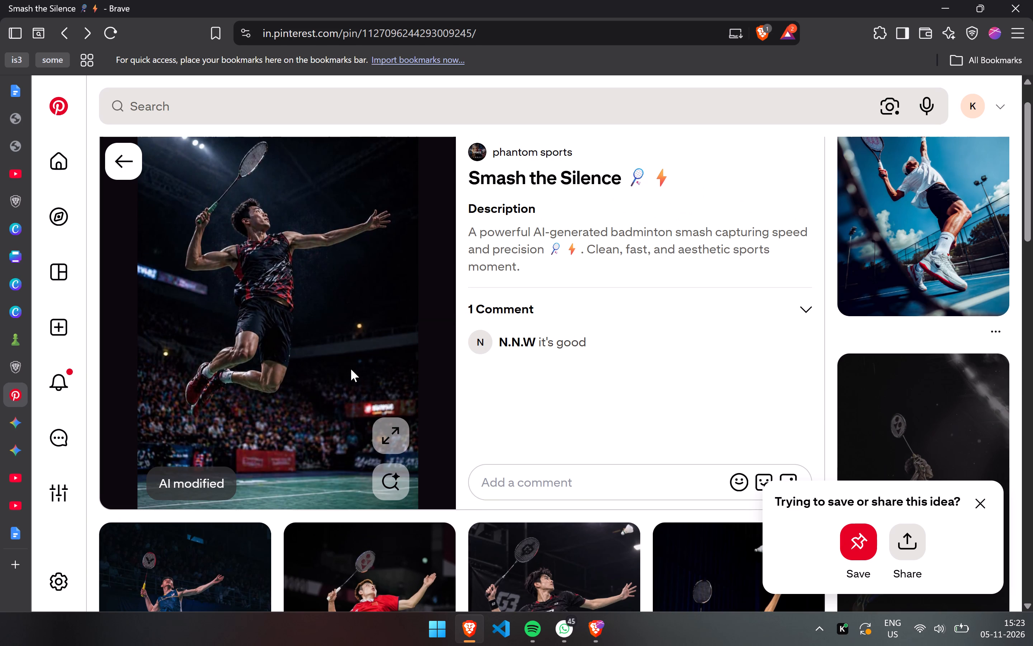
Back in the Canva brochure, paste the copied player photo onto Badminton page 9 and enlarge it to roughly fill the page.
key(alt+Tab)
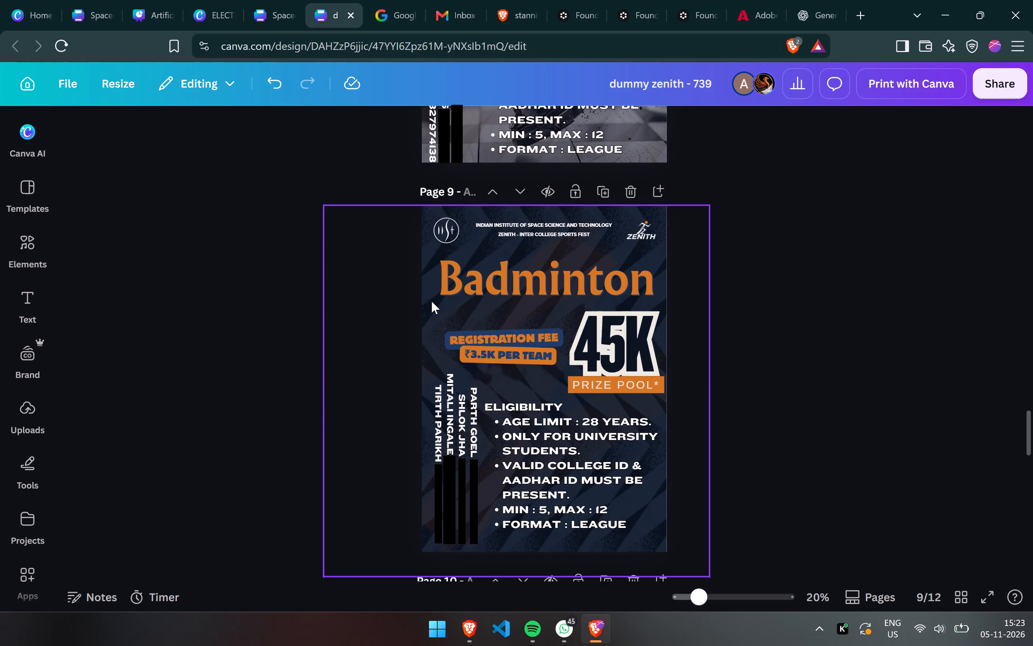
click(431, 301)
key(ctrl+v)
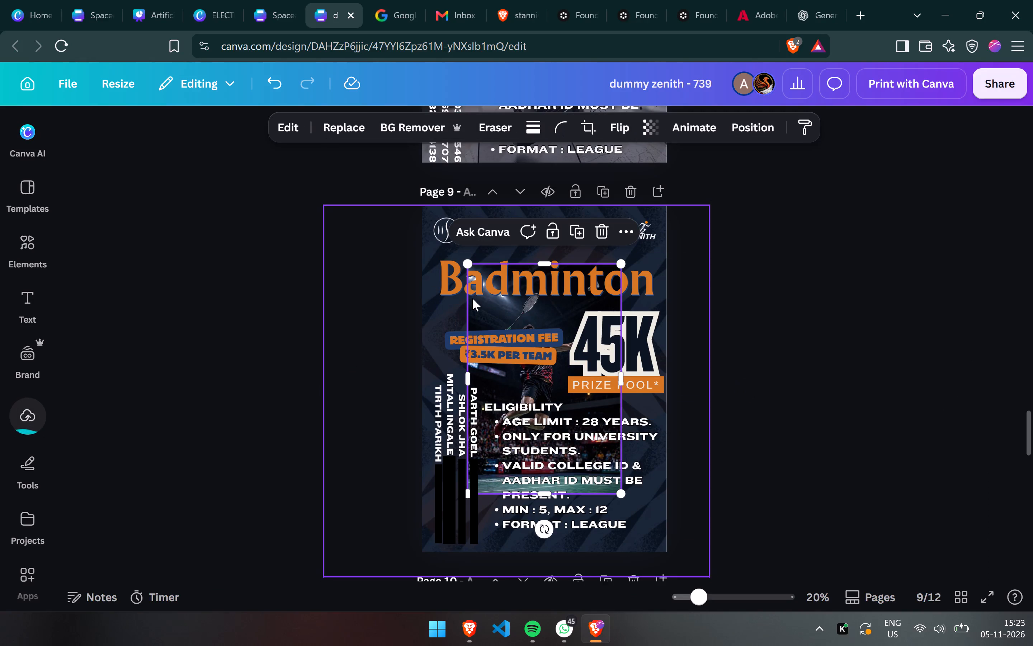
drag(470, 267, 409, 207)
drag(620, 492, 723, 571)
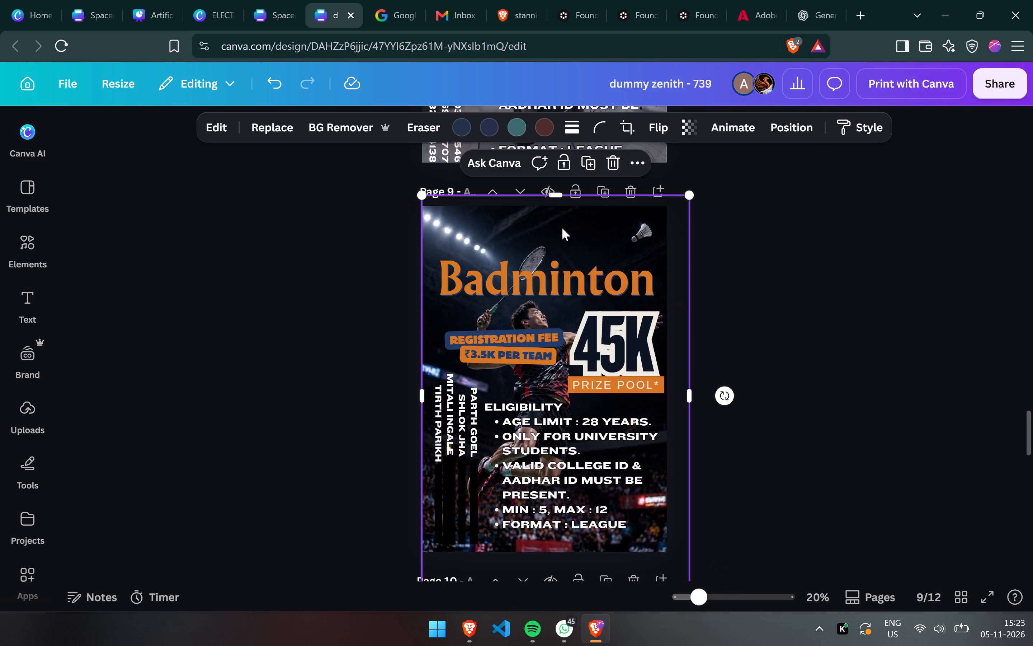
drag(561, 227, 565, 208)
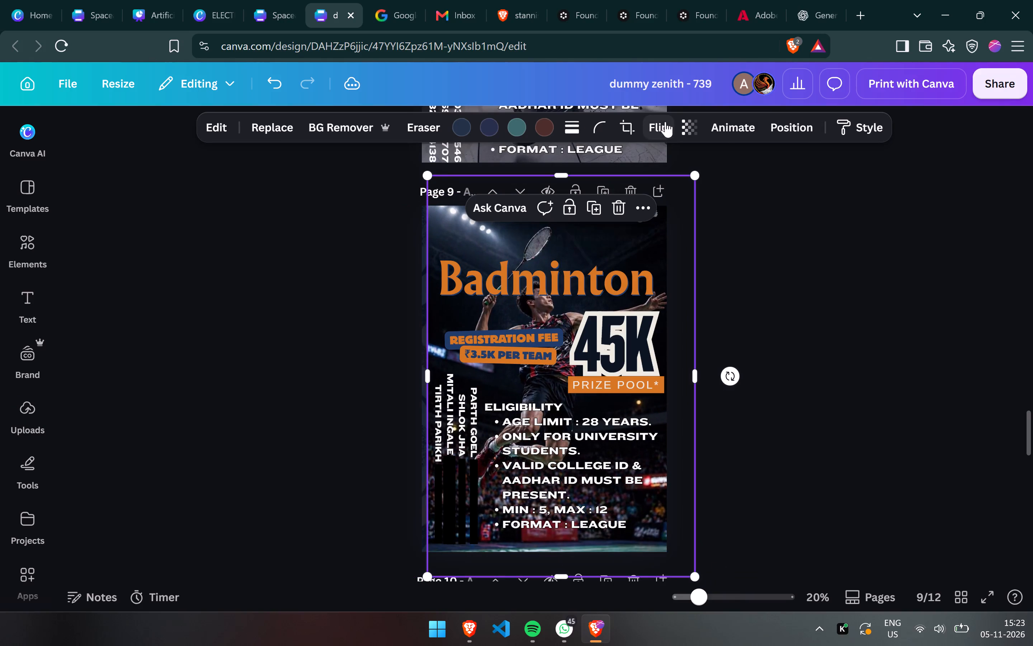
Set the pasted badminton player photo's transparency to 49.
click(689, 121)
drag(691, 184, 657, 189)
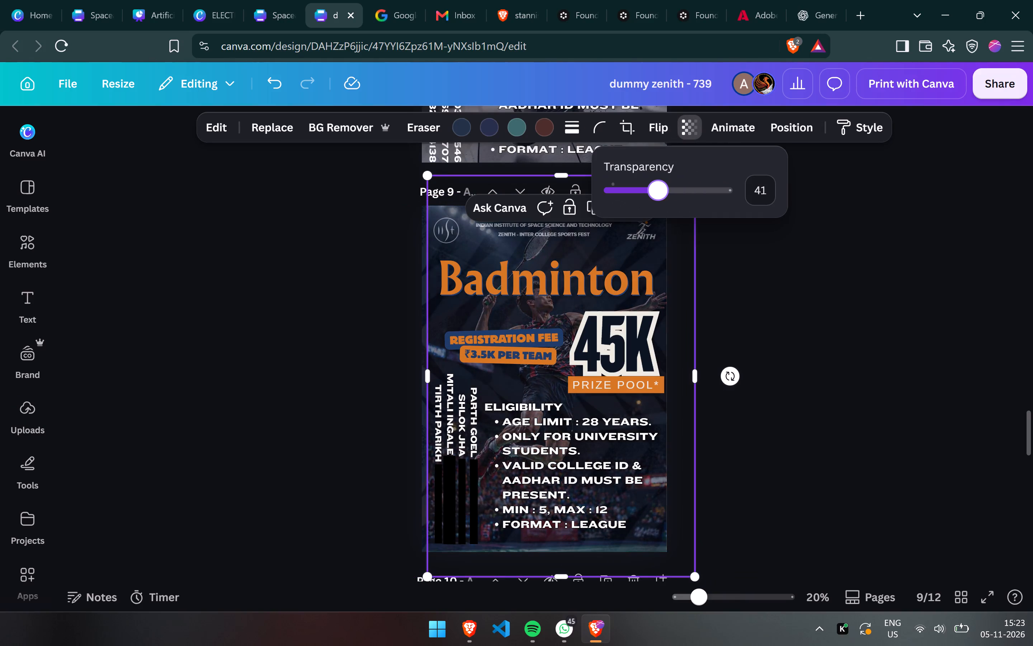
drag(657, 189, 667, 191)
click(667, 191)
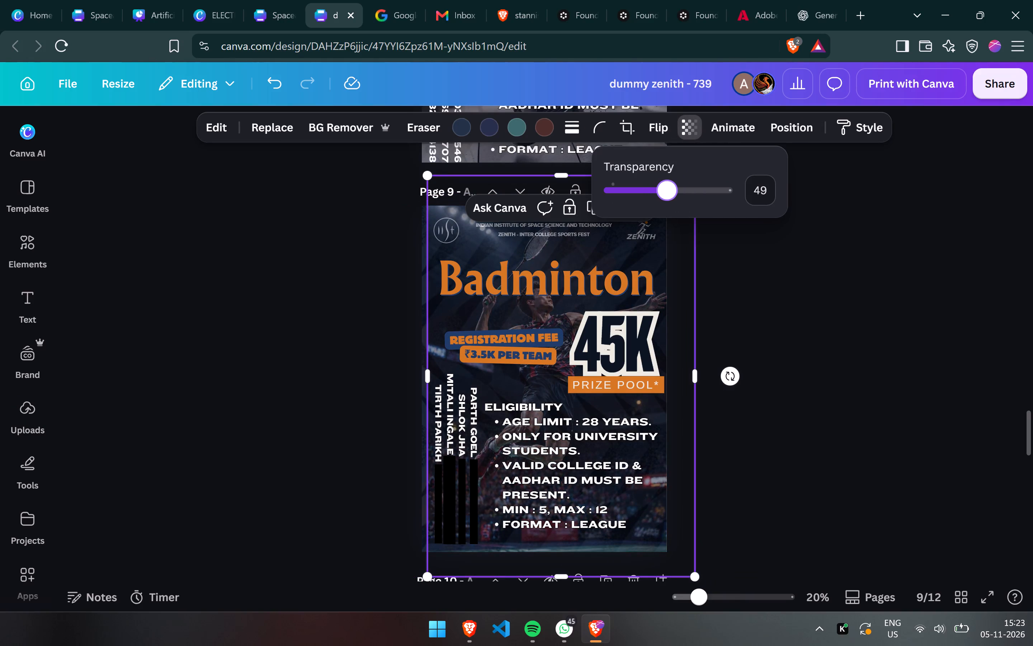
click(667, 191)
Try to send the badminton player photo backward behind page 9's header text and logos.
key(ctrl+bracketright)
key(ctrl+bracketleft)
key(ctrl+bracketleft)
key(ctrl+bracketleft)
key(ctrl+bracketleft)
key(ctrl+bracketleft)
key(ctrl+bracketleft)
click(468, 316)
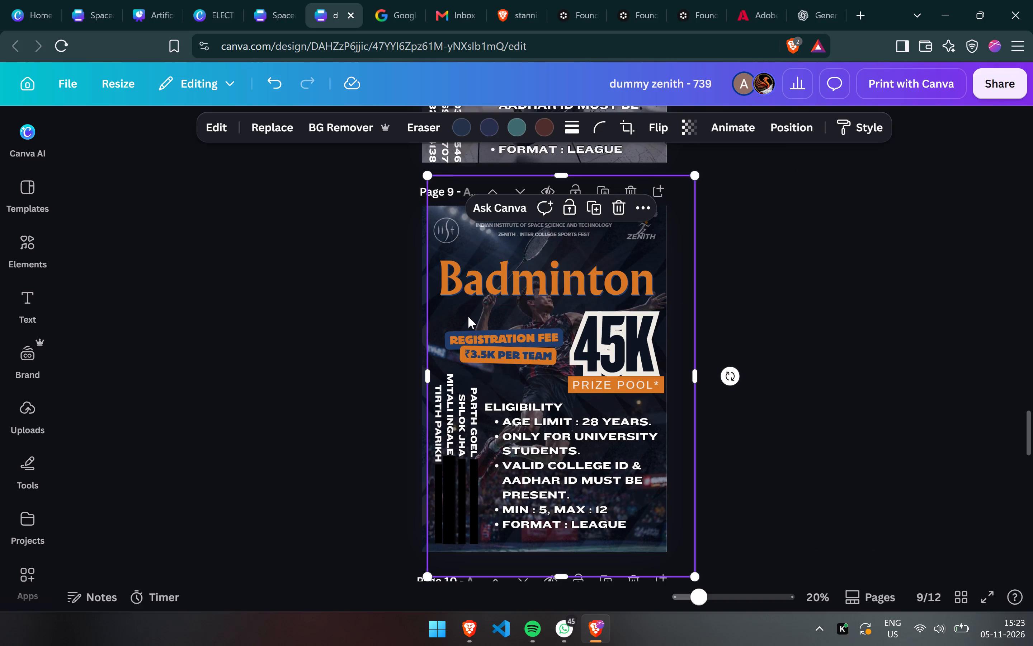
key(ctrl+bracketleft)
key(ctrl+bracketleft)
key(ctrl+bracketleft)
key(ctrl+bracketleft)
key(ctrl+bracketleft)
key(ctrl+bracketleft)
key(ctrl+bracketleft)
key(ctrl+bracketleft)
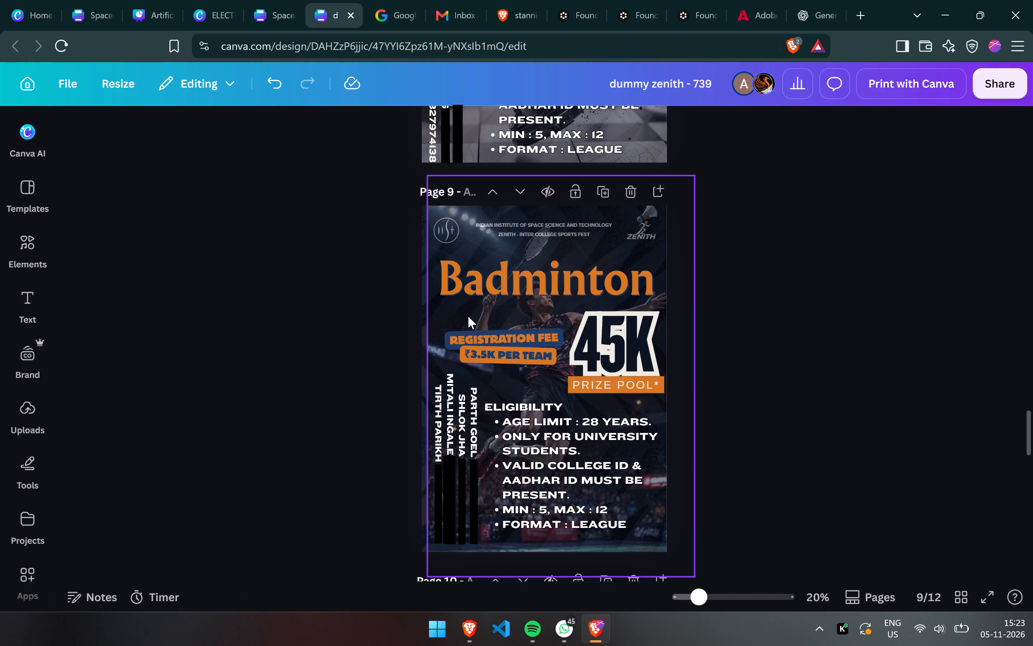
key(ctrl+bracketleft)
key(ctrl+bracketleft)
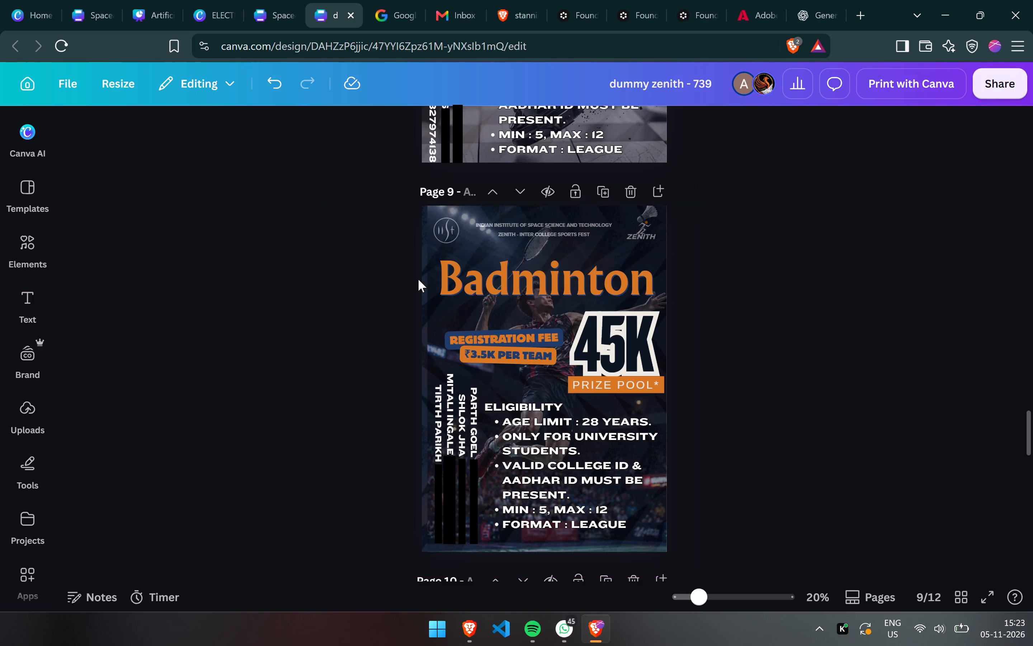
Enlarge the player photo from its upper-left corner so it covers the full width of page 9.
click(436, 300)
drag(426, 173, 400, 166)
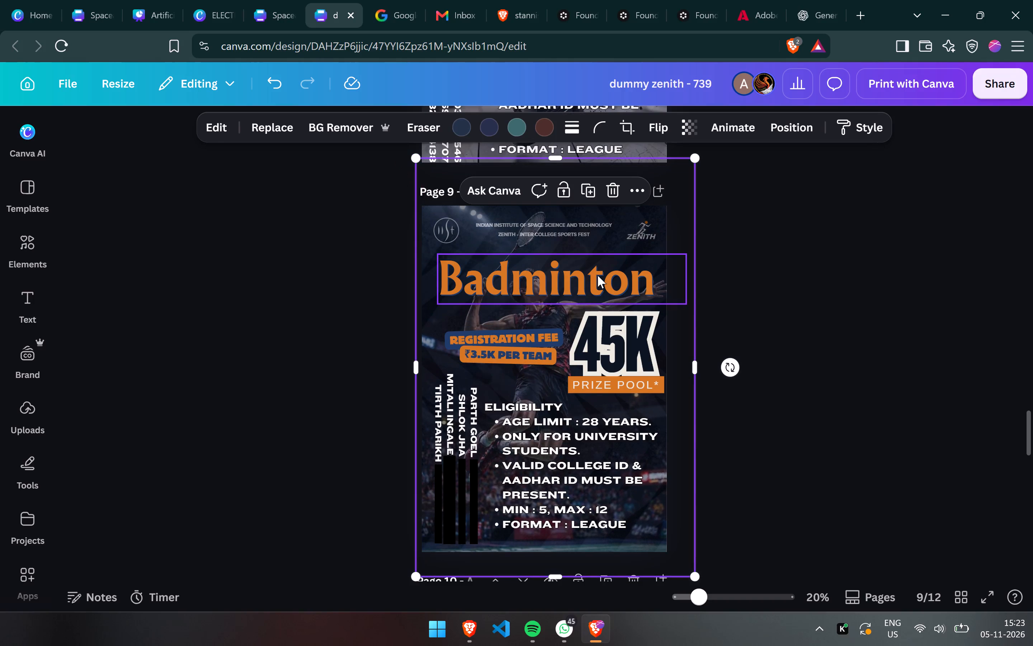
click(680, 247)
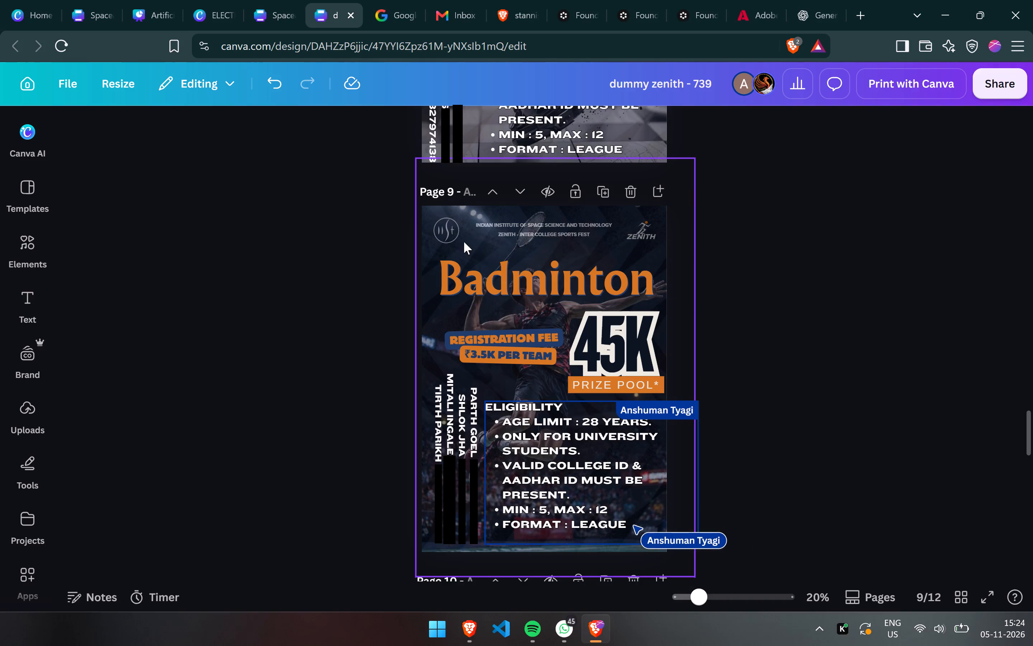
Reorder page 9's layers so the player photo sits below the header text and logos, just above the patterned background group.
click(635, 233)
click(803, 125)
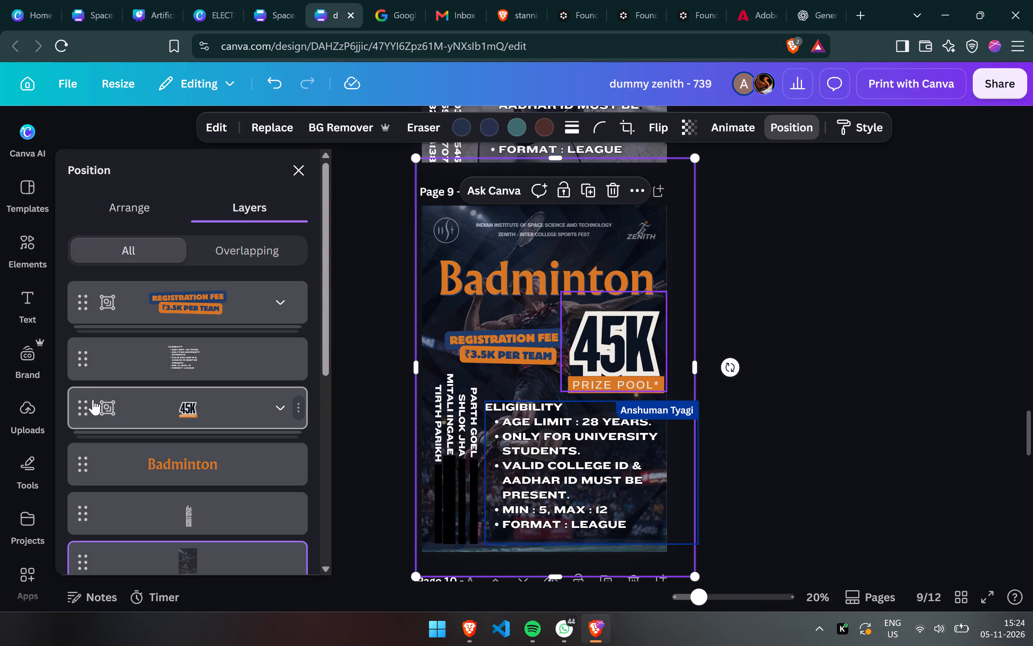
scroll(93, 399, down, 2)
drag(145, 429, 145, 557)
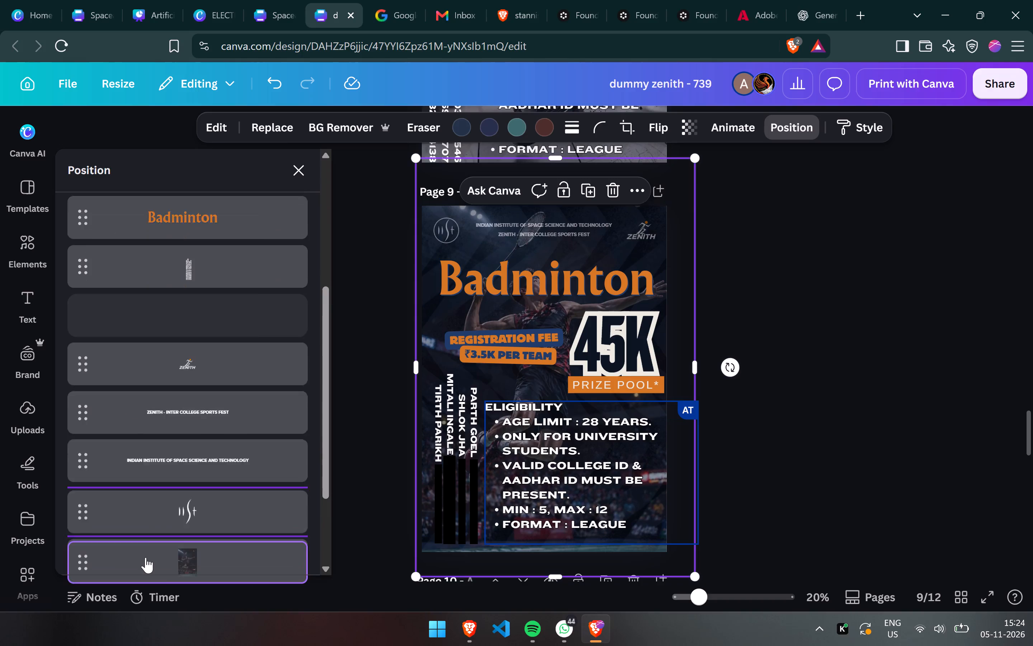
scroll(220, 504, down, 2)
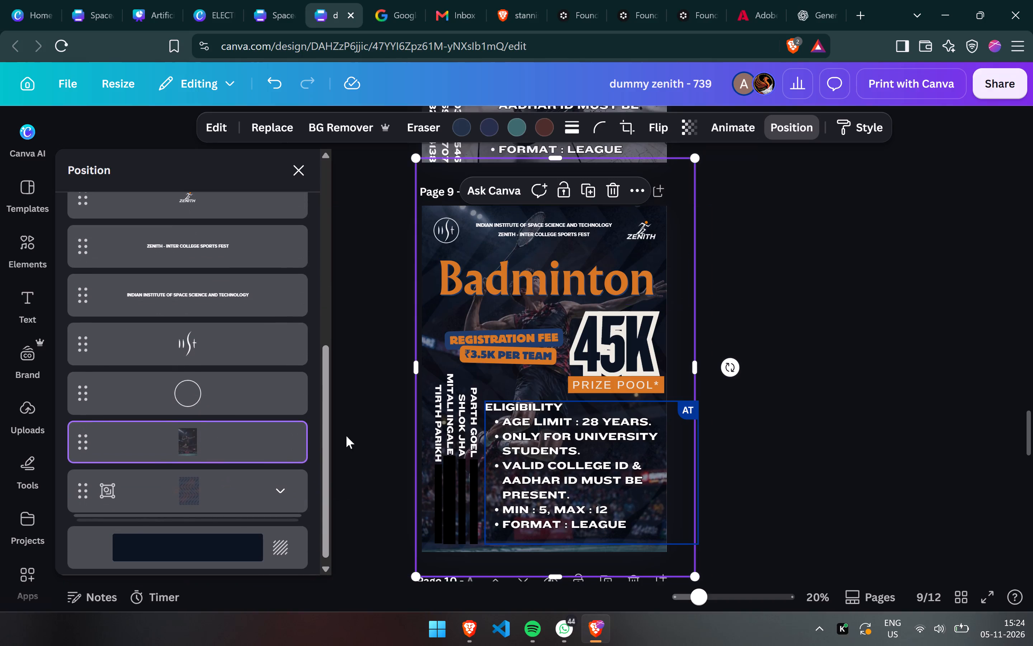
Check page 9's patterned background group, and look over the earlier event pages from Chess back to Football for comparison.
click(229, 489)
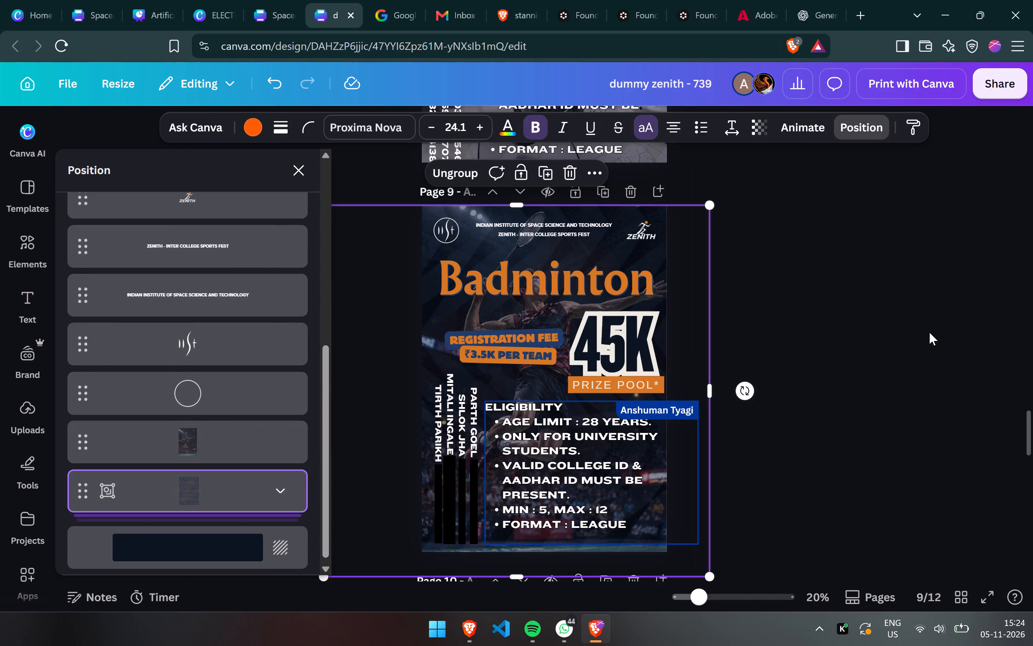
click(929, 332)
scroll(929, 332, up, 5)
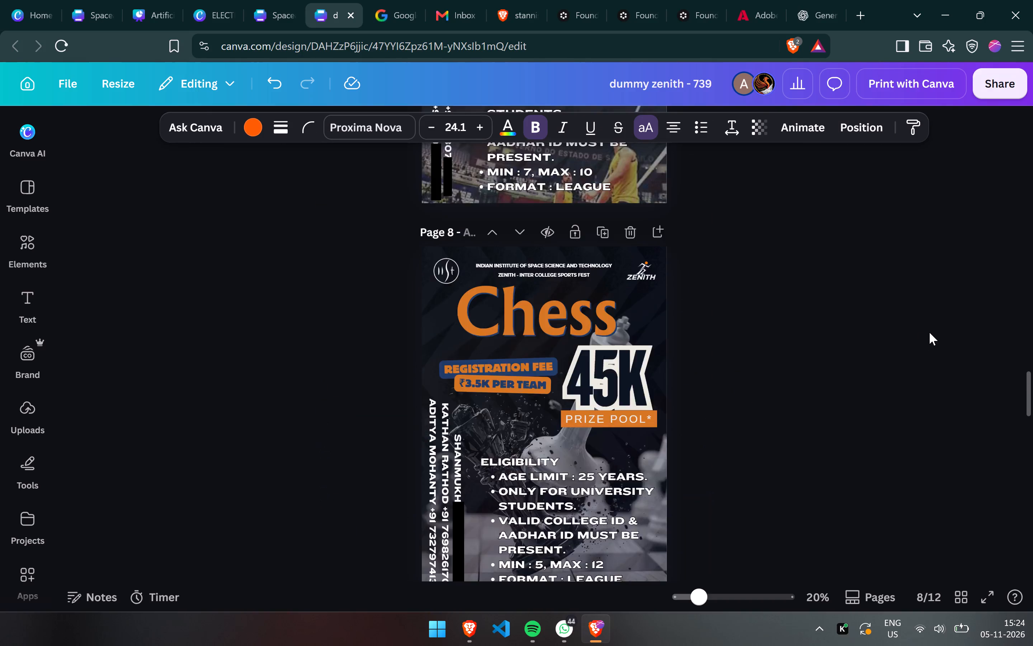
scroll(929, 332, up, 6)
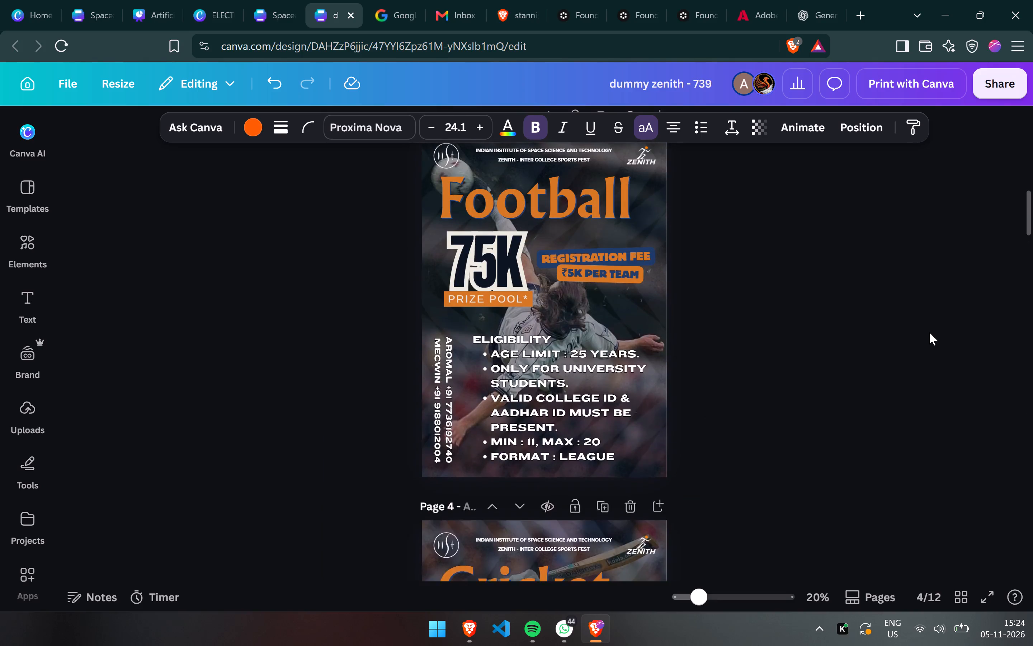
Look through the brochure from the About page to the last Table Tennis page, comparing event layouts with Badminton page 9.
scroll(929, 332, up, 5)
scroll(929, 332, down, 1)
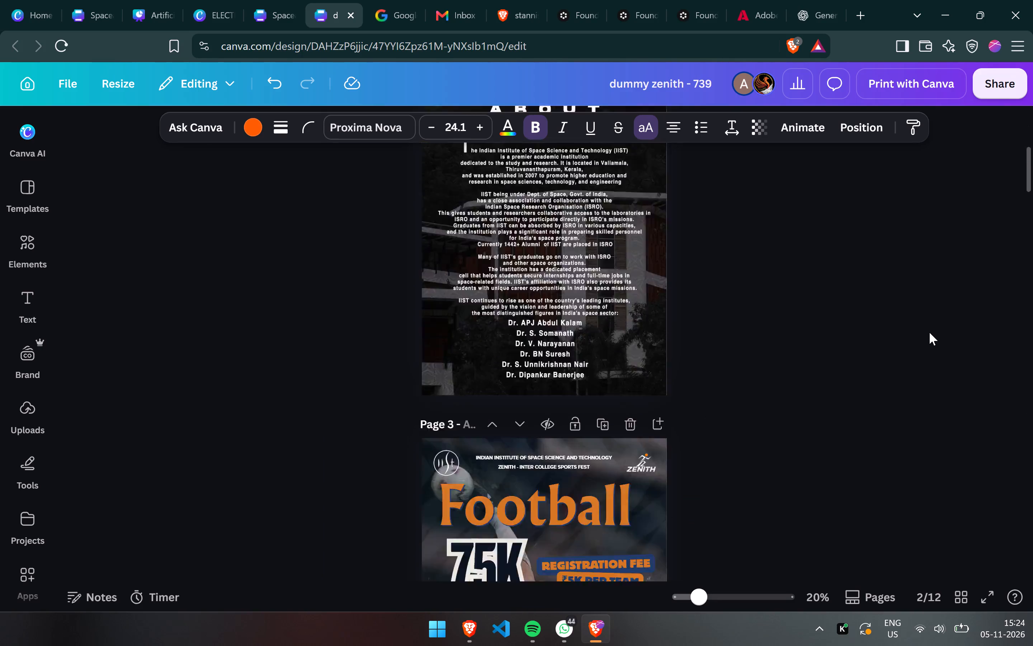
scroll(929, 332, down, 6)
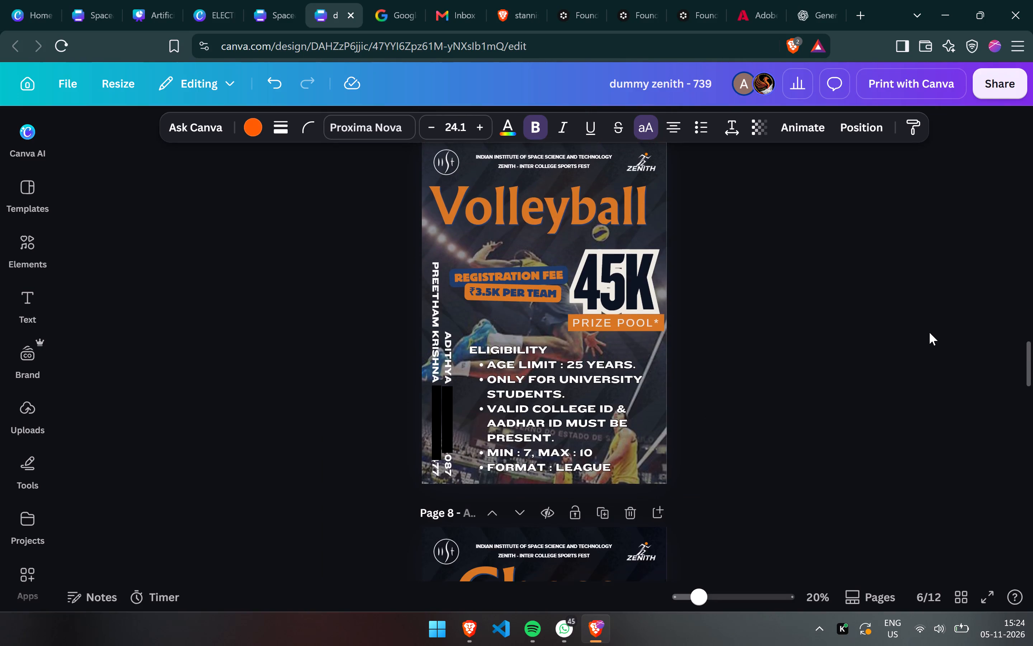
scroll(929, 332, down, 6)
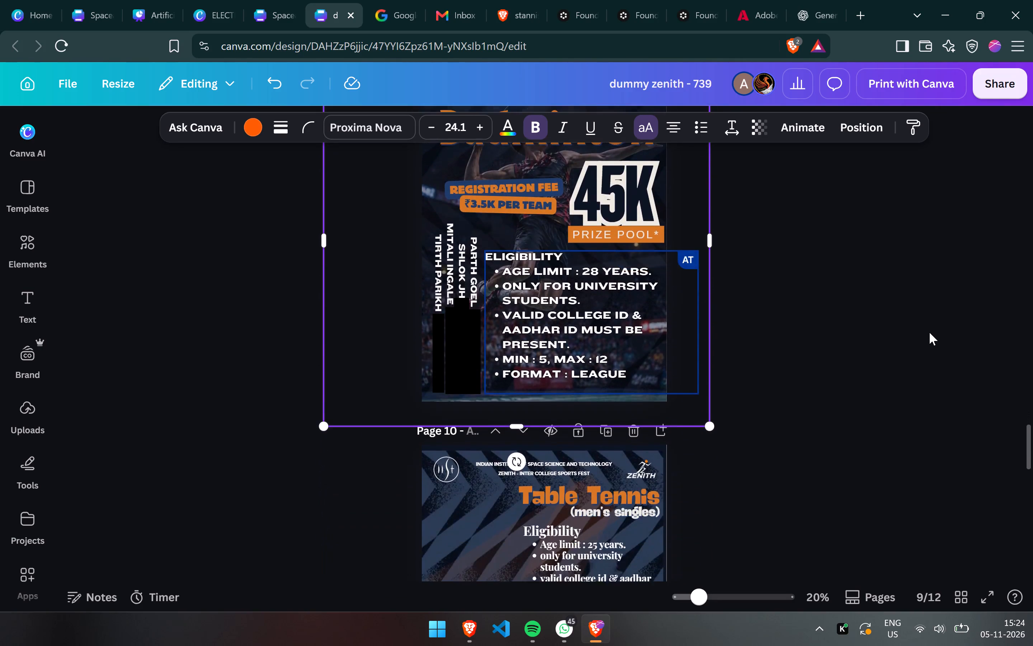
scroll(929, 332, down, 6)
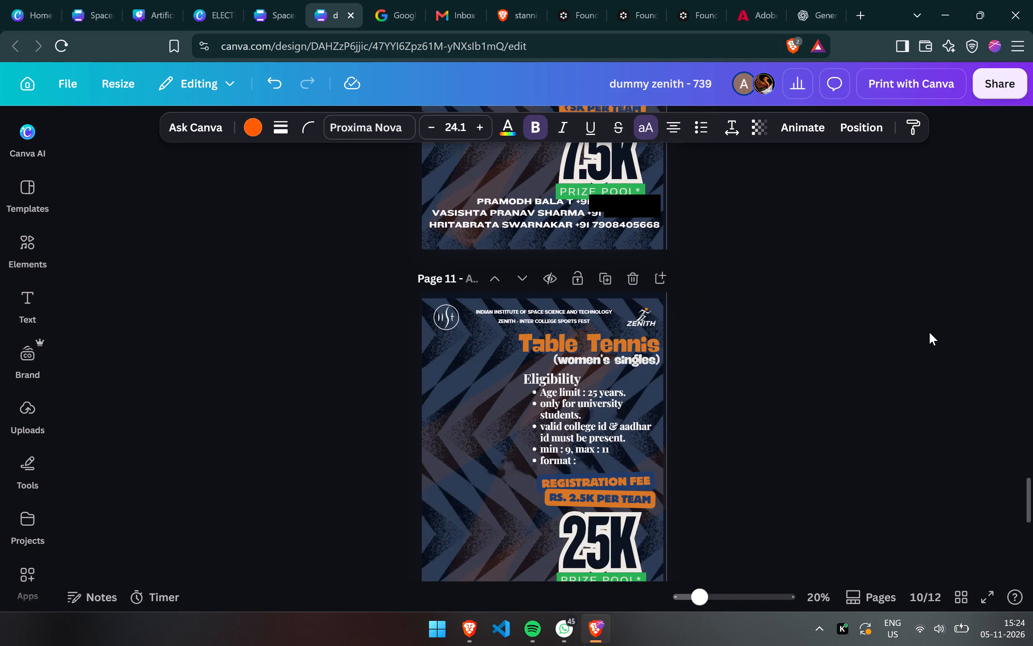
scroll(929, 332, down, 6)
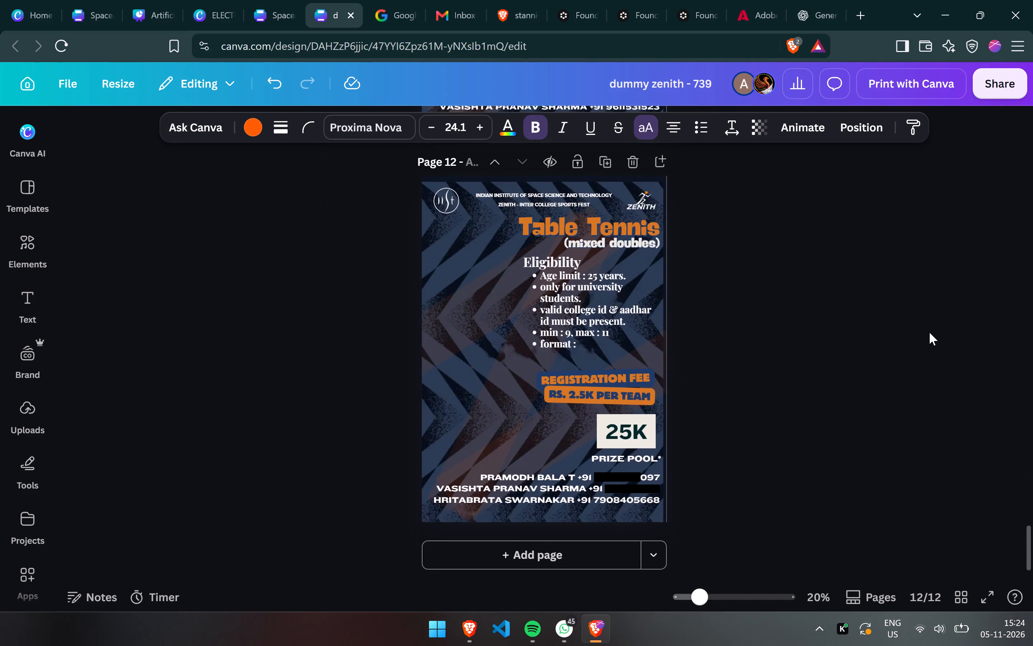
scroll(929, 332, up, 5)
scroll(929, 332, down, 1)
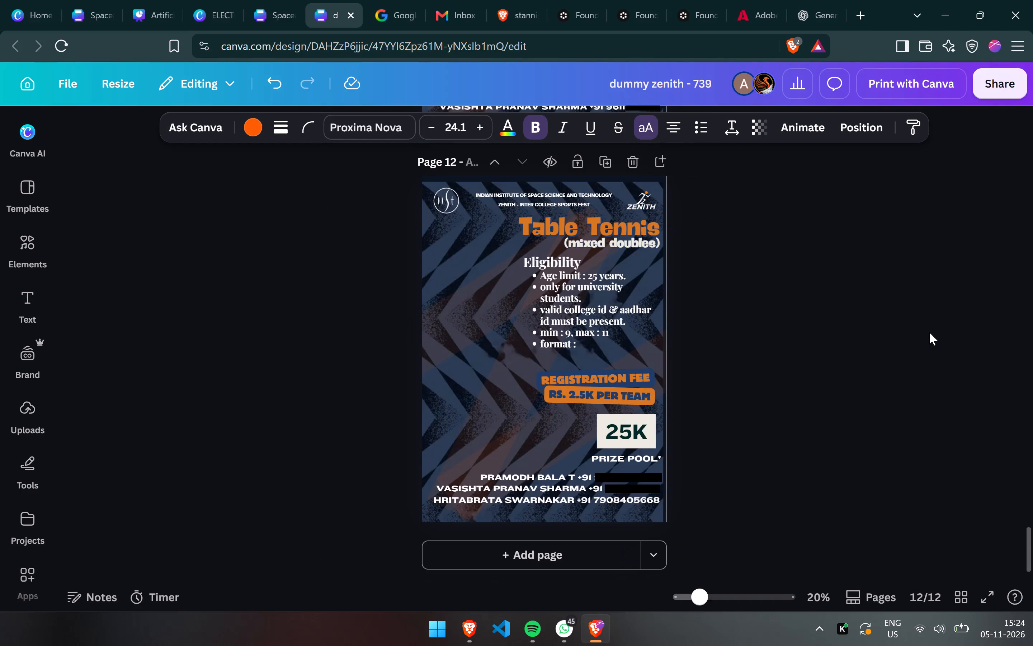
scroll(929, 332, up, 4)
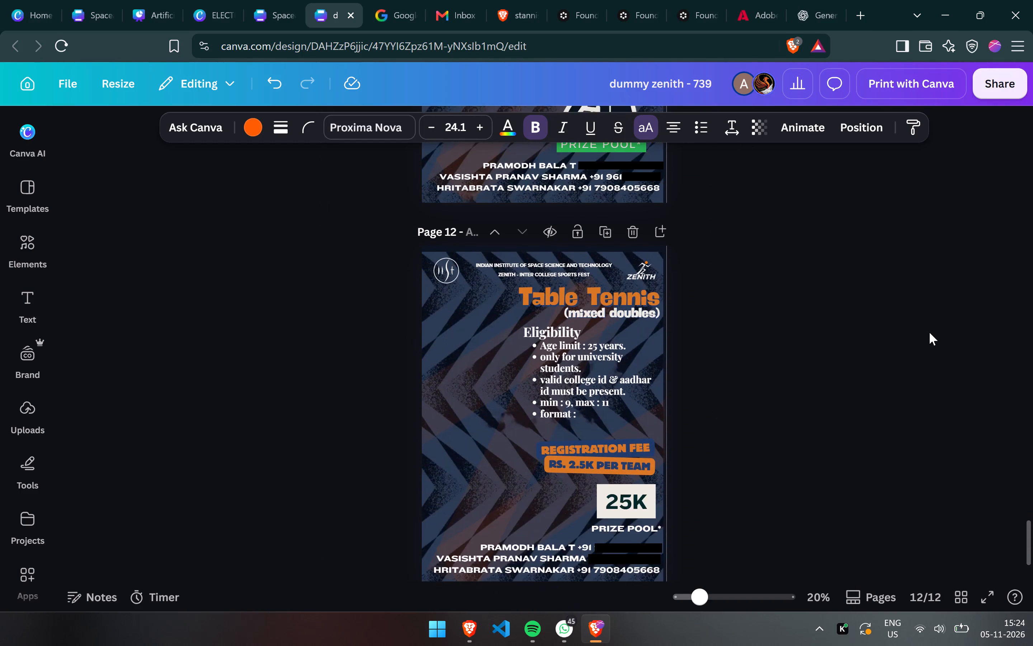
scroll(929, 332, up, 4)
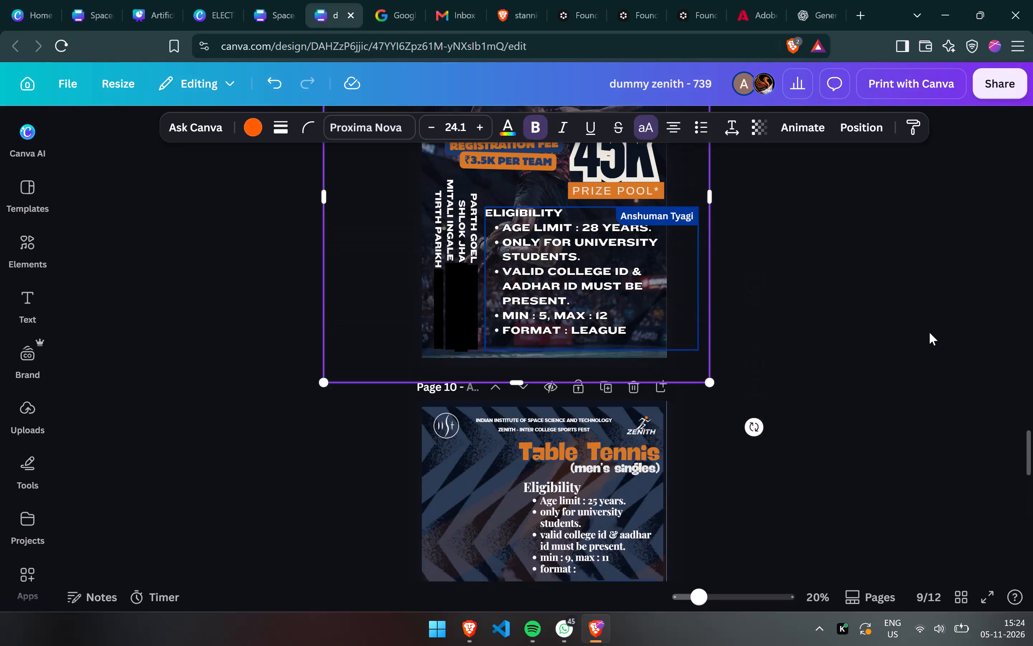
scroll(929, 332, up, 2)
Copy the title, registration fee badge, prize pool block and eligibility text from Badminton page 9.
drag(915, 201, 704, 389)
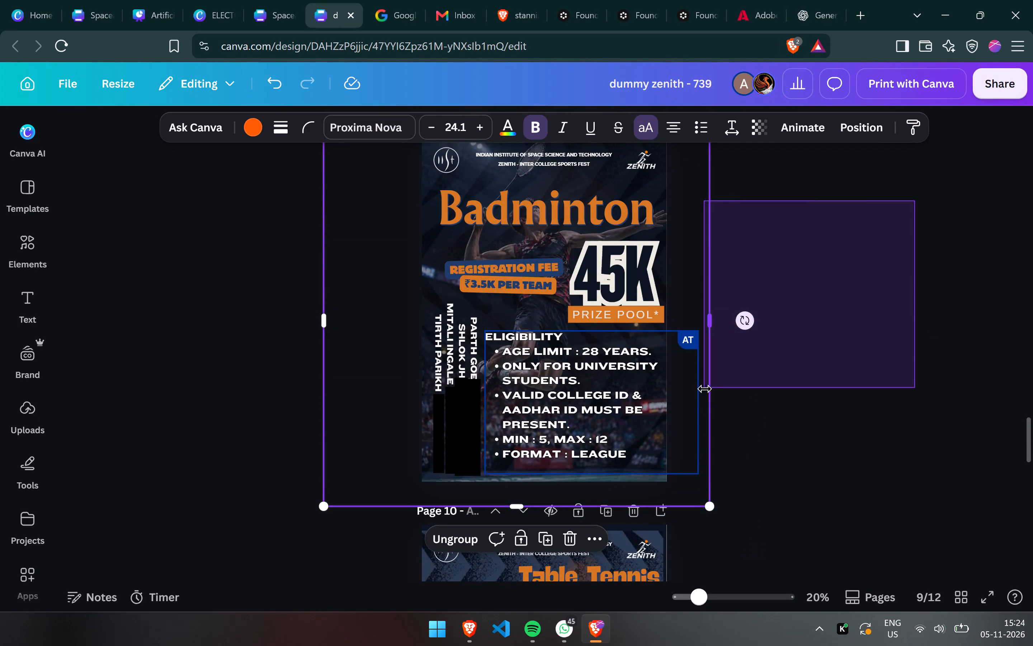
drag(704, 389, 784, 308)
click(784, 308)
drag(784, 308, 468, 444)
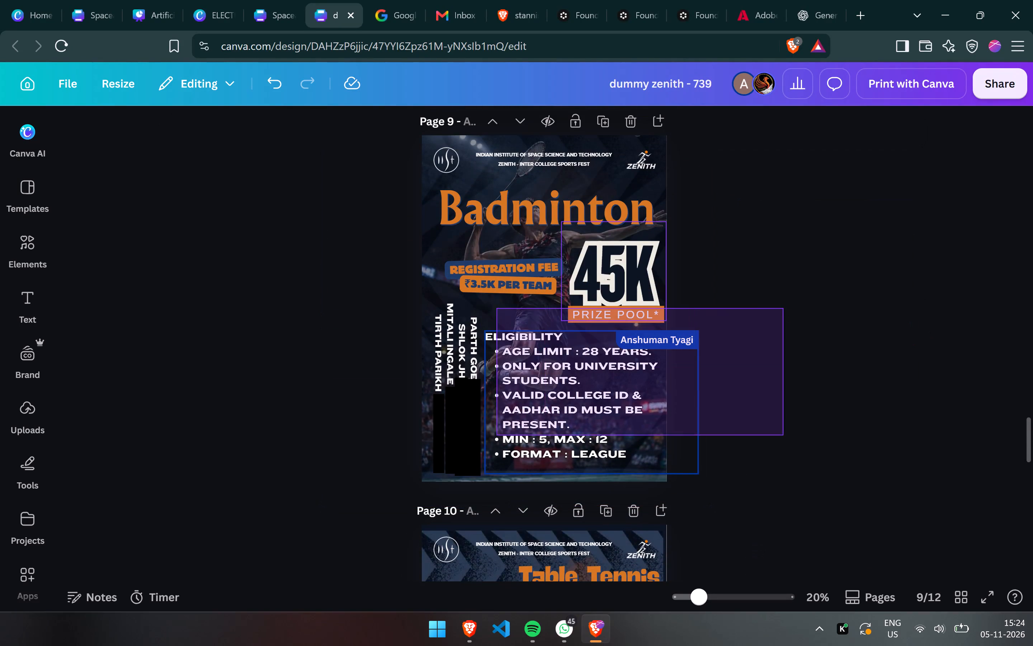
drag(468, 444, 705, 413)
drag(786, 239, 601, 388)
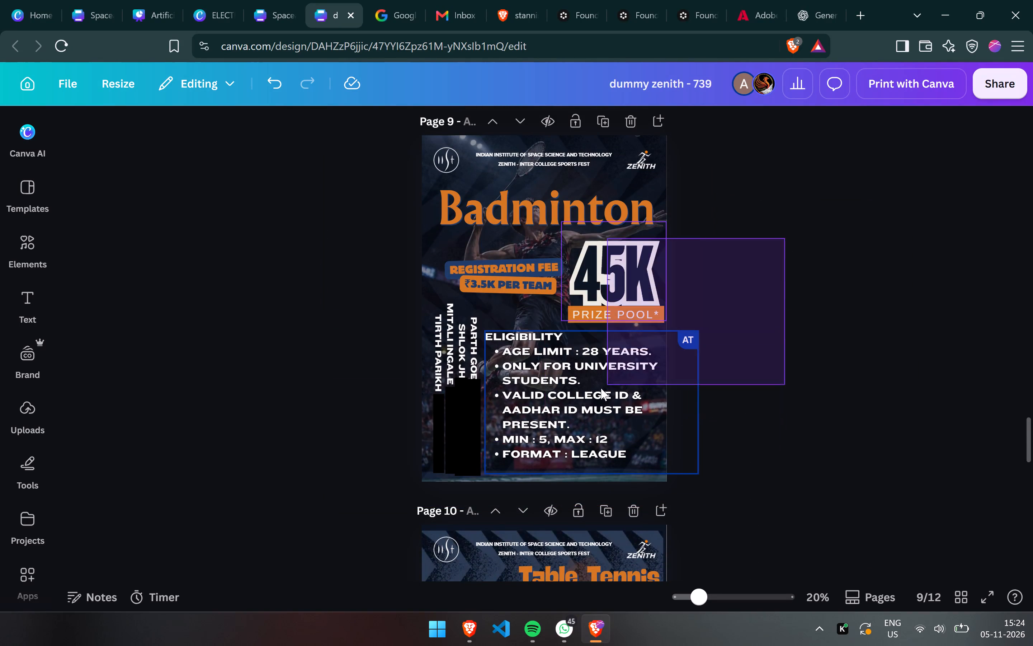
drag(601, 388, 909, 277)
click(851, 249)
drag(804, 214, 667, 260)
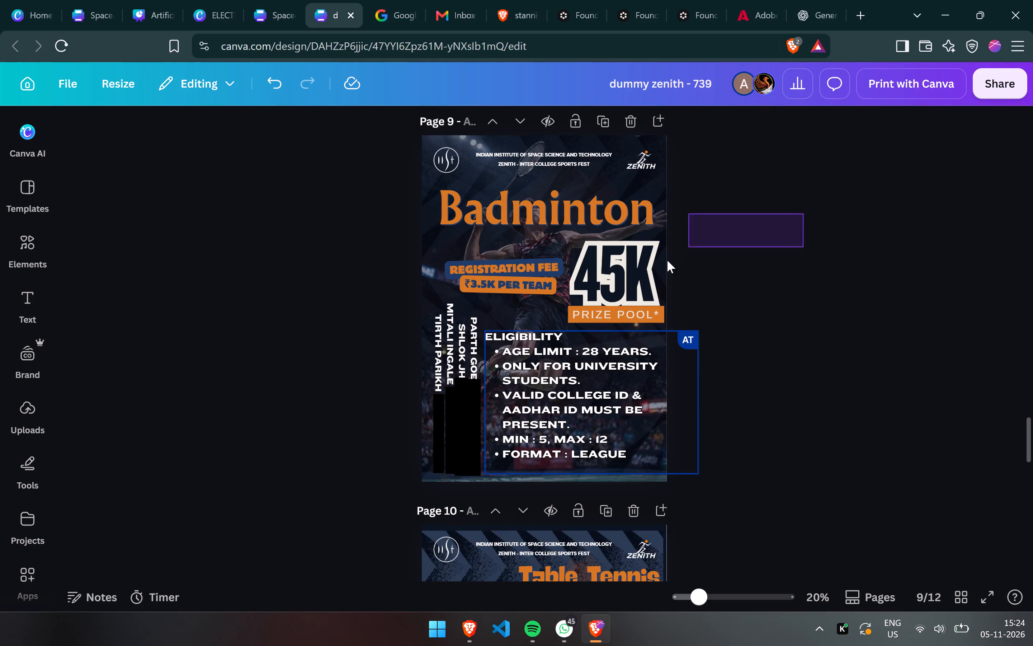
drag(667, 260, 536, 463)
key(ctrl+c)
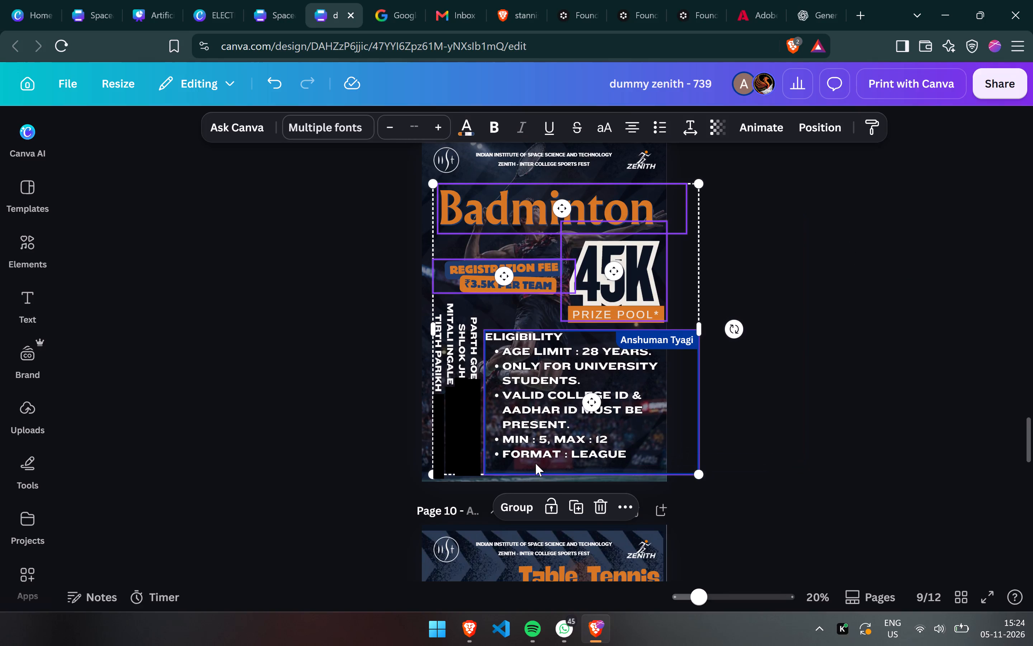
Delete the Table Tennis mixed doubles page and the Table Tennis women's singles page.
scroll(536, 463, down, 2)
scroll(536, 463, up, 1)
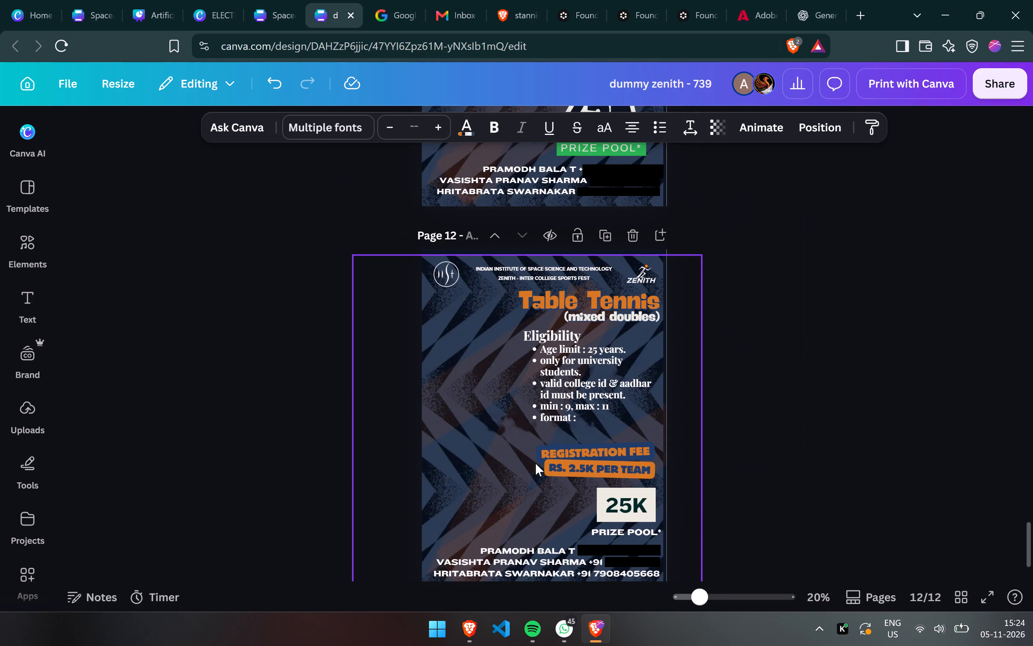
scroll(536, 463, up, 1)
click(635, 260)
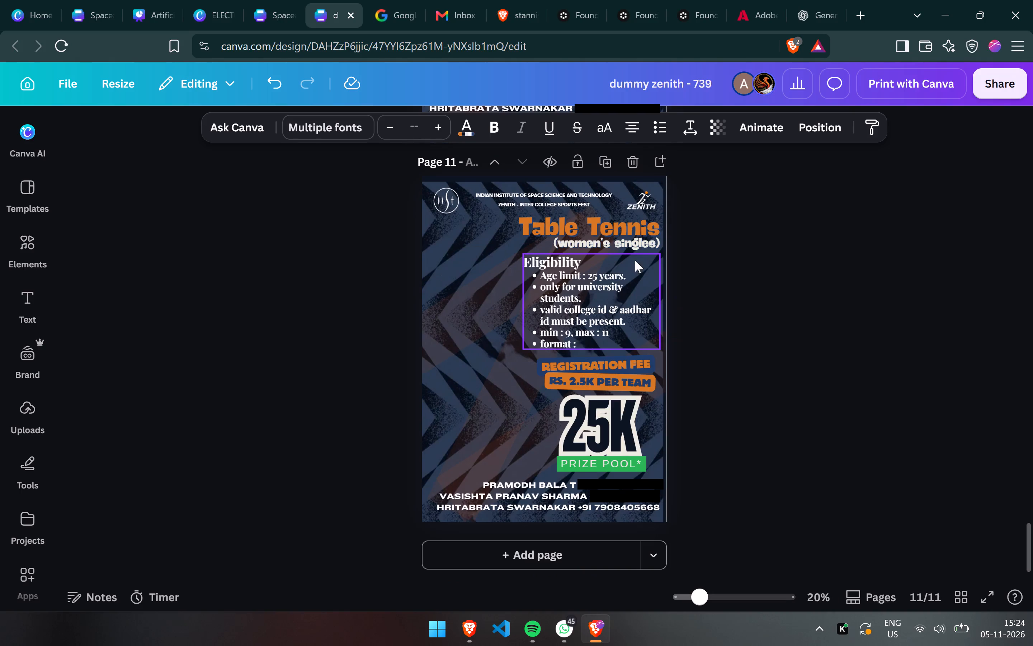
scroll(631, 351, up, 1)
click(632, 311)
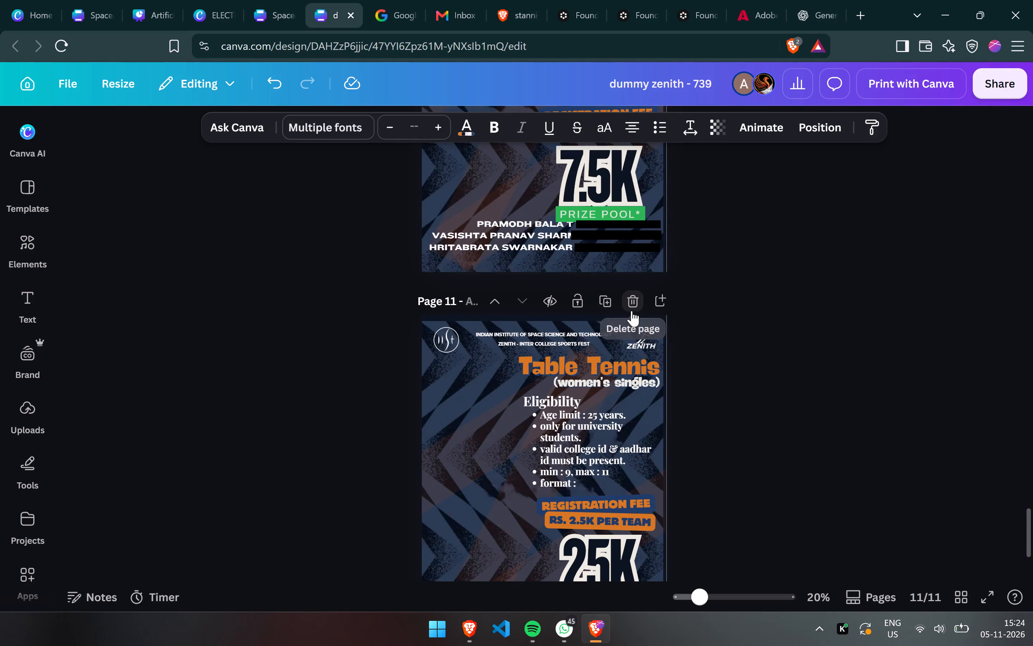
Clear page 10's Table Tennis title, men's singles subtitle, eligibility, fee, prize and patterned background, keeping the header and organiser contacts.
scroll(590, 373, up, 1)
drag(826, 298, 515, 514)
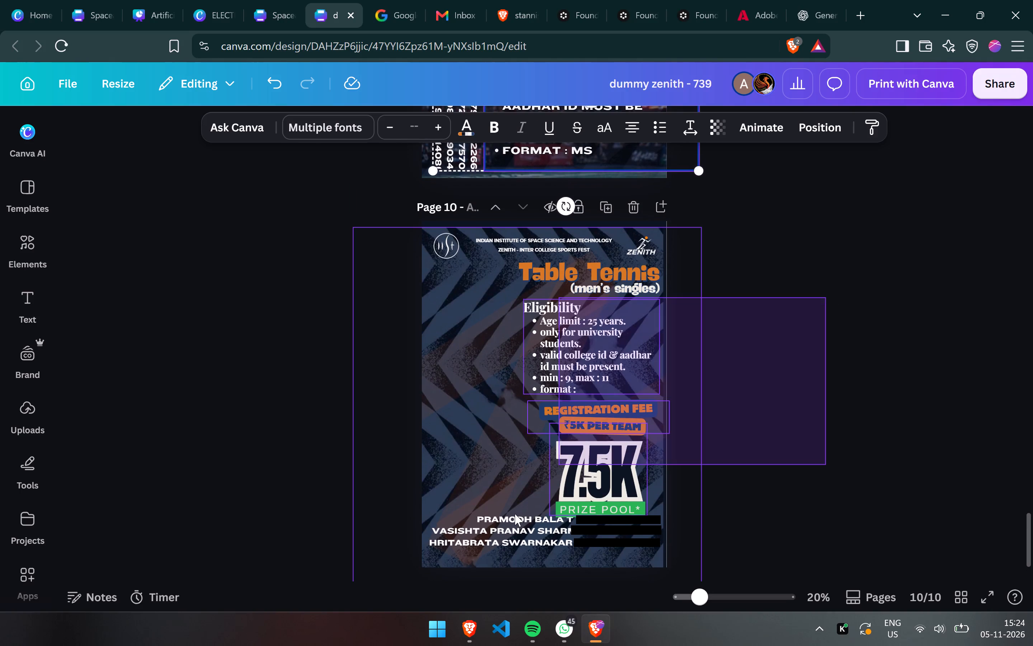
drag(515, 514, 505, 554)
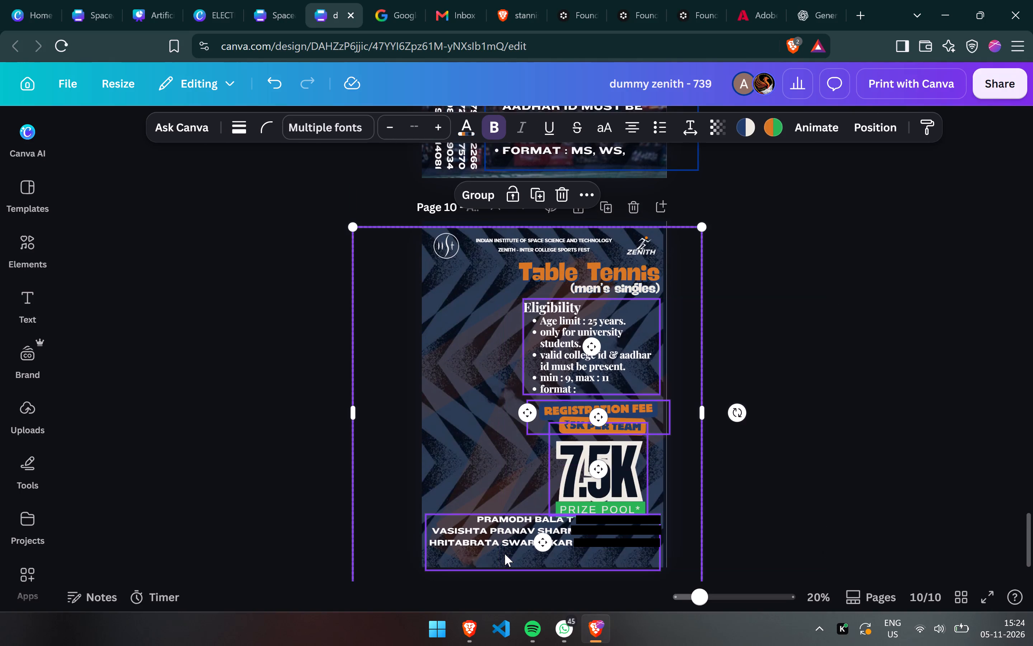
shift+click(573, 538)
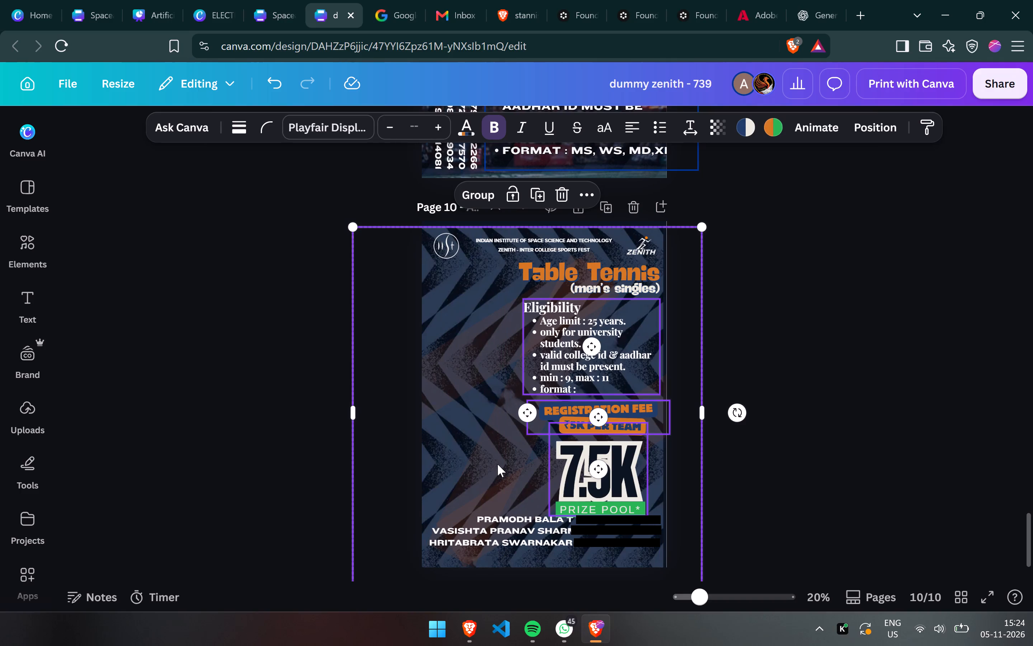
key(BackSpace)
click(587, 287)
key(BackSpace)
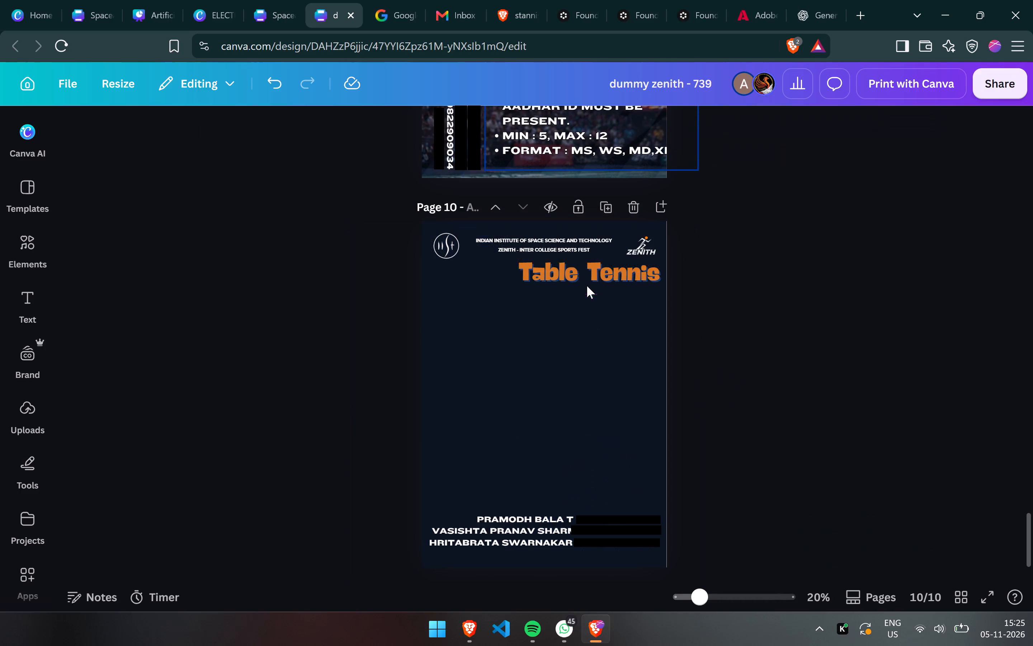
click(587, 271)
key(BackSpace)
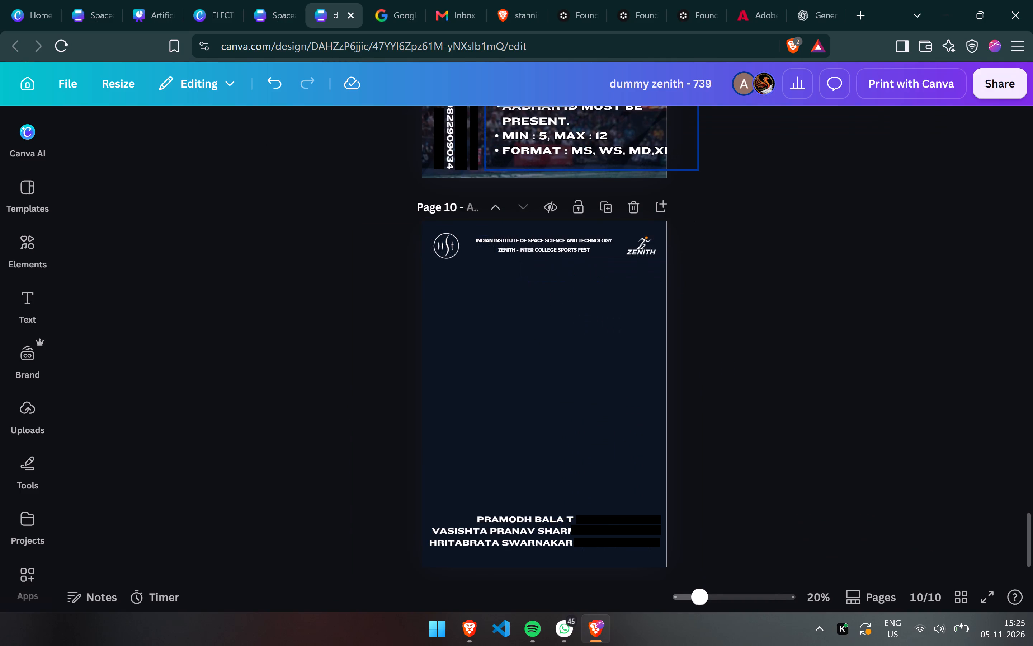
Paste the copied Badminton title, fee badge, prize pool and eligibility blocks onto page 10.
key(ctrl+v)
scroll(633, 365, down, 1)
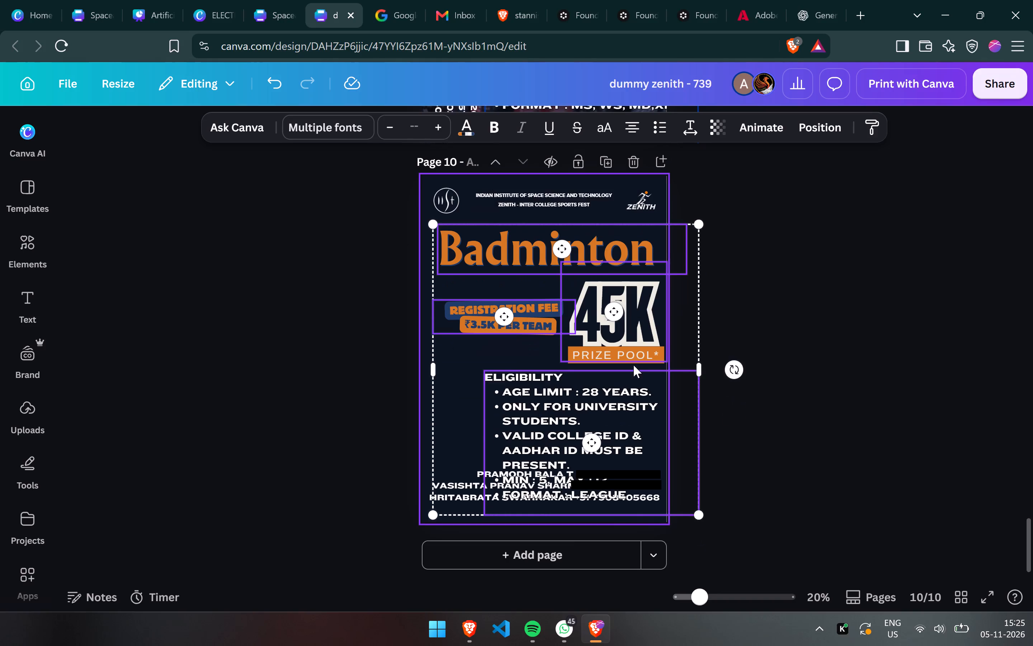
scroll(633, 365, down, 1)
Rotate page 10's organiser contact text to run vertically and place it along the page's left edge, below the title.
click(525, 492)
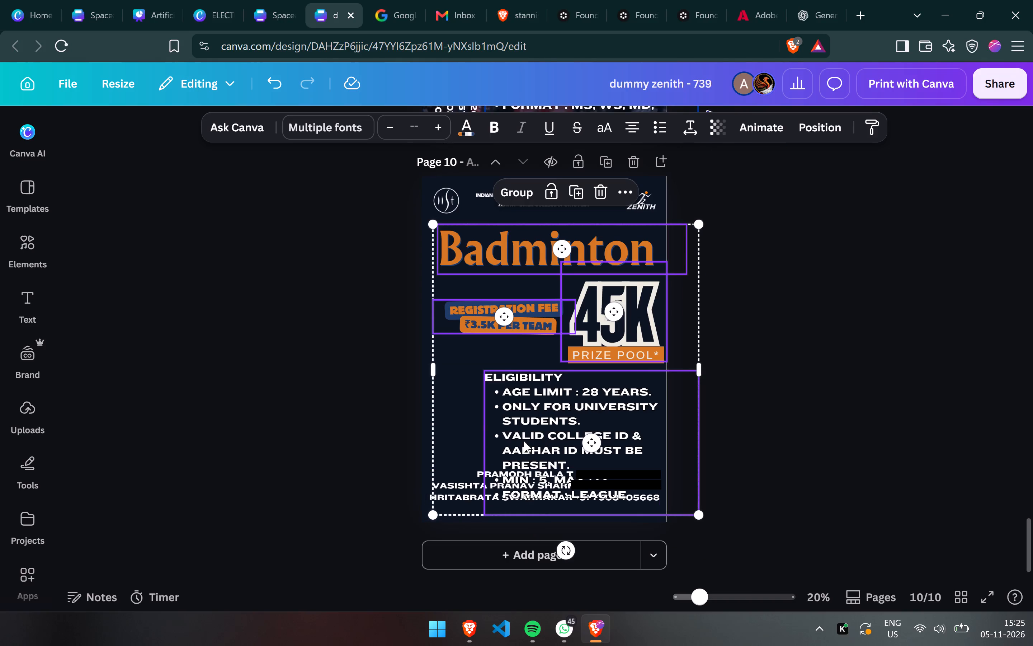
click(446, 410)
drag(451, 497, 447, 444)
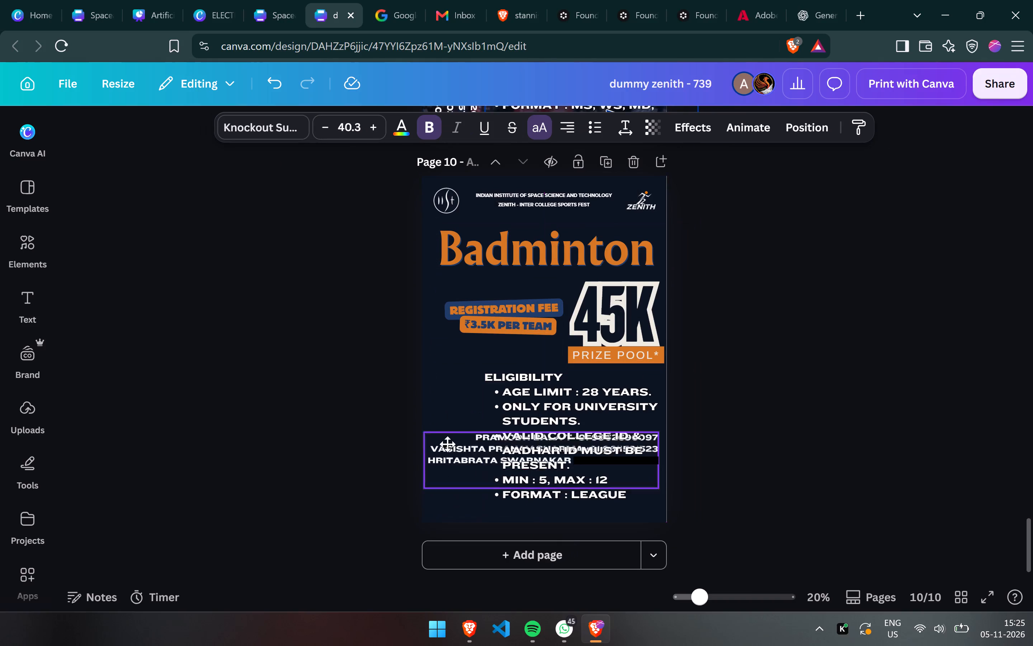
drag(447, 444, 425, 438)
drag(512, 498, 440, 491)
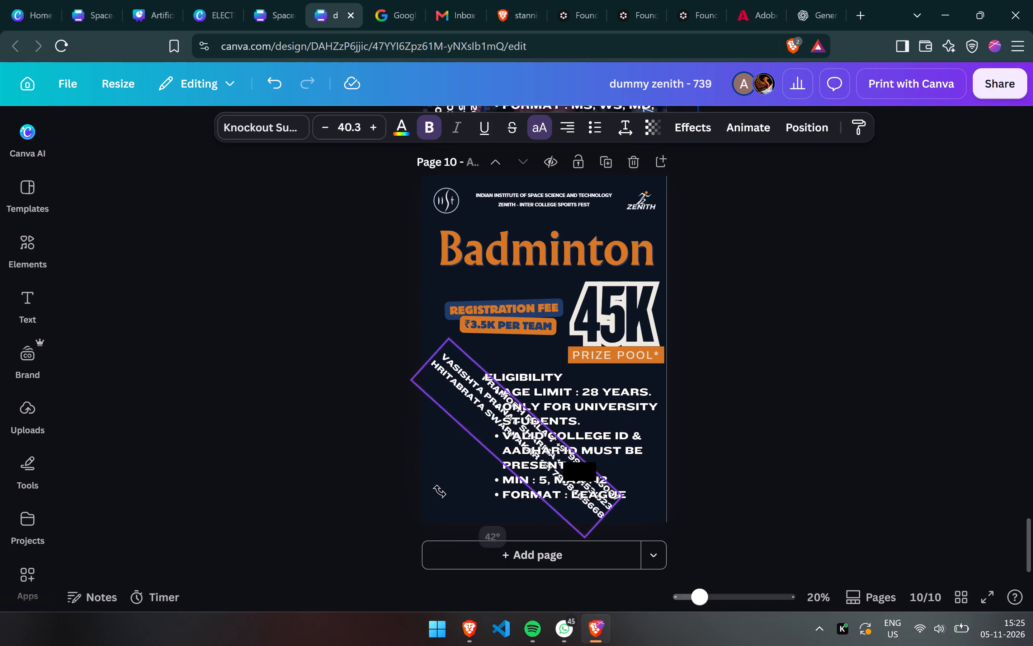
drag(440, 491, 389, 436)
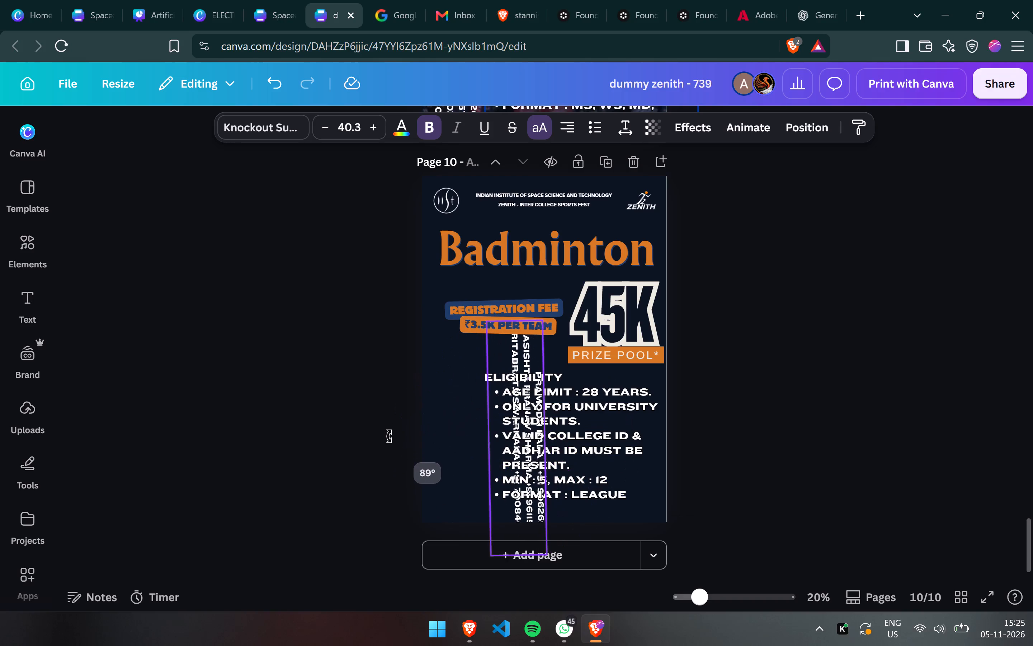
drag(389, 436, 390, 434)
drag(525, 465, 454, 427)
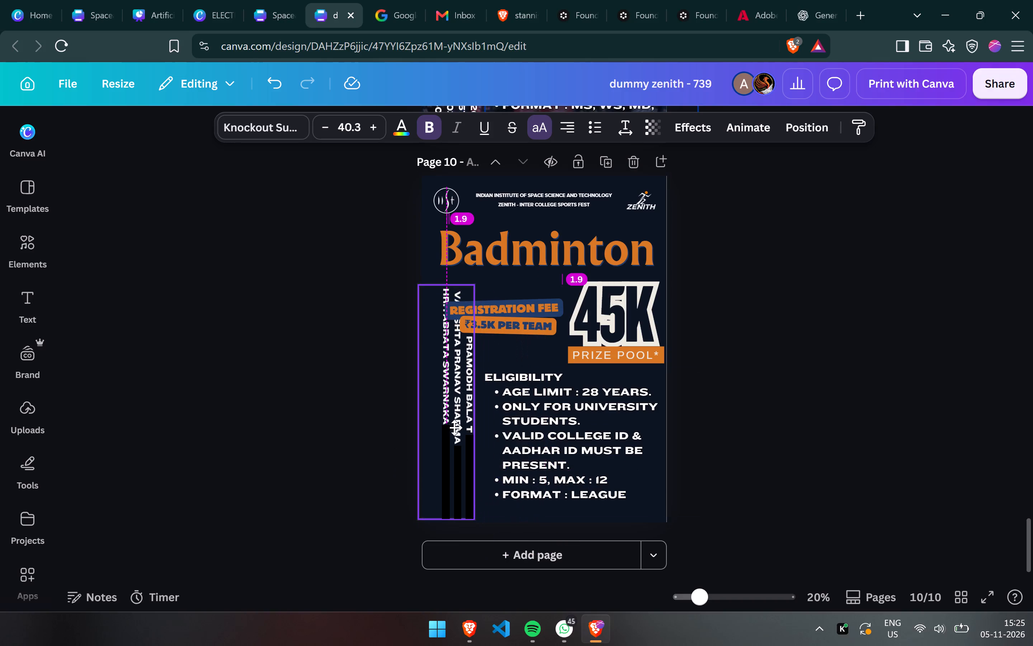
drag(454, 427, 446, 418)
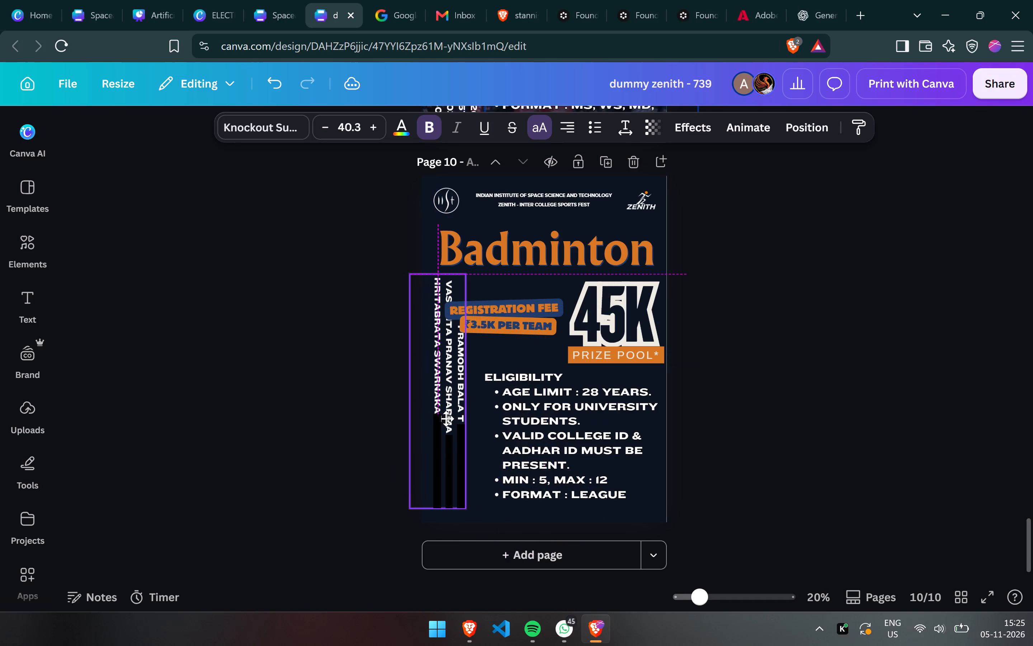
drag(446, 418, 446, 416)
drag(446, 416, 446, 415)
Move page 10's registration fee badge up and to the right, between the vertical contacts and the 45K prize block.
drag(508, 318, 514, 301)
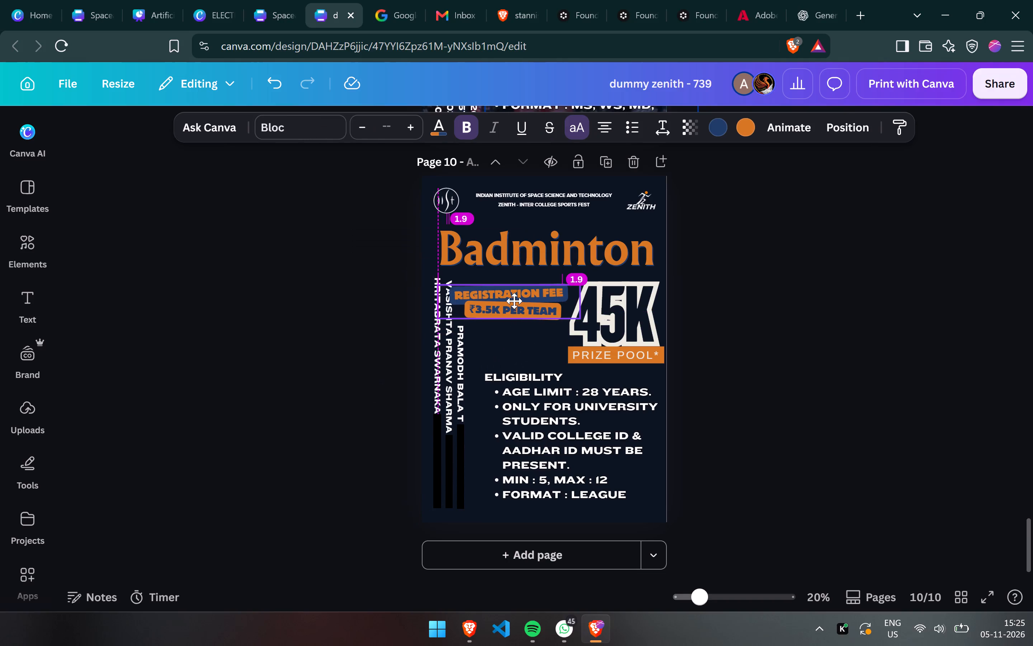
drag(514, 301, 520, 301)
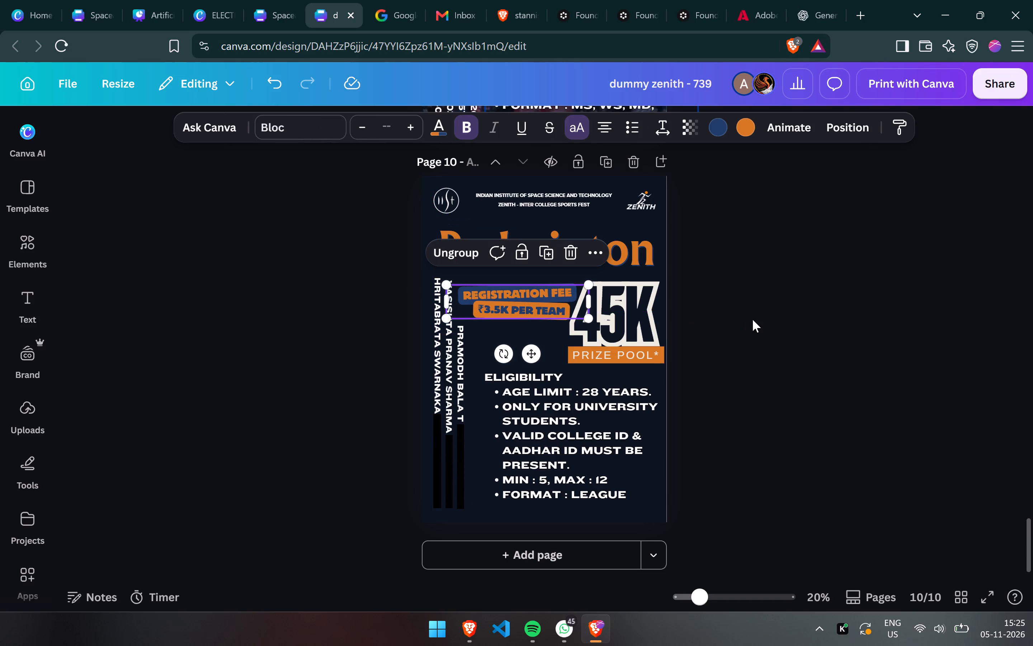
click(767, 331)
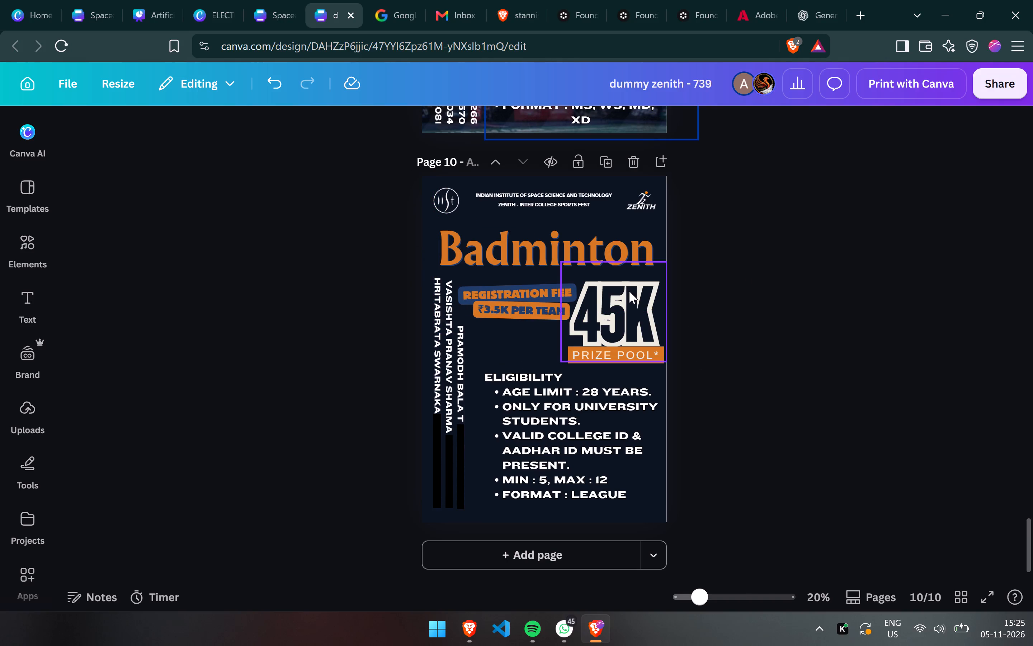
Replace page 10's title text with "Table tennis".
double_click(603, 249)
text(Table)
key(space)
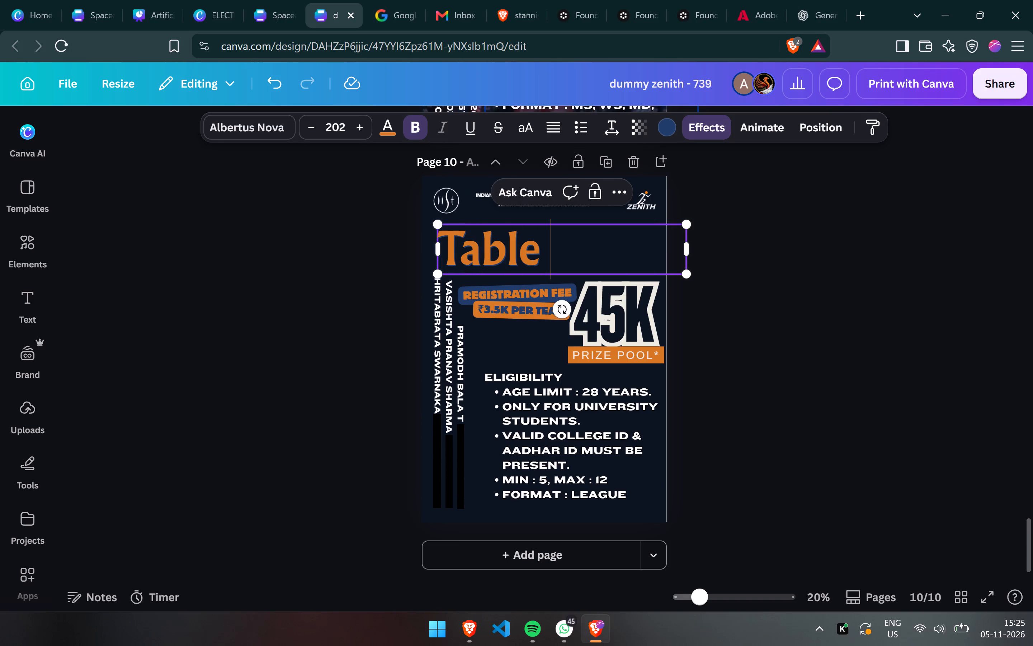
text(tennis)
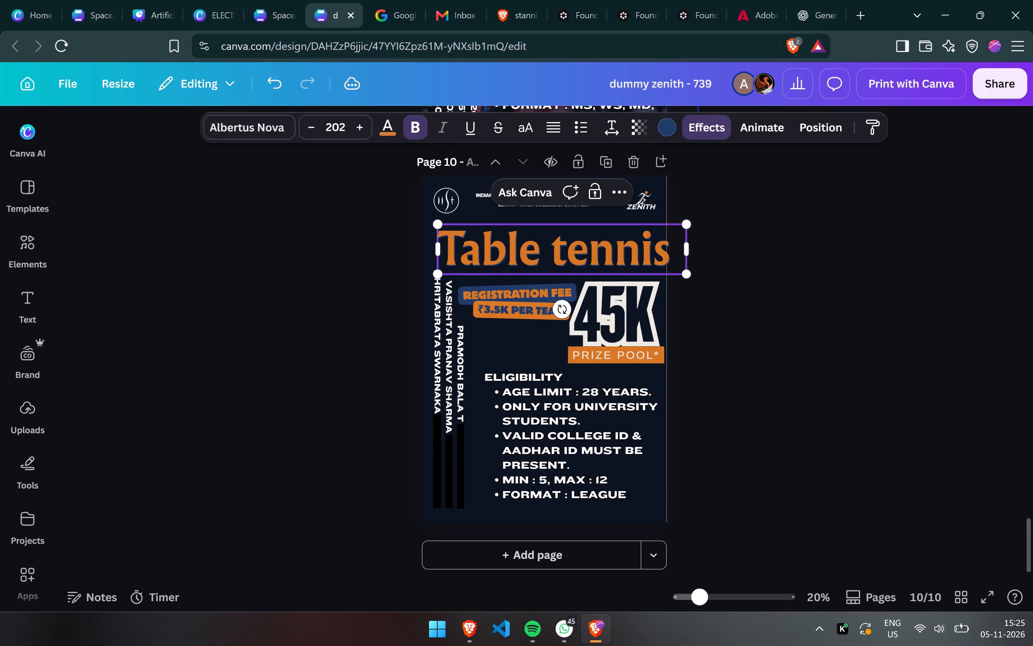
Scale down page 10's "Table tennis" title so the text fits within the page width.
drag(689, 273, 686, 272)
drag(686, 272, 681, 270)
click(767, 277)
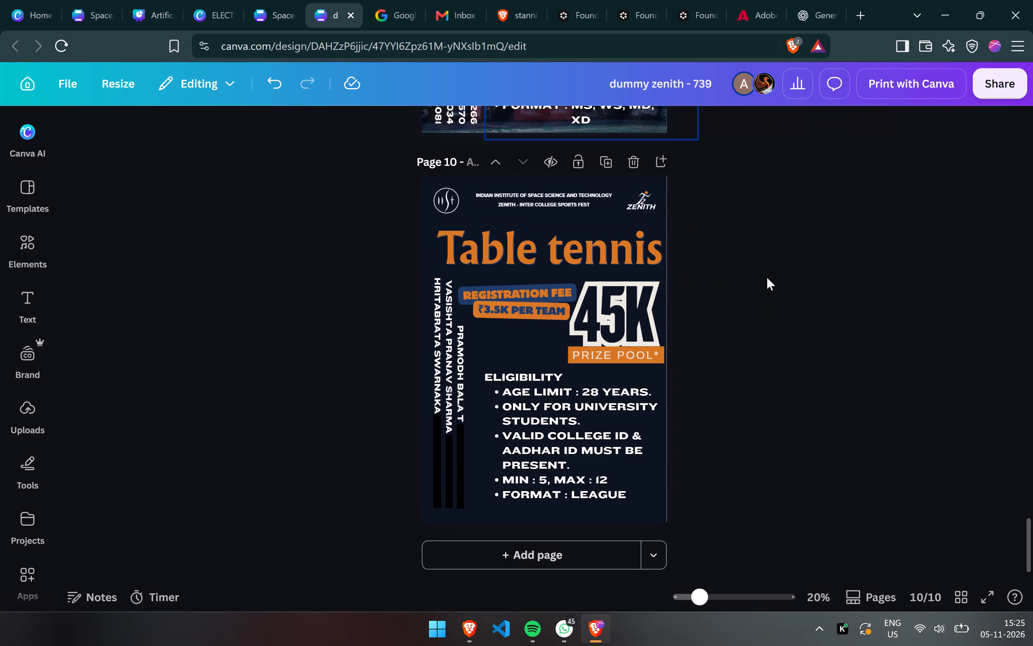
Nudge page 10's 45K prize pool block slightly down and to the right, up to the page edge.
drag(593, 337, 595, 340)
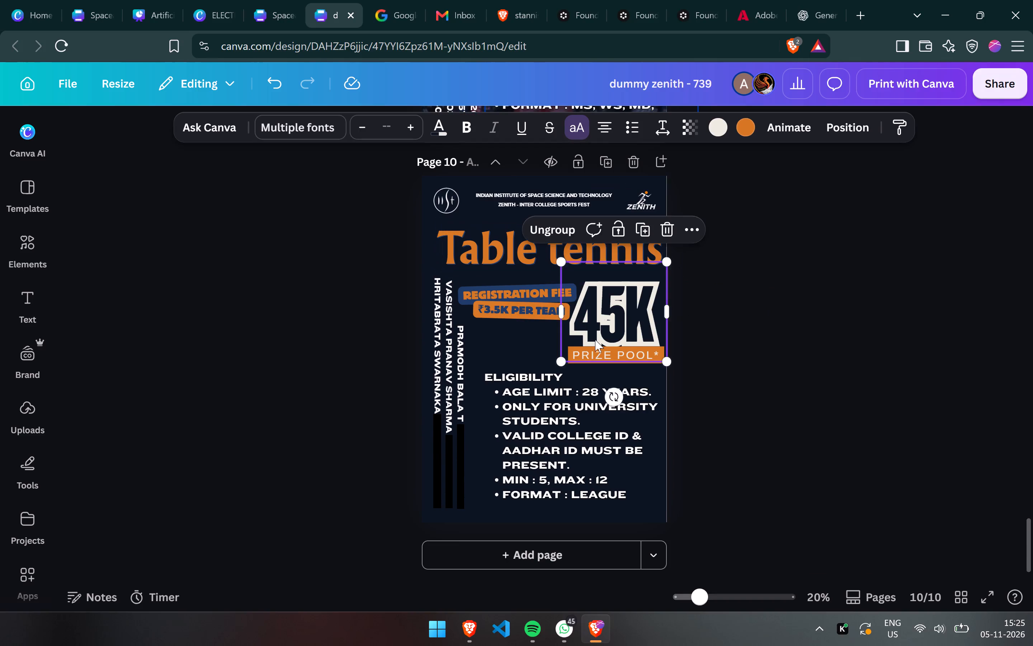
drag(595, 340, 596, 341)
click(799, 357)
Send page 9's badminton photo backward, behind the patterned background group, so that the group can be selected.
scroll(799, 357, up, 2)
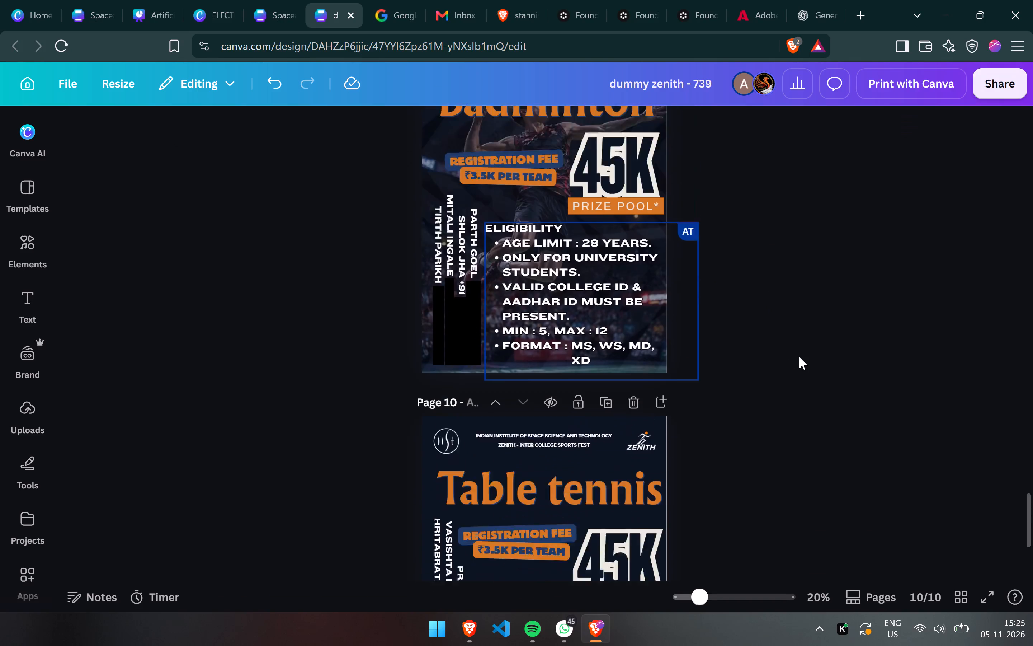
scroll(799, 357, up, 1)
click(799, 357)
click(799, 357)
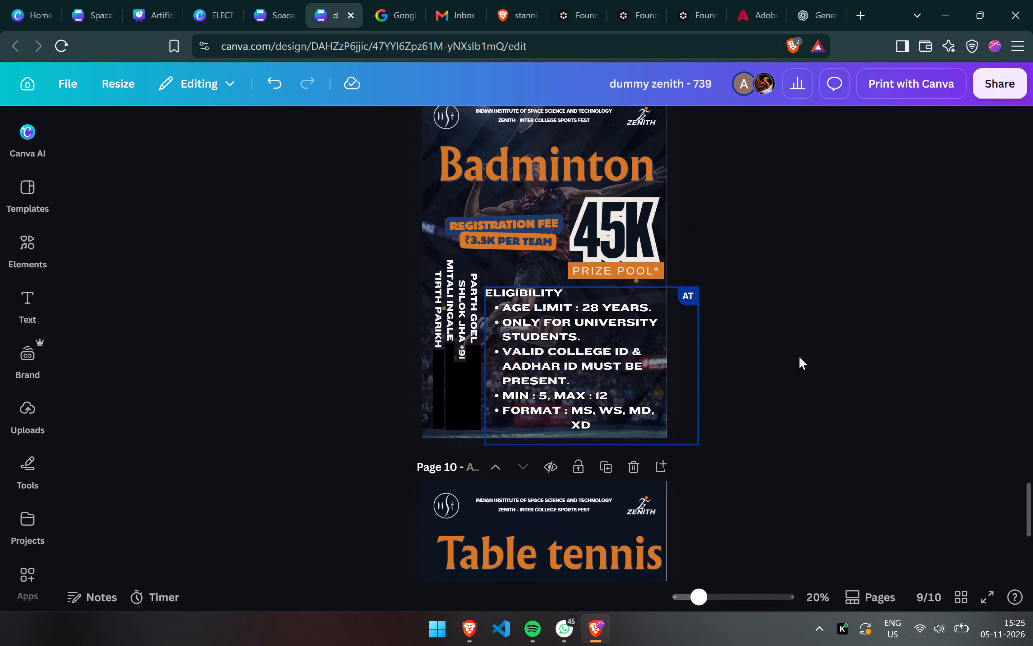
scroll(694, 233, up, 1)
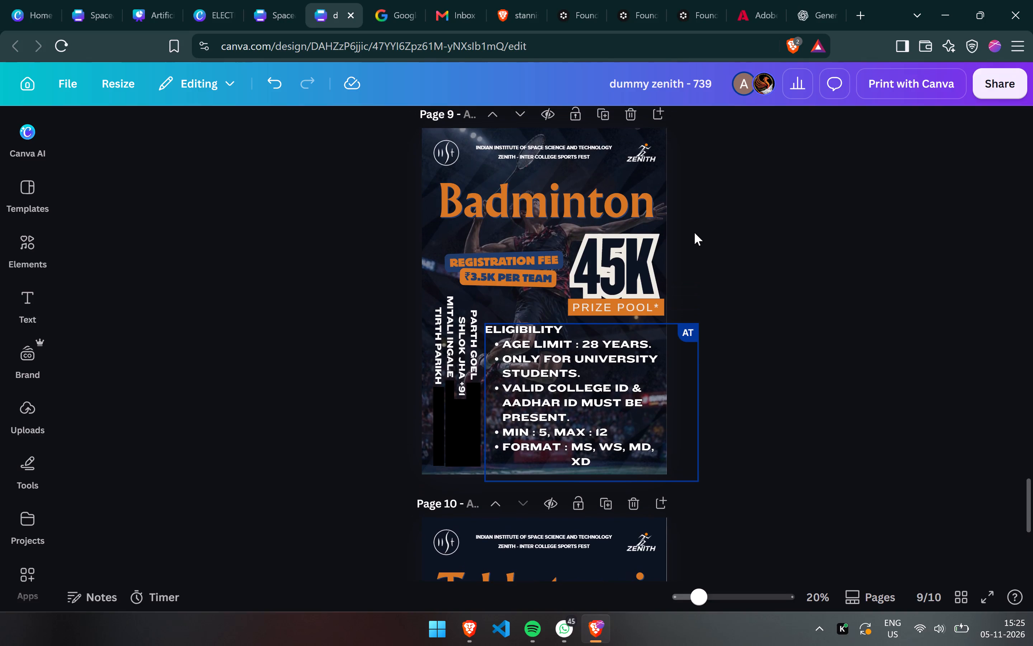
scroll(694, 233, up, 4)
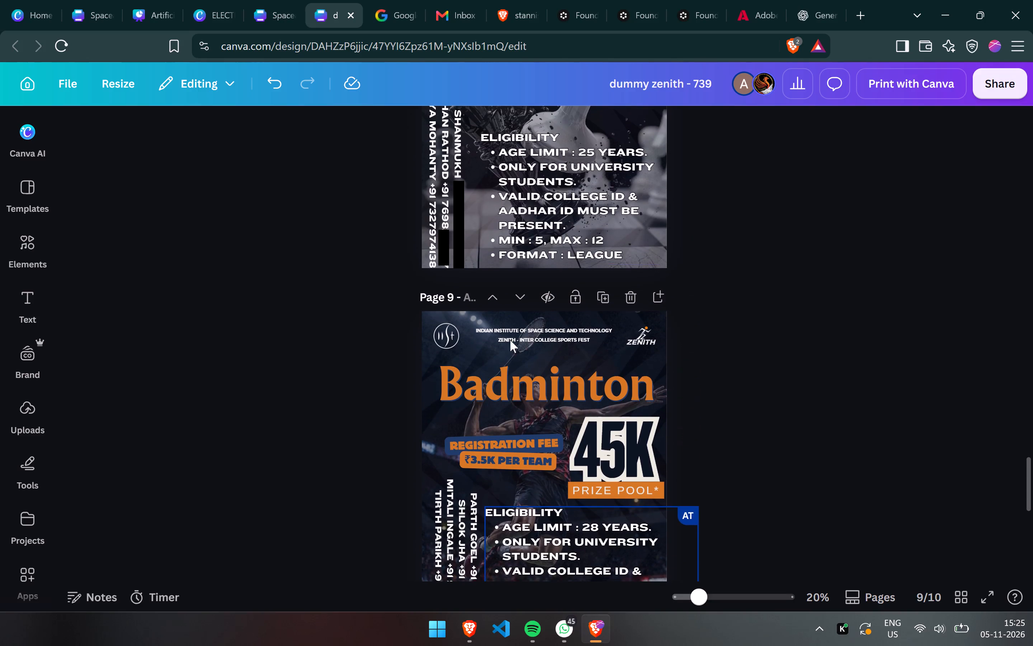
click(424, 353)
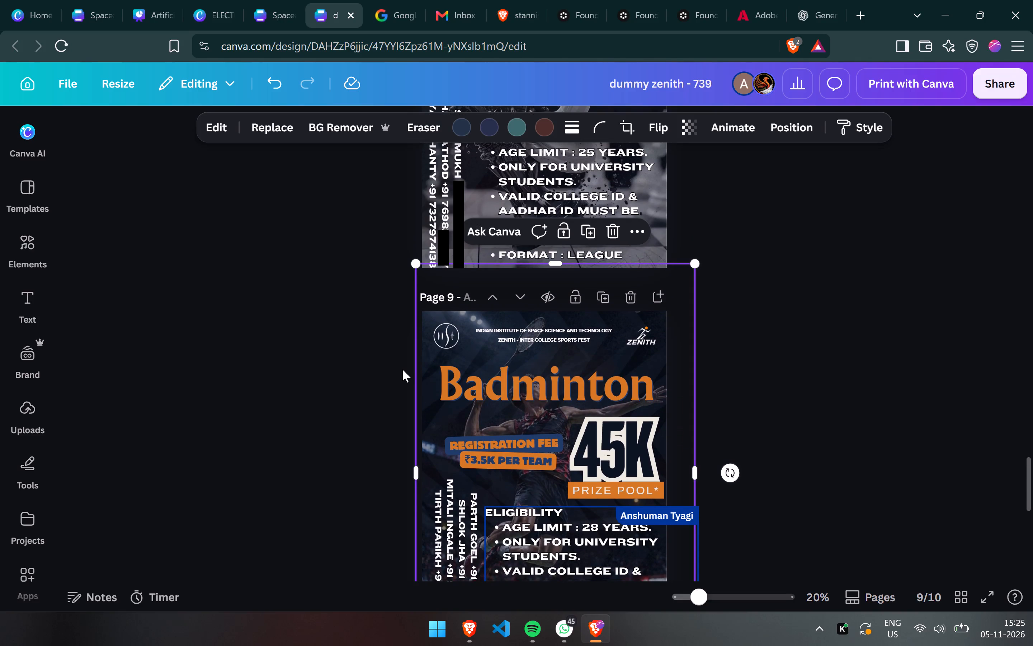
click(402, 369)
click(426, 372)
key(ctrl+bracketright)
key(ctrl+bracketleft)
key(ctrl+bracketleft)
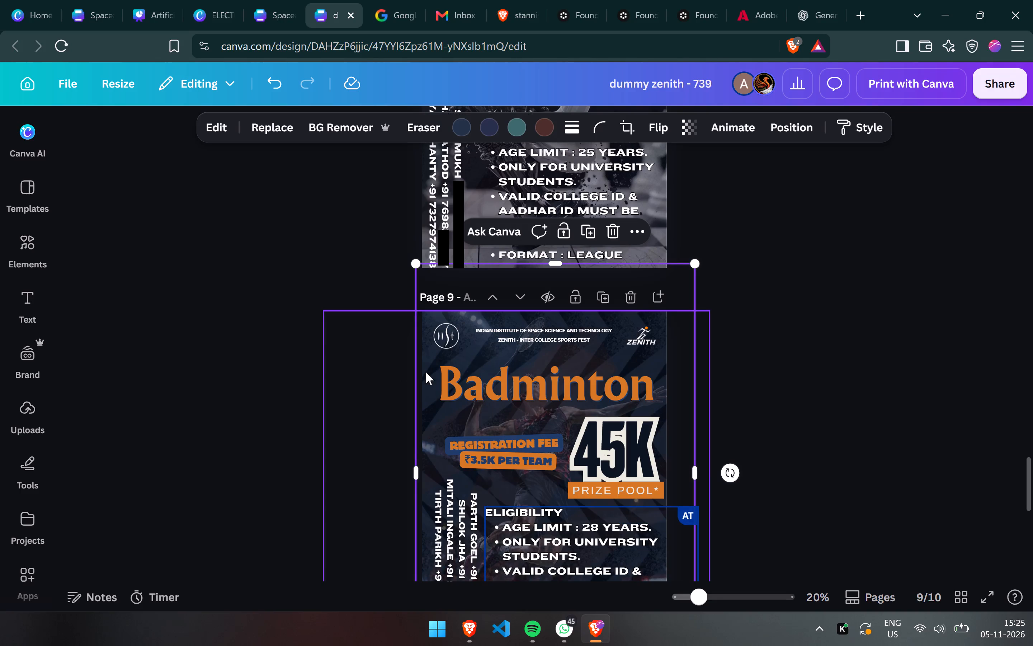
click(384, 382)
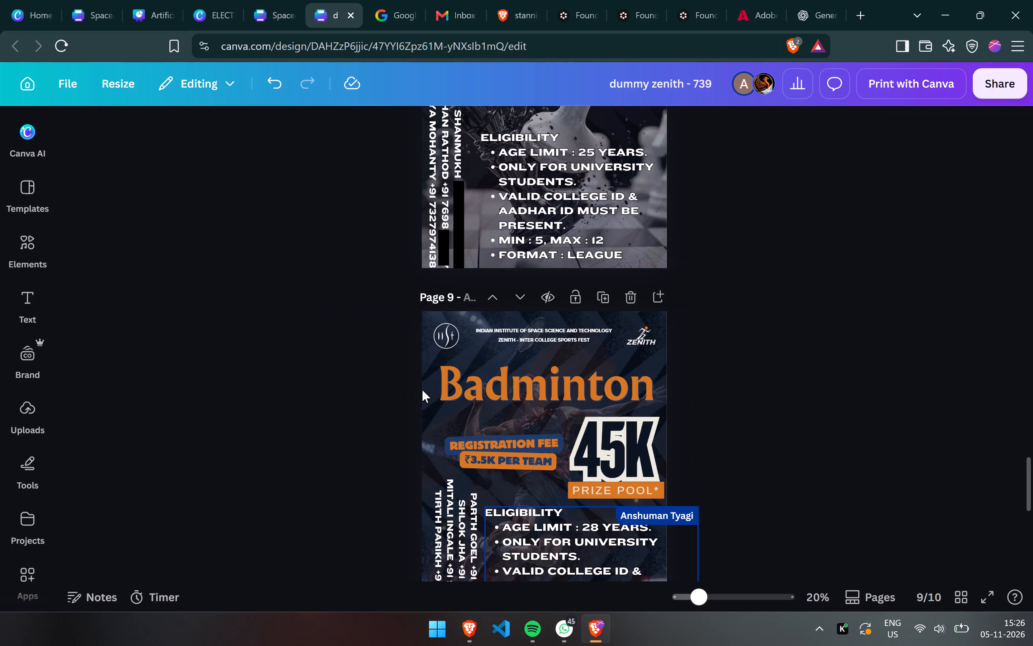
Copy page 9's patterned background group and send it back behind the badminton photo.
click(430, 390)
key(ctrl+c)
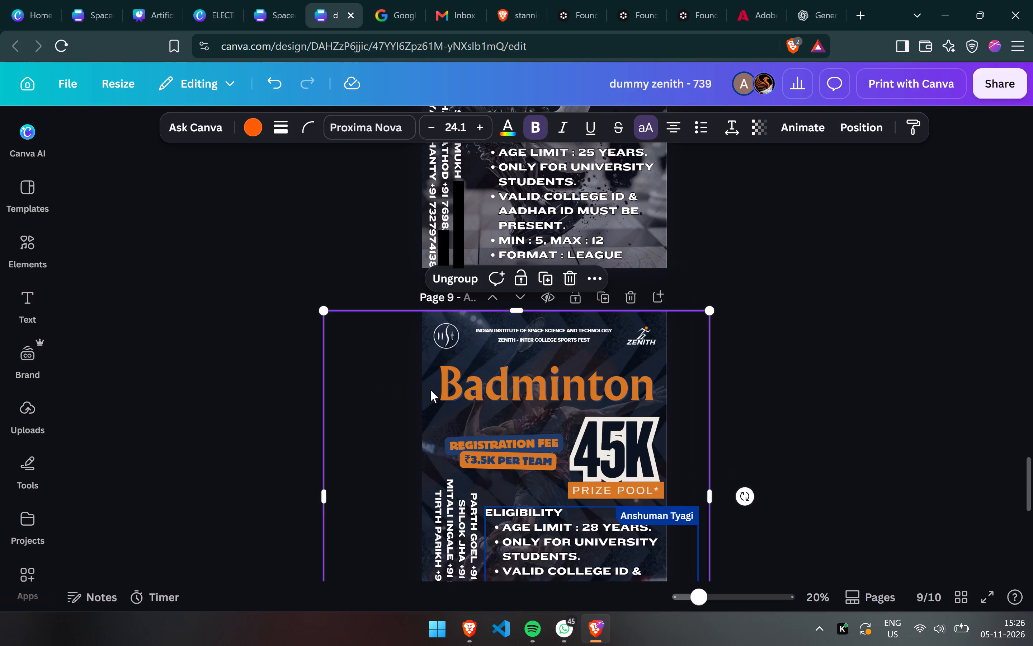
key(ctrl+bracketleft)
click(862, 346)
Paste the copied patterned background group onto page 10.
scroll(862, 346, down, 1)
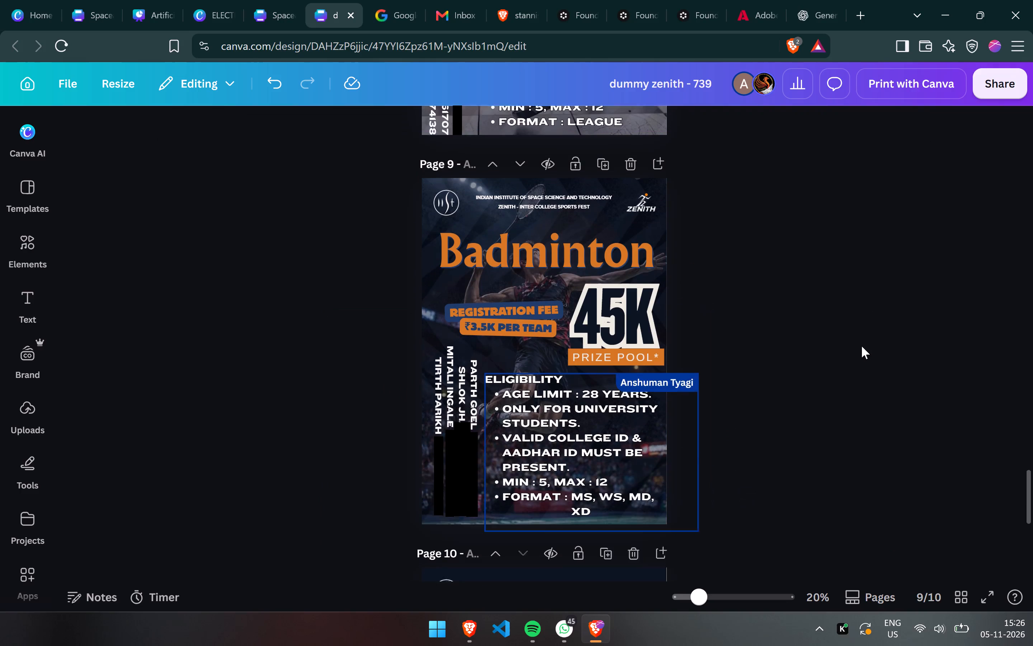
scroll(862, 346, down, 3)
click(424, 366)
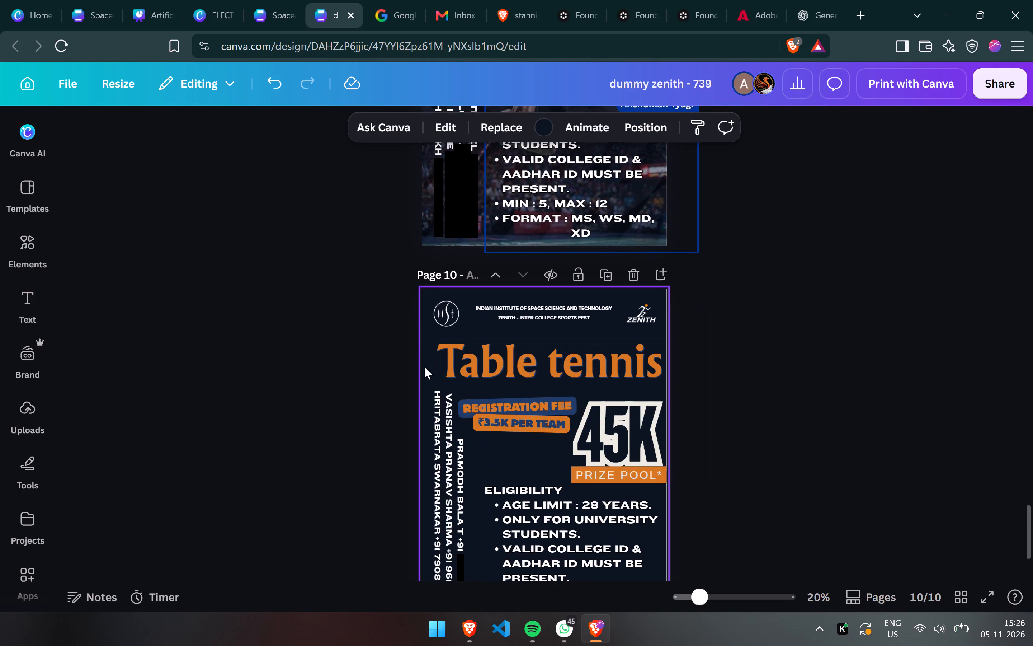
key(ctrl+v)
click(855, 356)
scroll(855, 356, down, 1)
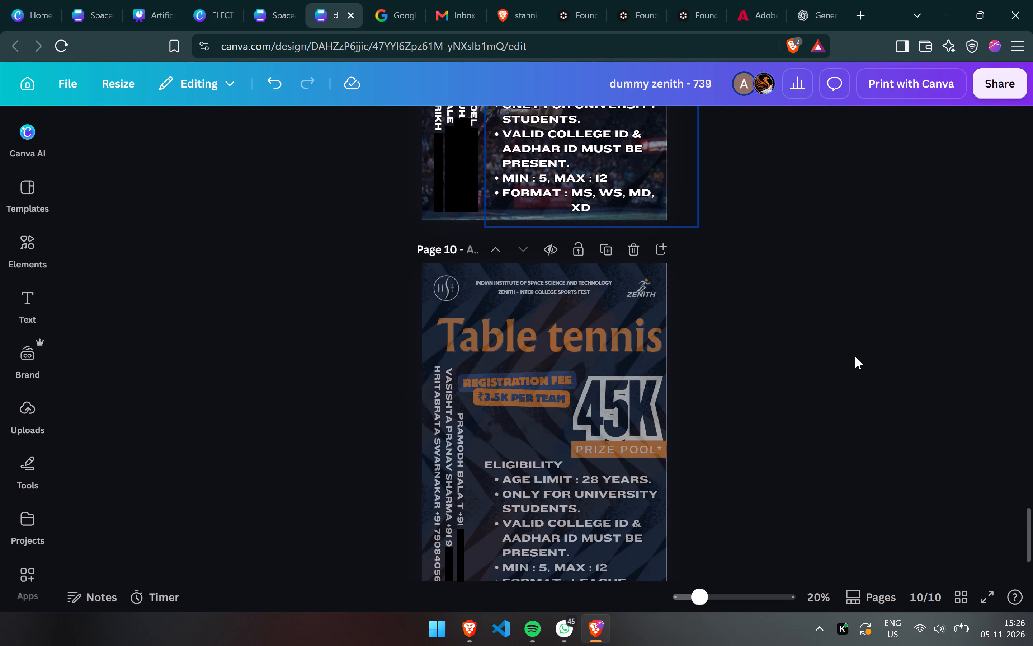
Send the pasted pattern group backward on page 10, behind the logos, title, contacts, fee badge, prize and eligibility blocks.
click(521, 355)
key(ctrl+bracketleft)
key(ctrl+bracketleft)
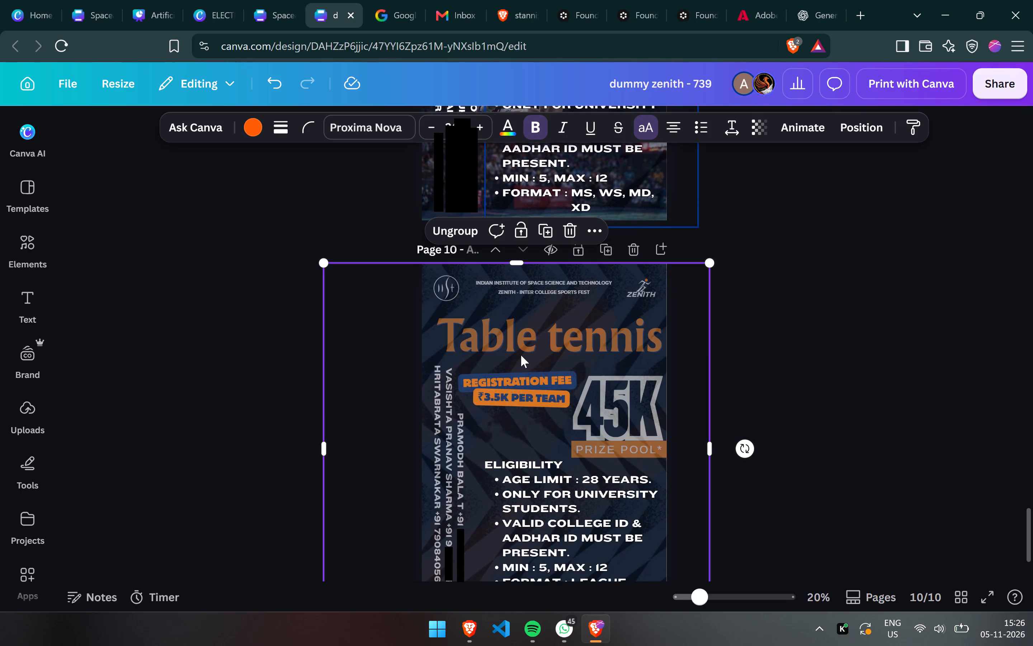
key(ctrl+bracketleft)
key(ctrl+bracketleft)
key(ctrl+bracketleft)
key(ctrl+bracketleft)
key(ctrl+bracketleft)
key(ctrl+bracketleft)
key(ctrl+bracketleft)
key(ctrl+bracketleft)
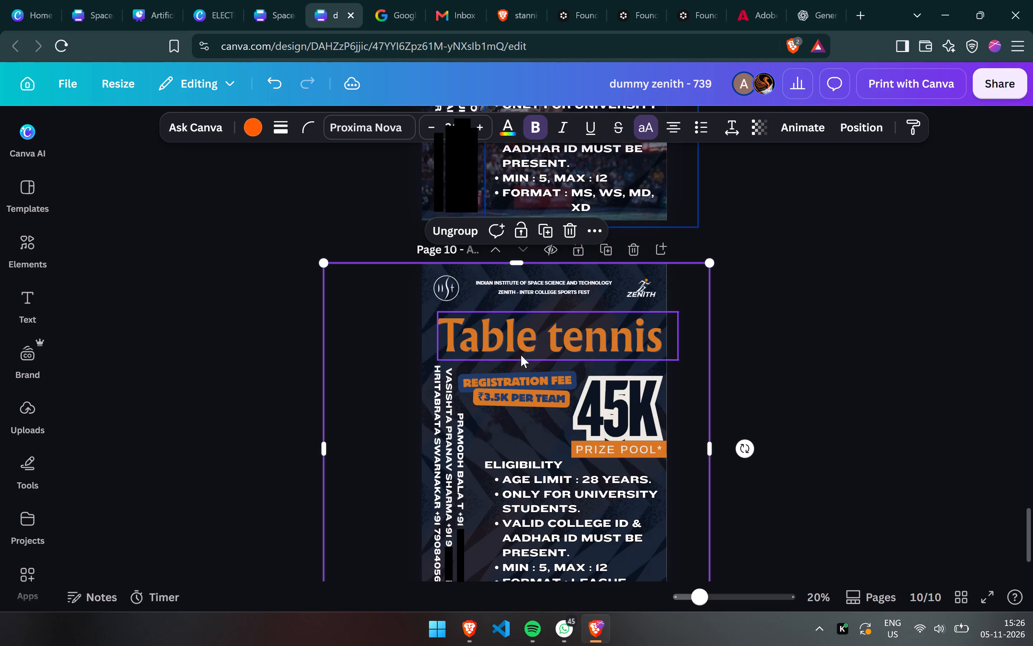
key(ctrl+bracketleft)
key(ctrl+bracketleft)
click(852, 309)
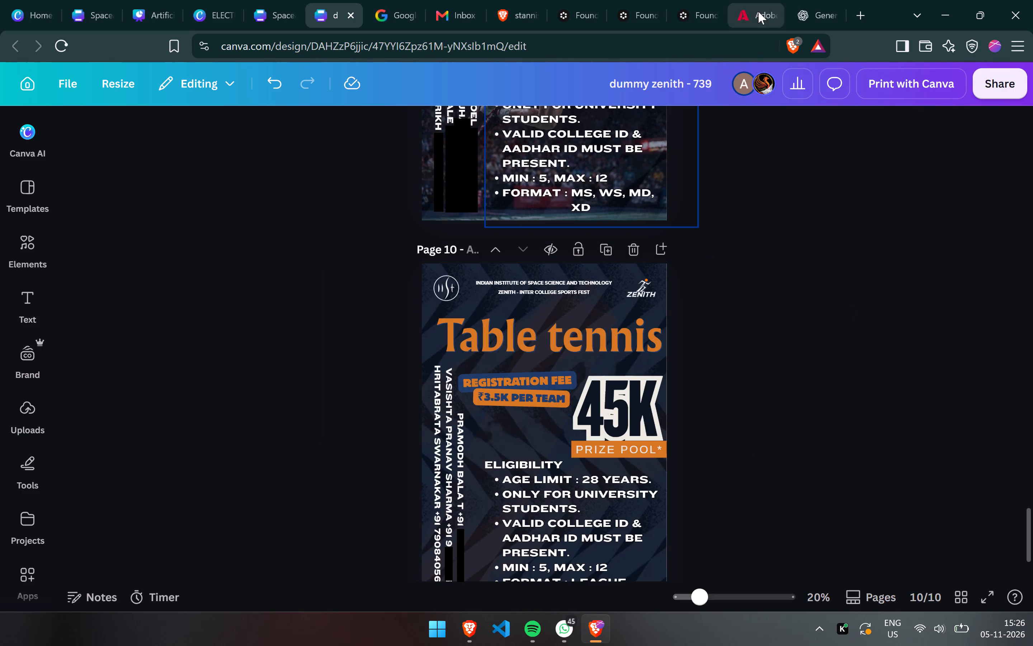
Switch to Pinterest, search for "table tennis" and copy the photo of two players on a red floor with Olympic rings.
key(alt+Tab)
click(419, 111)
key(ctrl+a)
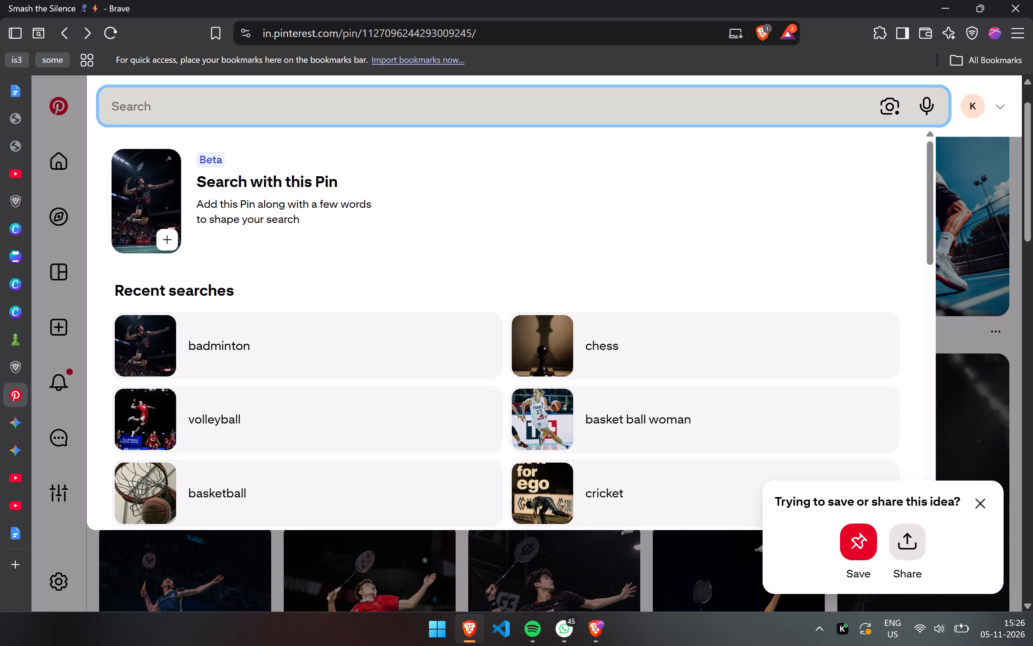
text(table tennis)
key(Return)
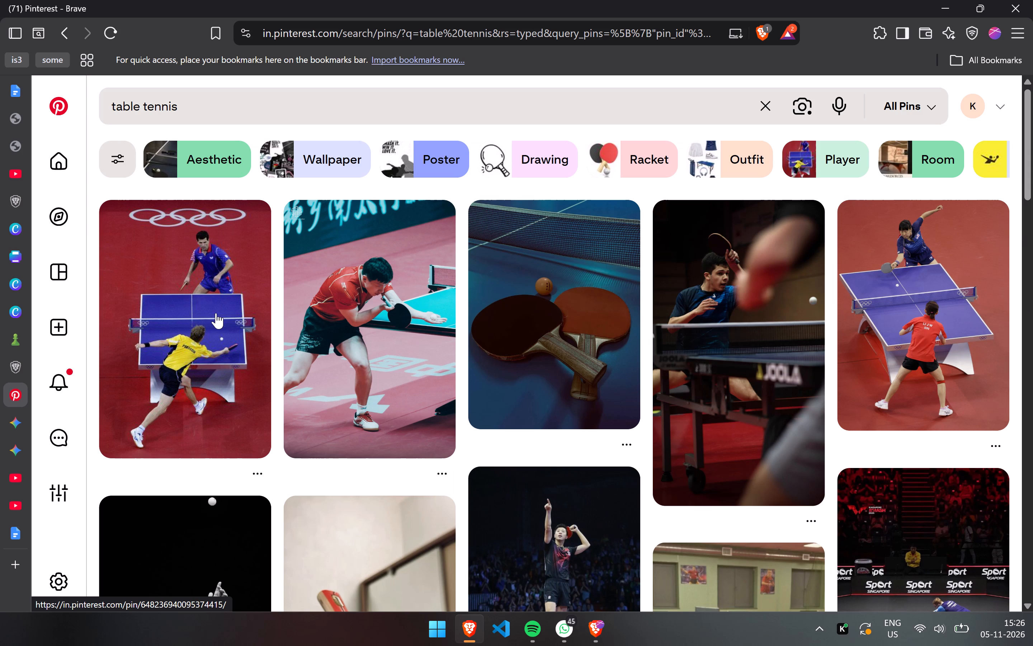
right_click(216, 313)
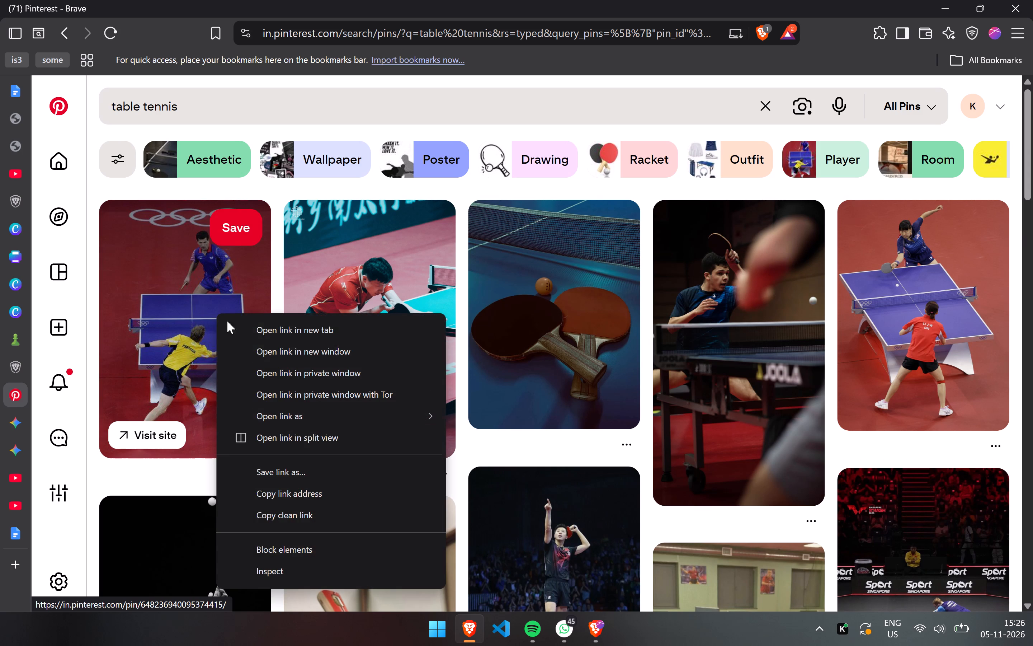
click(144, 262)
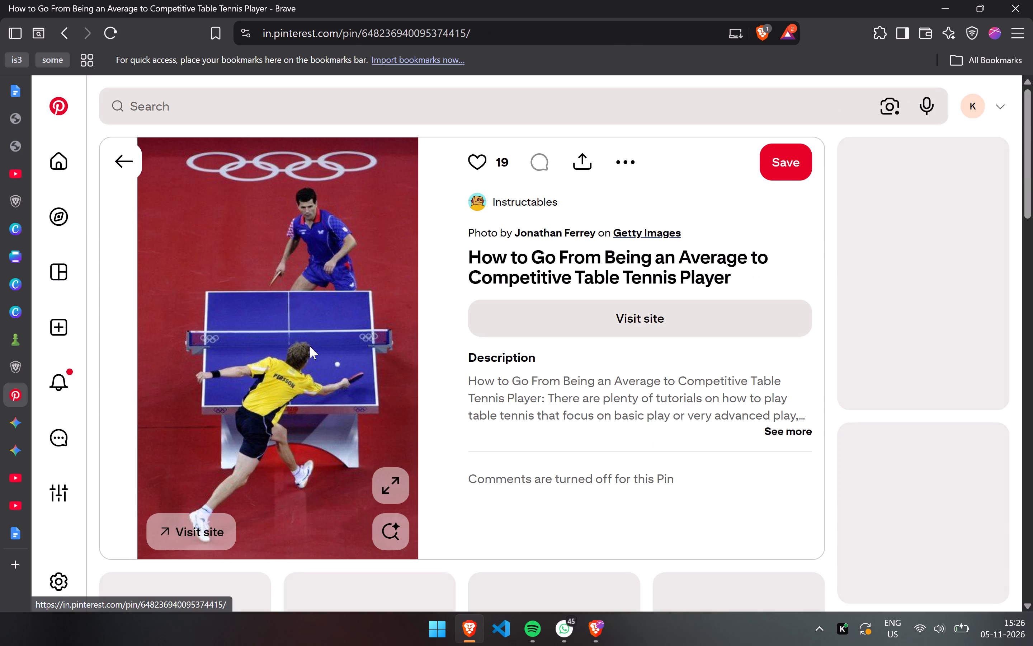
right_click(310, 346)
click(360, 410)
Back in Canva, paste the table tennis photo onto page 10 and enlarge it to cover the whole page.
key(alt+Tab)
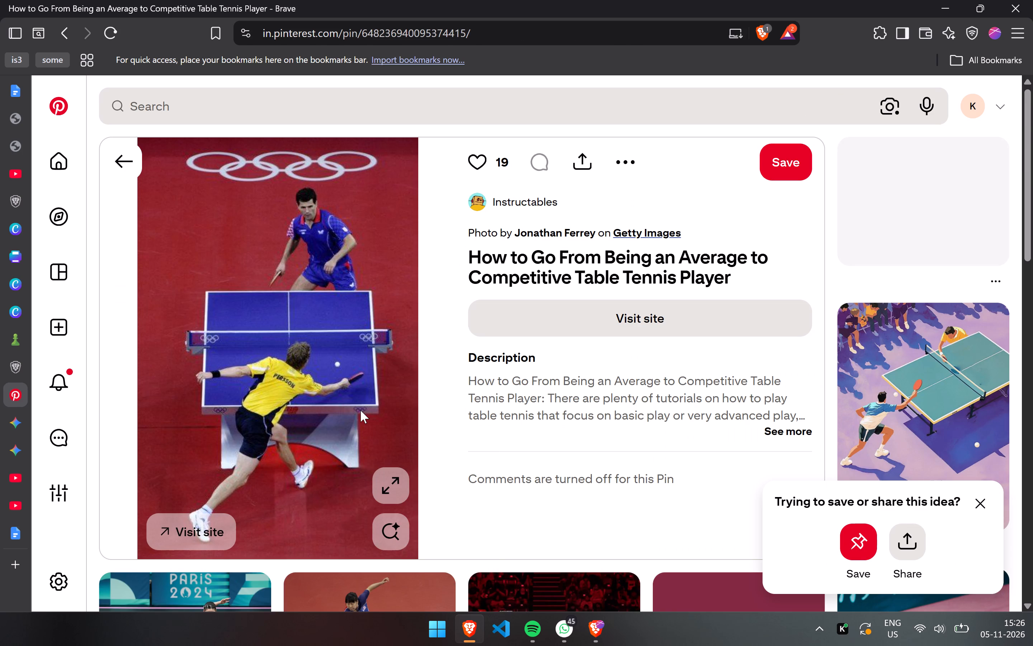
click(432, 314)
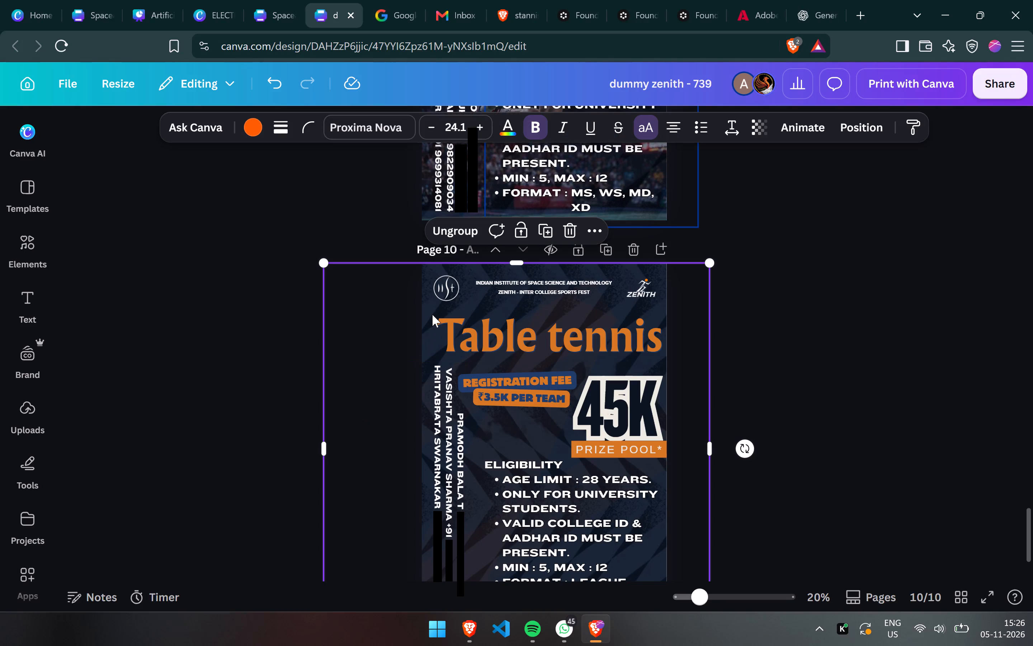
key(ctrl+v)
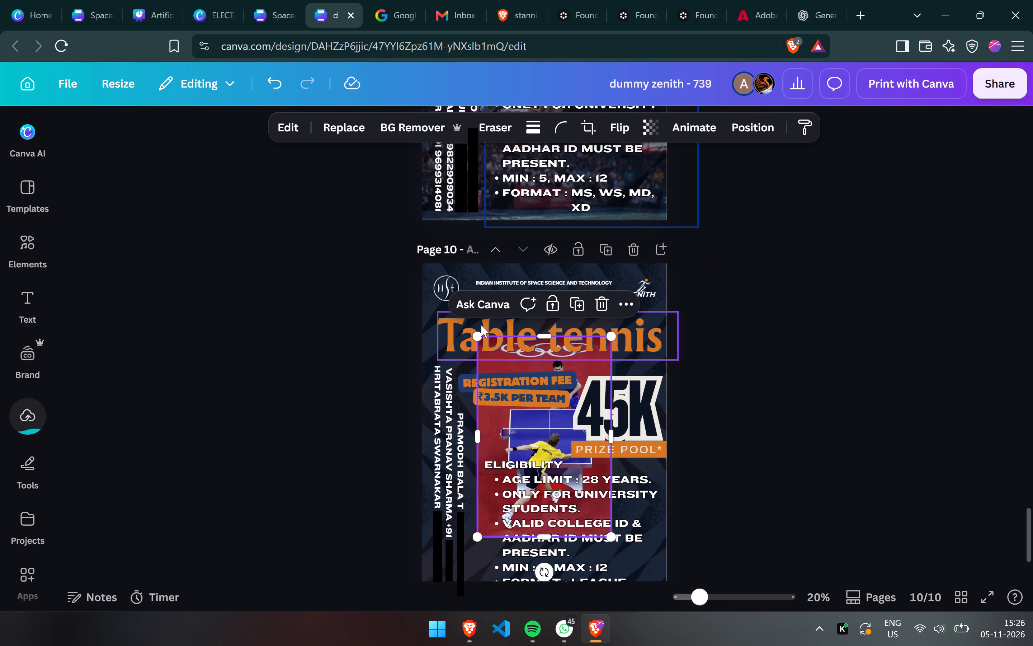
drag(477, 334, 388, 263)
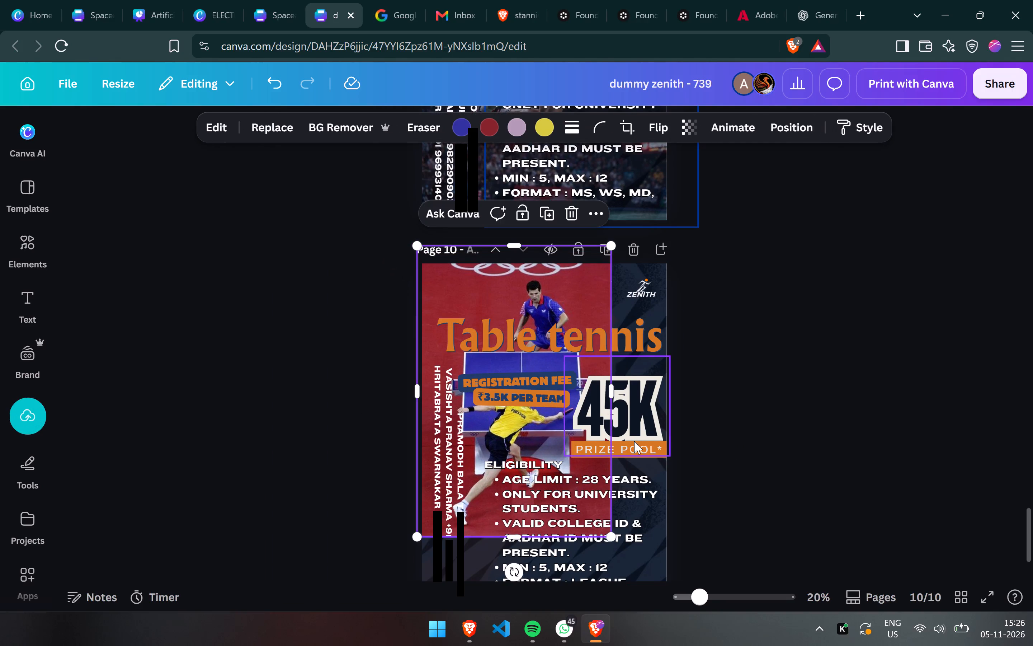
scroll(634, 441, down, 1)
drag(611, 474, 681, 536)
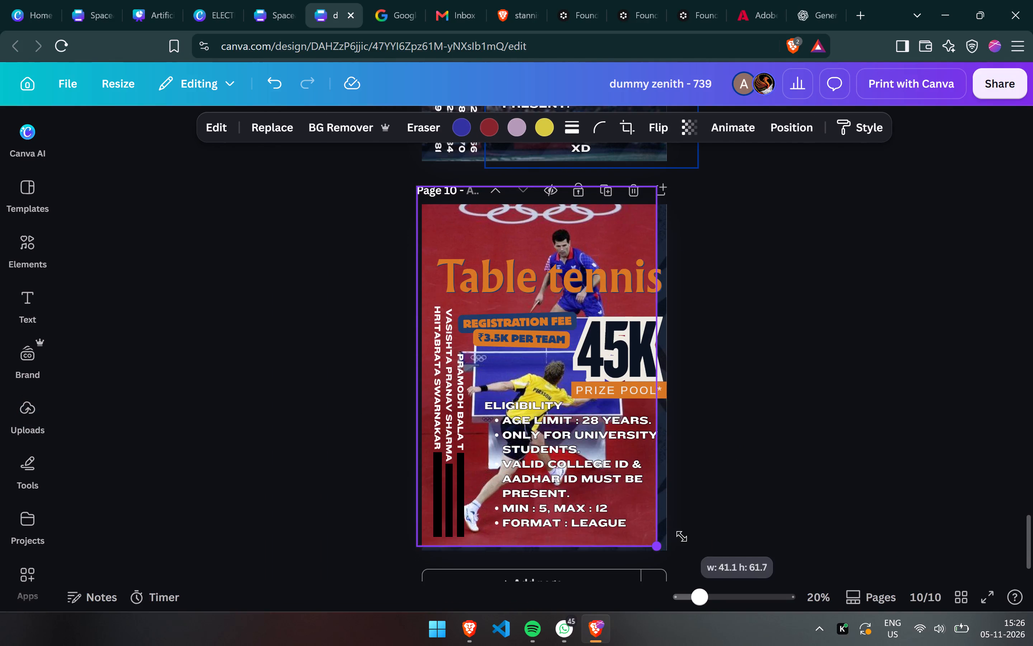
drag(681, 536, 706, 547)
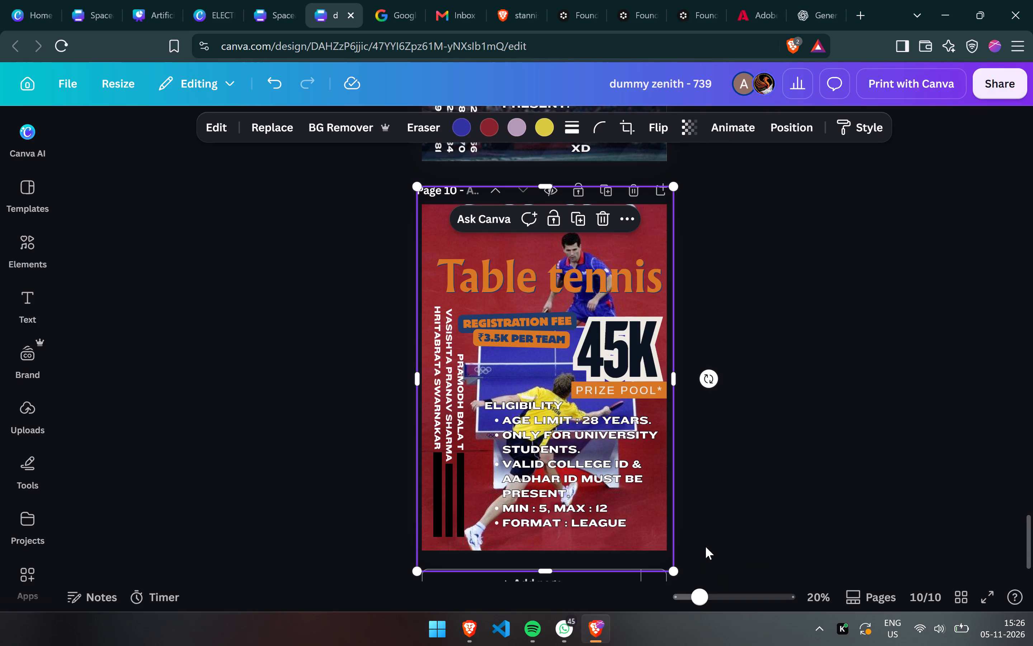
Set the table tennis photo's transparency to 35.
click(693, 121)
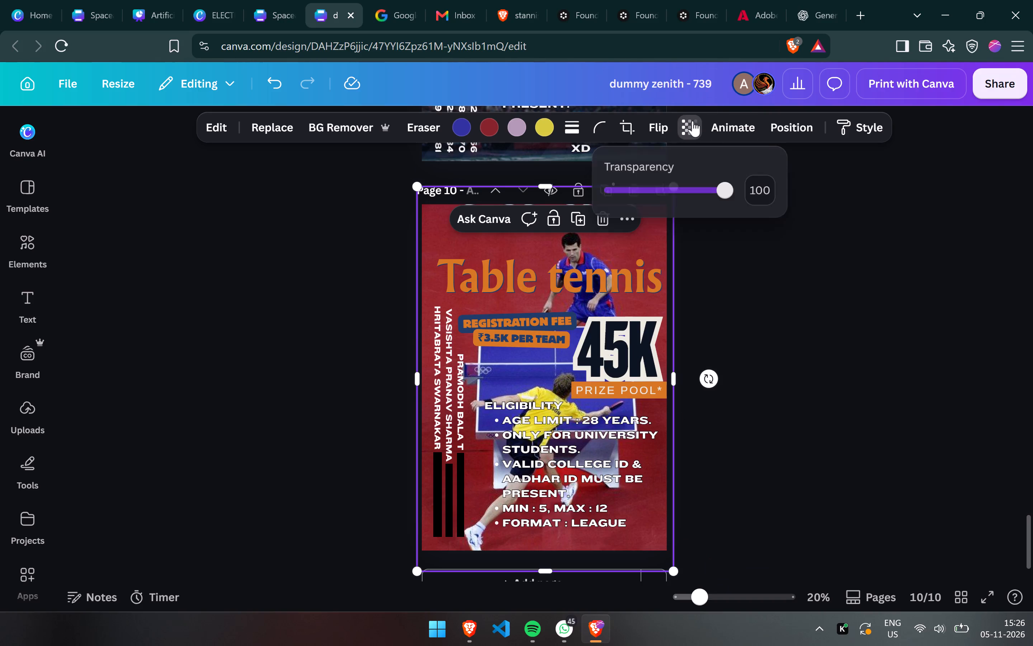
drag(673, 183, 661, 184)
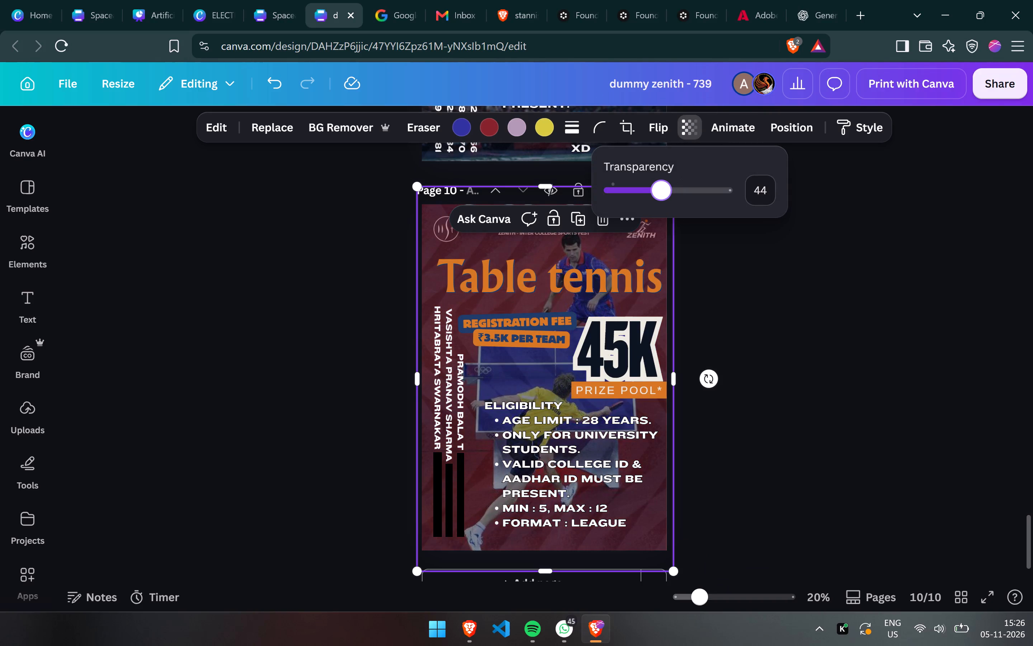
drag(661, 184, 650, 189)
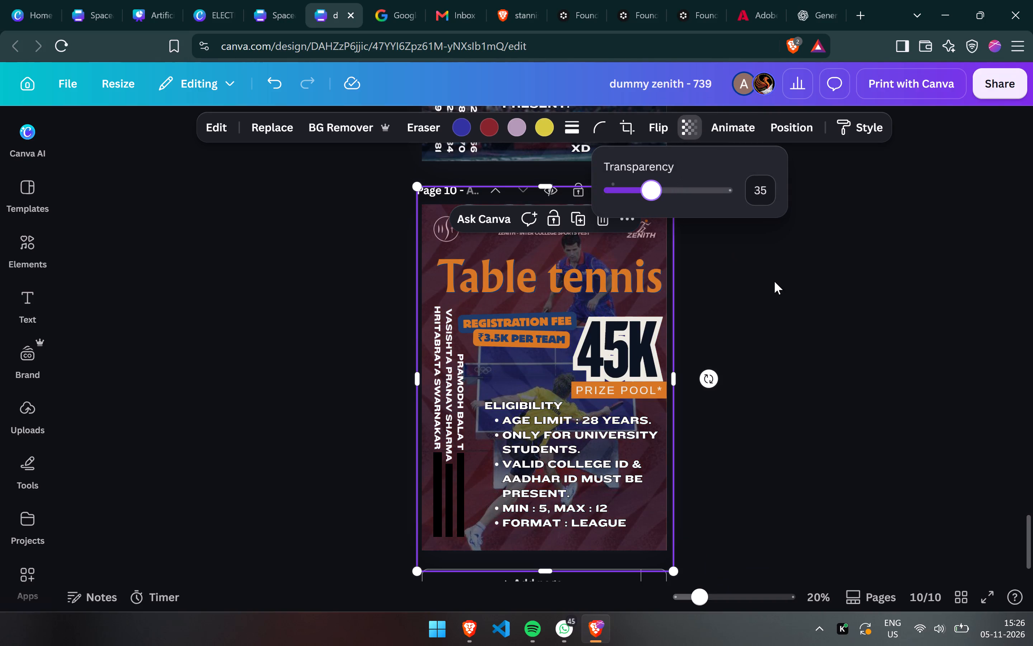
click(774, 281)
Send the table tennis photo backward on page 10, behind the header text and logos.
key(ctrl+bracketleft)
key(ctrl+bracketleft)
key(ctrl+bracketleft)
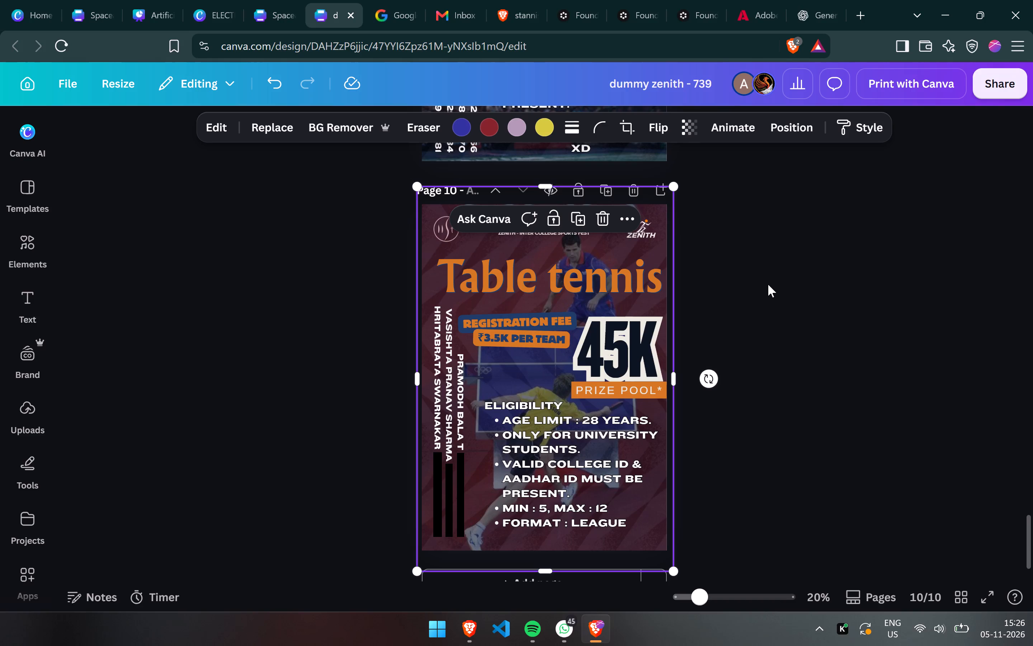
key(ctrl+bracketleft)
click(425, 269)
key(ctrl+bracketleft)
key(ctrl+bracketleft)
key(ctrl+bracketleft)
key(ctrl+bracketleft)
key(ctrl+bracketleft)
key(ctrl+bracketleft)
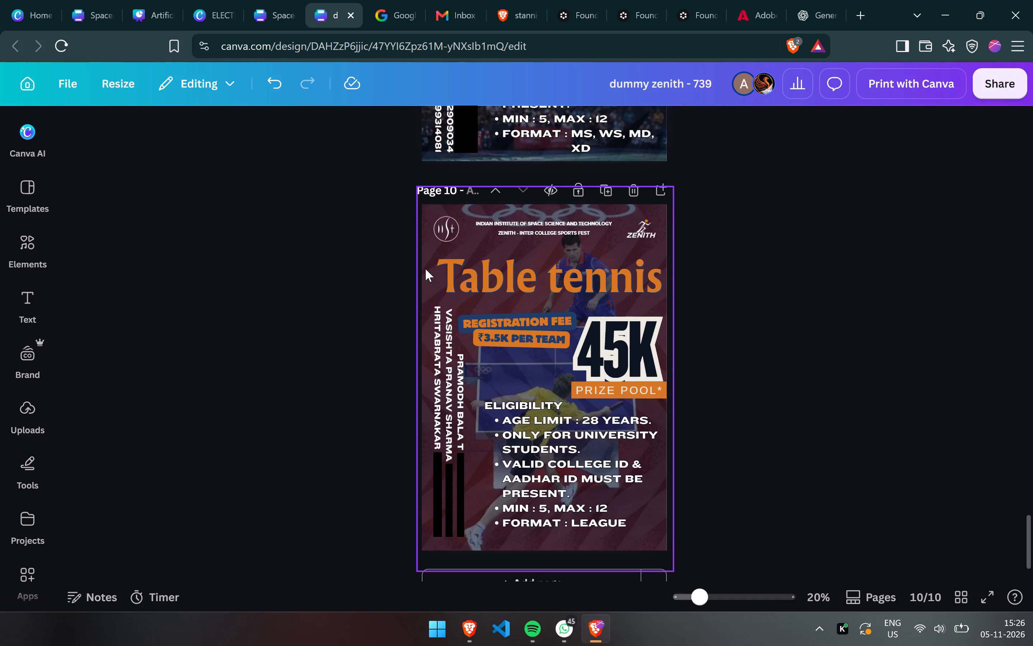
Adjust the table tennis photo's layer order on page 10 so it sits just above the dark pattern and behind the text.
key(ctrl+bracketright)
key(ctrl+bracketright)
key(ctrl+bracketright)
key(ctrl+bracketright)
key(ctrl+bracketleft)
key(ctrl+bracketleft)
key(ctrl+bracketleft)
key(ctrl+bracketleft)
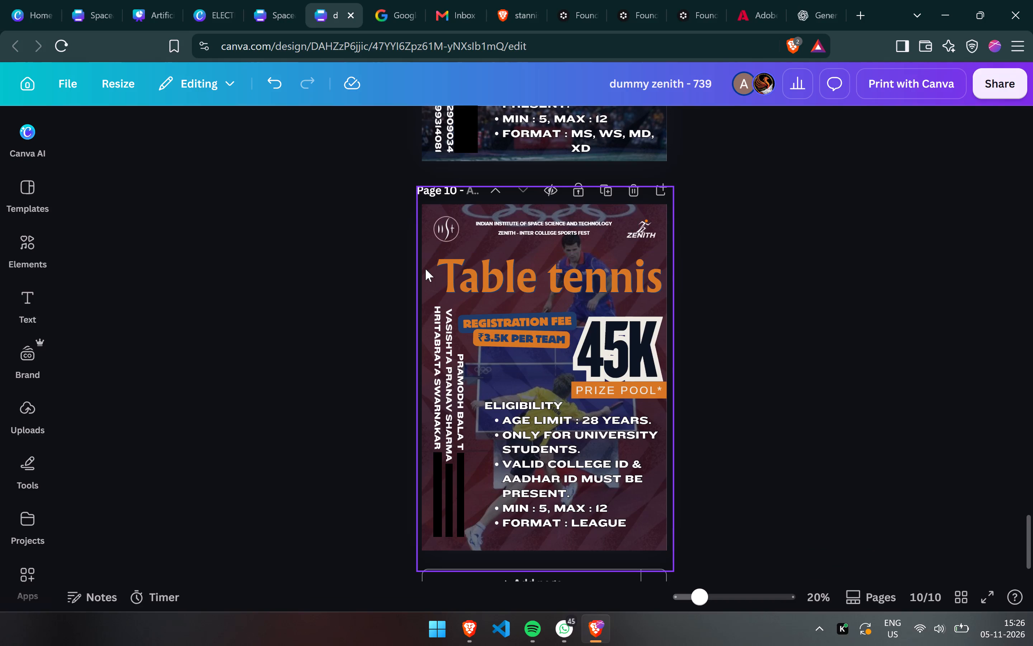
click(425, 269)
key(ctrl+bracketleft)
key(ctrl+bracketleft)
key(ctrl+bracketleft)
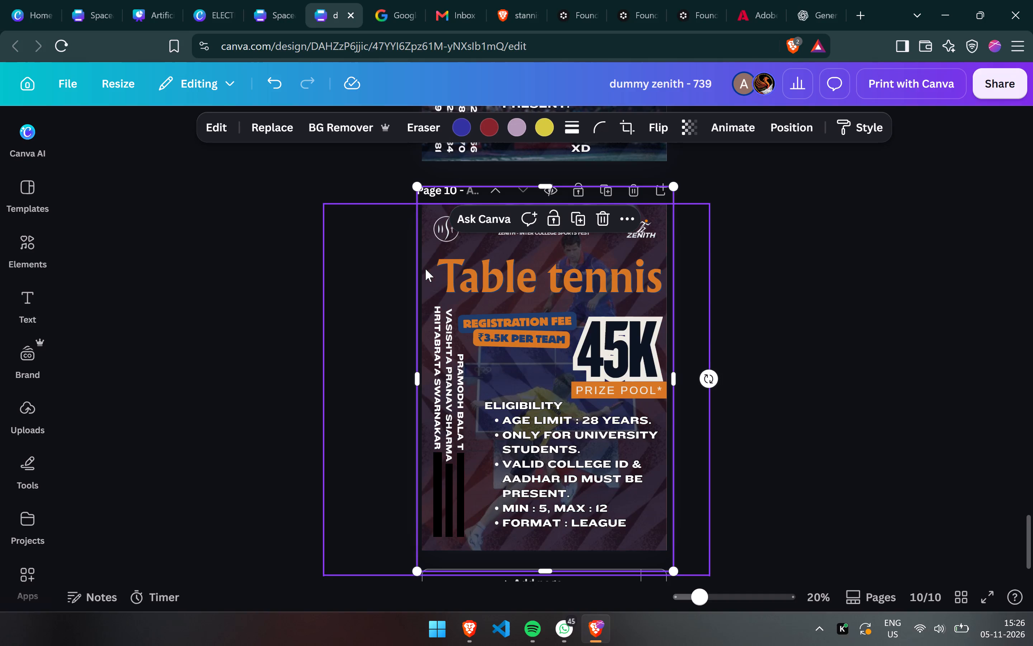
key(ctrl+bracketleft)
key(ctrl+bracketright)
click(830, 299)
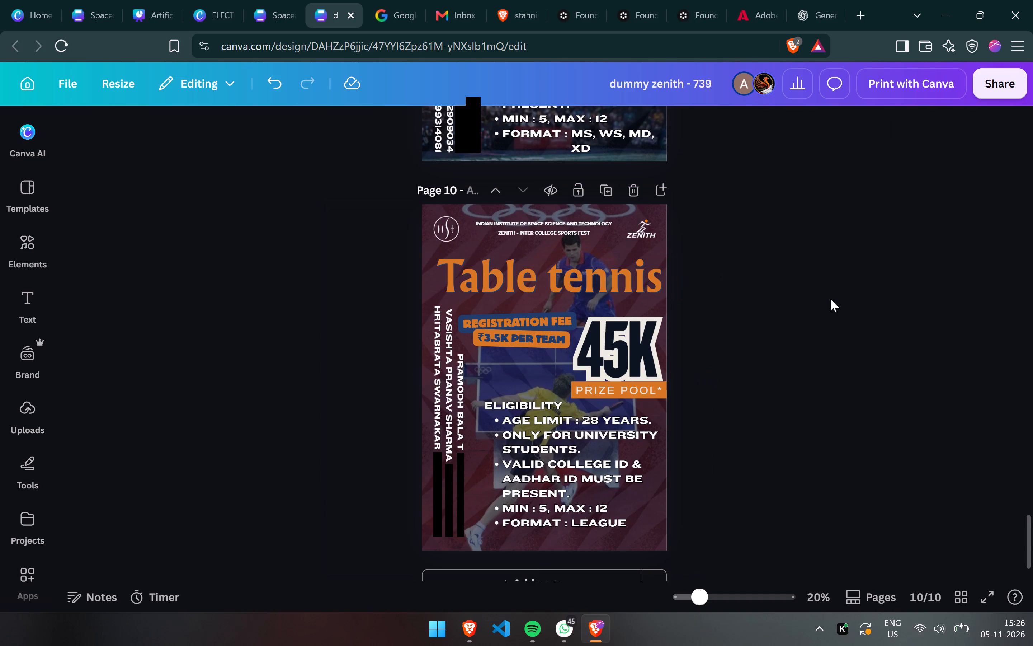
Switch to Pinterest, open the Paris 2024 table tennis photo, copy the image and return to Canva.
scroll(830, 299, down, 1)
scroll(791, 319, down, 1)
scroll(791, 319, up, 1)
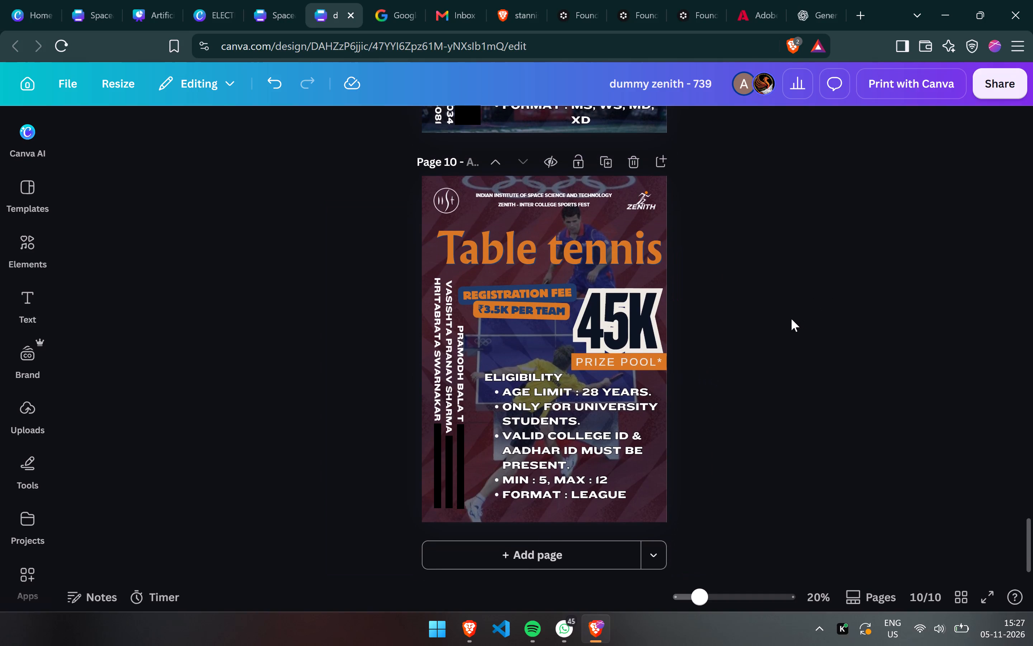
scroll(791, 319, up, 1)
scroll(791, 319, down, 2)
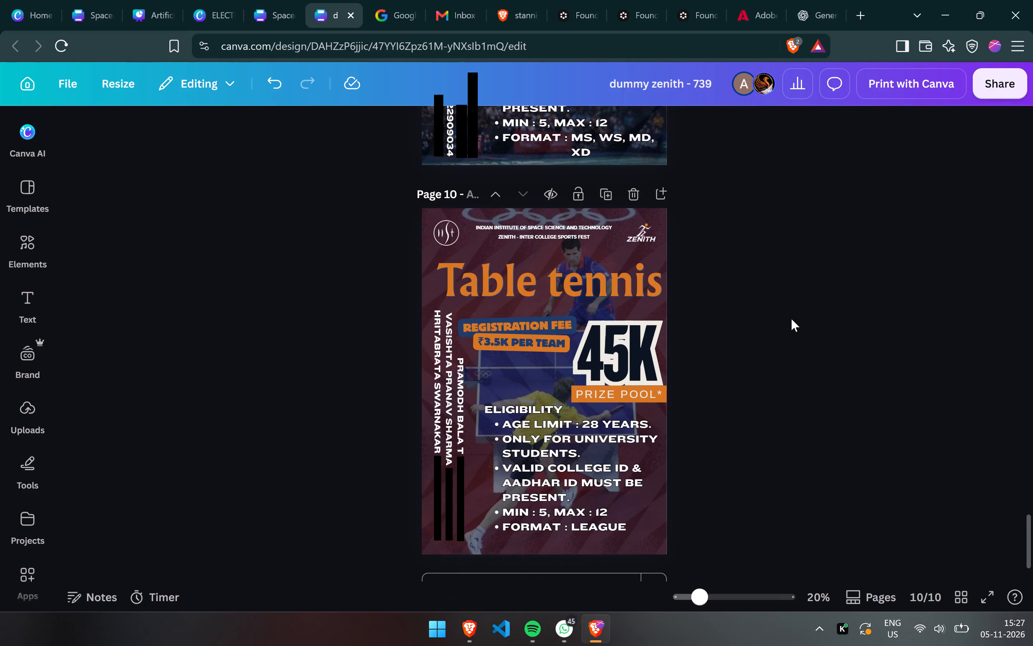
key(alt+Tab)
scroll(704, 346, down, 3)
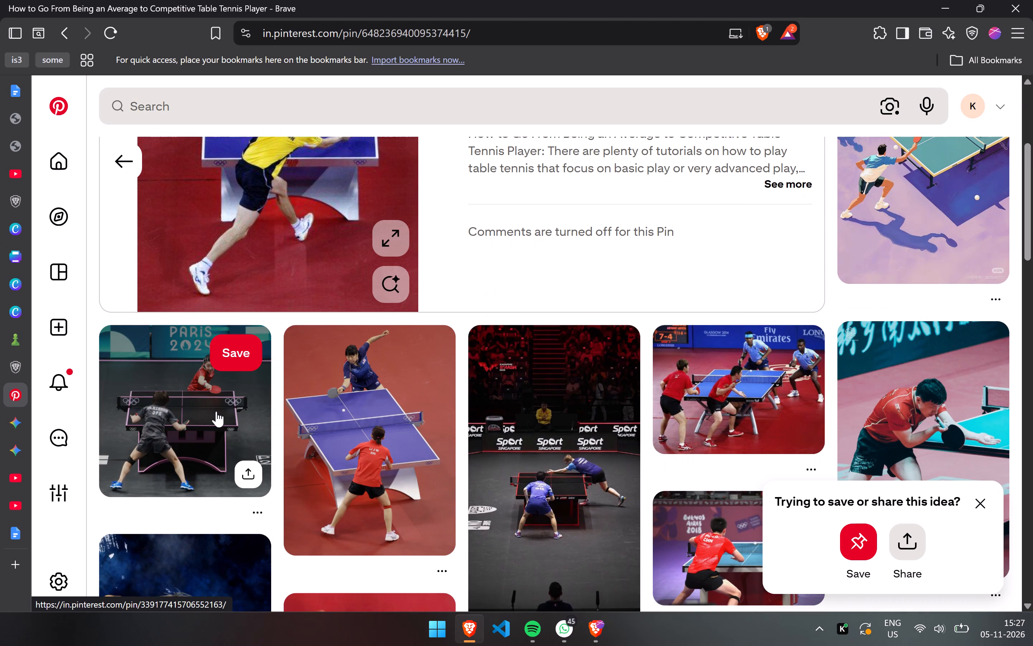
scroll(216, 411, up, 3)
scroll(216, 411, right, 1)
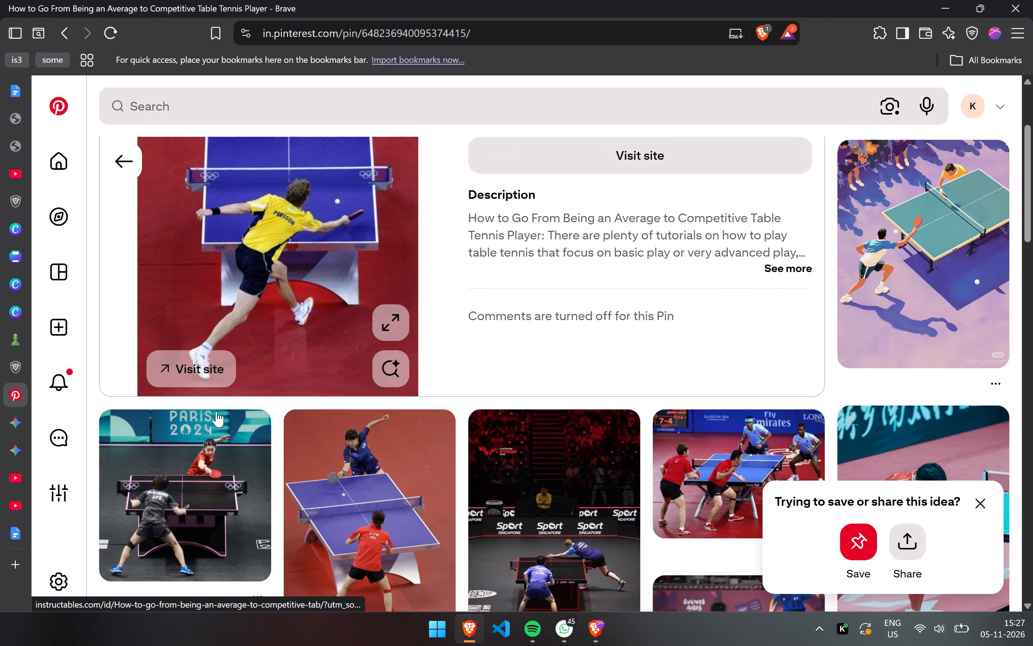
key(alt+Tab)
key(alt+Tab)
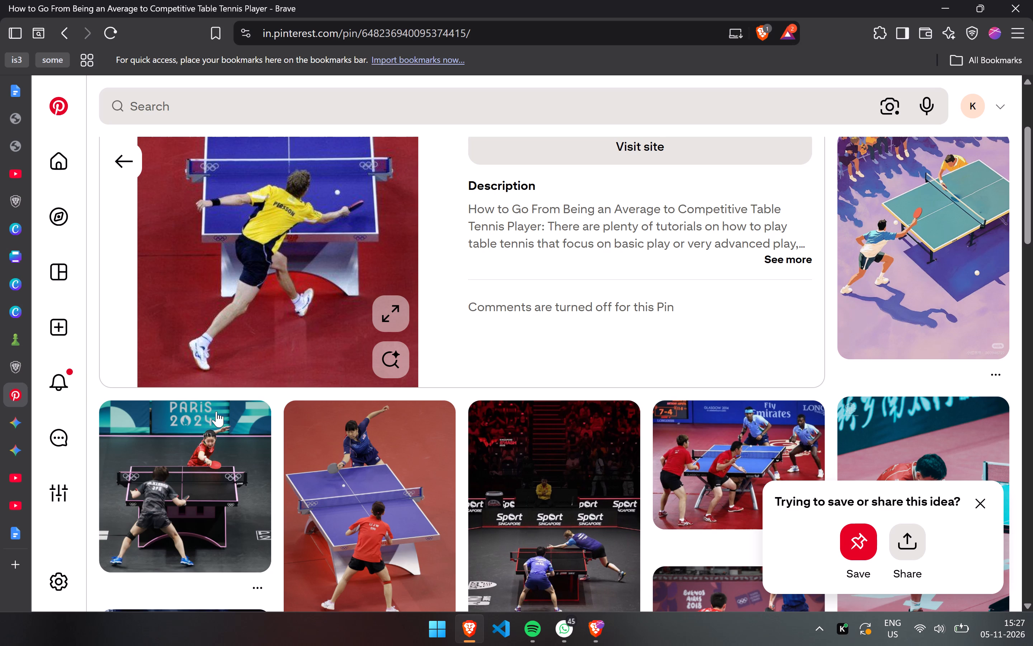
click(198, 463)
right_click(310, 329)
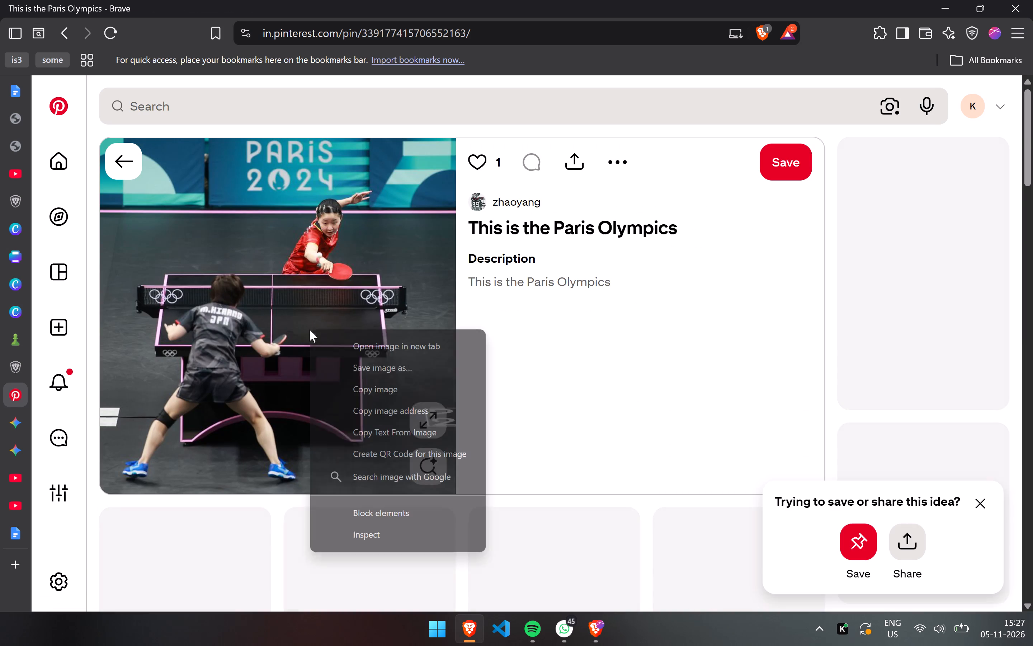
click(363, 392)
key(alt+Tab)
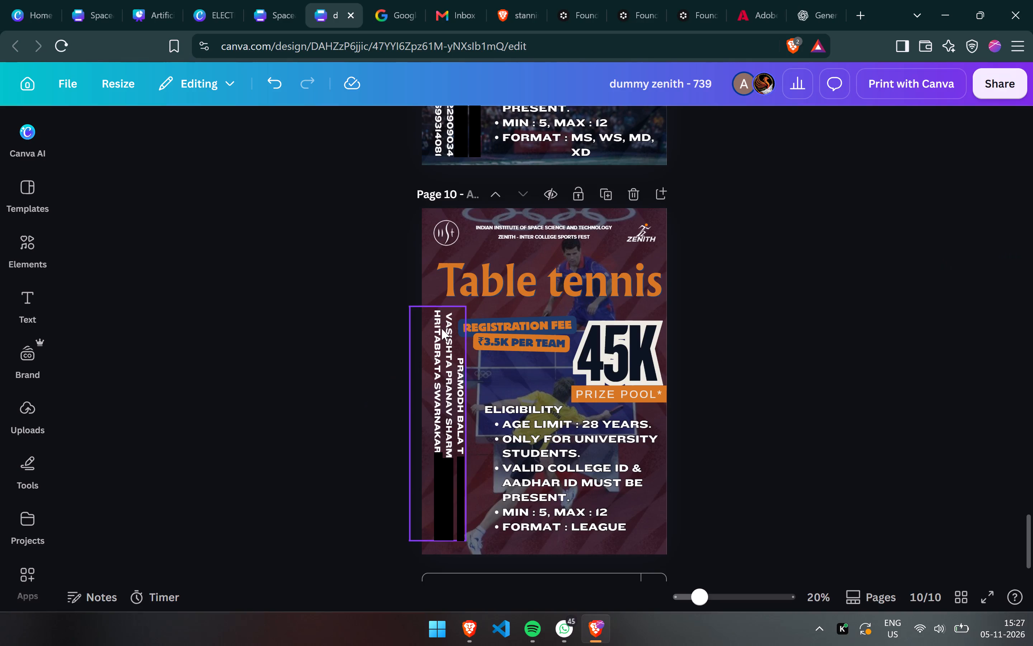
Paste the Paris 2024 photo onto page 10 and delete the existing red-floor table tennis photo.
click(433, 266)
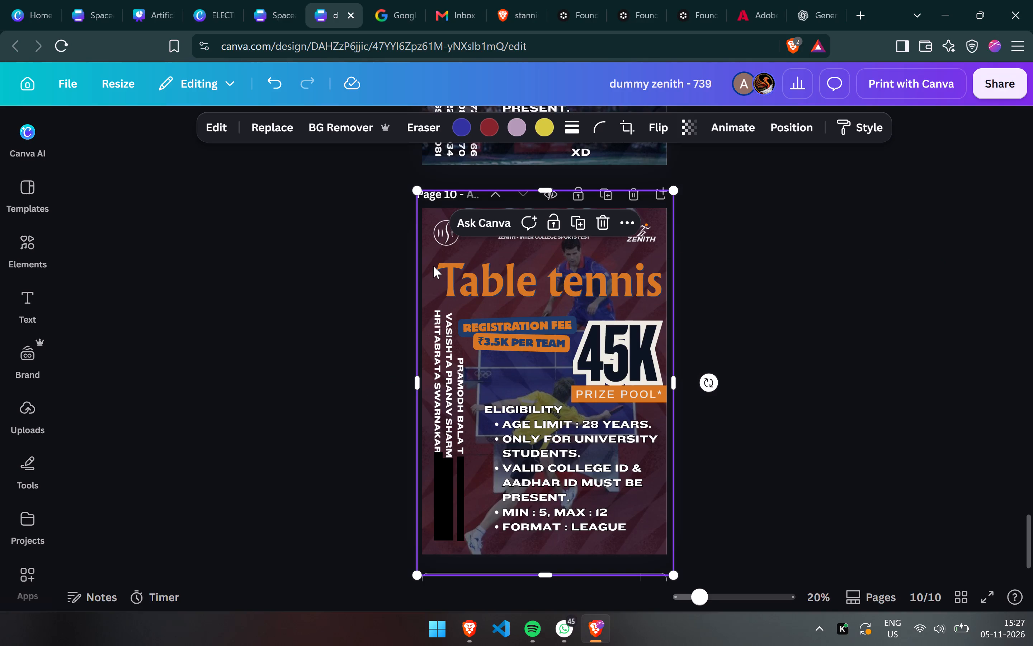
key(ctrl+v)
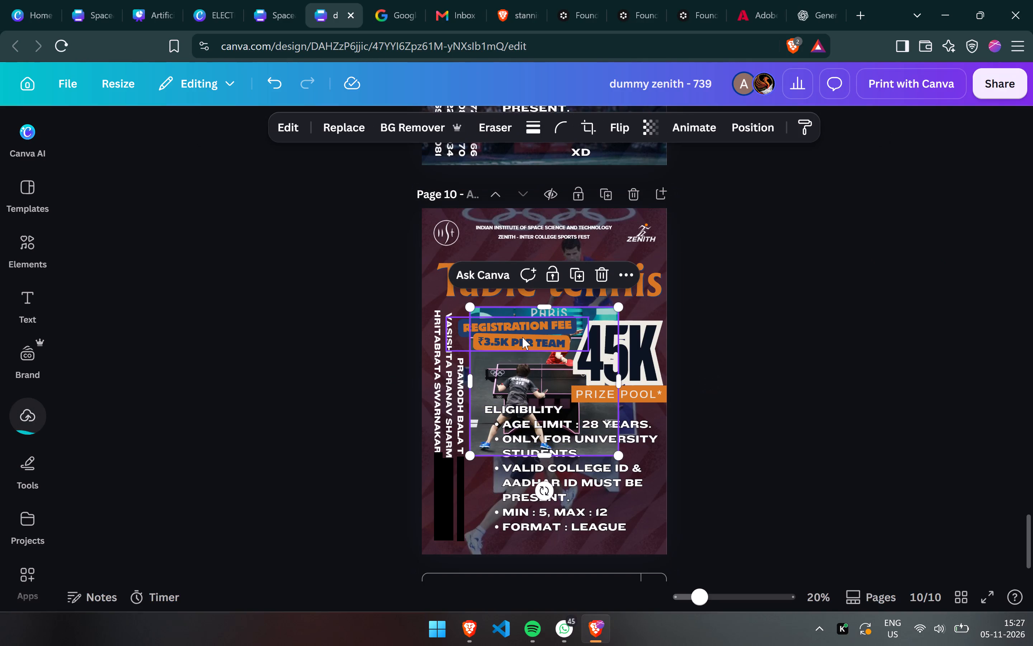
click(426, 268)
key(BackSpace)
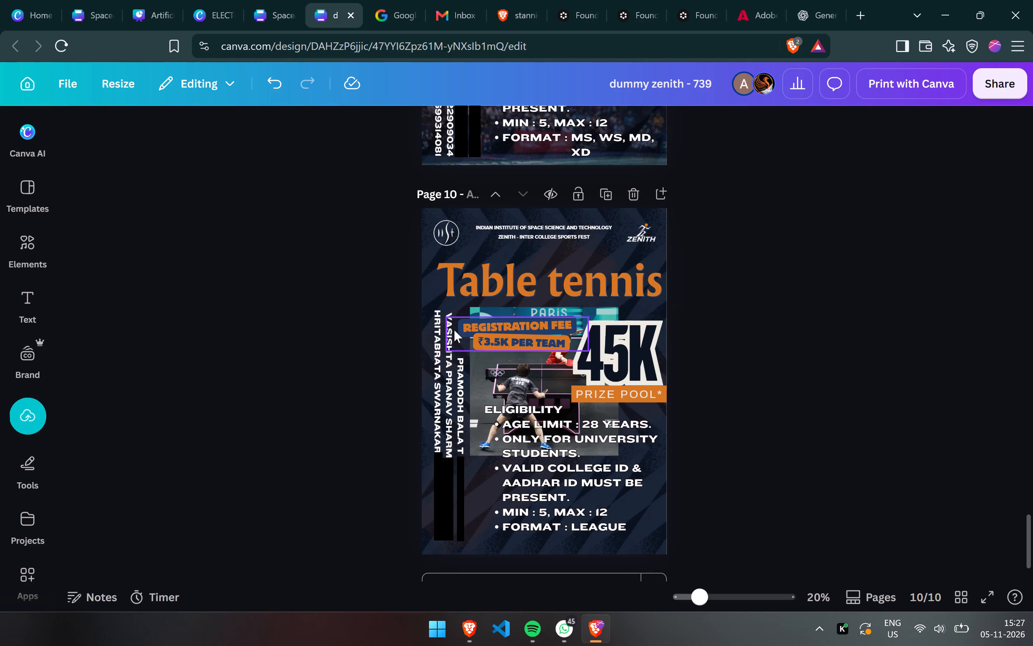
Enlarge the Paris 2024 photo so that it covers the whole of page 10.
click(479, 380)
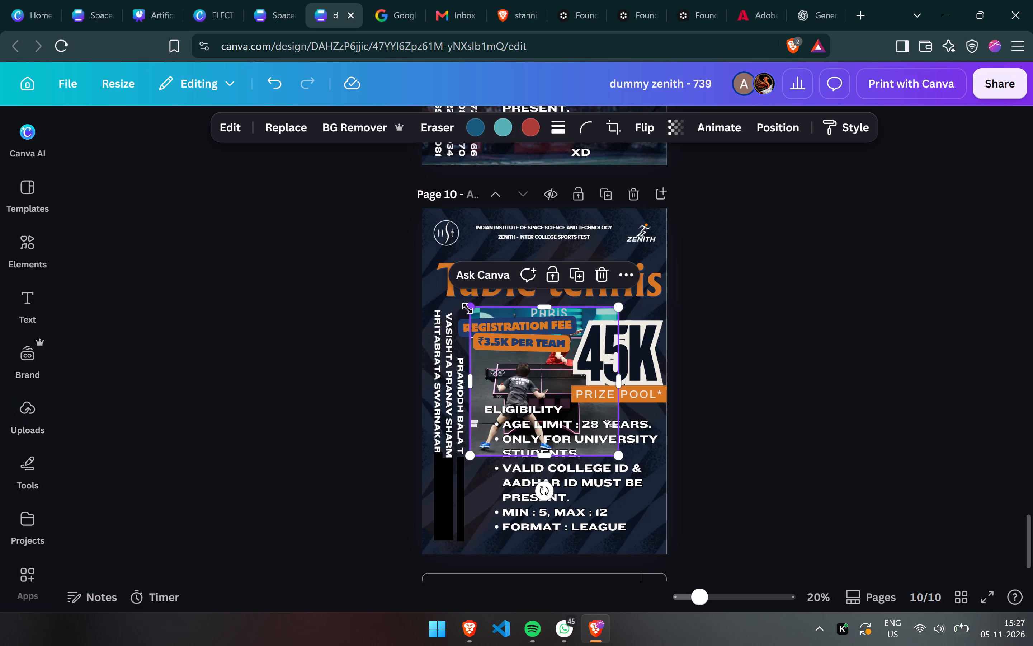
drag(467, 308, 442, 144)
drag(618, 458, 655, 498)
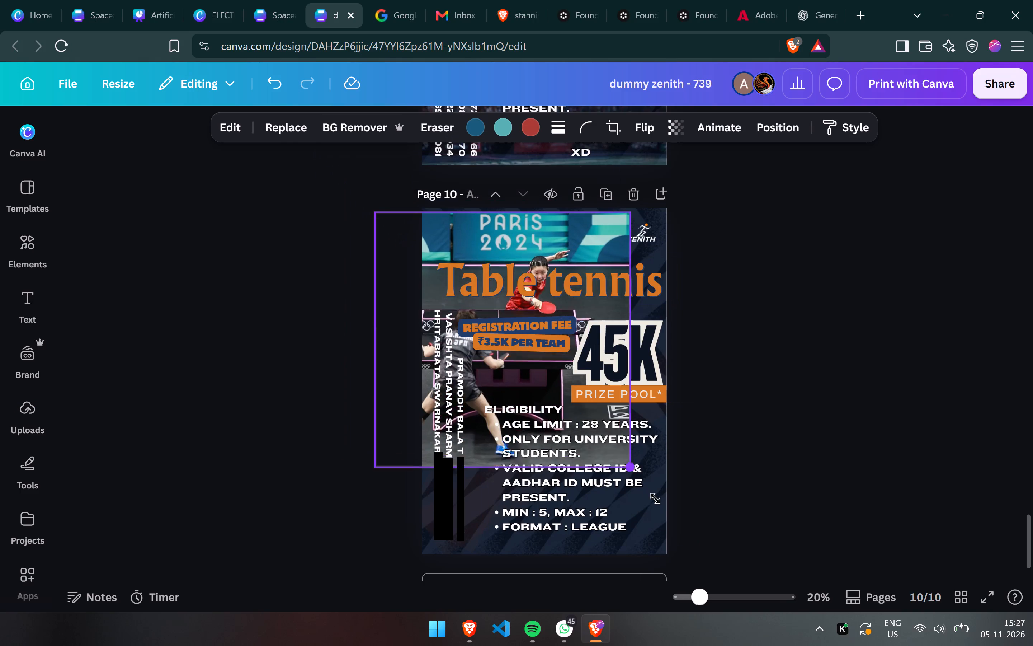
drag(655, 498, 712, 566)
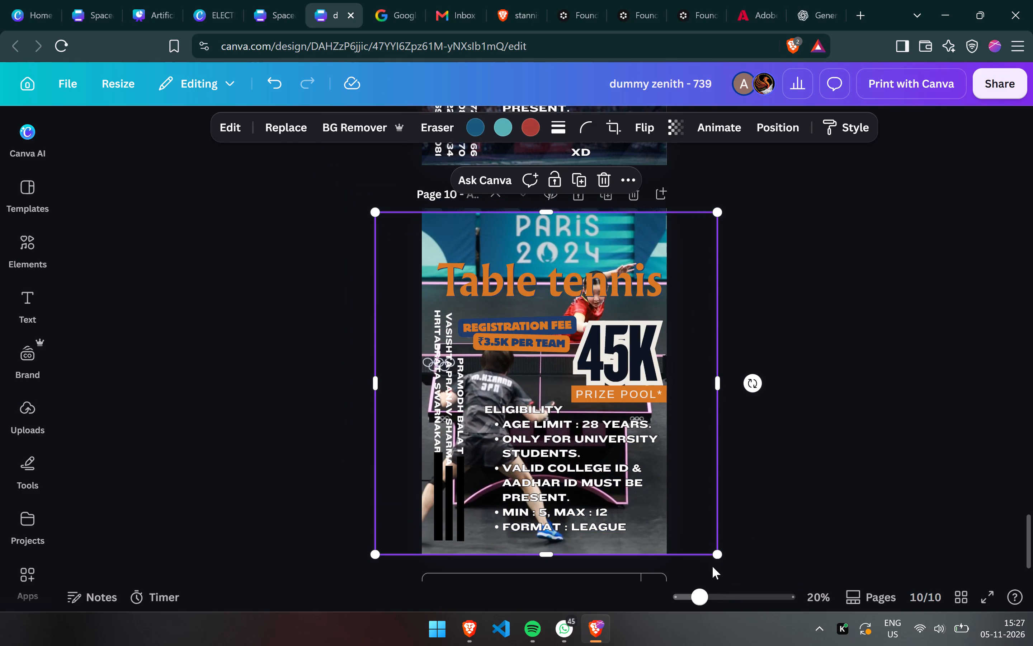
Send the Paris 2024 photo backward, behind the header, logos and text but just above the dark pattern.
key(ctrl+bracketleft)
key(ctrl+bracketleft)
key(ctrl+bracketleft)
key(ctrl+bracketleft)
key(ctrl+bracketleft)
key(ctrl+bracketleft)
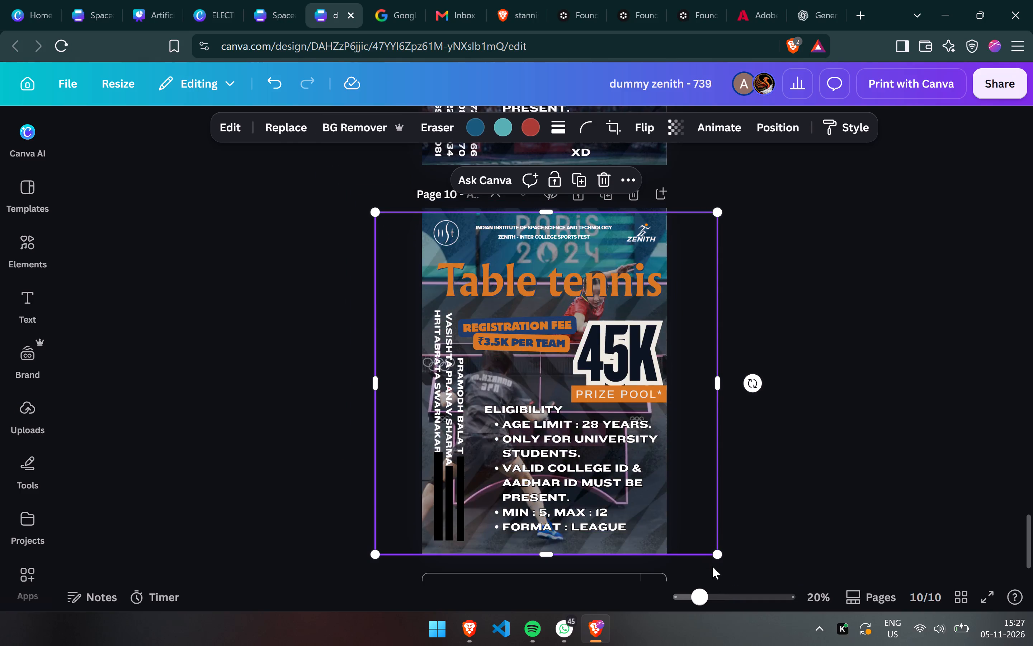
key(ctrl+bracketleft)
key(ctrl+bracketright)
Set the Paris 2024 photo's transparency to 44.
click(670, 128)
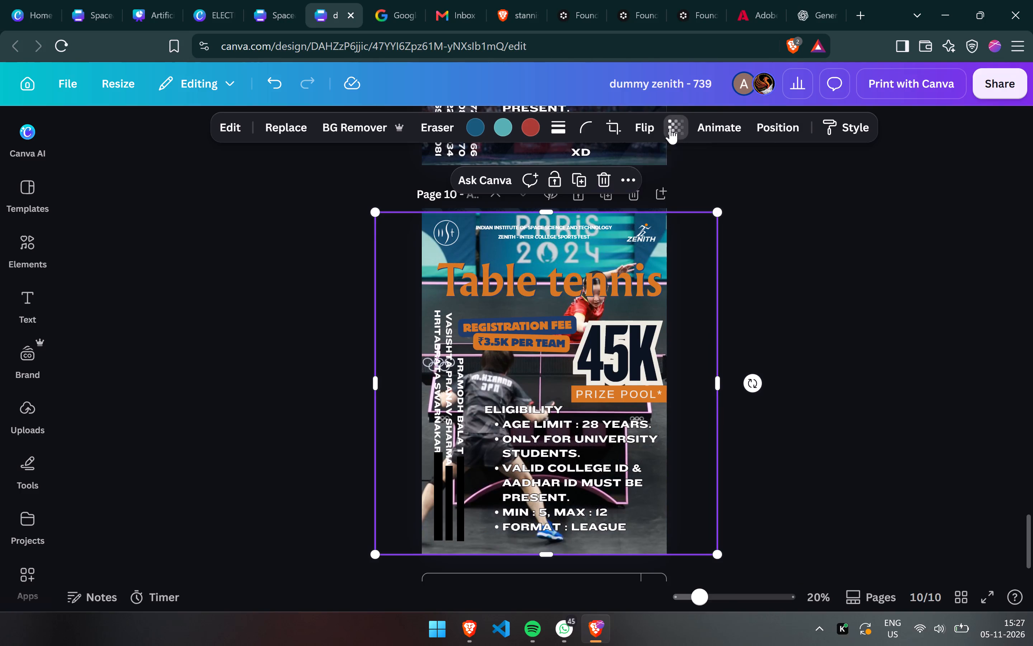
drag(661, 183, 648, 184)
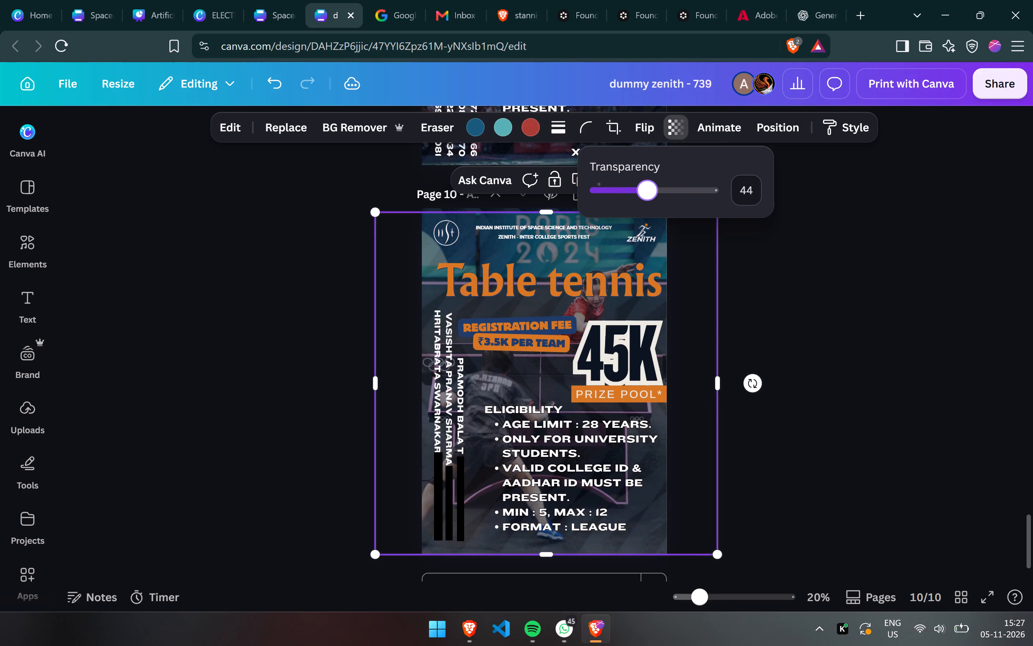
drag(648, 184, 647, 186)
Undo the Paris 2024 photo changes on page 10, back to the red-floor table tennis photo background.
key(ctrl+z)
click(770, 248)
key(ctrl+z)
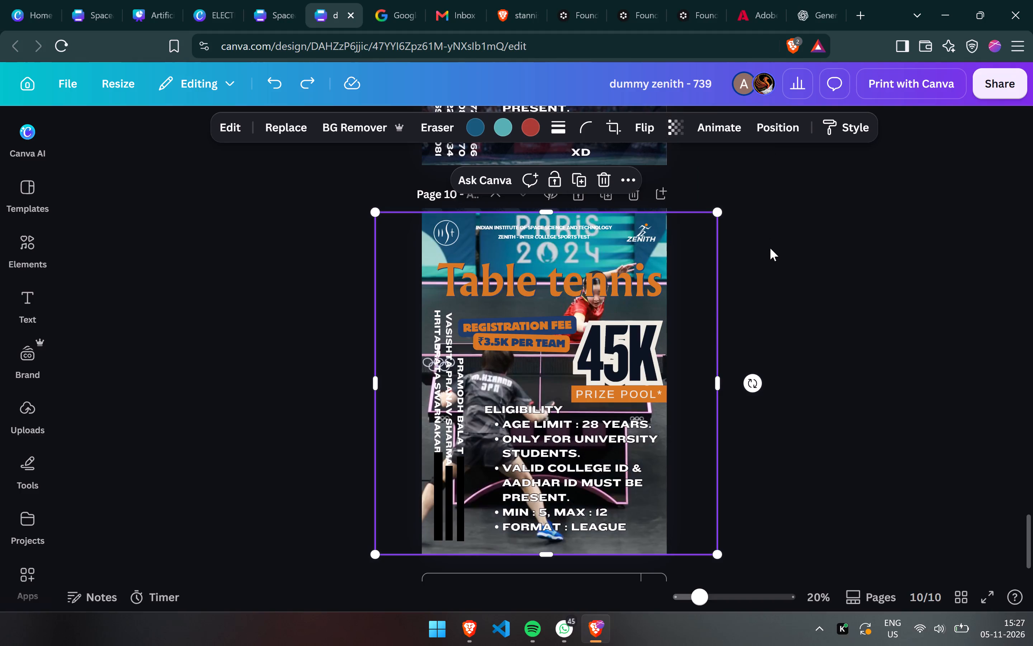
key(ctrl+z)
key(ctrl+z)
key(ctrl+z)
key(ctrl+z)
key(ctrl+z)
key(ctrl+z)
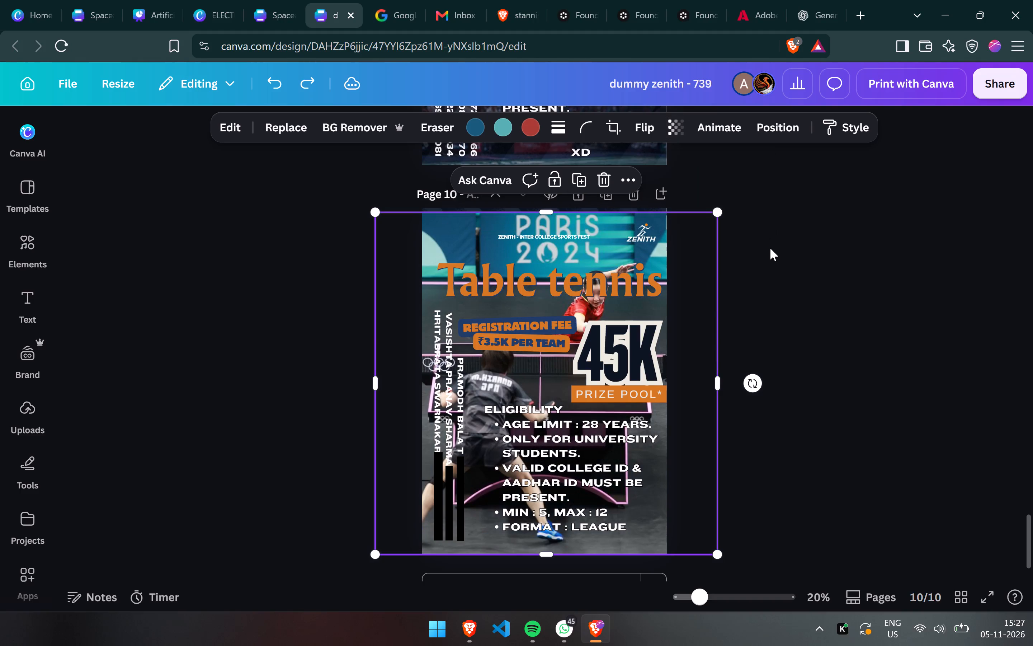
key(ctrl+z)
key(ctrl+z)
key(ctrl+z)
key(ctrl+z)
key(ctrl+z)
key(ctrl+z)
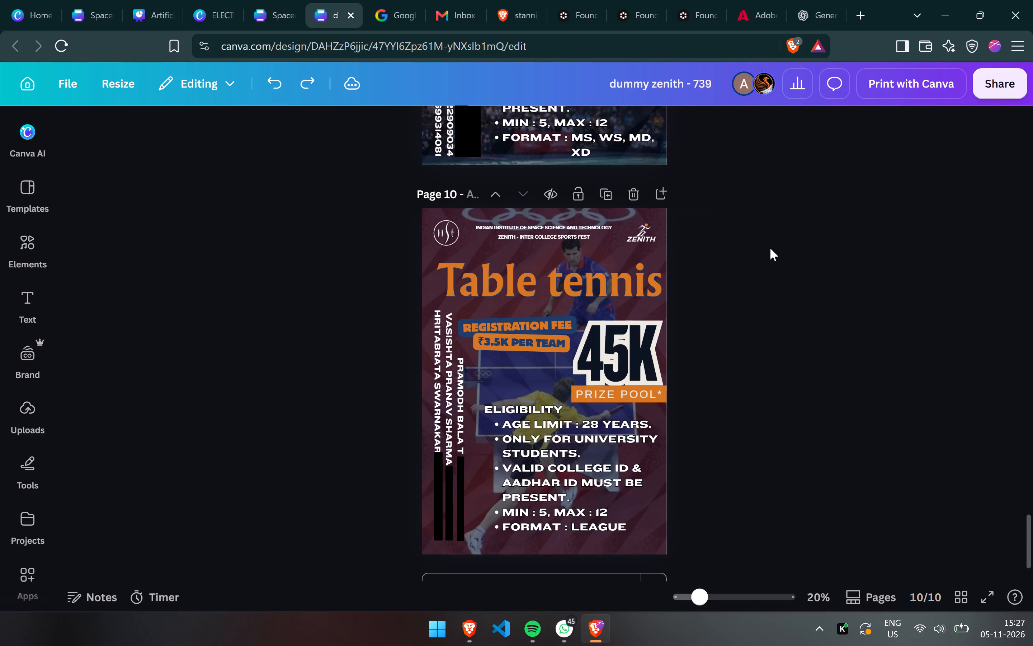
Review the brochure from the cover through the event pages, checking that their layouts and backgrounds are consistent.
scroll(770, 248, down, 1)
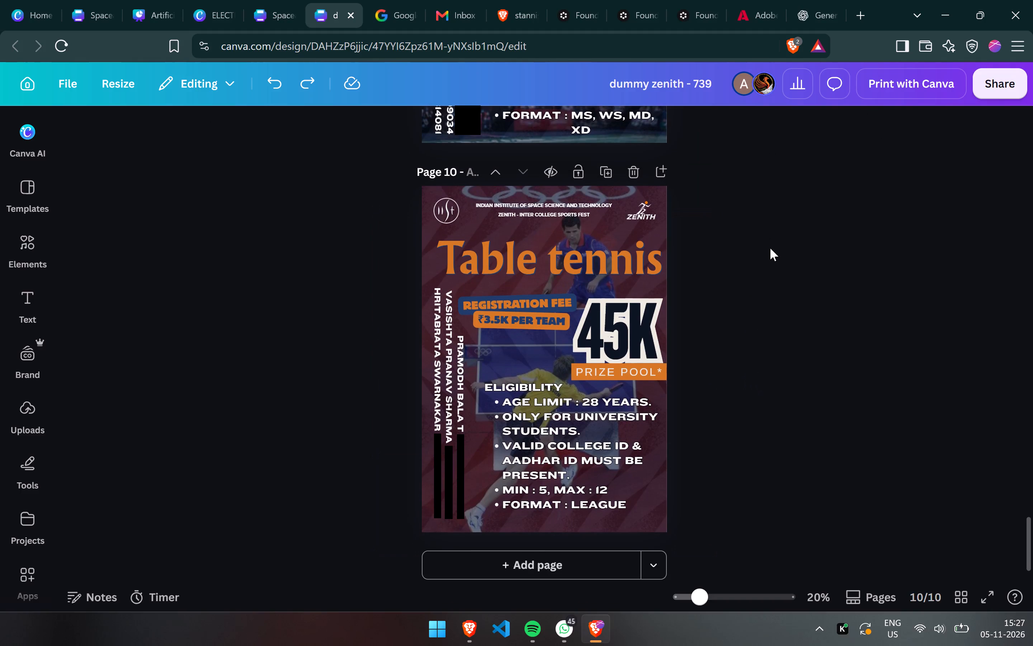
scroll(770, 248, down, 1)
key(alt+Tab)
key(alt+Tab)
scroll(770, 248, up, 1)
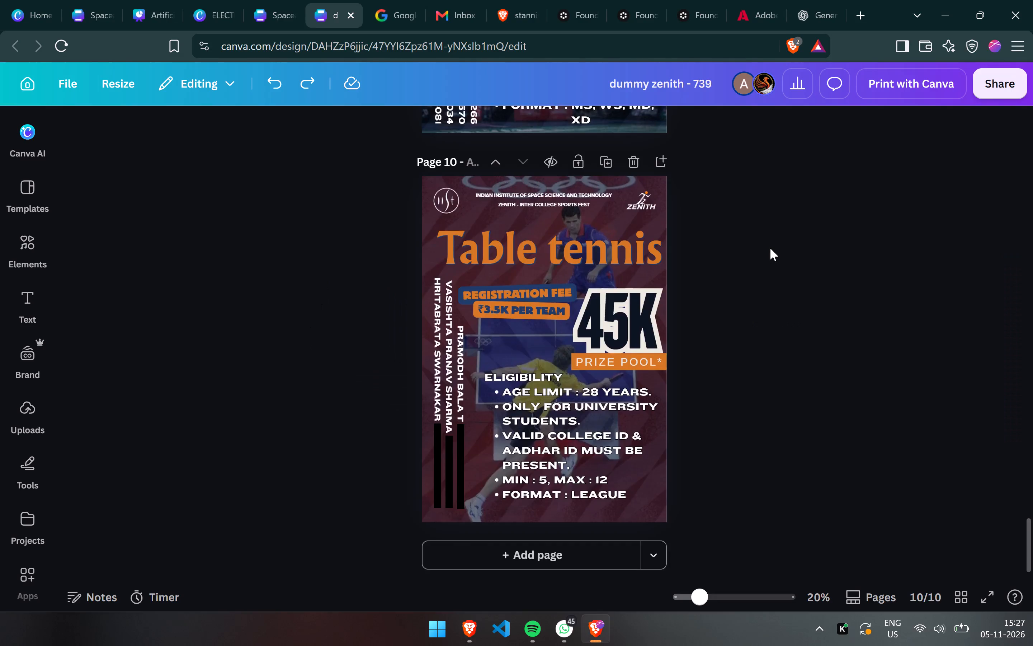
scroll(770, 248, up, 13)
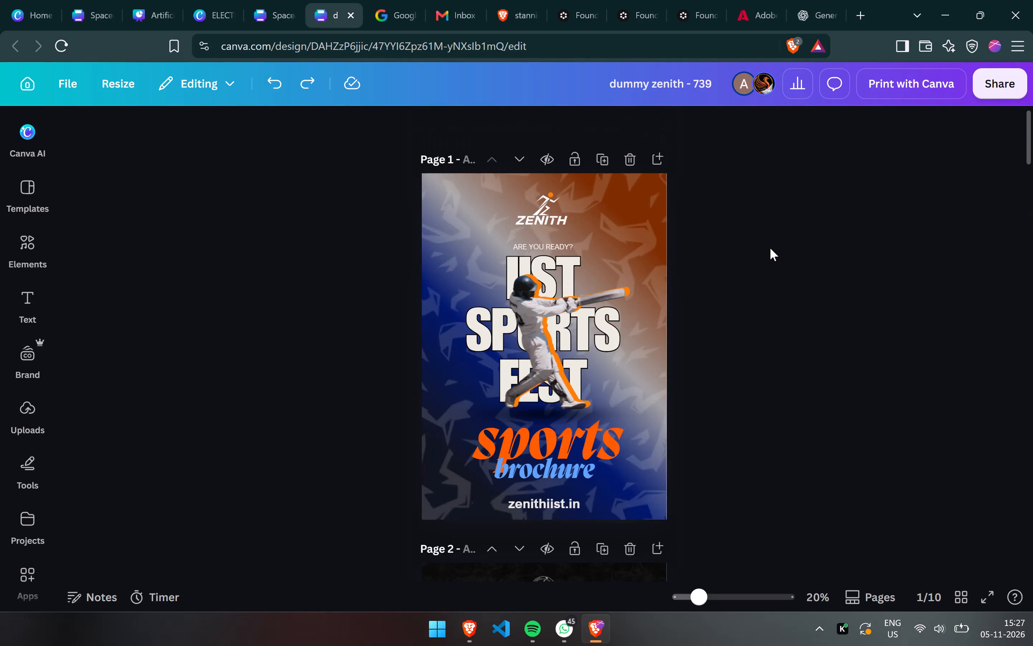
scroll(770, 248, down, 5)
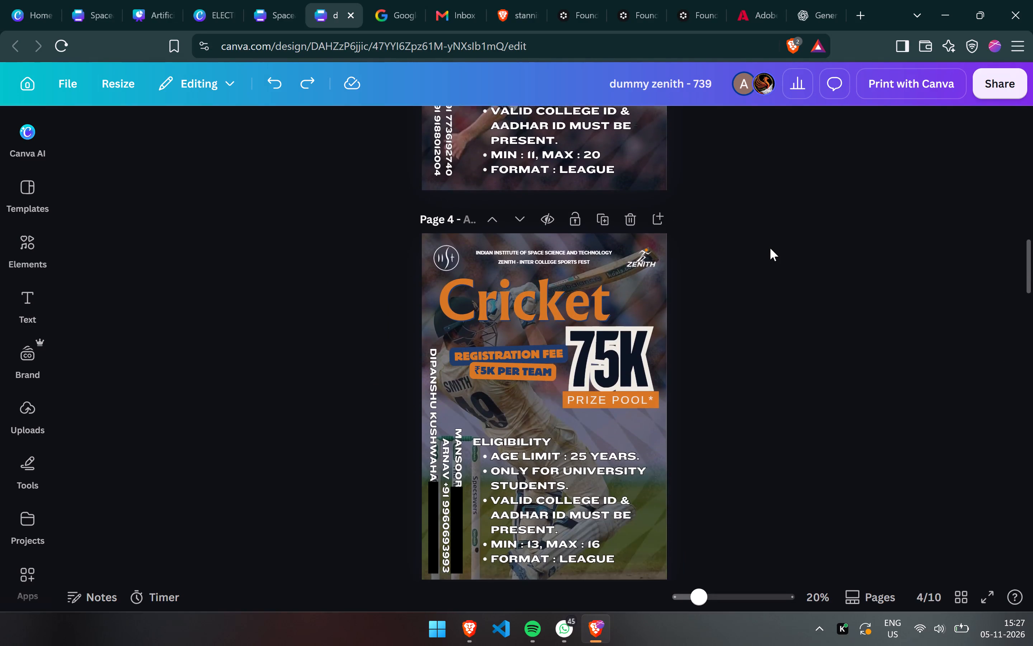
scroll(770, 248, down, 7)
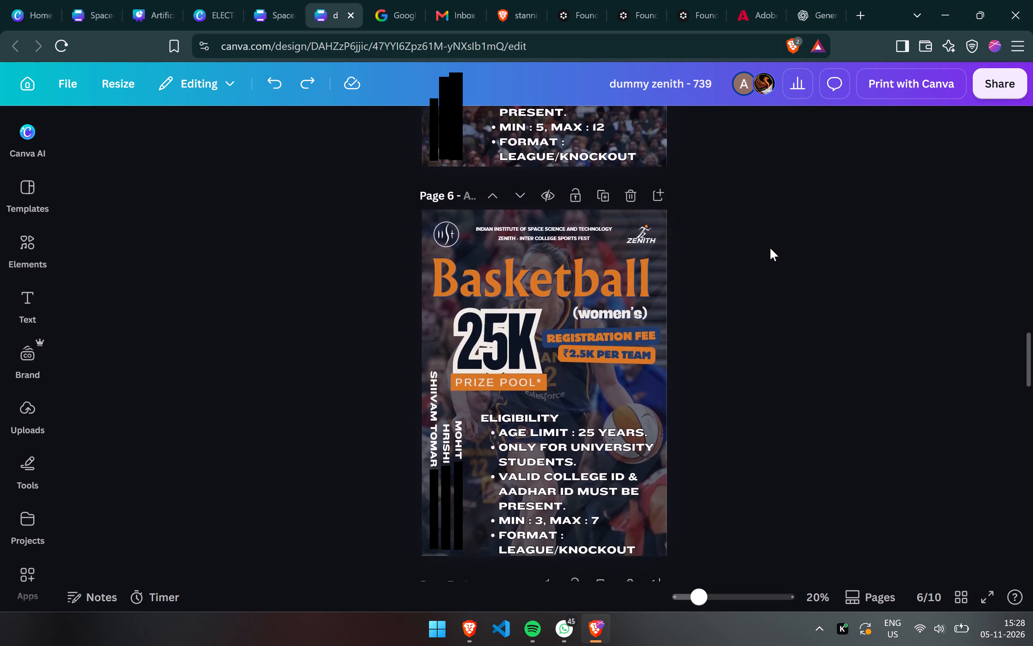
scroll(770, 248, down, 6)
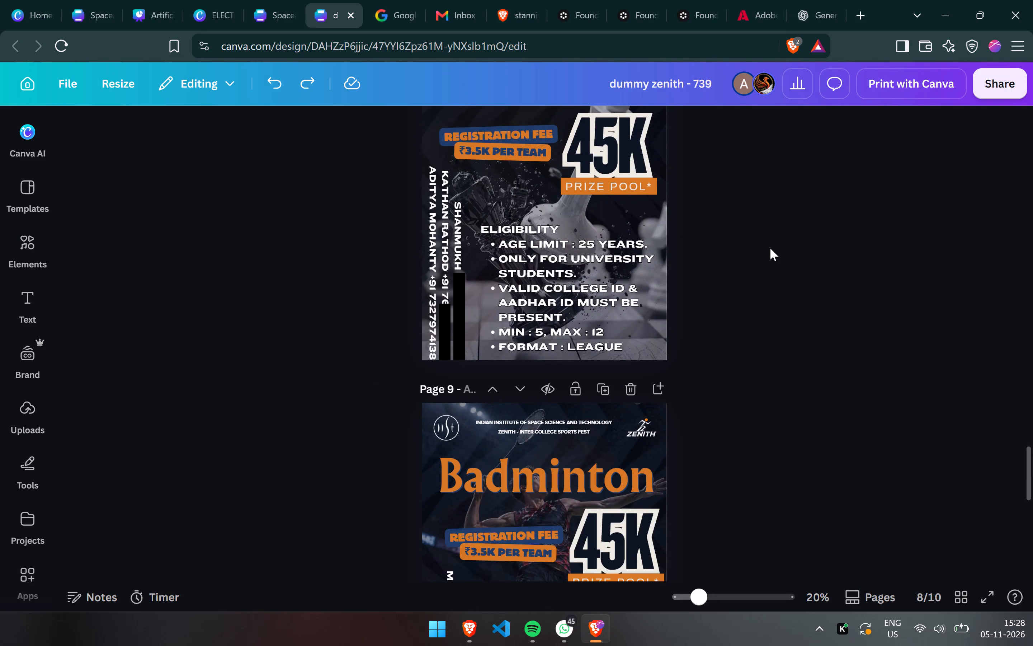
scroll(770, 248, down, 1)
Move the vertical contacts text on the Chess page 8 slightly up, away from the page's bottom edge.
scroll(770, 248, up, 2)
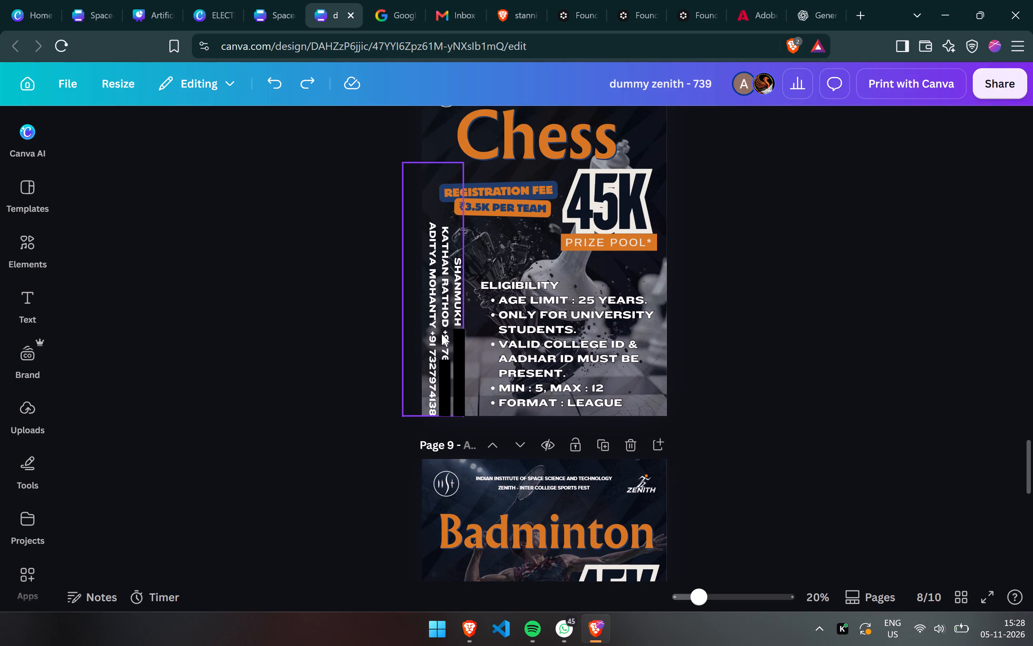
drag(442, 333, 444, 322)
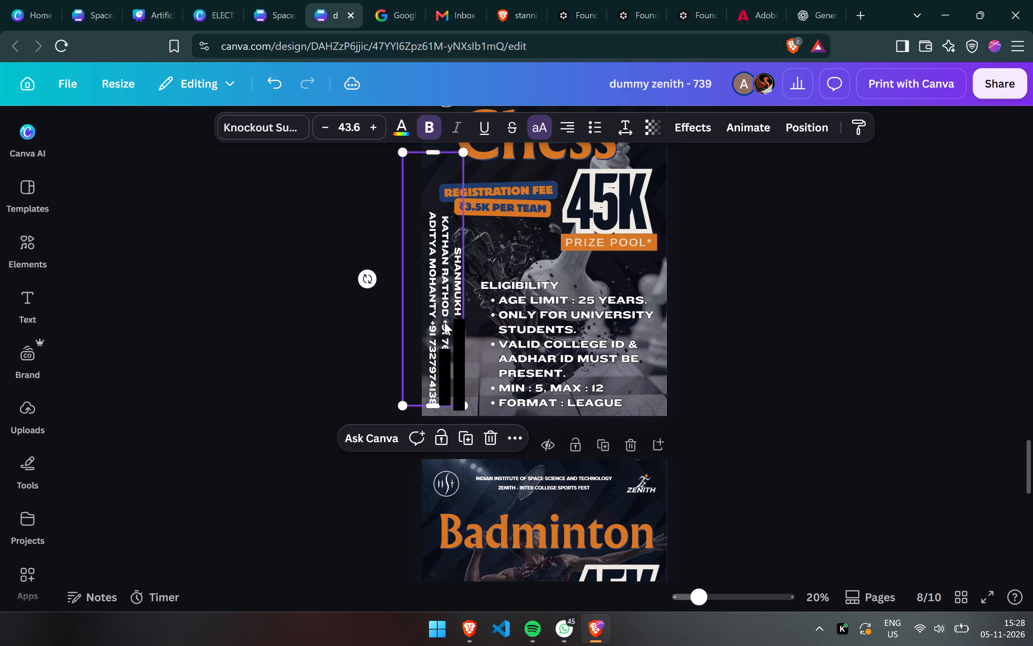
drag(447, 331, 448, 334)
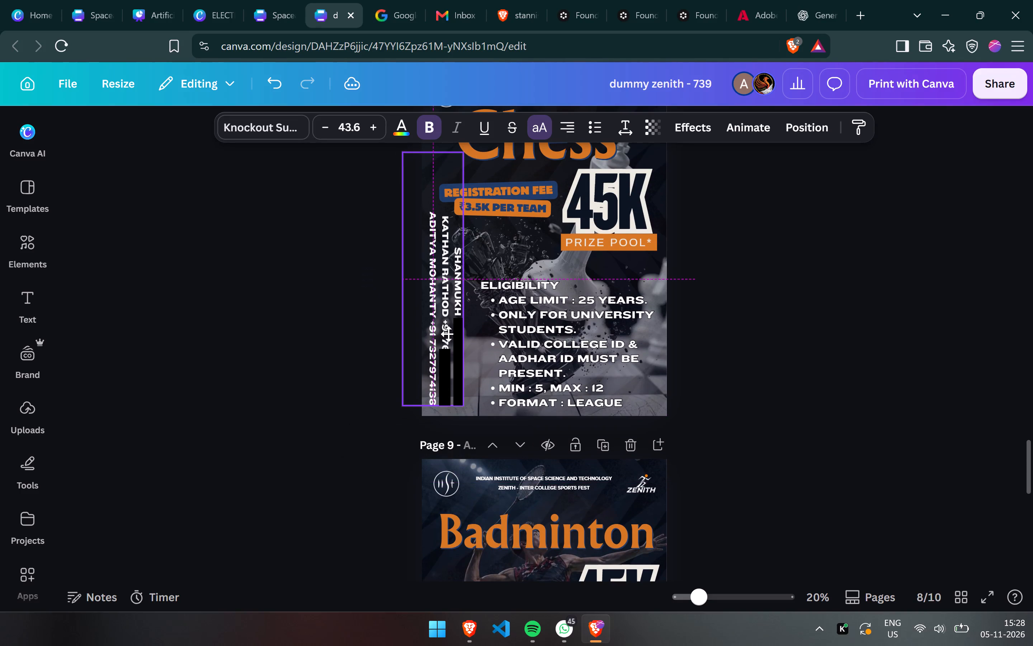
drag(448, 334, 448, 336)
click(882, 287)
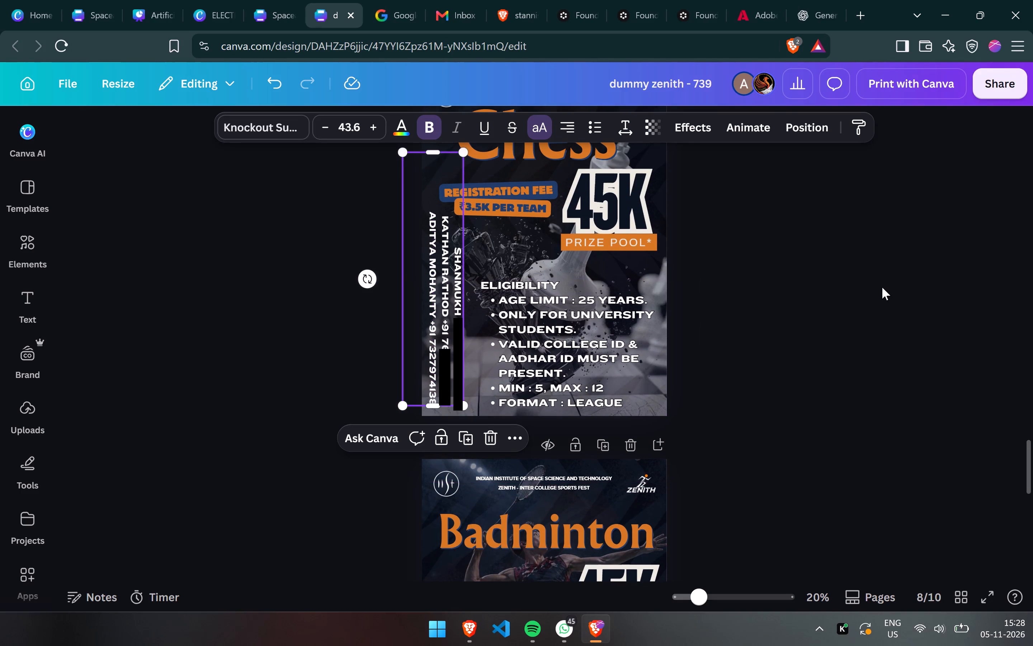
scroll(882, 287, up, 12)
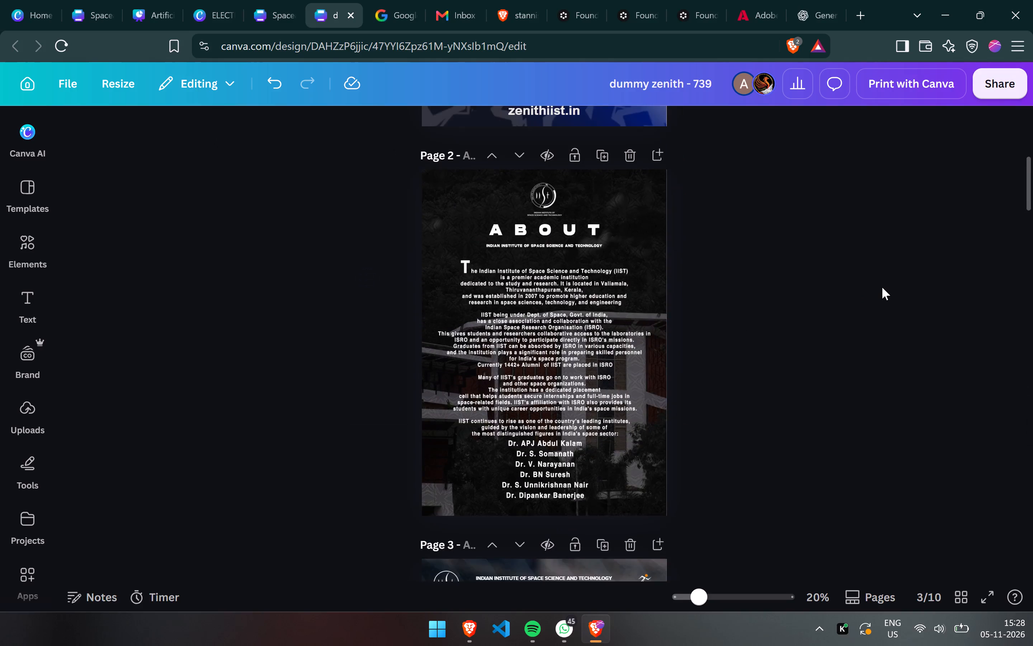
Move the registration fee text on the Cricket page 4 slightly down, keeping it beside the 75K prize pool.
scroll(882, 287, down, 8)
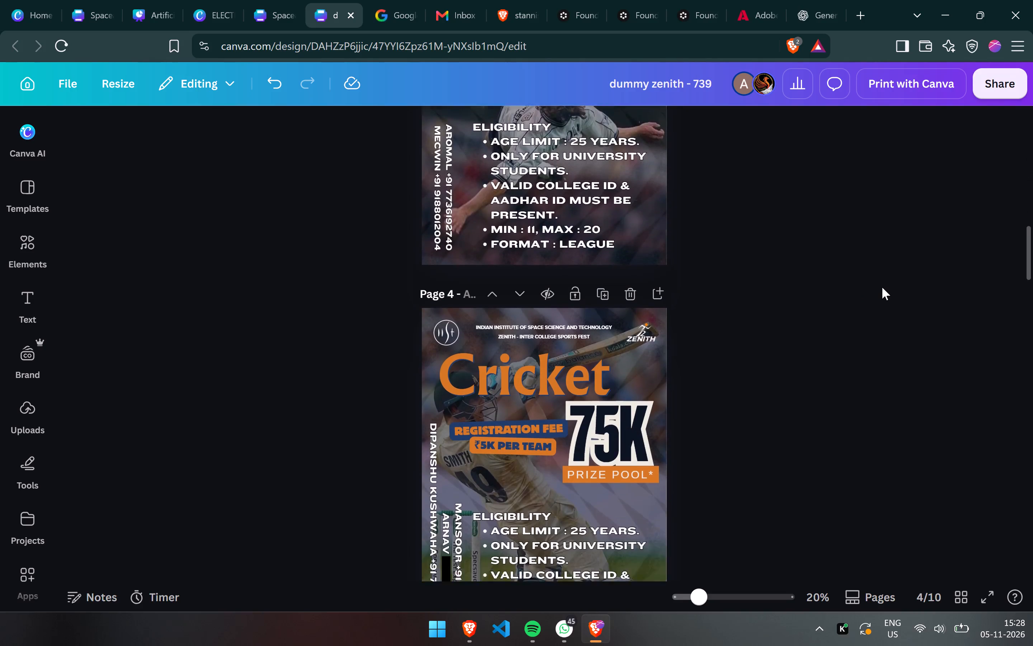
scroll(882, 287, down, 3)
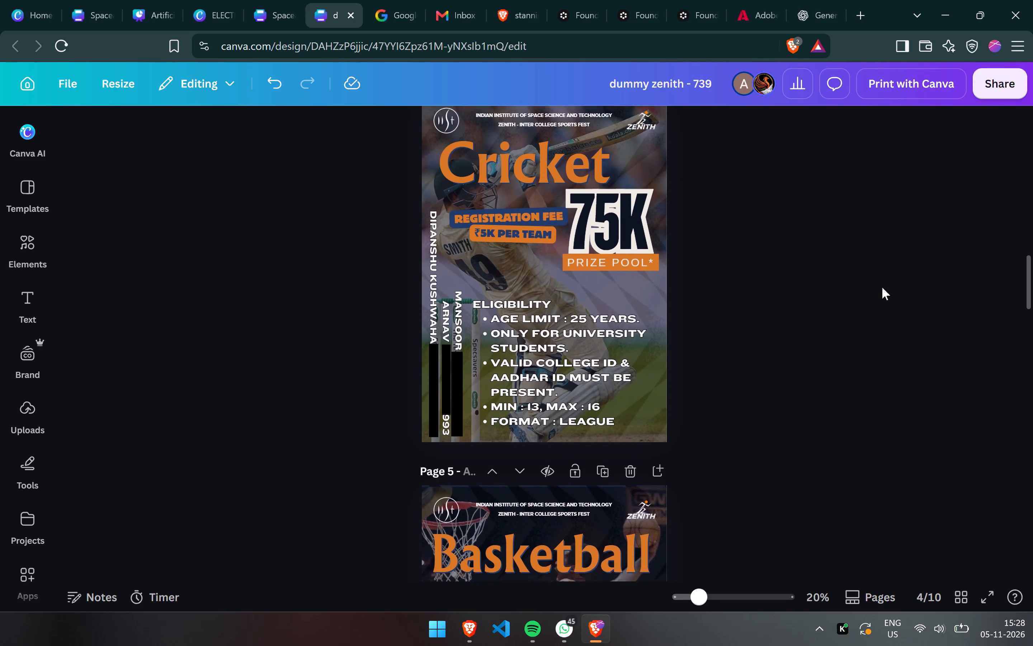
scroll(882, 287, down, 1)
drag(519, 226, 519, 233)
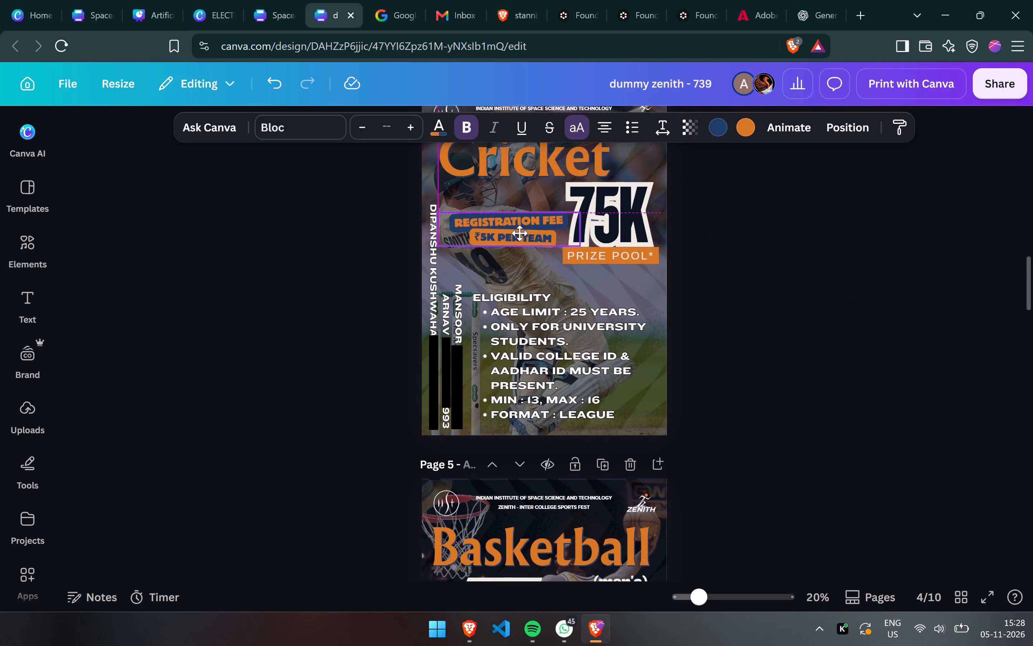
drag(519, 233, 519, 234)
click(807, 211)
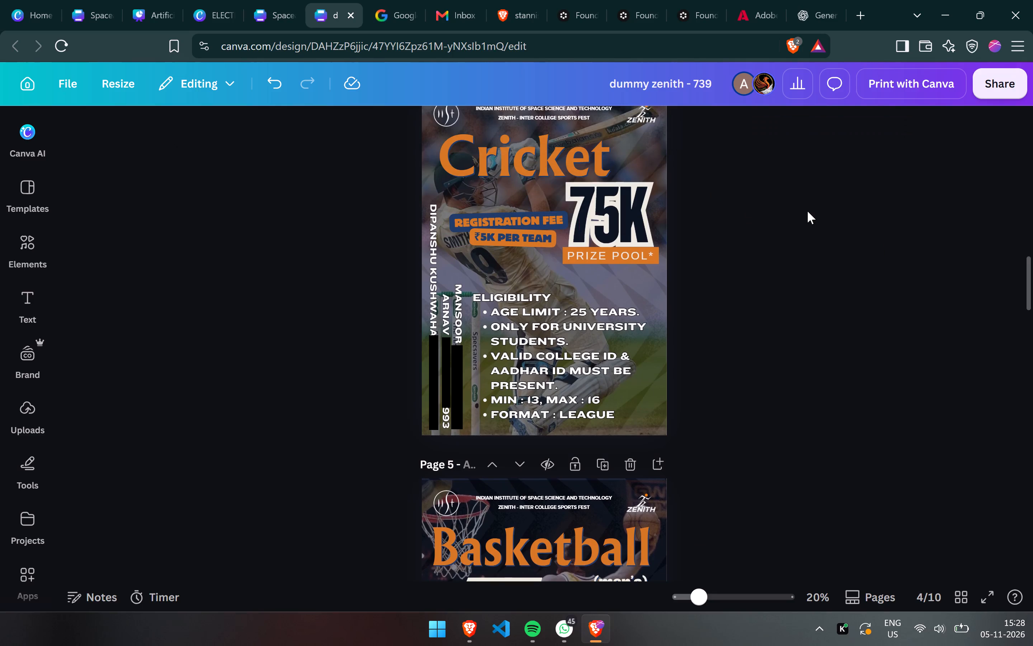
Review the men's Basketball, women's Basketball and Volleyball pages, checking the placement of their text and prize graphics.
scroll(807, 211, down, 3)
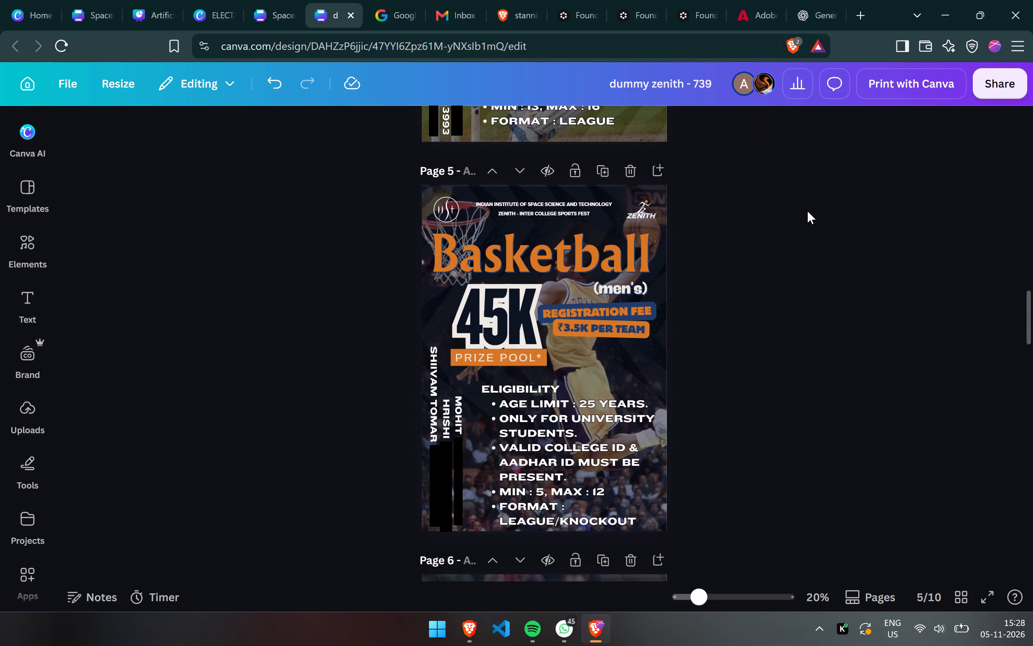
scroll(807, 211, down, 2)
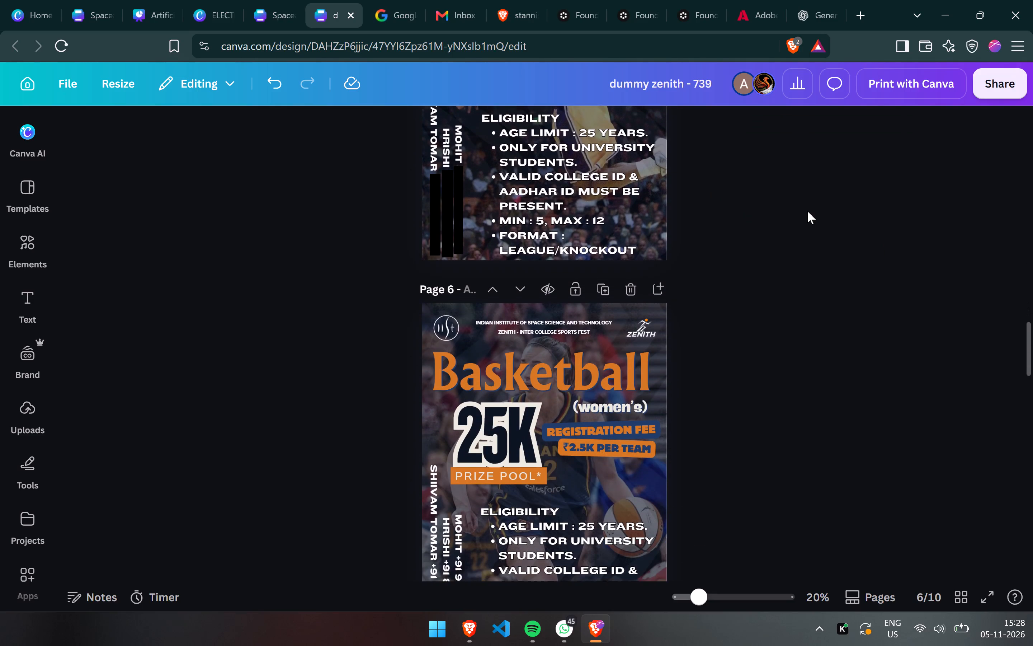
scroll(807, 211, down, 3)
scroll(807, 211, up, 2)
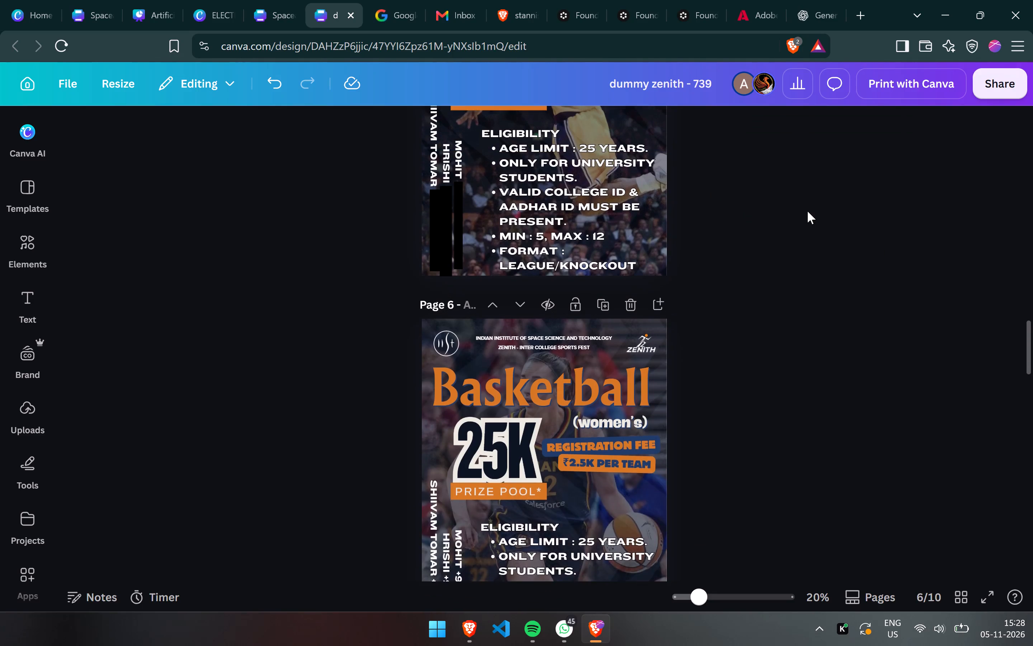
scroll(807, 211, up, 1)
scroll(807, 211, down, 2)
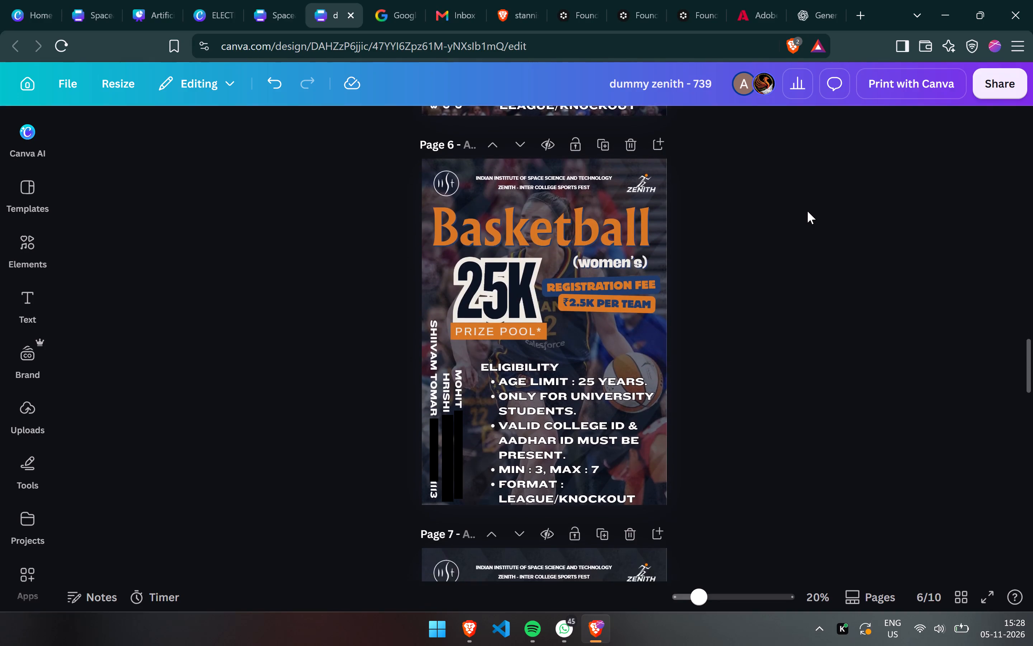
scroll(807, 211, down, 4)
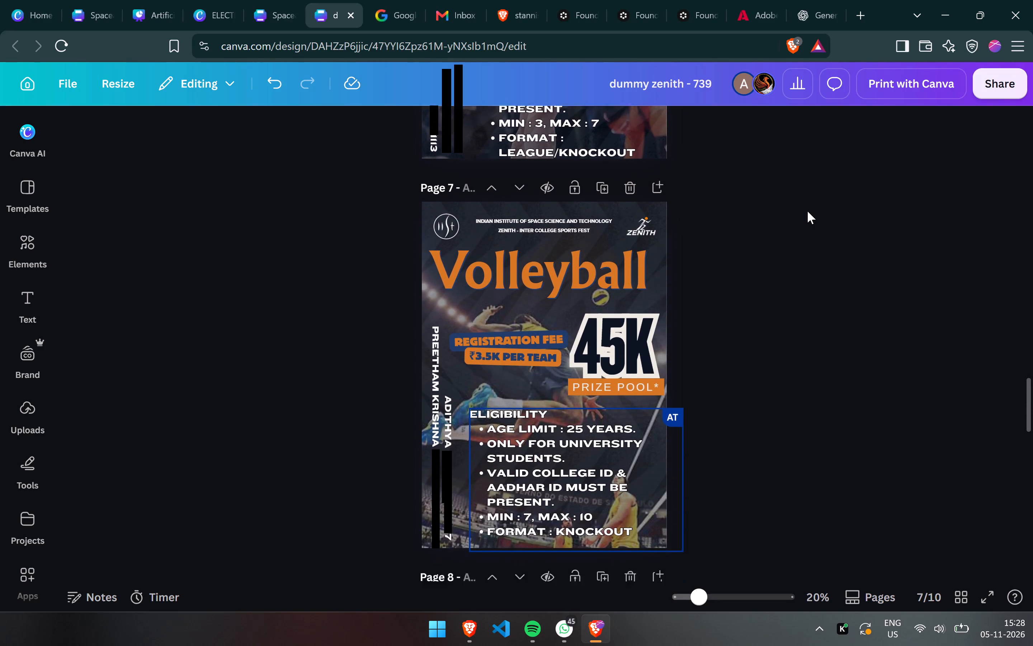
scroll(807, 211, down, 1)
click(807, 211)
scroll(725, 384, down, 1)
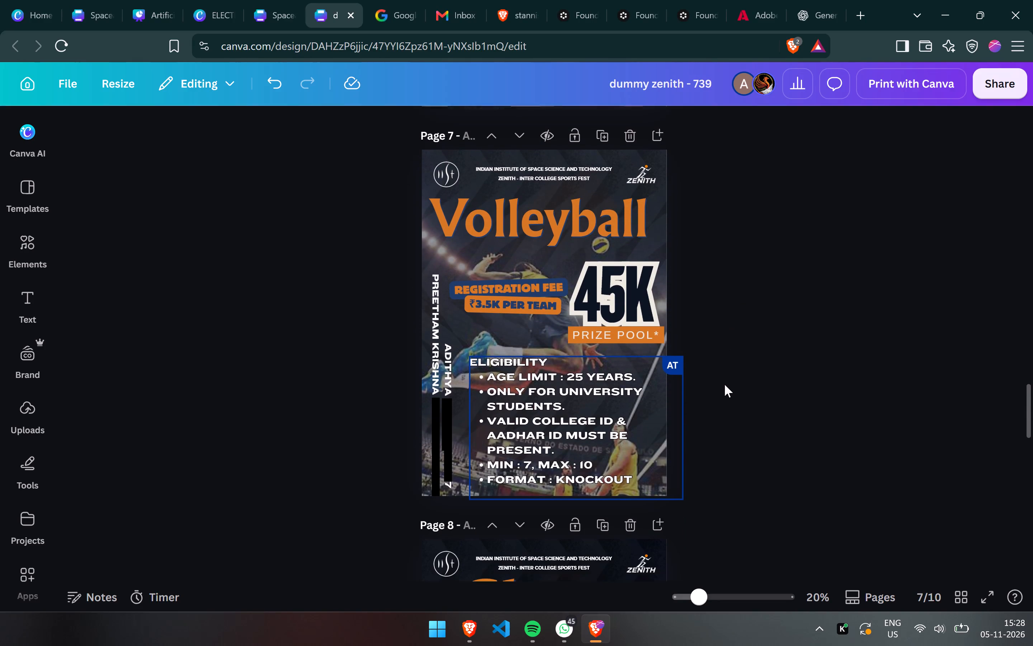
Move the eligibility text block on the Chess page 8 slightly up, away from the page's bottom edge.
scroll(725, 384, down, 3)
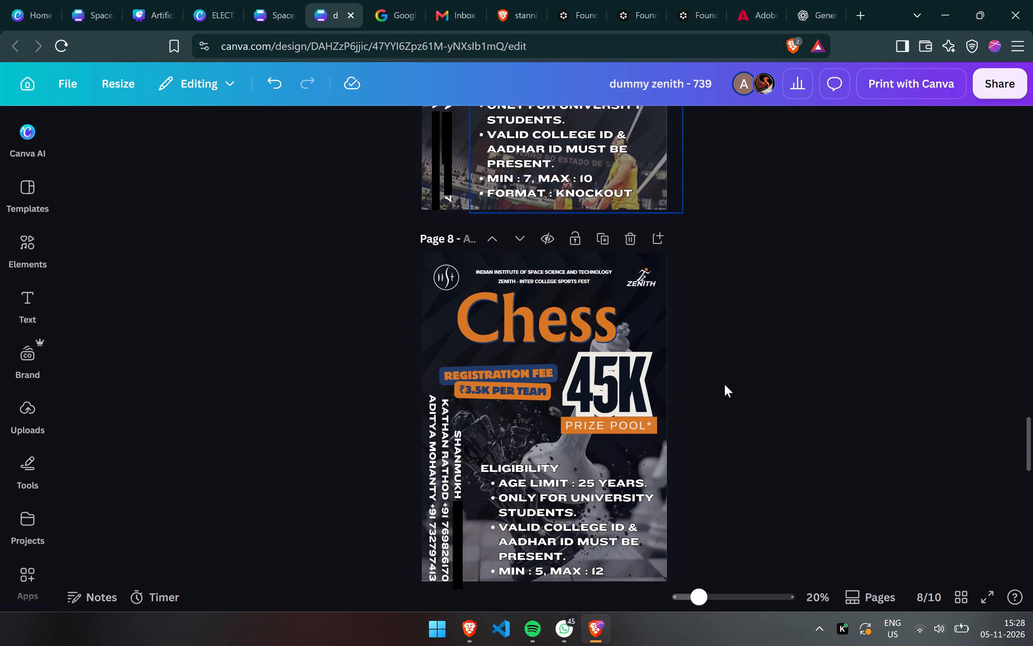
scroll(725, 384, down, 2)
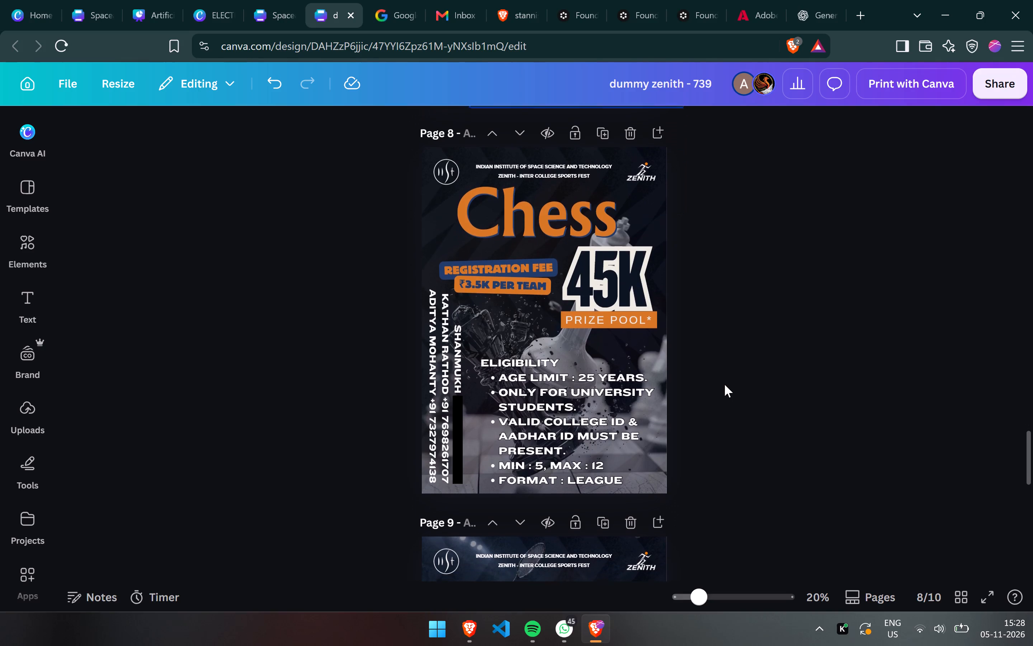
scroll(725, 384, down, 2)
drag(594, 394, 594, 384)
click(799, 331)
Review the Badminton and Table tennis pages, checking the placement of their text blocks.
scroll(799, 331, down, 1)
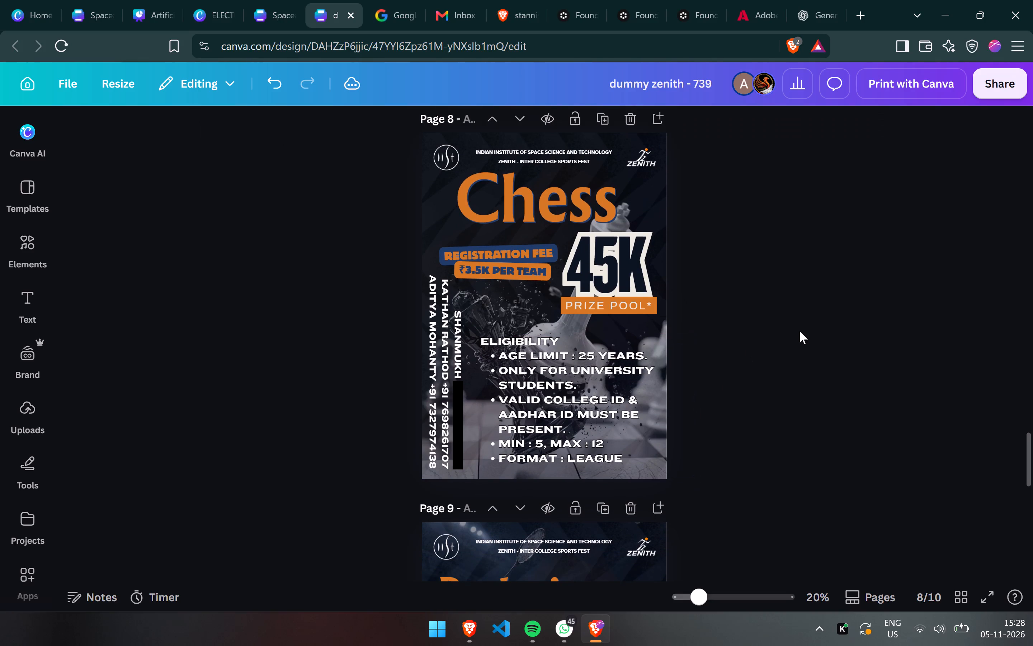
scroll(799, 331, down, 4)
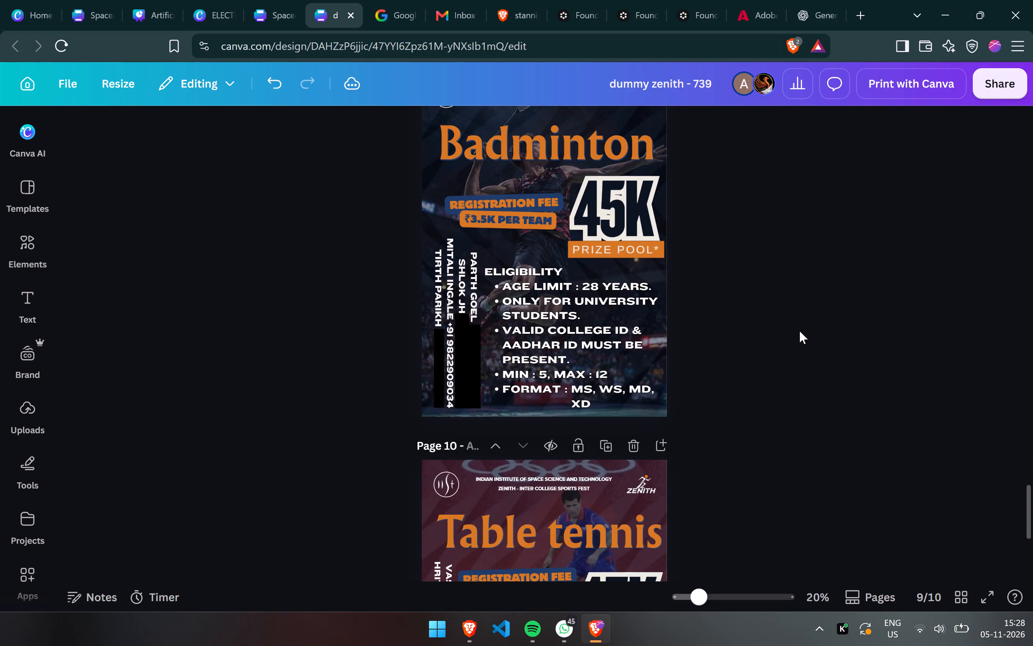
scroll(799, 331, down, 2)
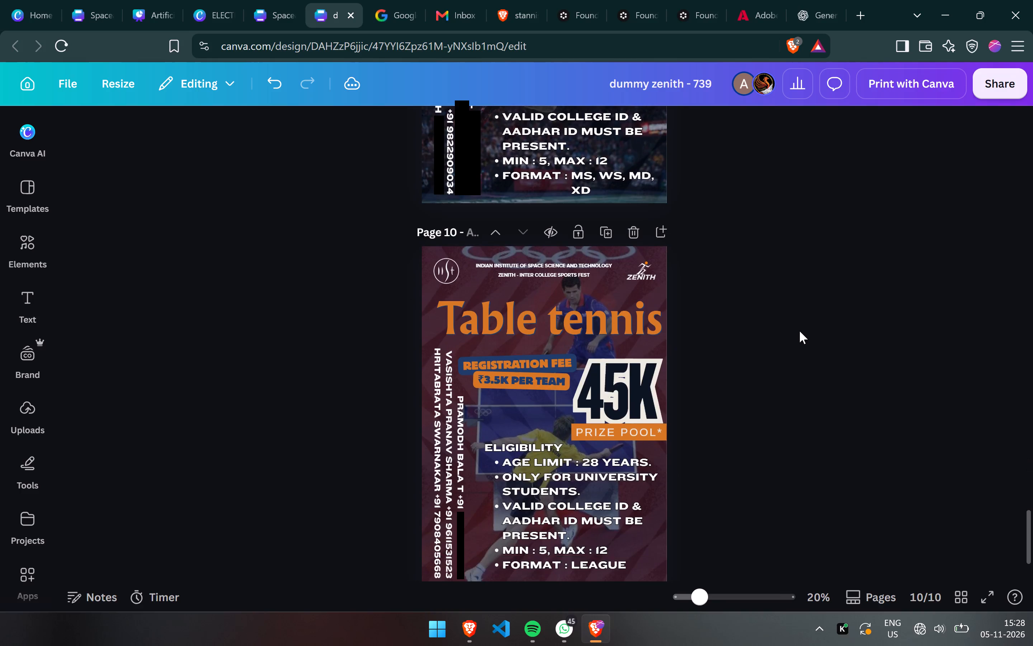
scroll(799, 331, up, 3)
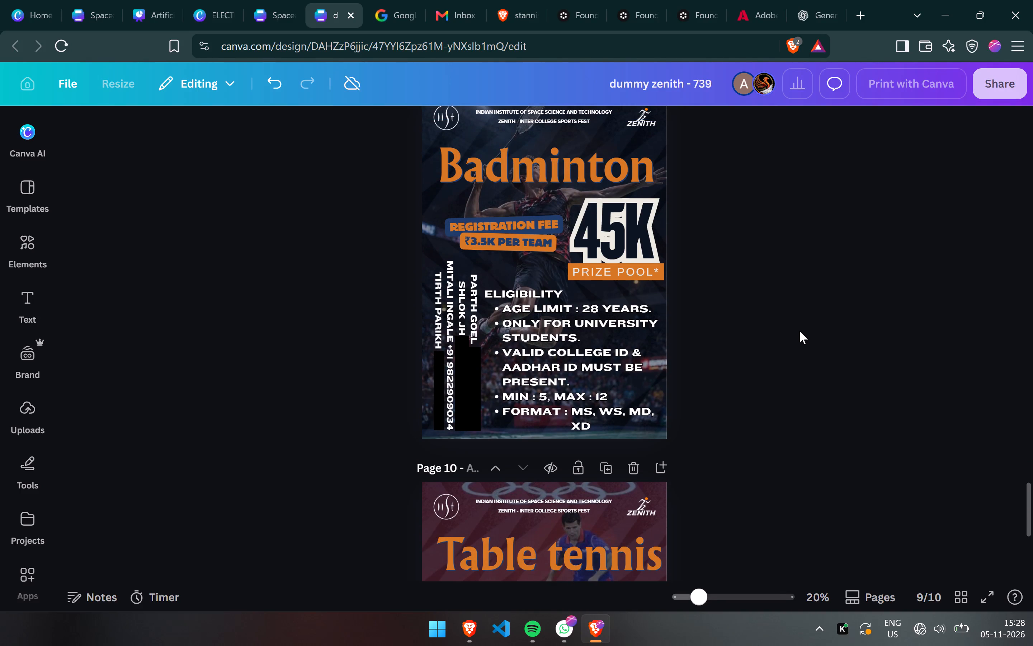
Switch to the browser window with the Paris Olympics table tennis pin on Pinterest.
key(alt+Tab)
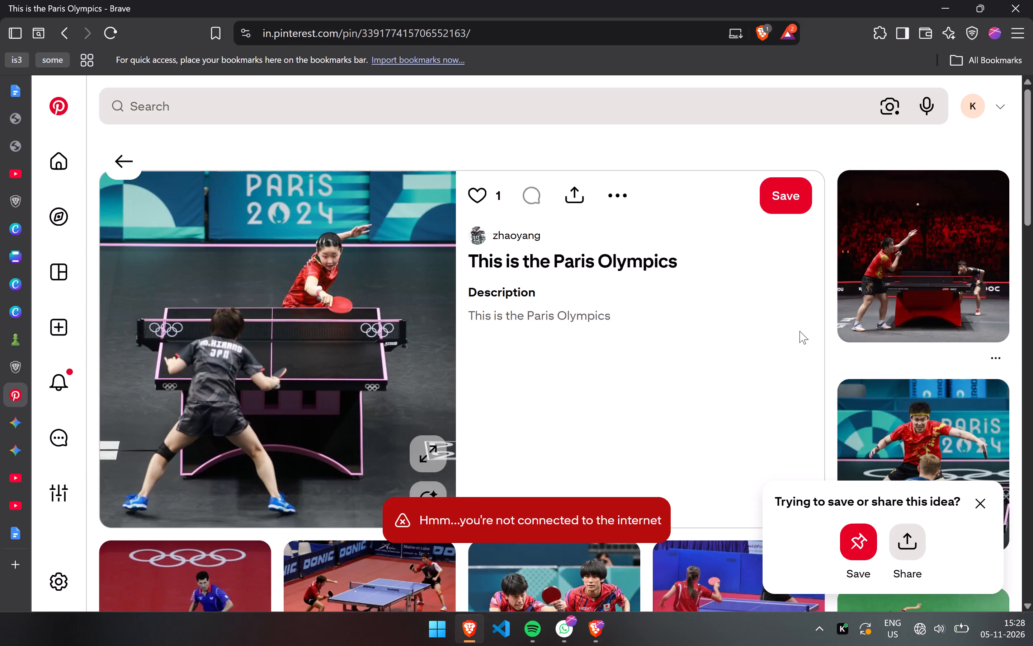
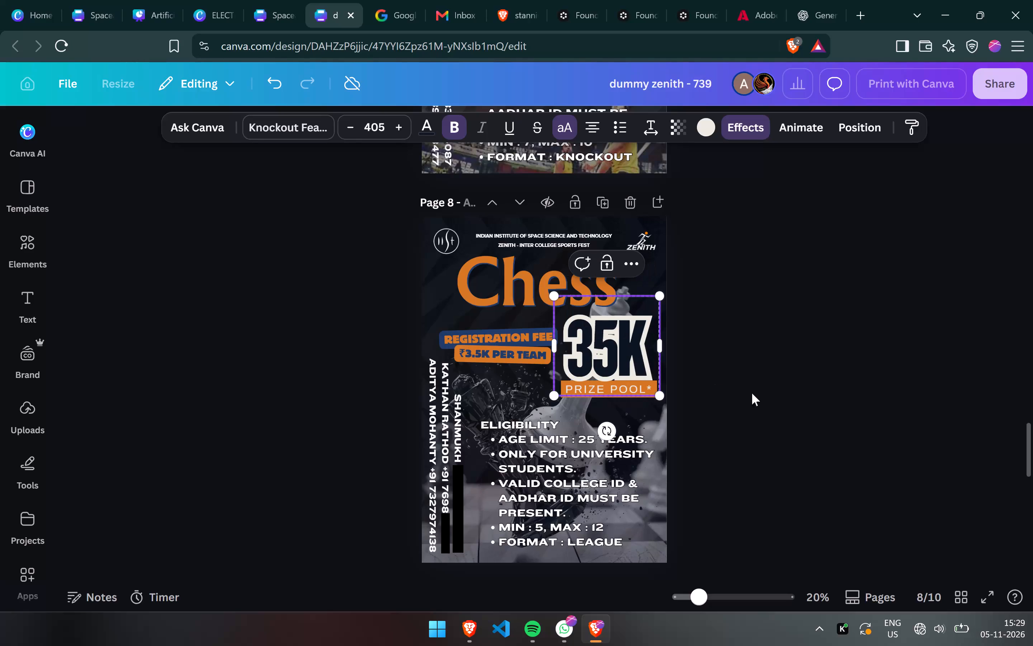
Change the prize pool amount on the Badminton page 9 to 40K.
click(766, 394)
scroll(766, 394, down, 4)
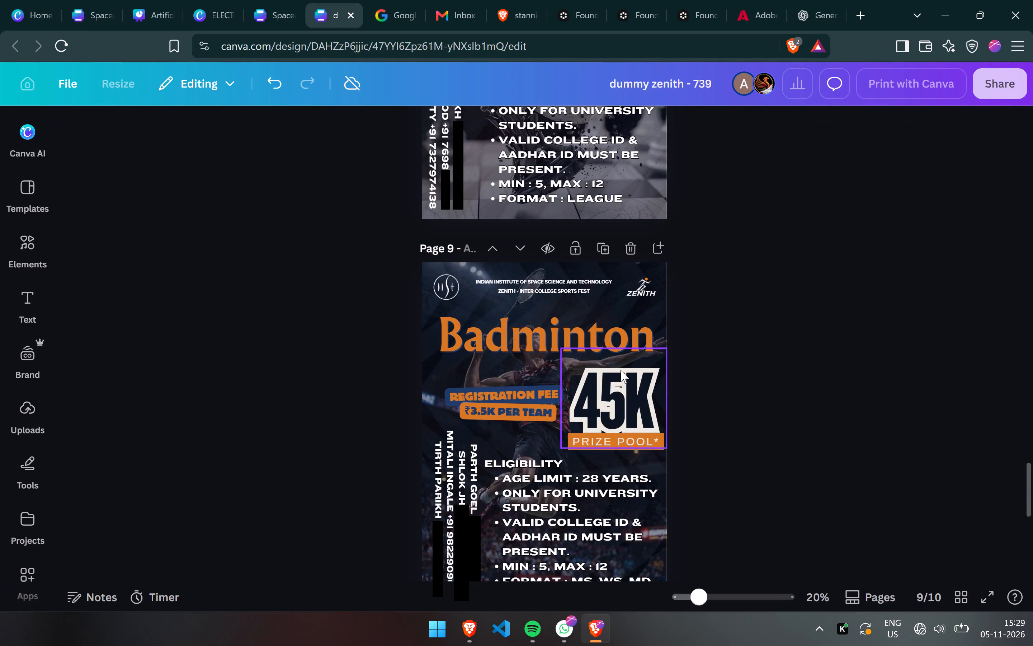
double_click(616, 385)
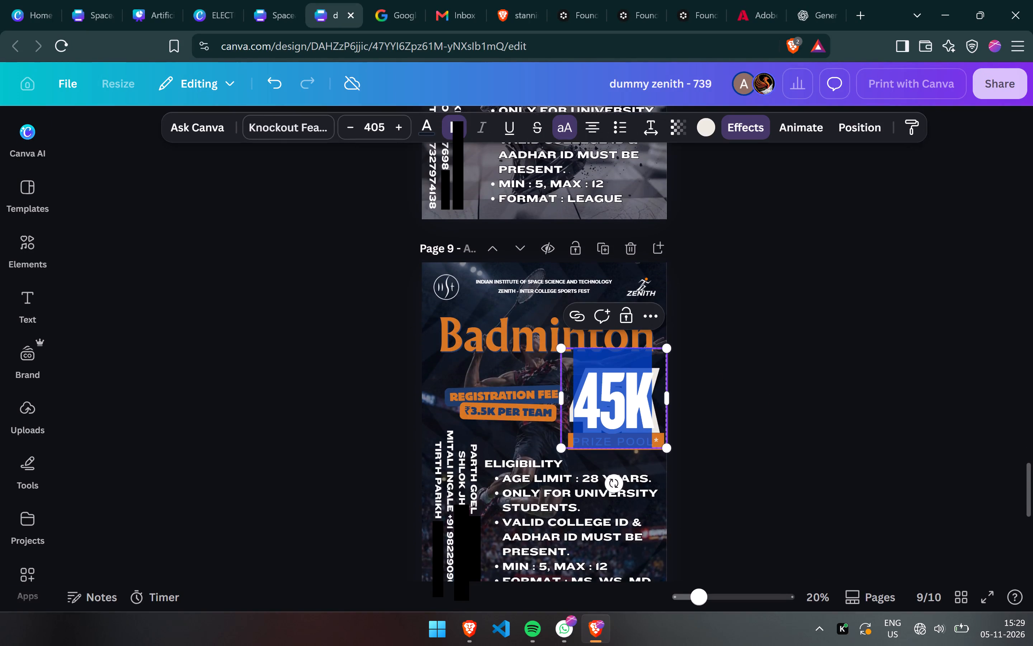
text(40k)
click(727, 445)
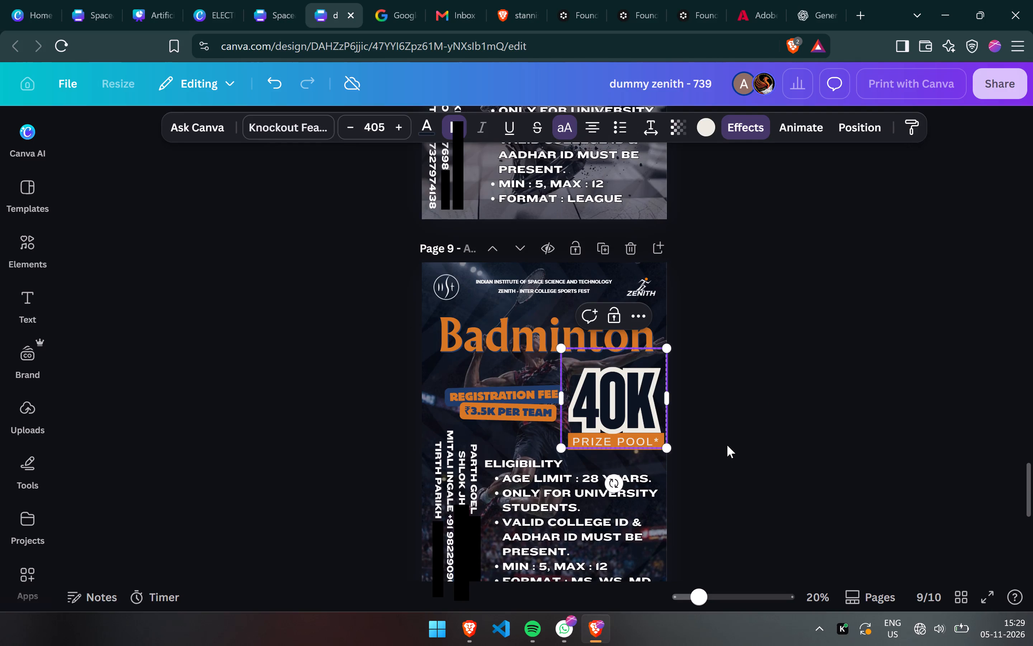
Change the prize pool amount on the Table tennis page 10 to 25K.
scroll(727, 445, down, 4)
double_click(636, 535)
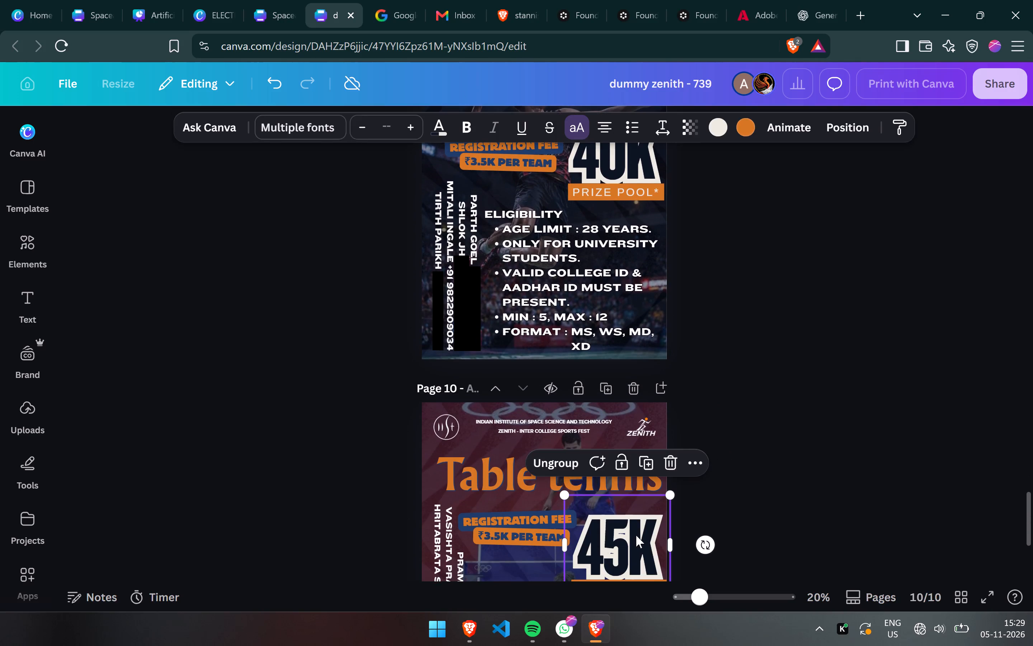
text(25k)
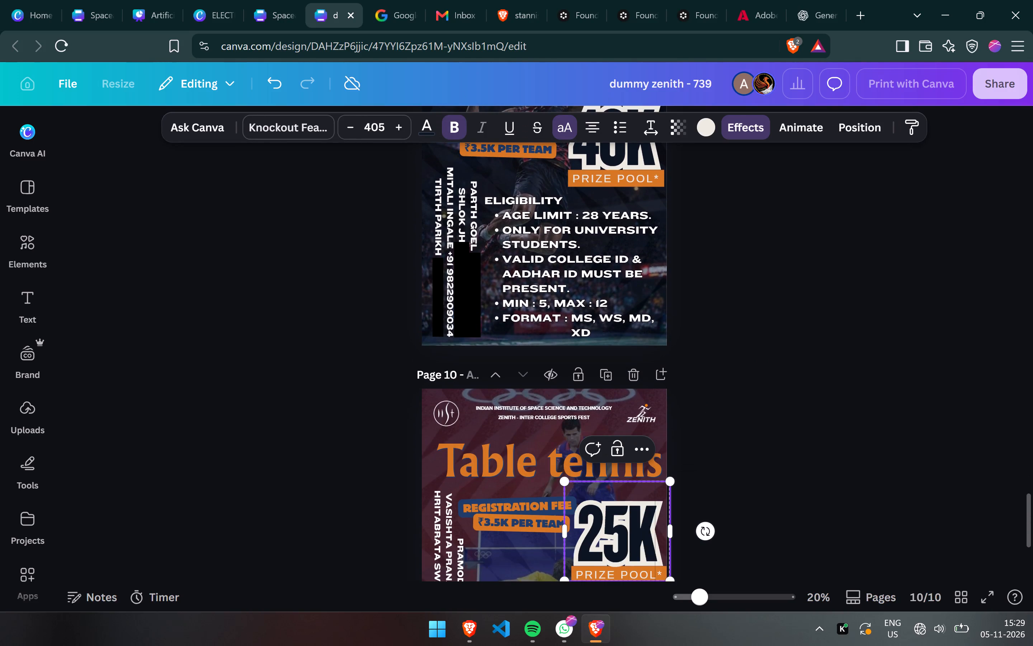
click(656, 530)
click(753, 426)
On the Table tennis page, nudge the 25K prize graphic up and slightly right, and the registration fee label slightly down.
scroll(753, 426, down, 1)
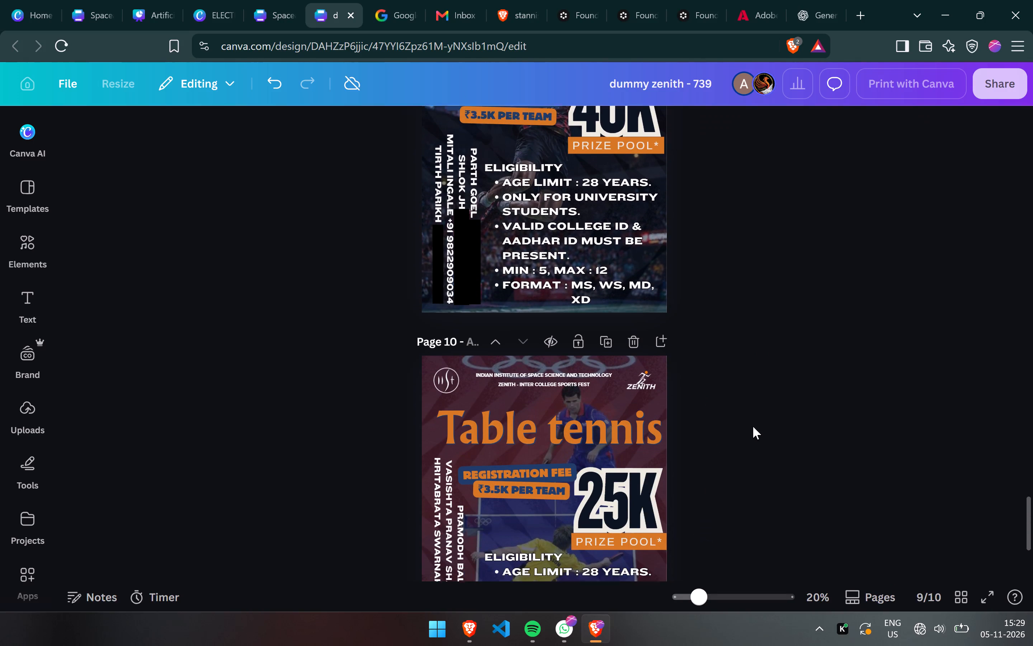
scroll(753, 426, down, 1)
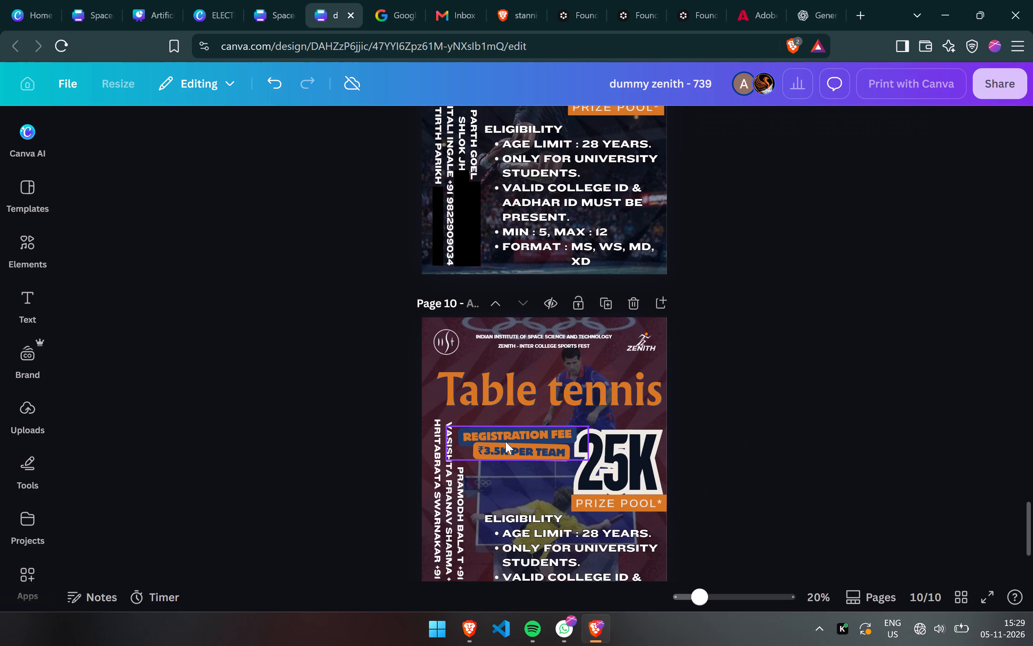
drag(612, 463, 614, 458)
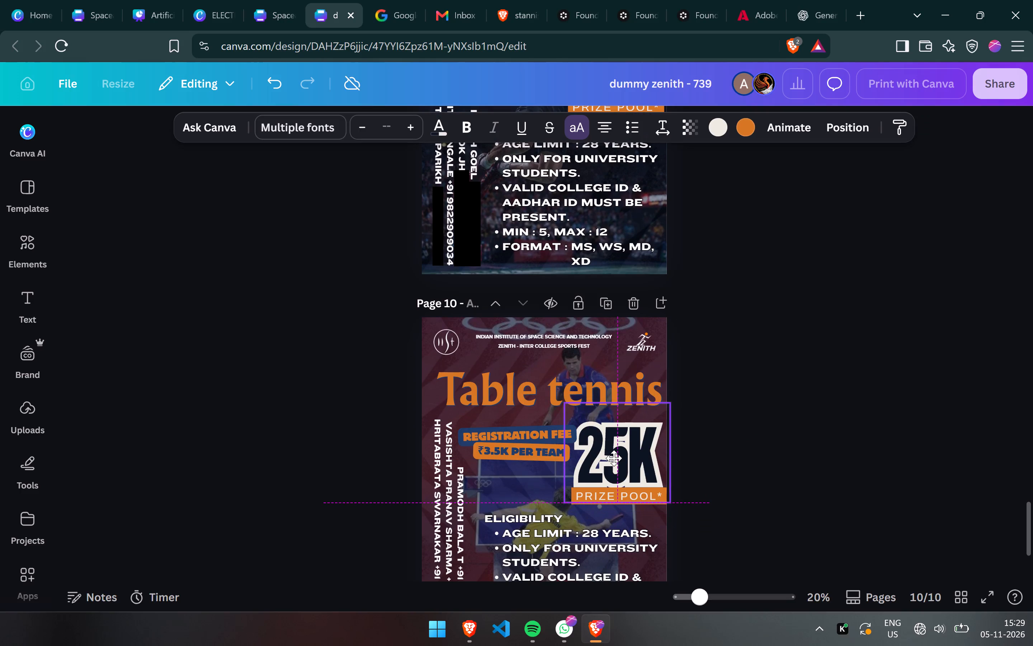
drag(614, 458, 616, 457)
drag(530, 451, 530, 455)
click(772, 437)
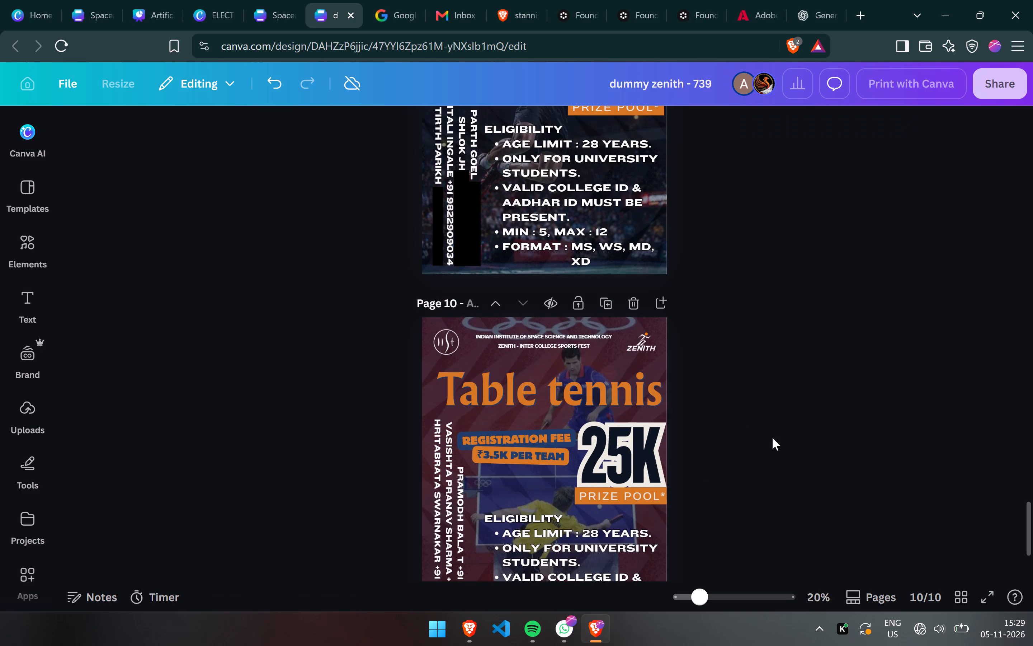
drag(638, 438, 638, 434)
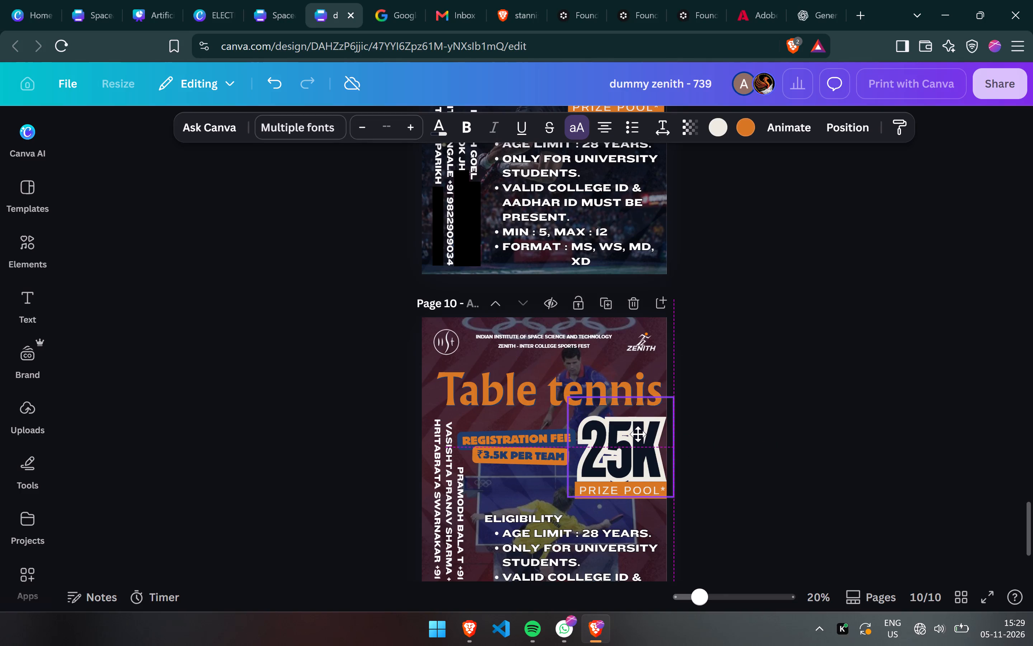
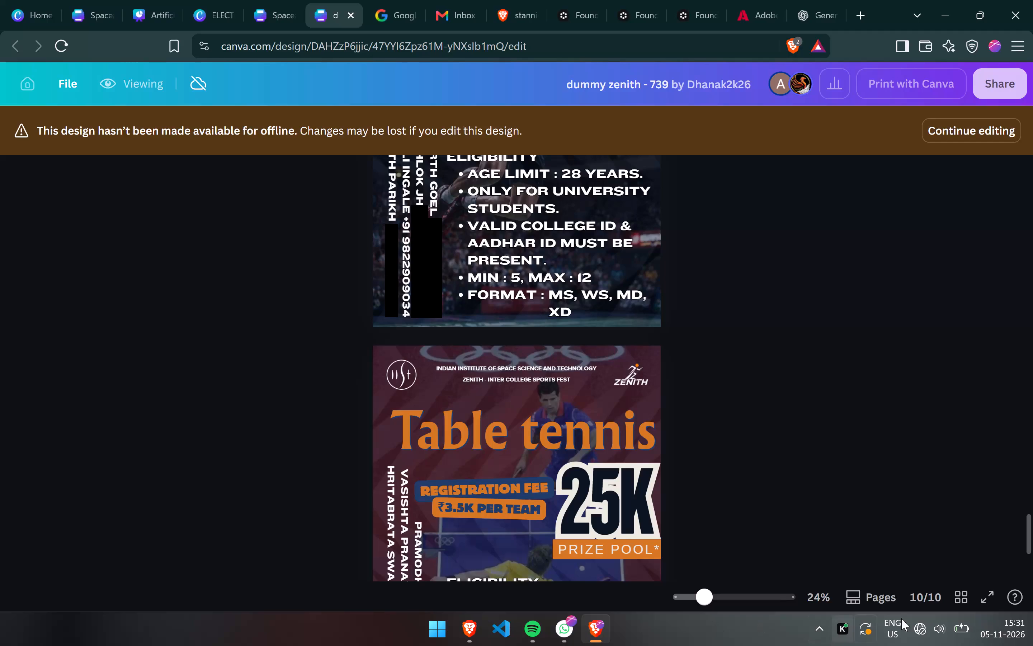
Check the computer's Wi-Fi connection status in the system quick settings, then return to the design.
click(937, 626)
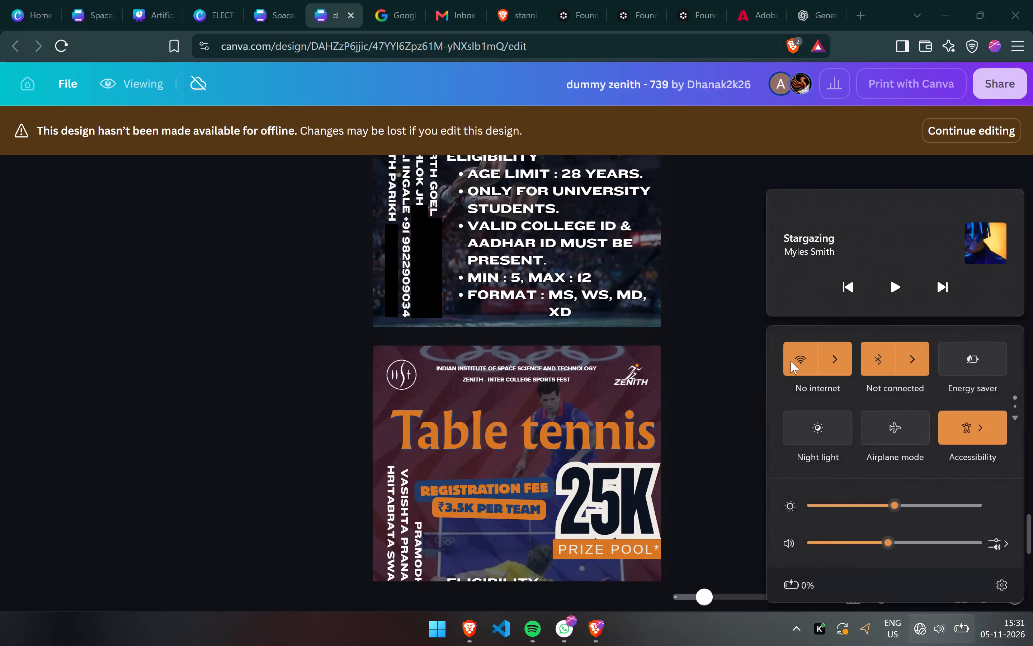
click(749, 370)
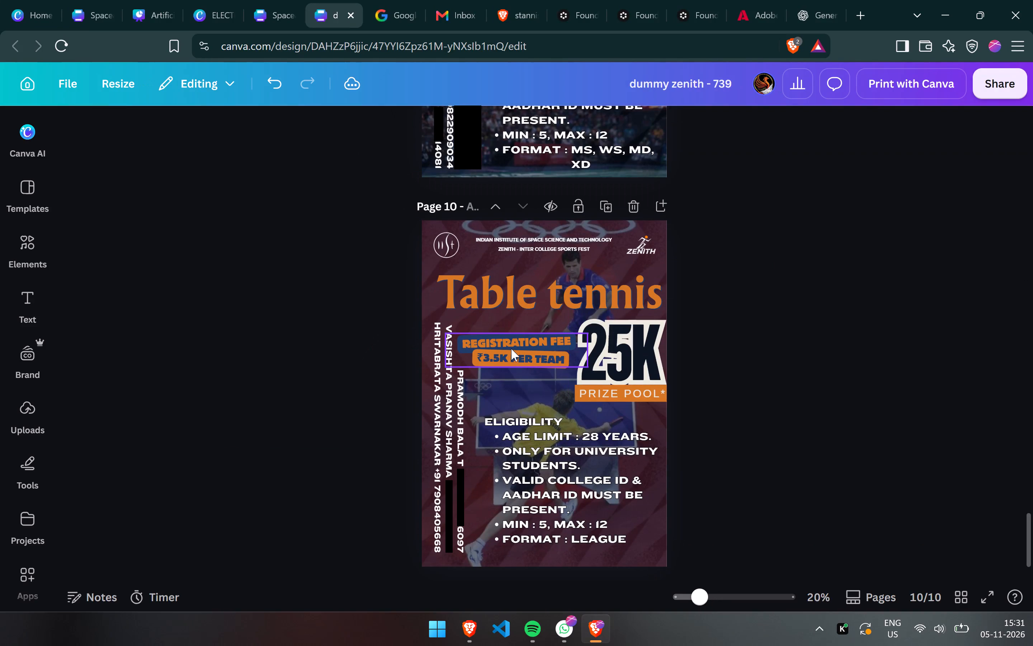
Change the registration fee on the Table tennis page 10 to ₹2.5K per team.
double_click(500, 354)
key(Left)
key(Left)
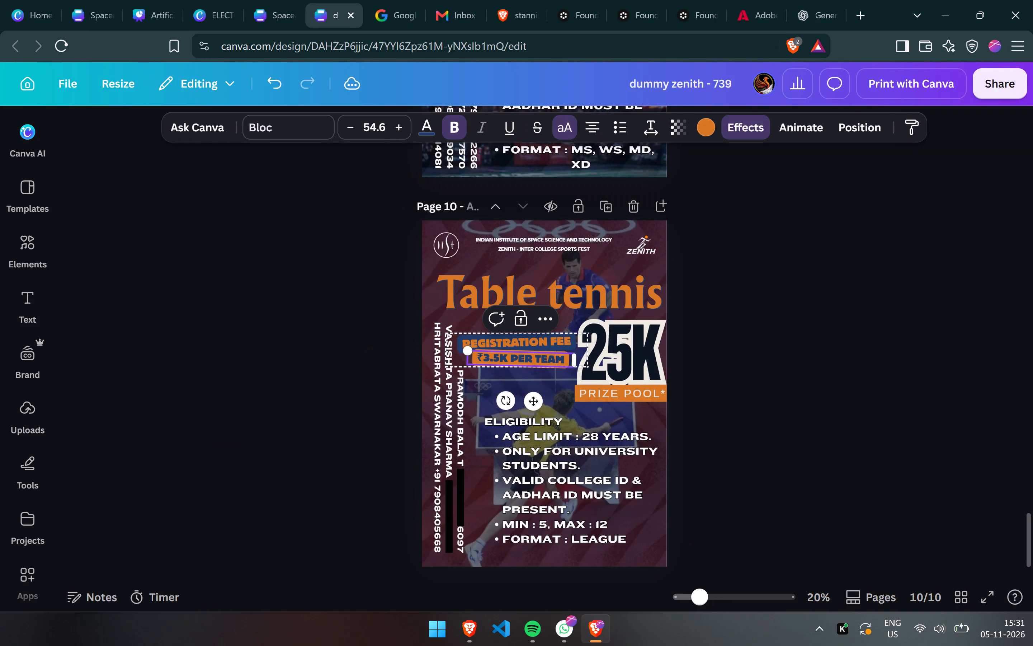
key(Left)
key(Right)
key(Right)
key(BackSpace)
key(2)
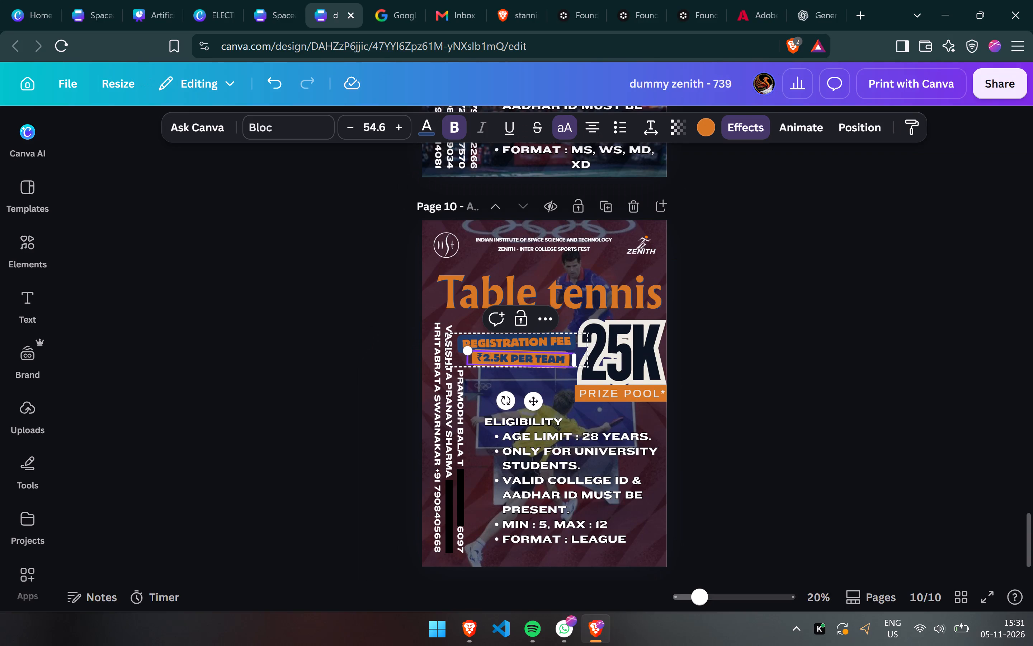
click(769, 362)
scroll(769, 362, up, 2)
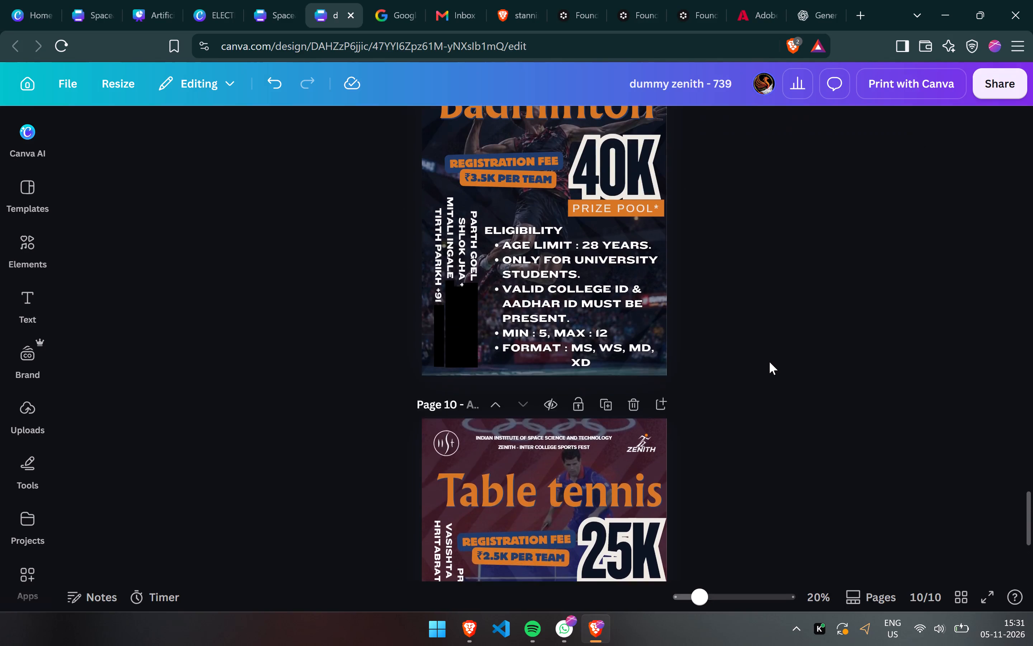
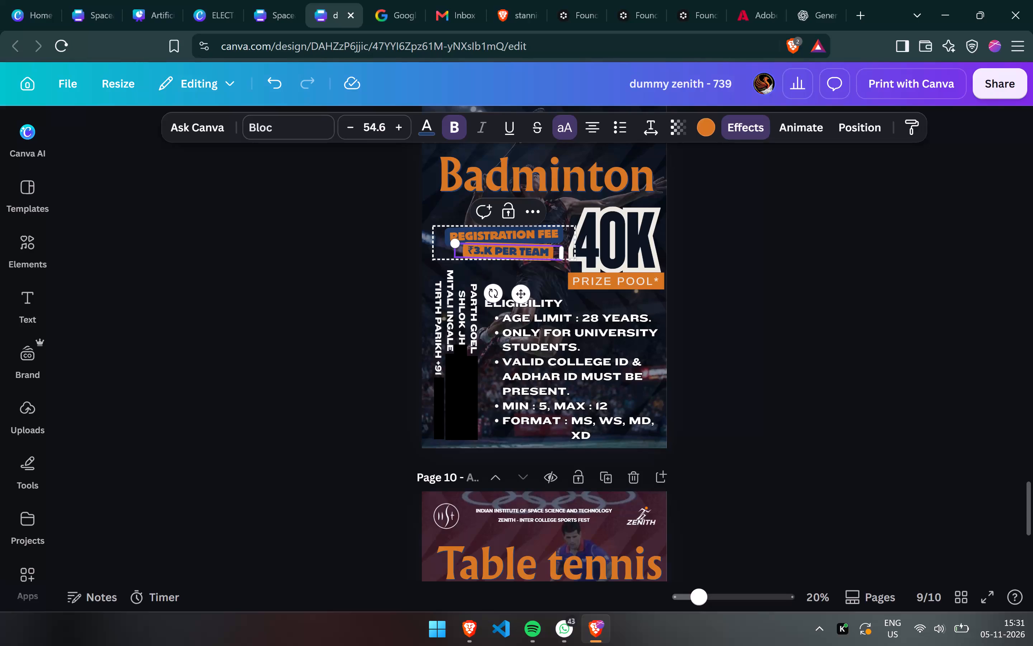
Change the registration fee on the Badminton page to ₹4K per team.
key(BackSpace)
key(BackSpace)
key(4)
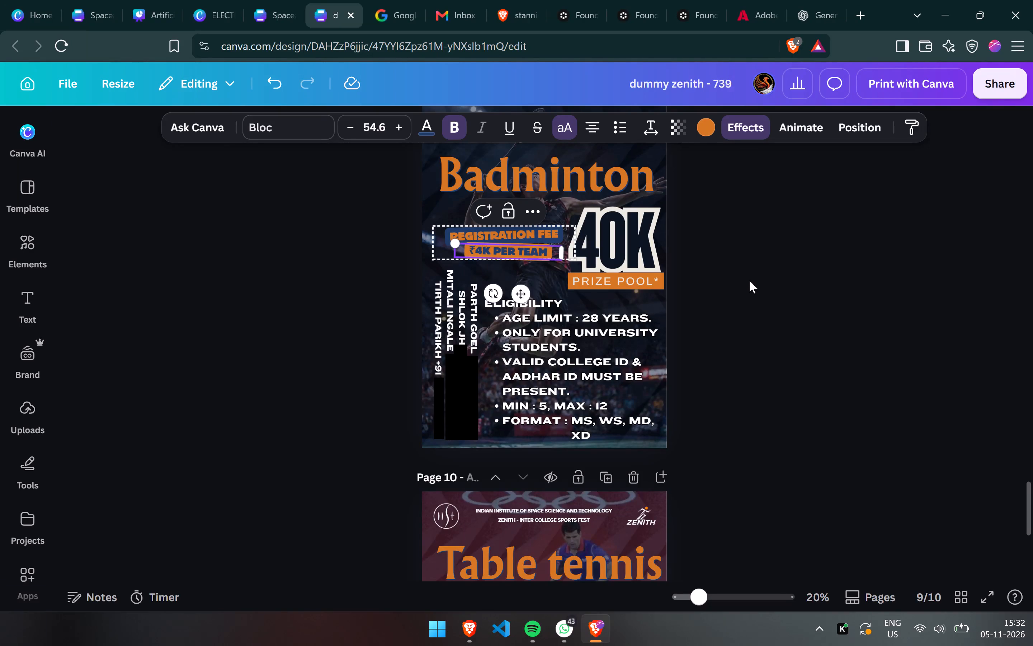
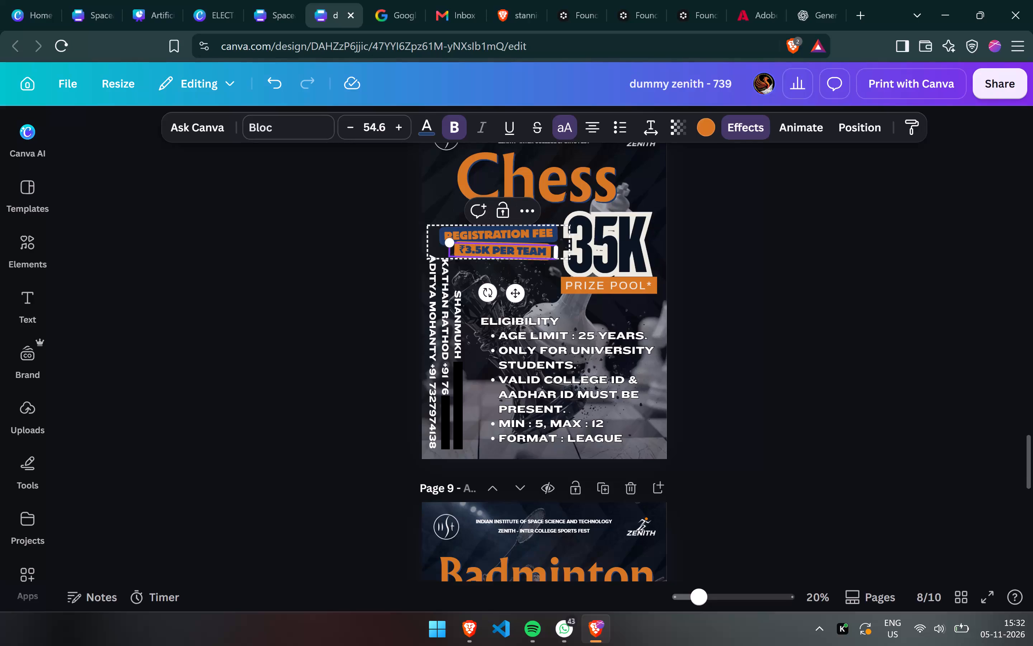
Clear the amount in the Chess page's registration fee text, keeping the ₹ sign and the words PER TEAM.
key(BackSpace)
key(BackSpace)
key(BackSpace)
key(BackSpace)
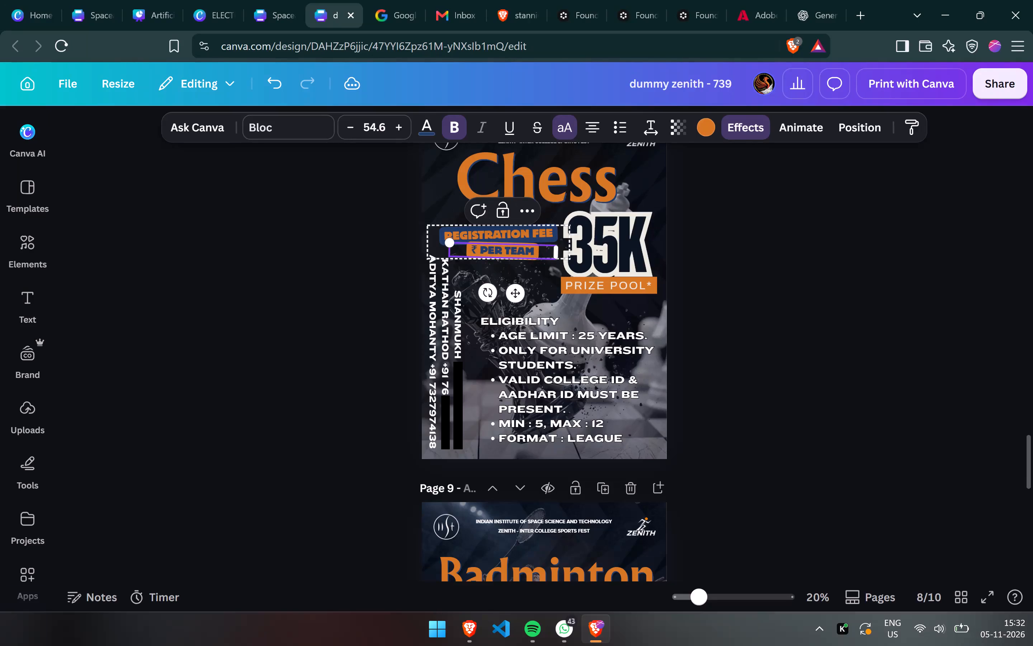
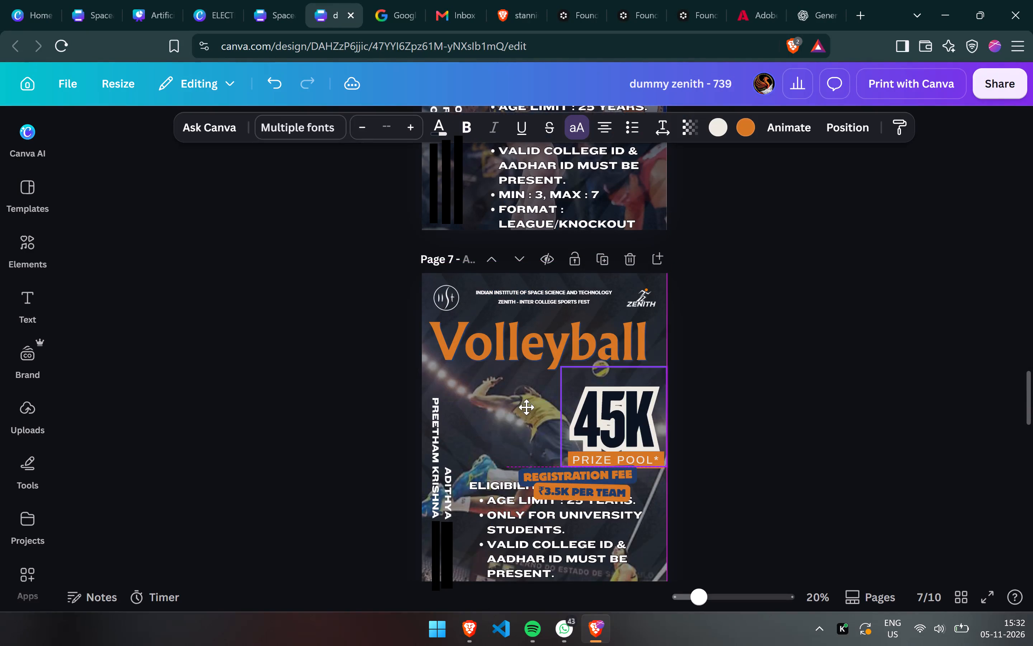
Undo the recent moves of the 45K prize pool group and the registration fee group on the Volleyball page.
drag(526, 407, 522, 406)
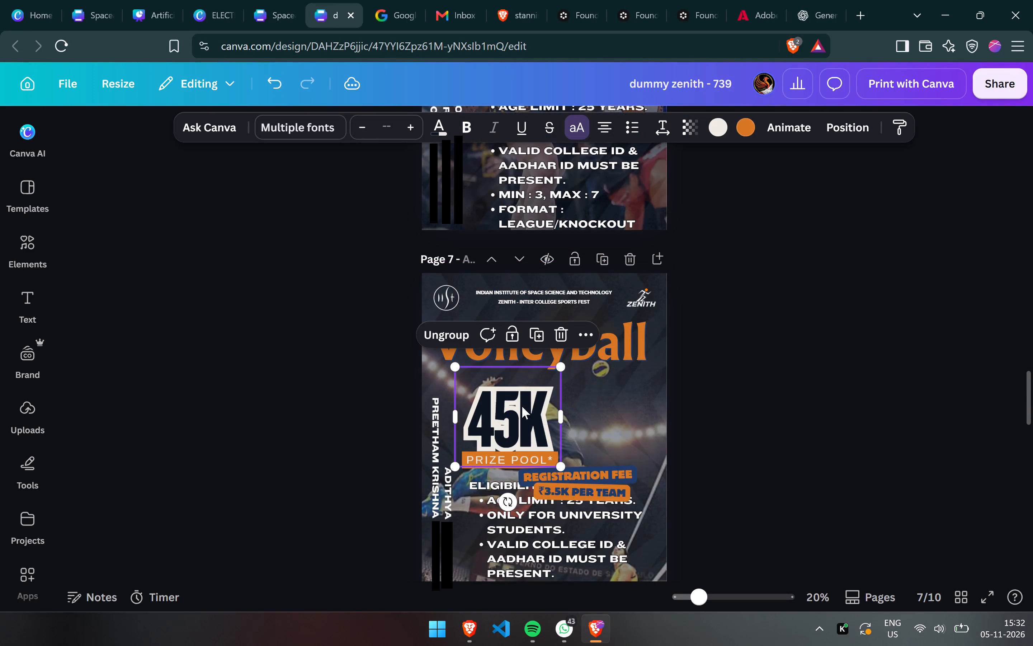
key(ctrl+z)
key(ctrl+z)
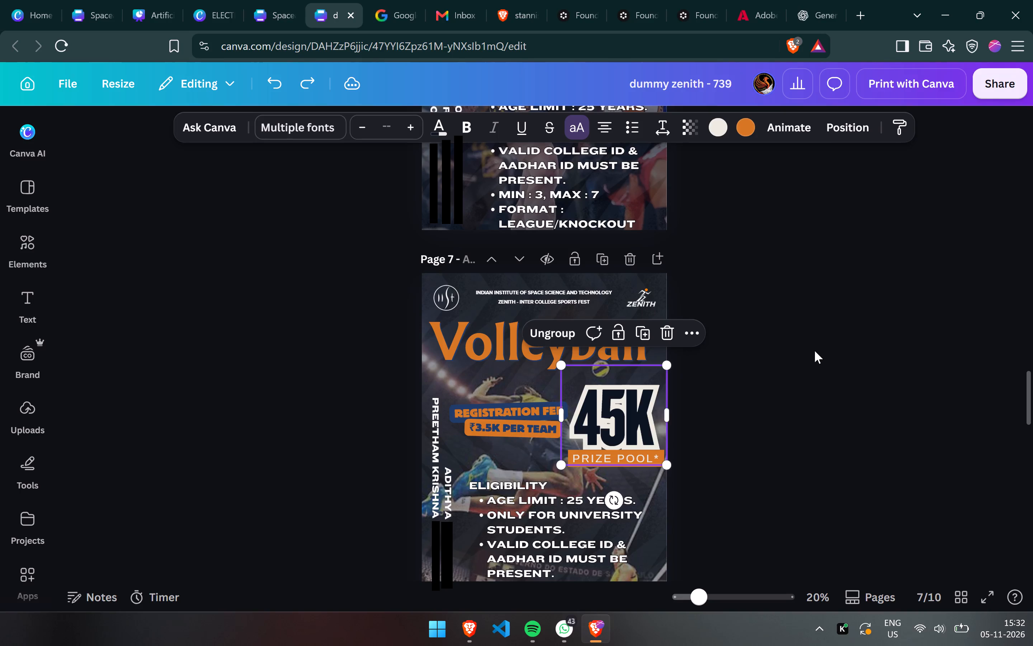
Move the 45K prize pool group on the Volleyball page slightly down and inward from the page's right edge.
click(815, 351)
drag(642, 455, 637, 460)
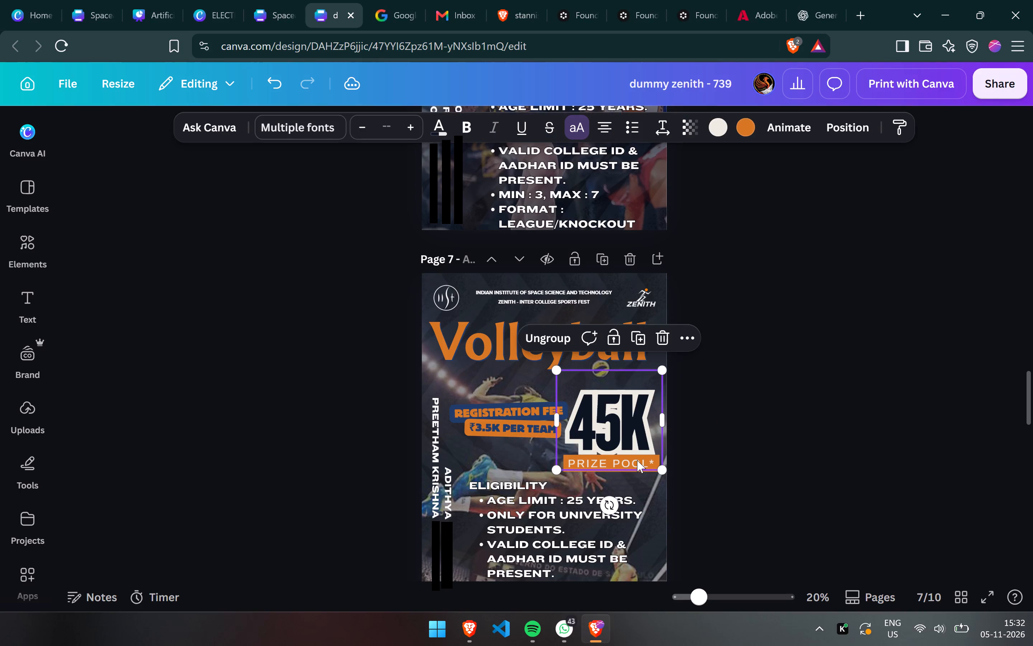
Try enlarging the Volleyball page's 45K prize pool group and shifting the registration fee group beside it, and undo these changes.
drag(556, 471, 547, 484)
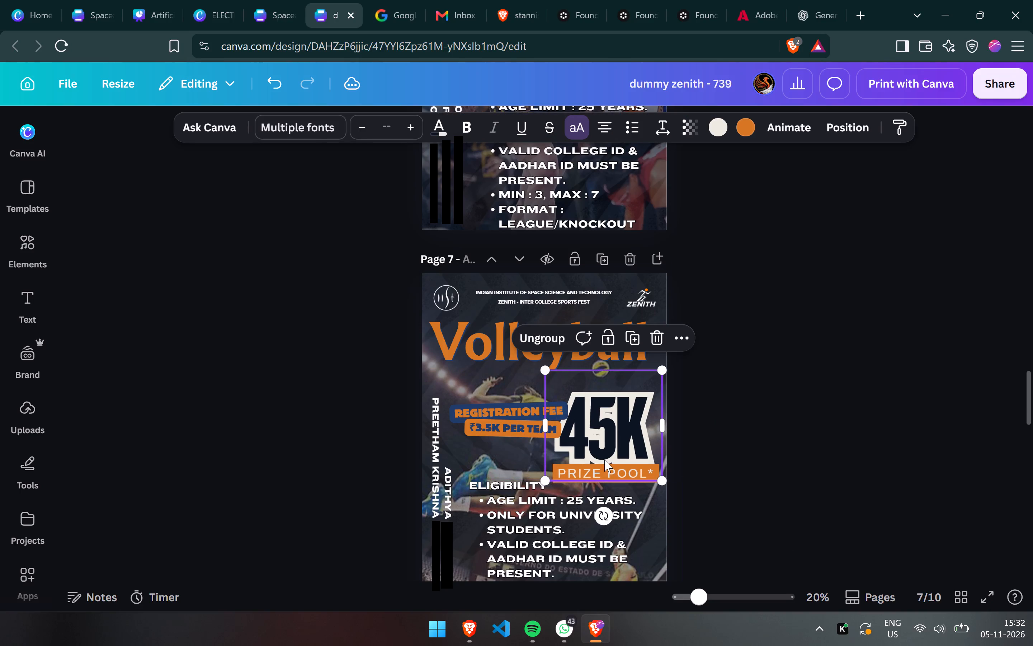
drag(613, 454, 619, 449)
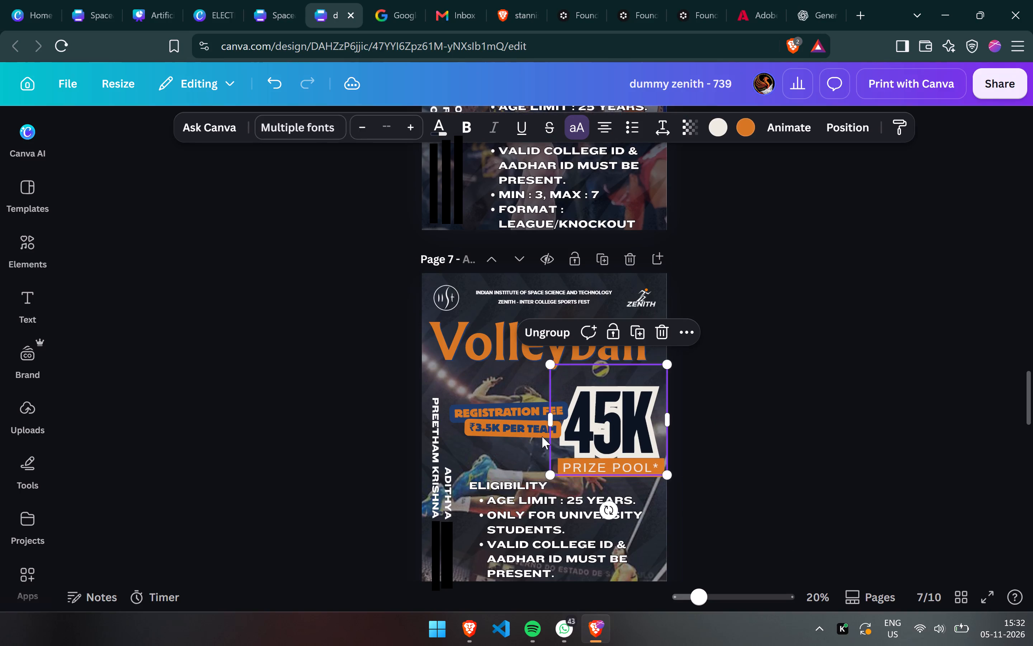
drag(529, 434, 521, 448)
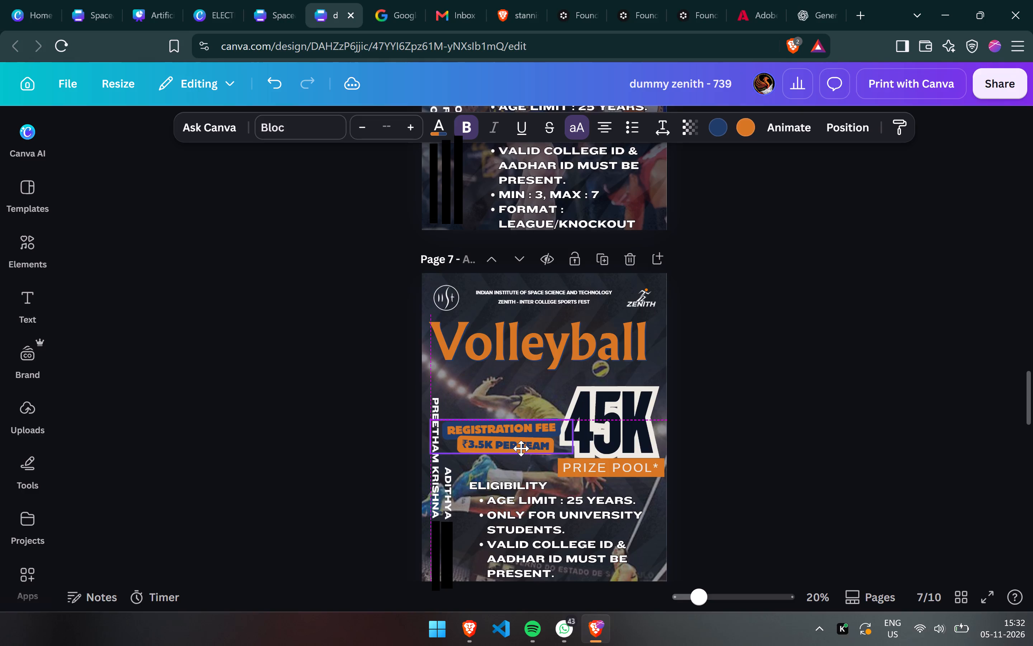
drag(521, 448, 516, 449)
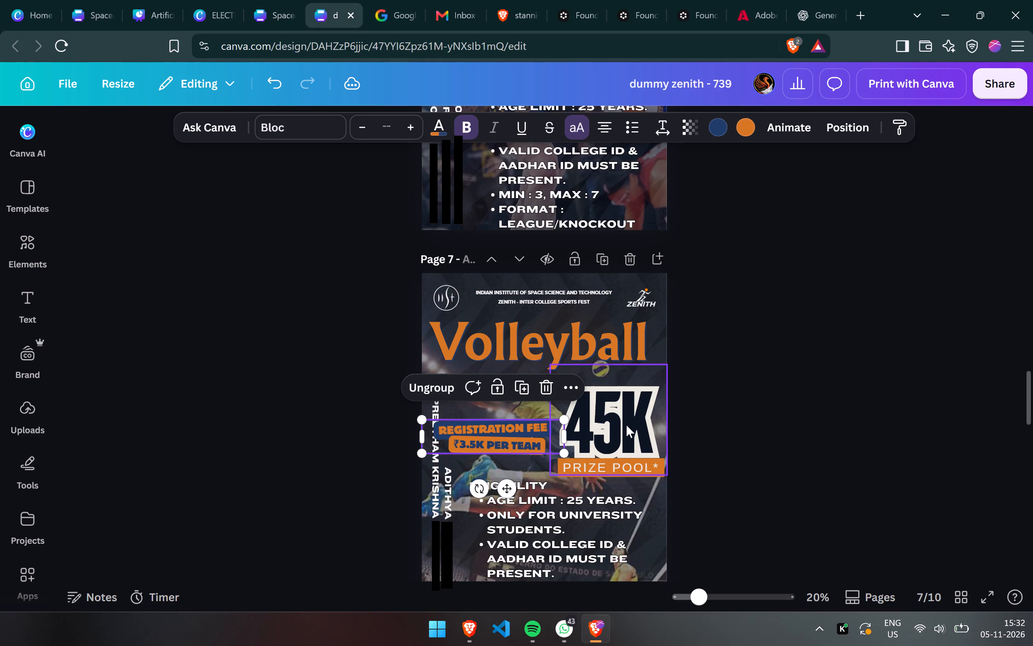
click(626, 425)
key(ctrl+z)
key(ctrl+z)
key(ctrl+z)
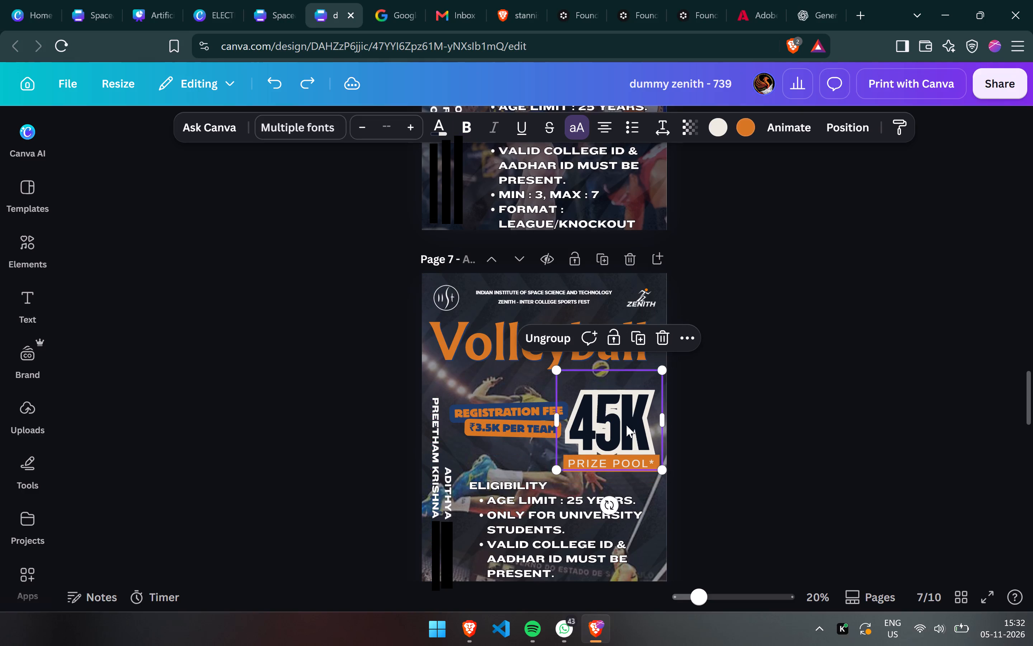
Move the registration fee group on the Volleyball page slightly left and down, beside the 45K prize pool.
drag(518, 428, 513, 438)
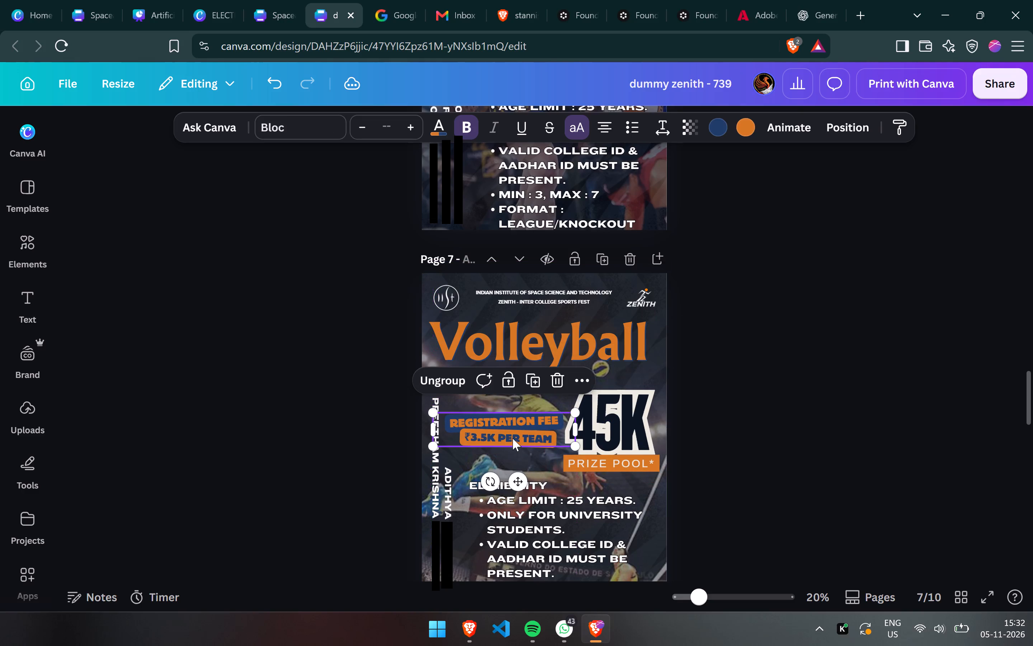
click(811, 375)
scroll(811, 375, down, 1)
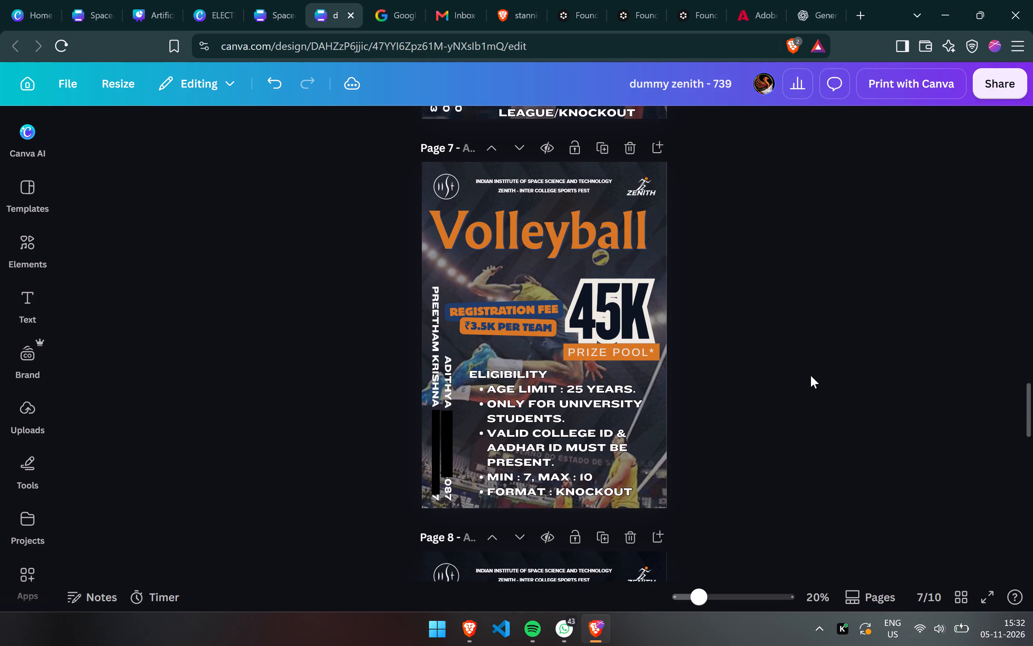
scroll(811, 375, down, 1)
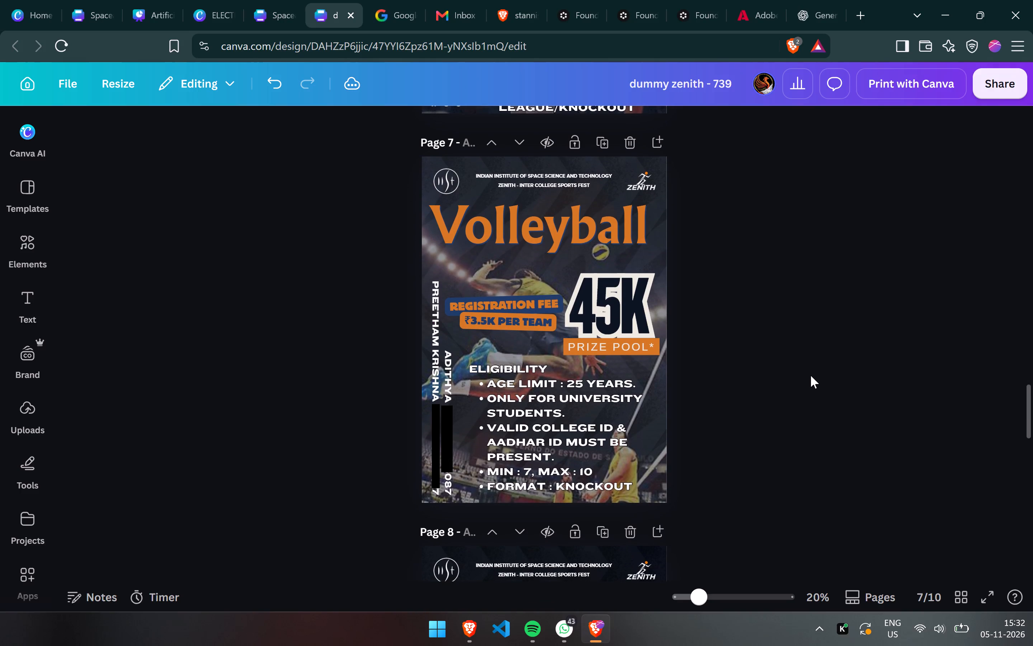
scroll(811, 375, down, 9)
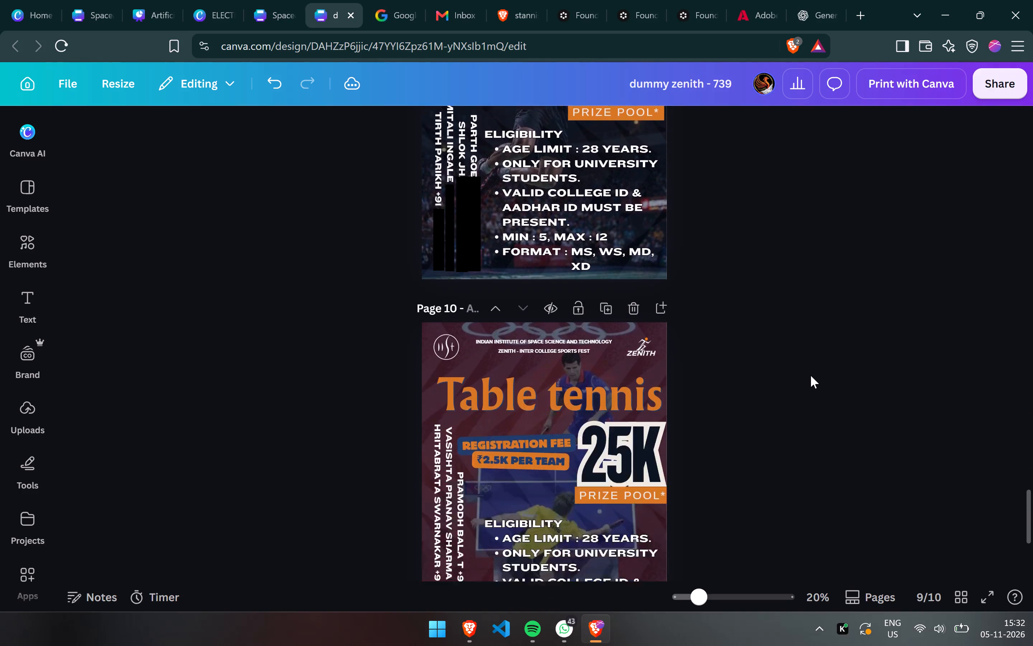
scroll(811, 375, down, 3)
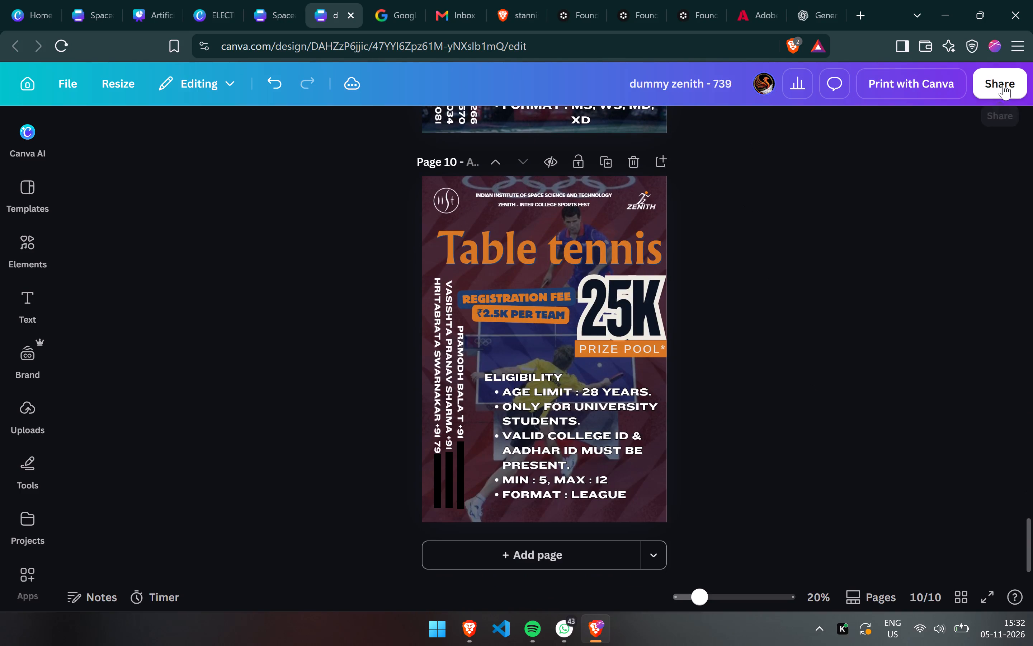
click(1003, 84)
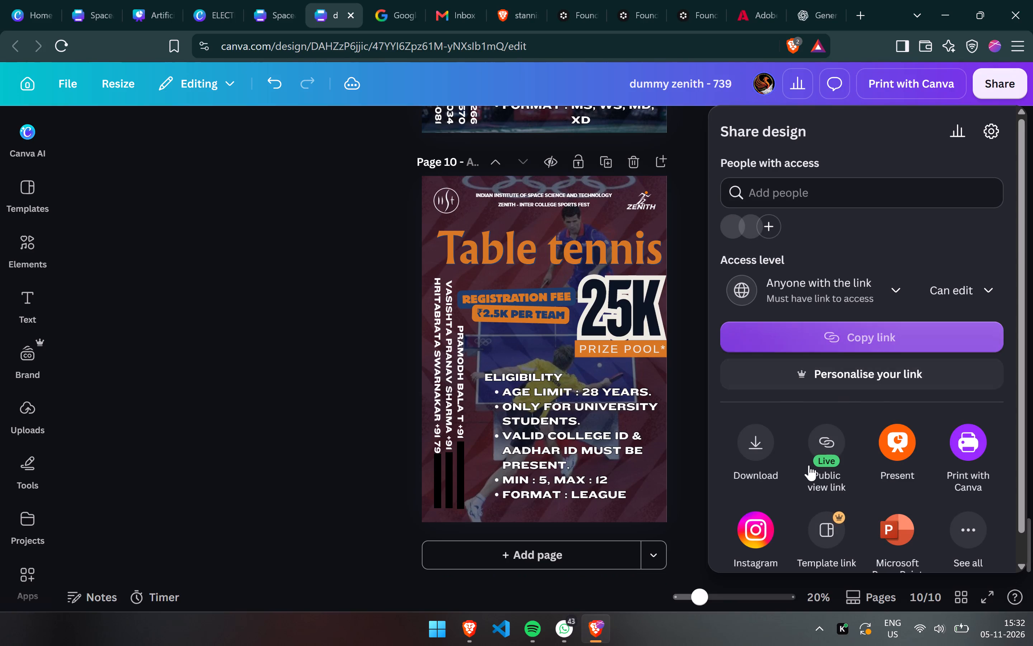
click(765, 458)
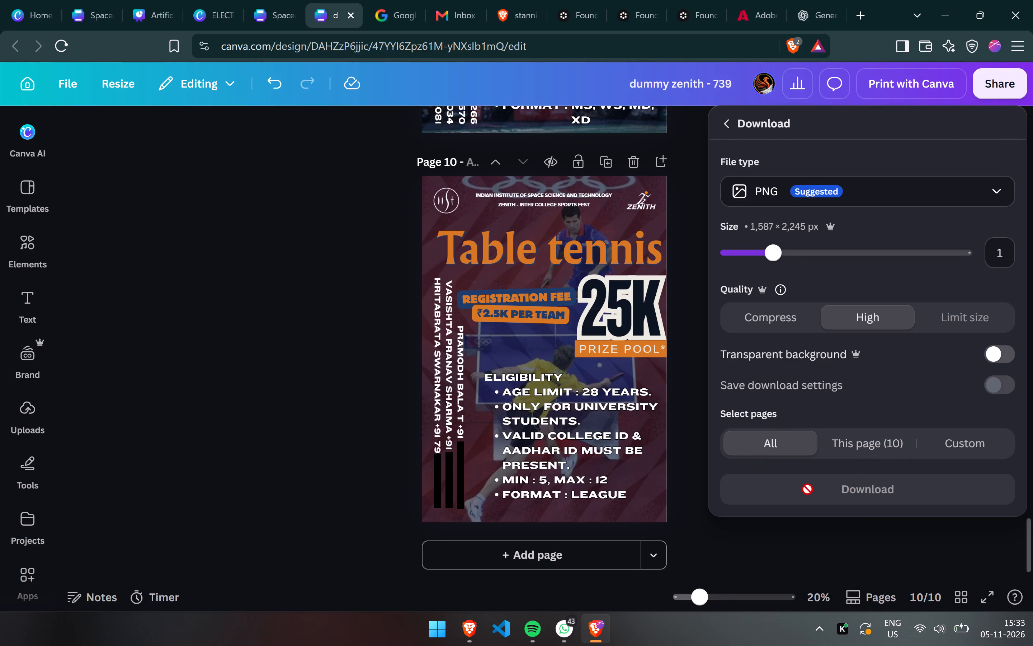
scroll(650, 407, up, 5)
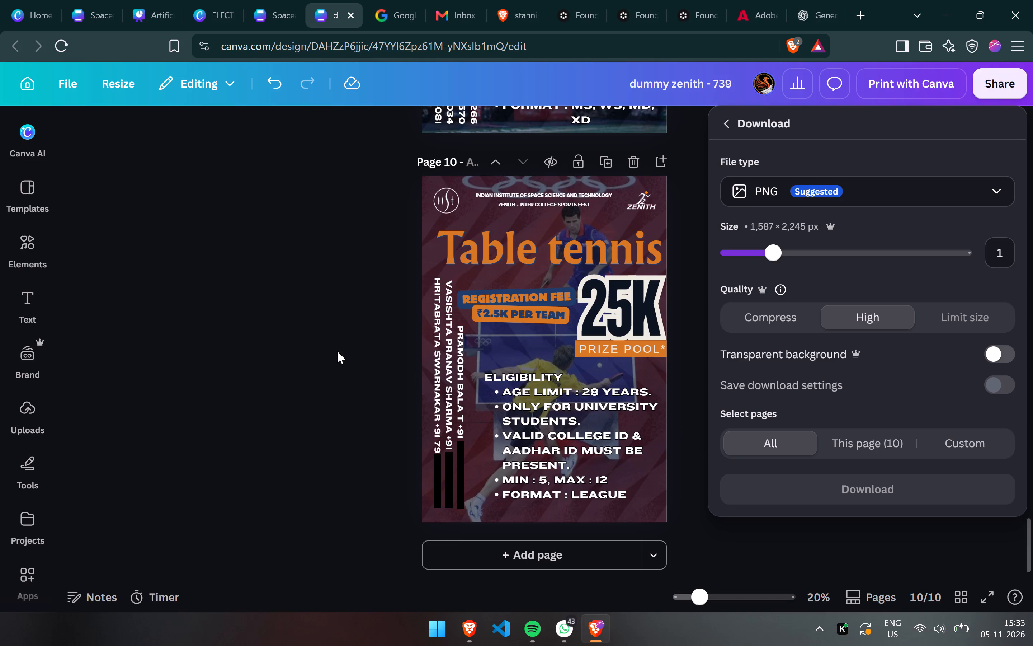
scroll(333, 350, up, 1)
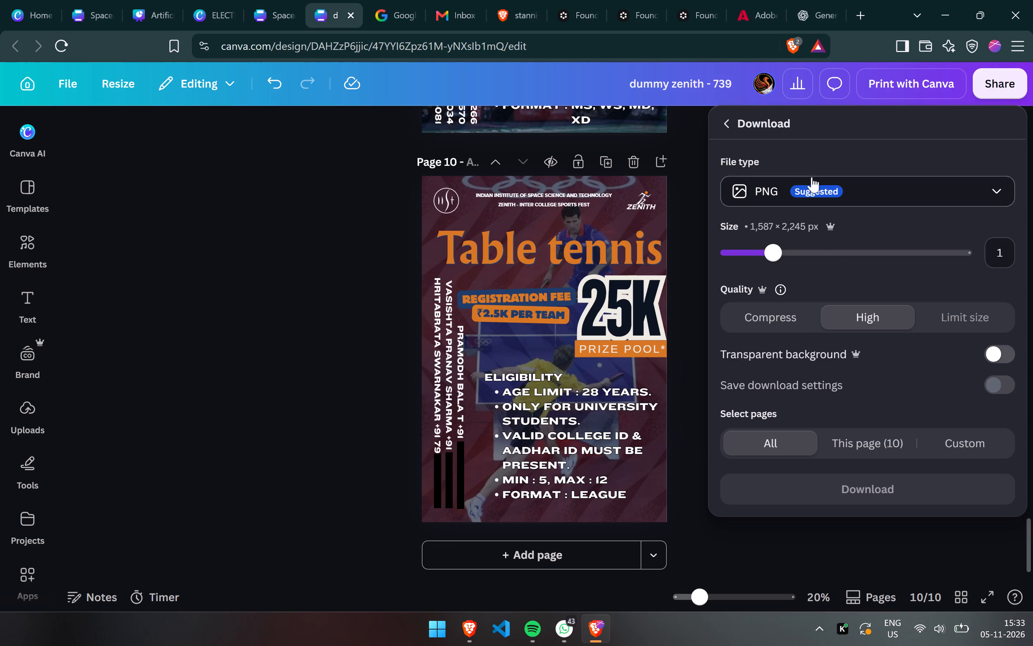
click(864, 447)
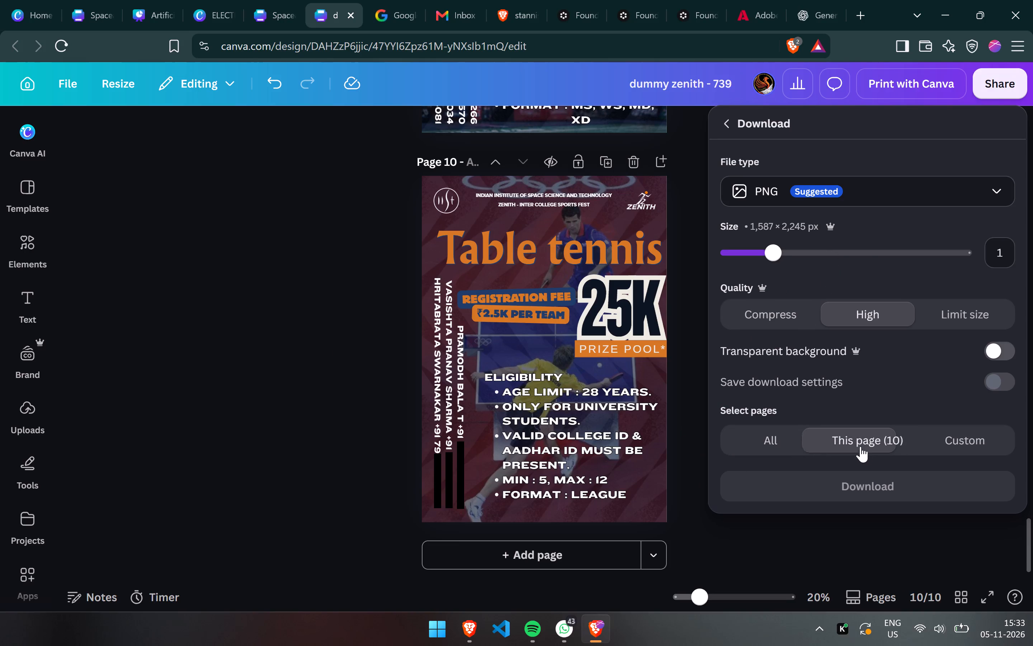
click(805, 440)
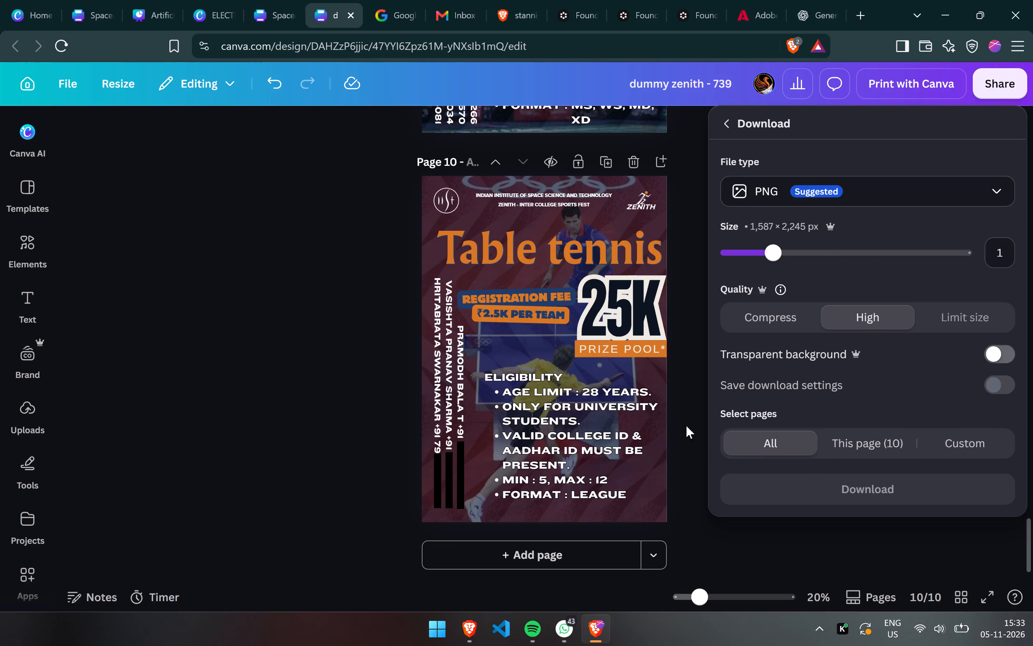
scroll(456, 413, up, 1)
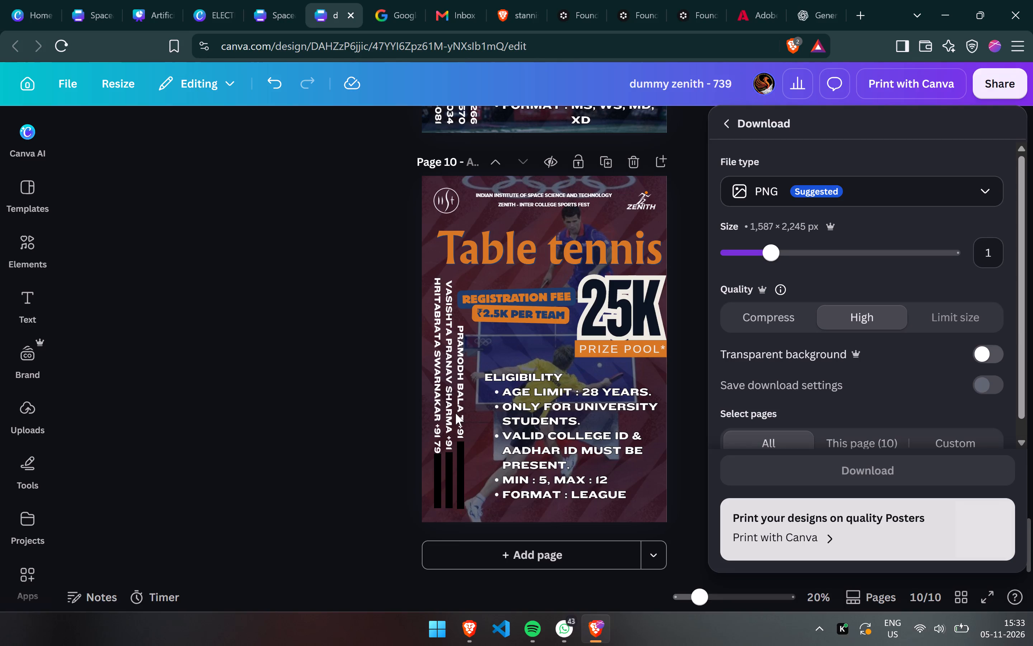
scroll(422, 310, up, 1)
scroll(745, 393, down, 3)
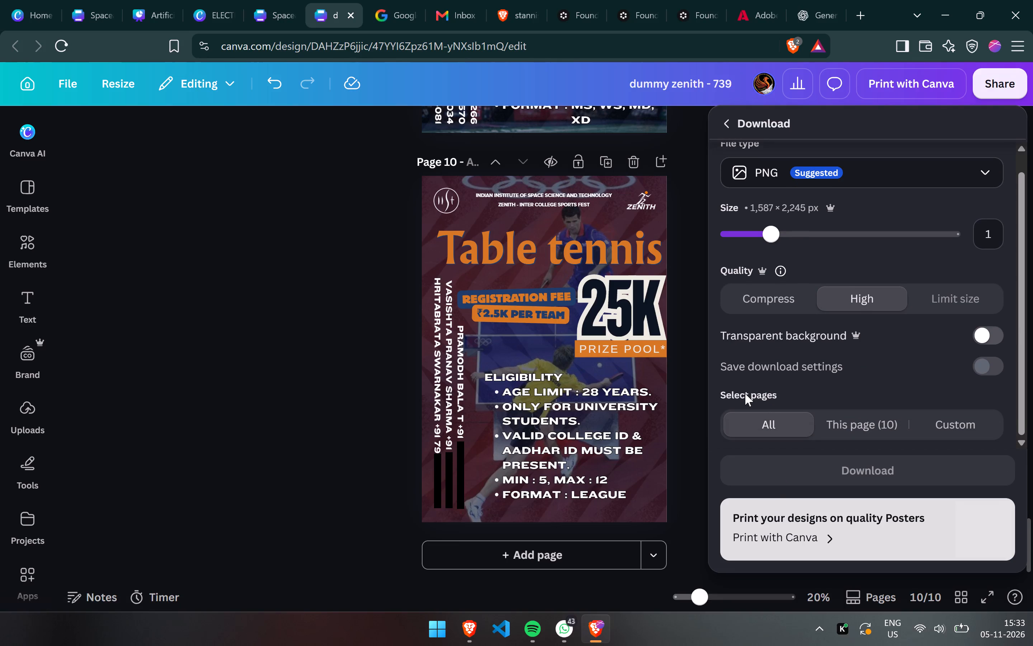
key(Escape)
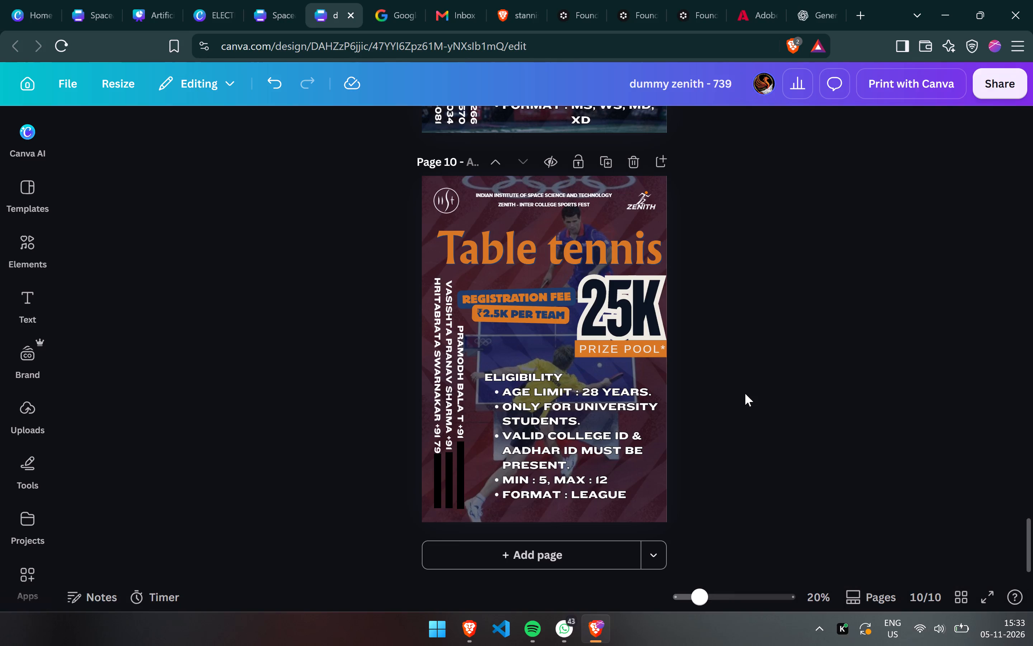
Set the minimum team size in the Chess page's eligibility list to 4.
scroll(745, 393, up, 7)
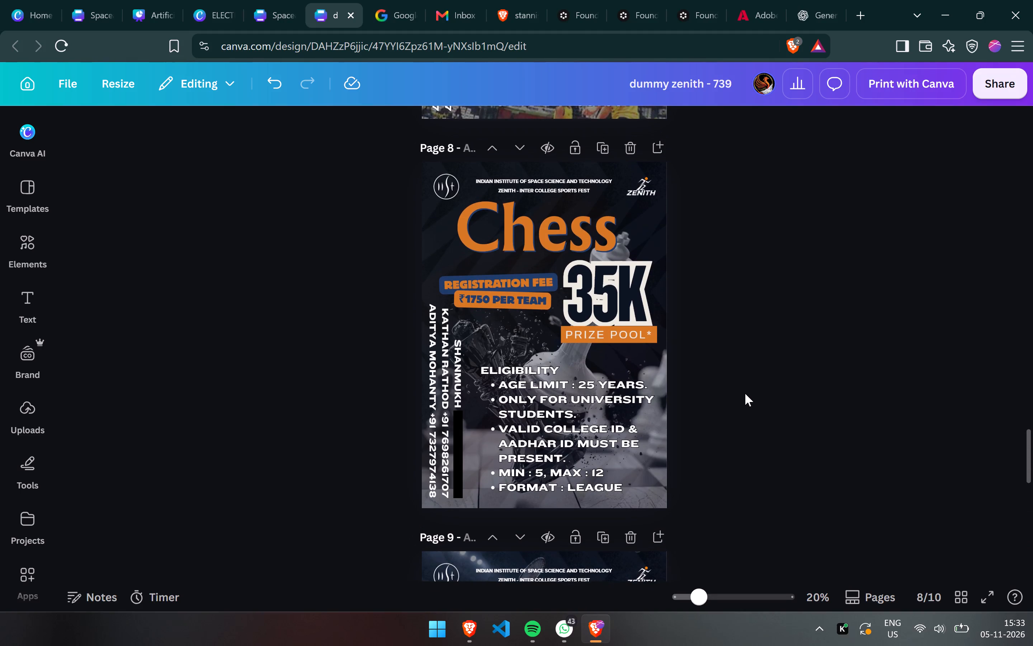
scroll(745, 393, down, 3)
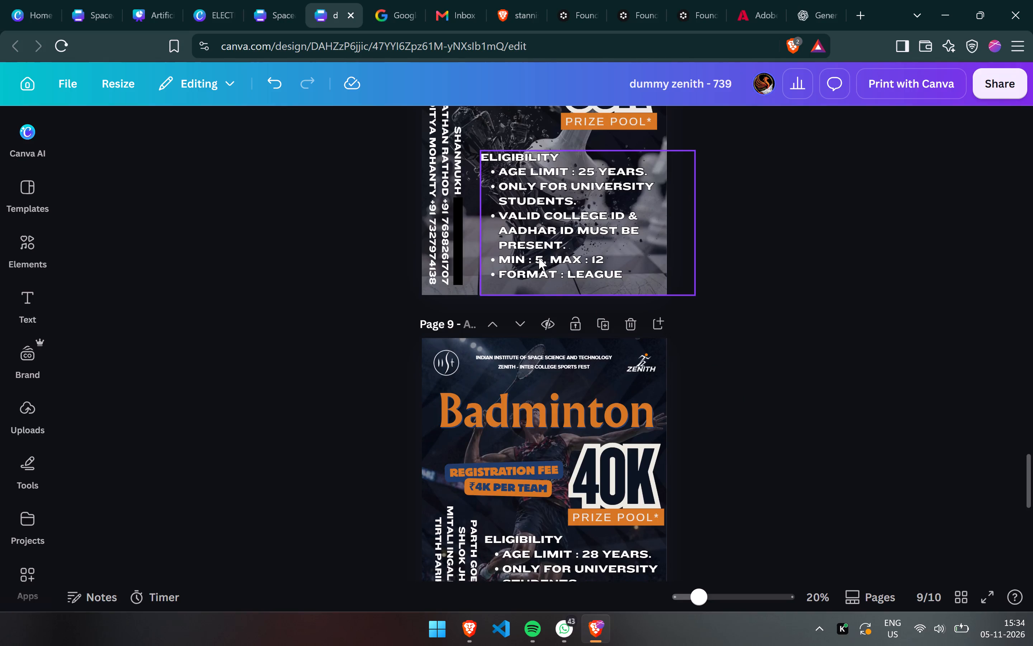
scroll(539, 258, up, 1)
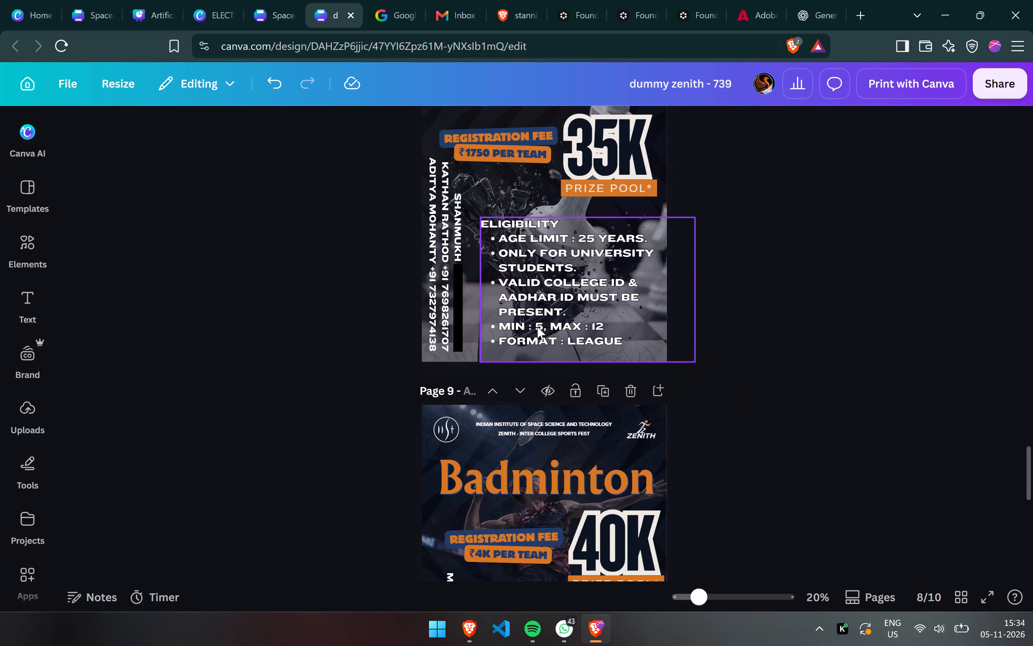
double_click(537, 327)
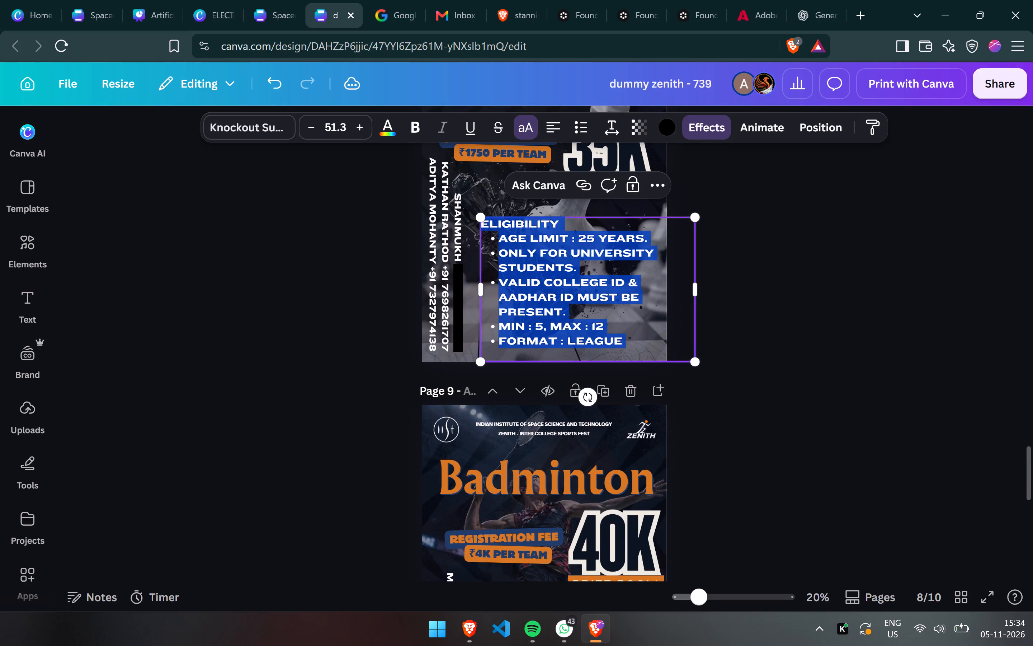
click(539, 327)
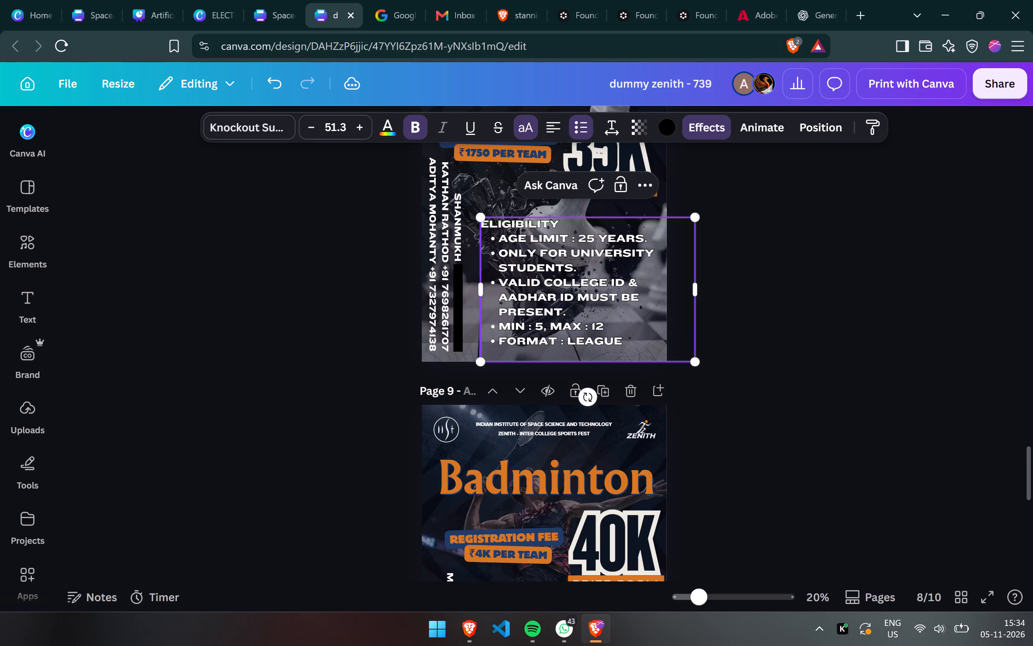
double_click(539, 327)
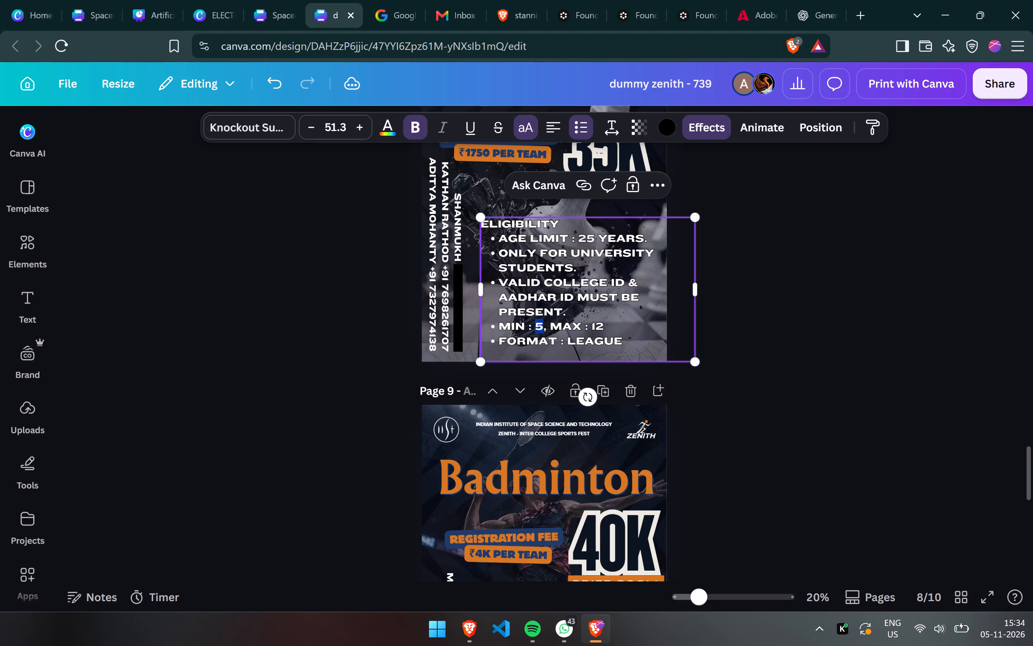
key(4)
Set the maximum team size in the Chess page's eligibility list to 5.
key(Right)
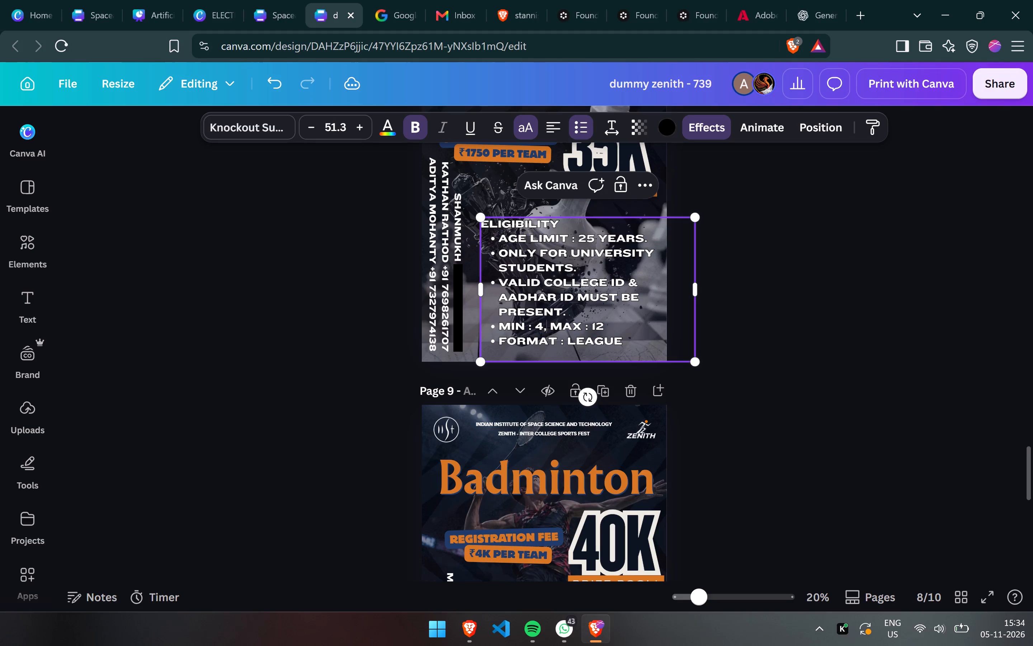
key(Right)
key(Right)
key(Right)
key(Right)
key(Right)
key(Right)
key(Right)
key(Right)
key(Right)
key(BackSpace)
key(5)
key(BackSpace)
key(BackSpace)
key(5)
Delete LEAGUE from the Format line of the Chess page's eligibility list.
key(Left)
key(Left)
key(Left)
key(Left)
key(Left)
key(Left)
key(Left)
key(Left)
key(Left)
key(Down)
key(ctrl+Right)
key(ctrl+Right)
key(ctrl+Right)
key(ctrl+BackSpace)
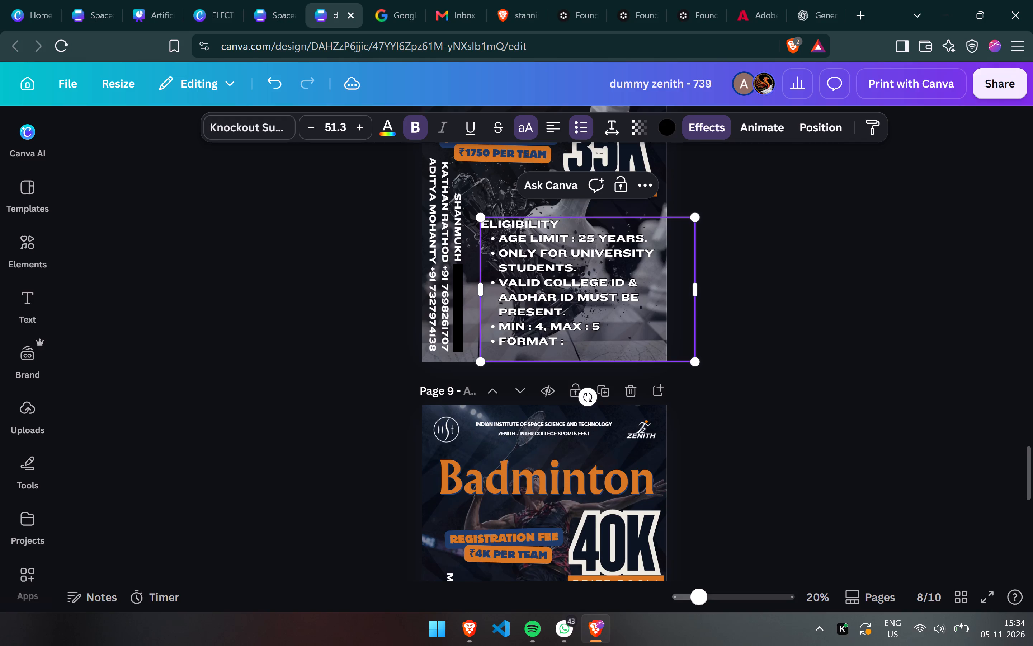
Set the maximum team size in the Chess page's eligibility list to 6.
key(Up)
key(Right)
key(Right)
key(Right)
key(Right)
key(Right)
key(Right)
key(BackSpace)
key(6)
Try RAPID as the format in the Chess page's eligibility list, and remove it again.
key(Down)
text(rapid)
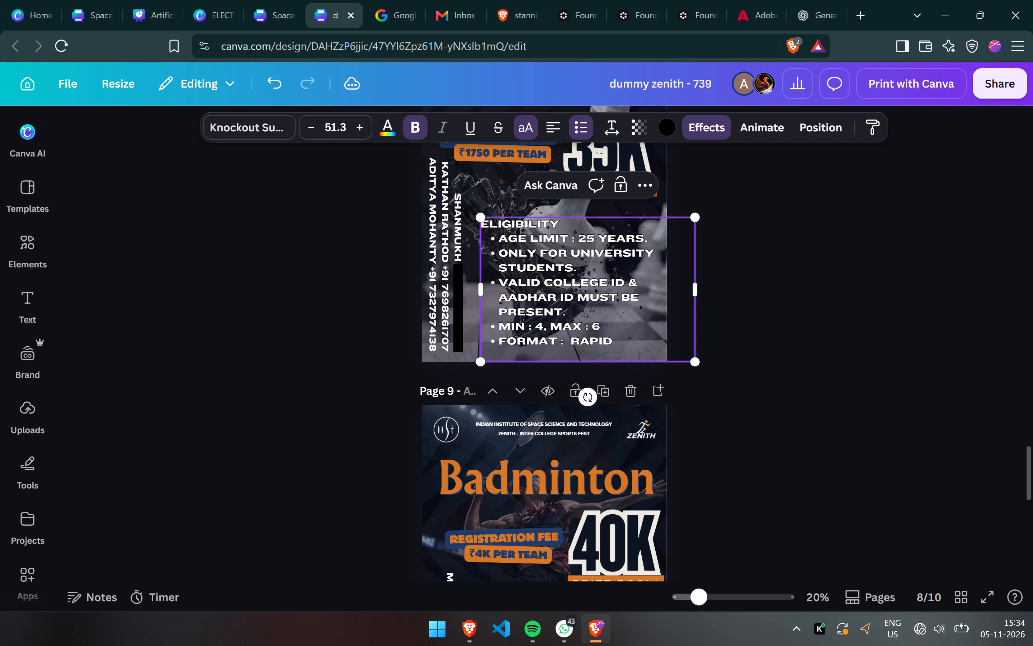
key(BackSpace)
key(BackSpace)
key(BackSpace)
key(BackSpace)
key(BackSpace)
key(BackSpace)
Enter SWISS AND PLAYOFFS as the format in the Chess page's eligibility list.
text(wi)
key(BackSpace)
key(BackSpace)
text(swiss)
key(space)
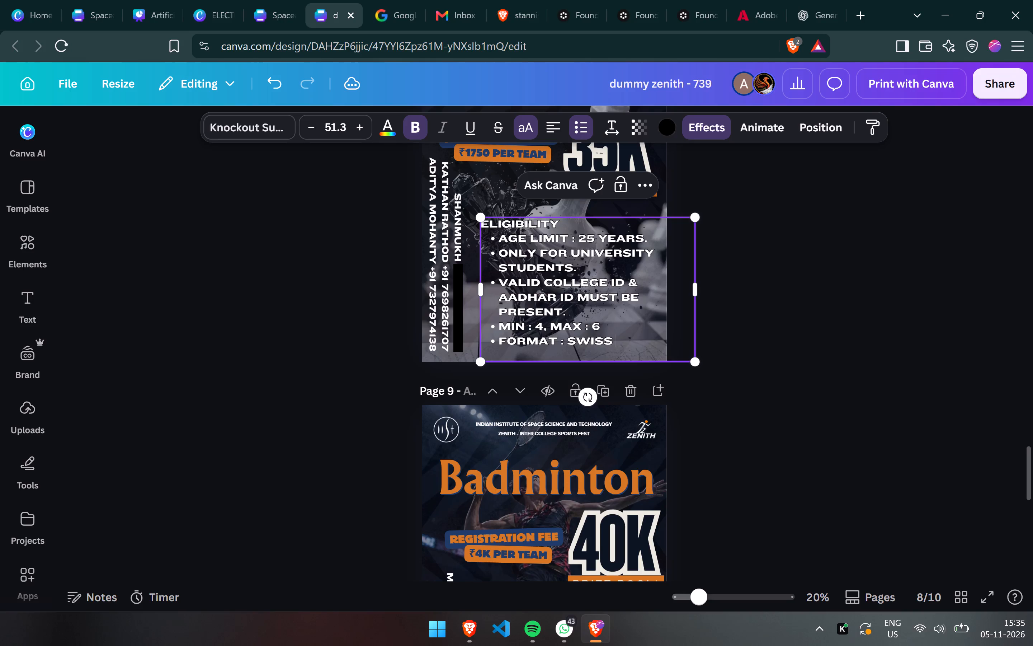
text(and playoffs)
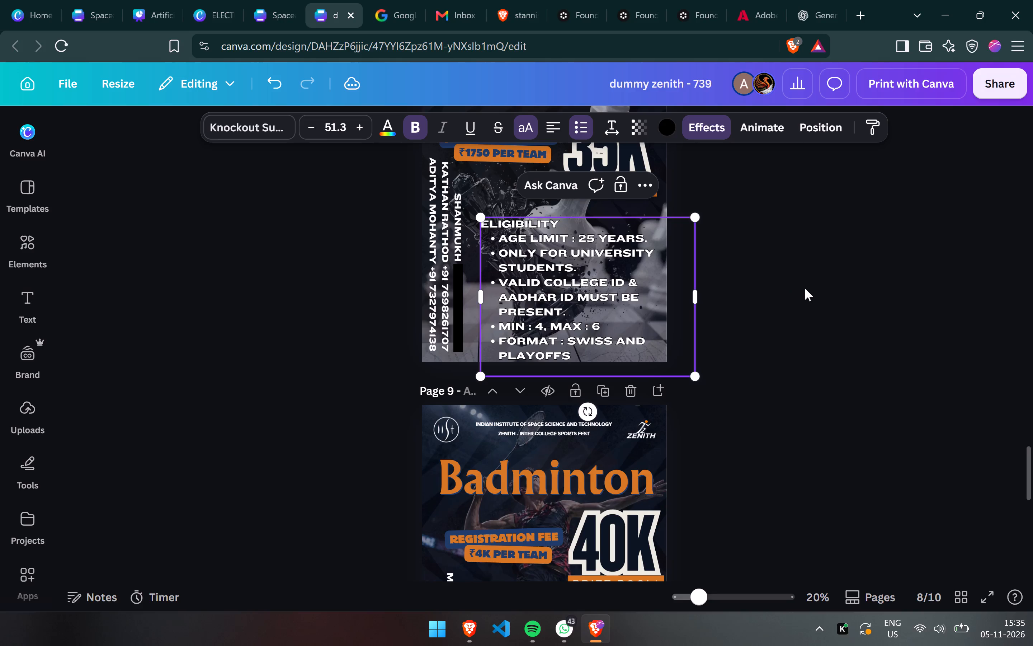
click(679, 261)
click(837, 278)
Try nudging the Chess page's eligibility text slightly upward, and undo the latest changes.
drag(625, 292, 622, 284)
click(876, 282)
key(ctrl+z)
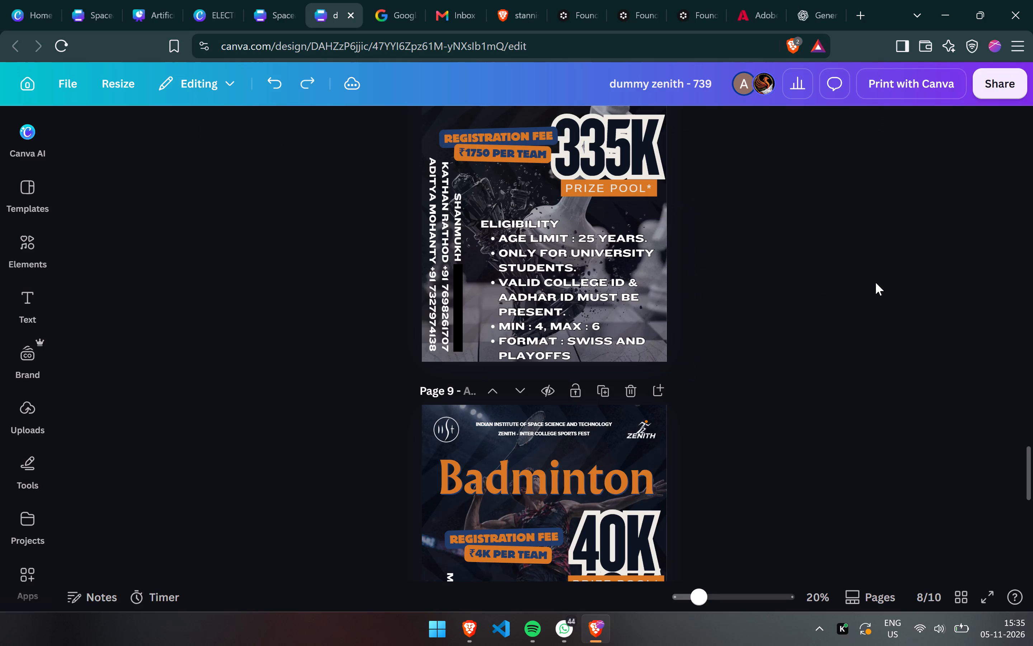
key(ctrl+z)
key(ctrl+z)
Restore the final S of PLAYOFFS in the Format line of the Chess page's eligibility list.
click(594, 351)
double_click(594, 351)
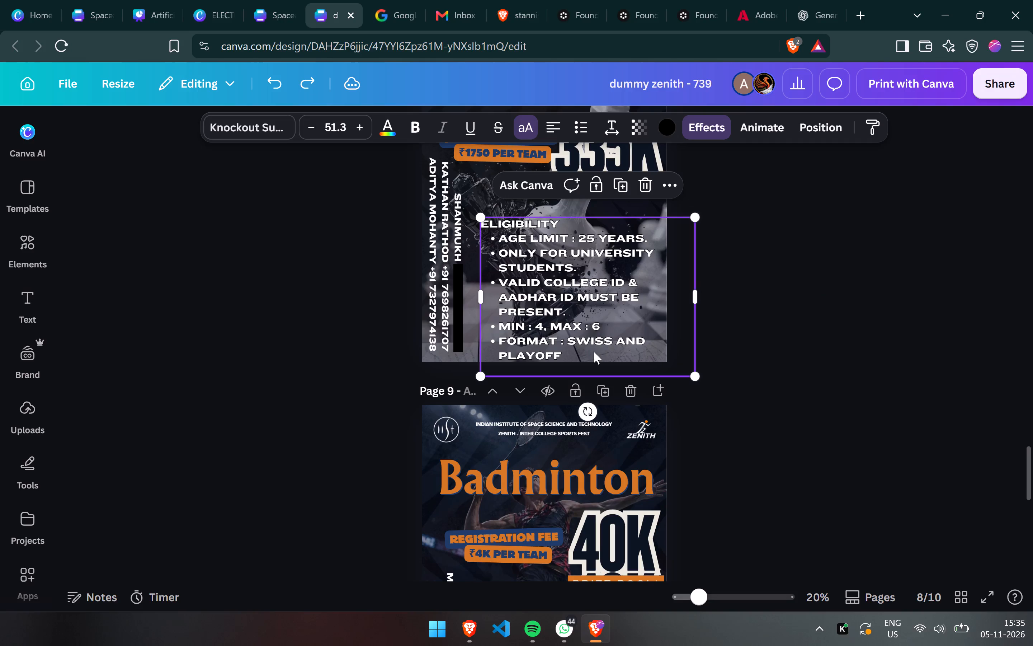
click(594, 351)
key(s)
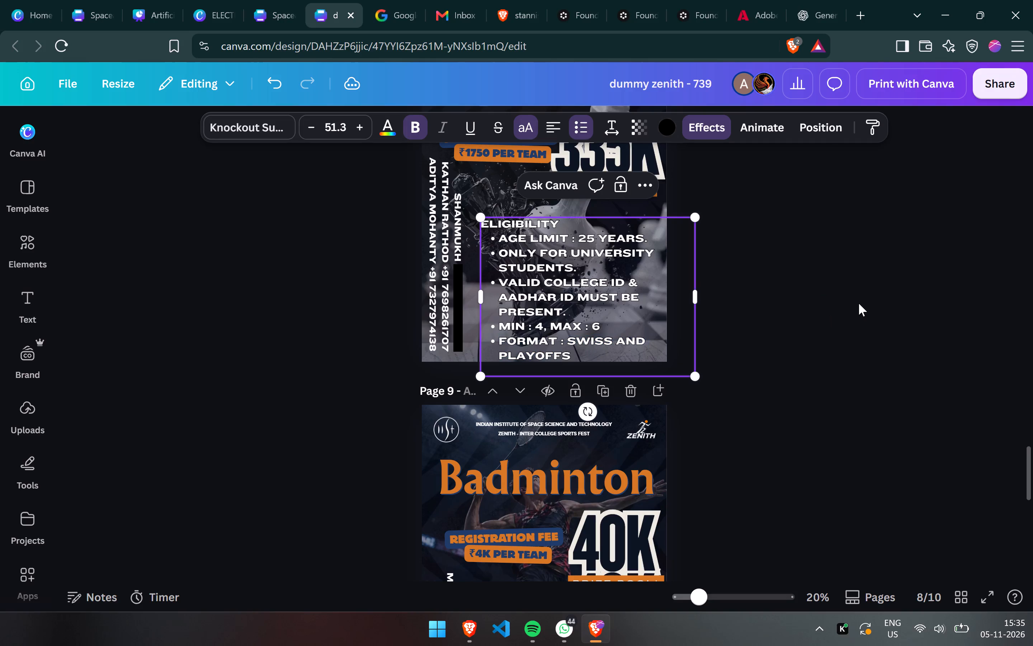
click(845, 290)
Move the Chess page's eligibility text slightly up so its last line clears the page's bottom edge.
drag(549, 269, 549, 260)
Open the 335K prize pool amount on the Chess page for editing.
double_click(603, 151)
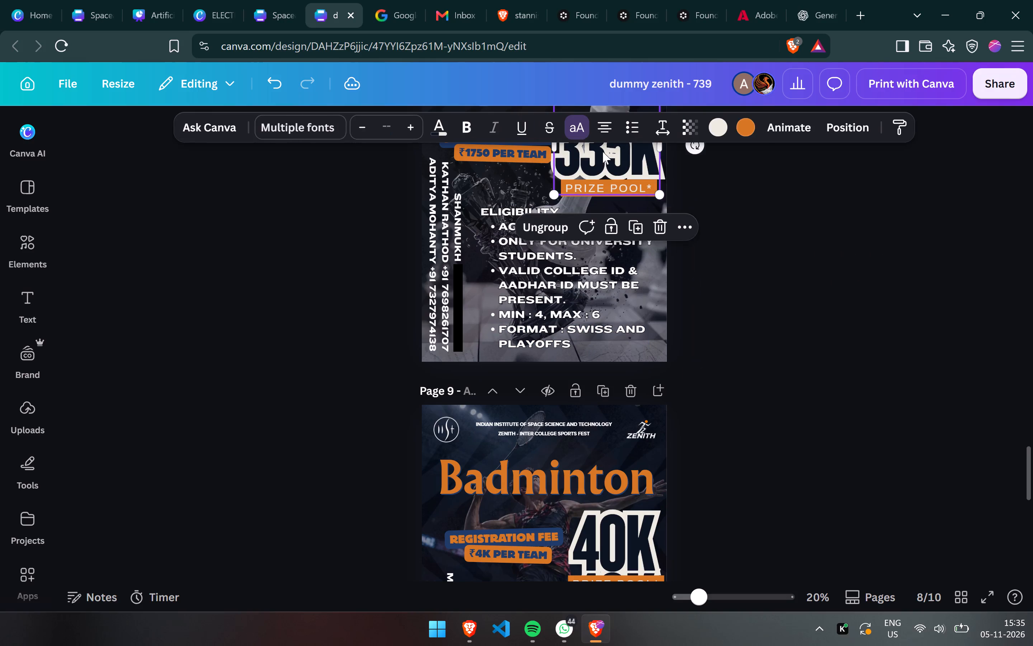
click(583, 163)
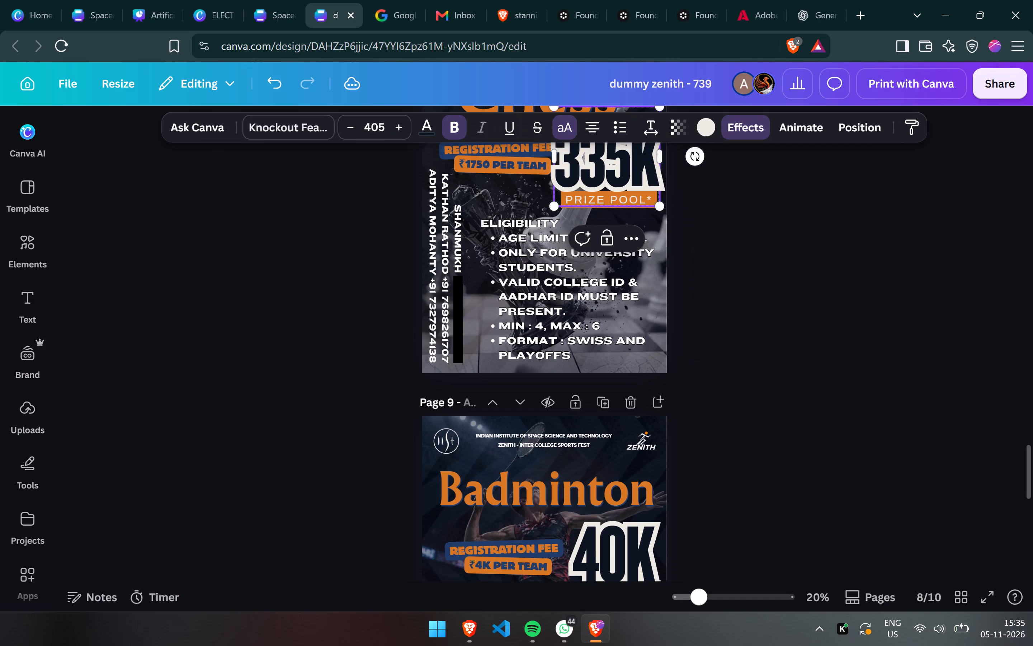
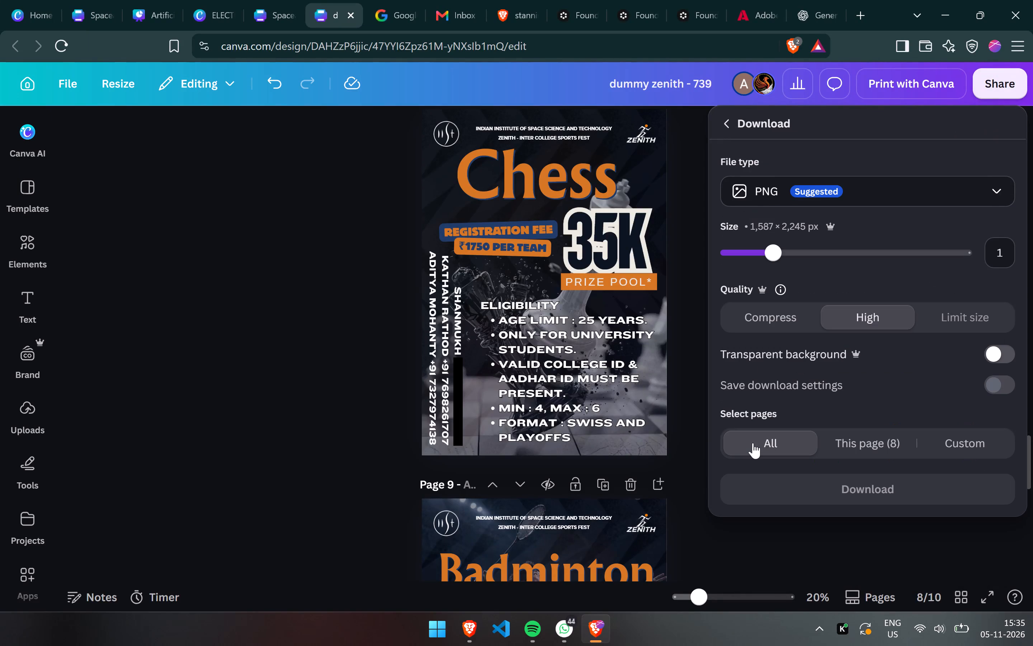
Close the download settings without exporting and return to the brochure pages.
scroll(552, 483, down, 4)
click(721, 123)
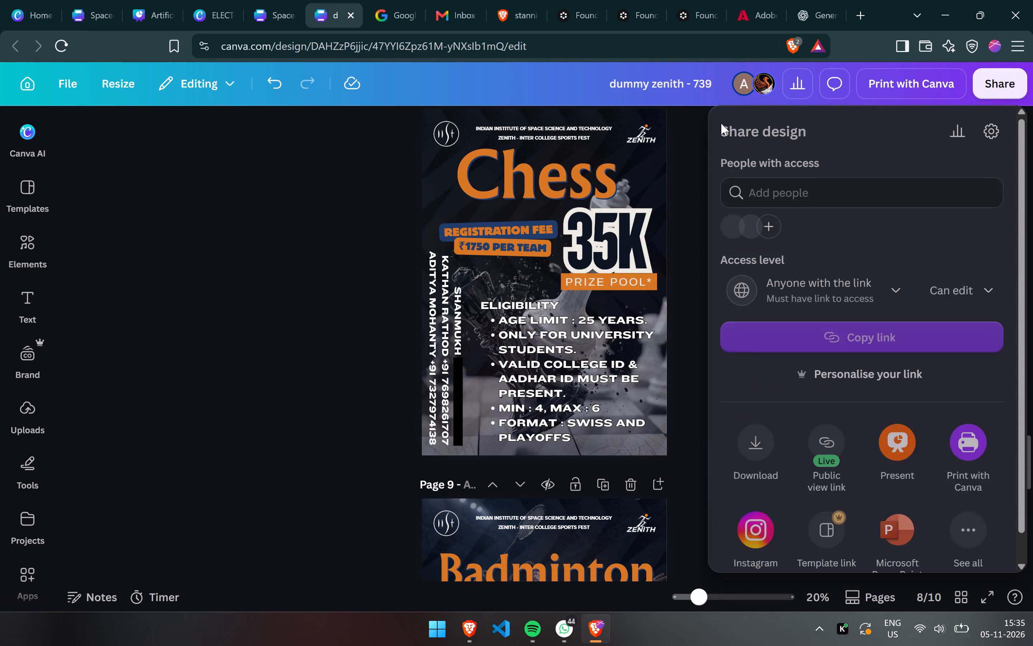
click(149, 363)
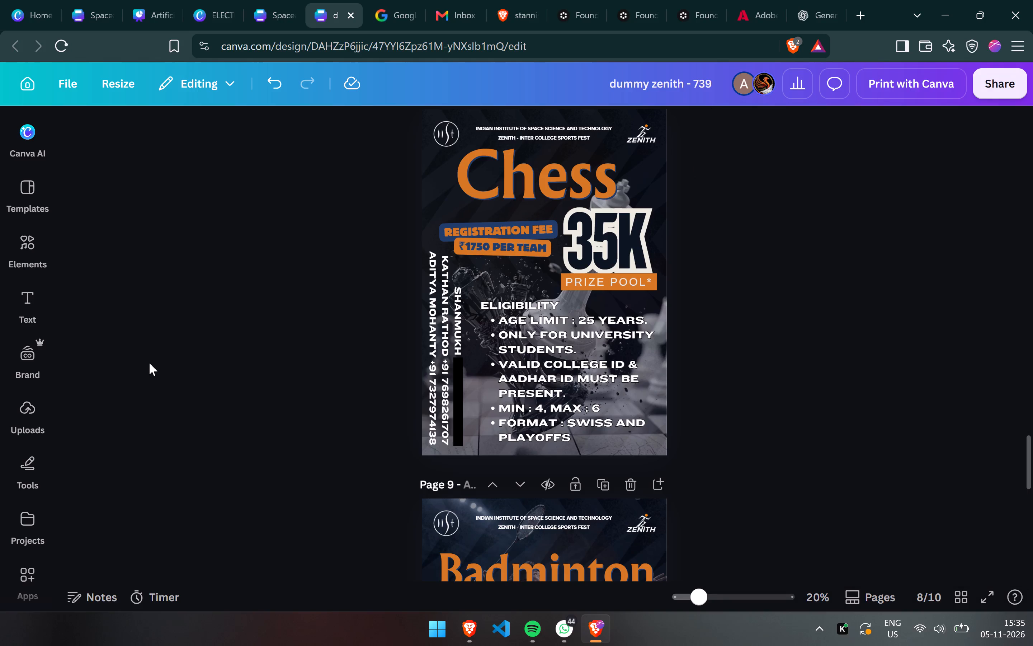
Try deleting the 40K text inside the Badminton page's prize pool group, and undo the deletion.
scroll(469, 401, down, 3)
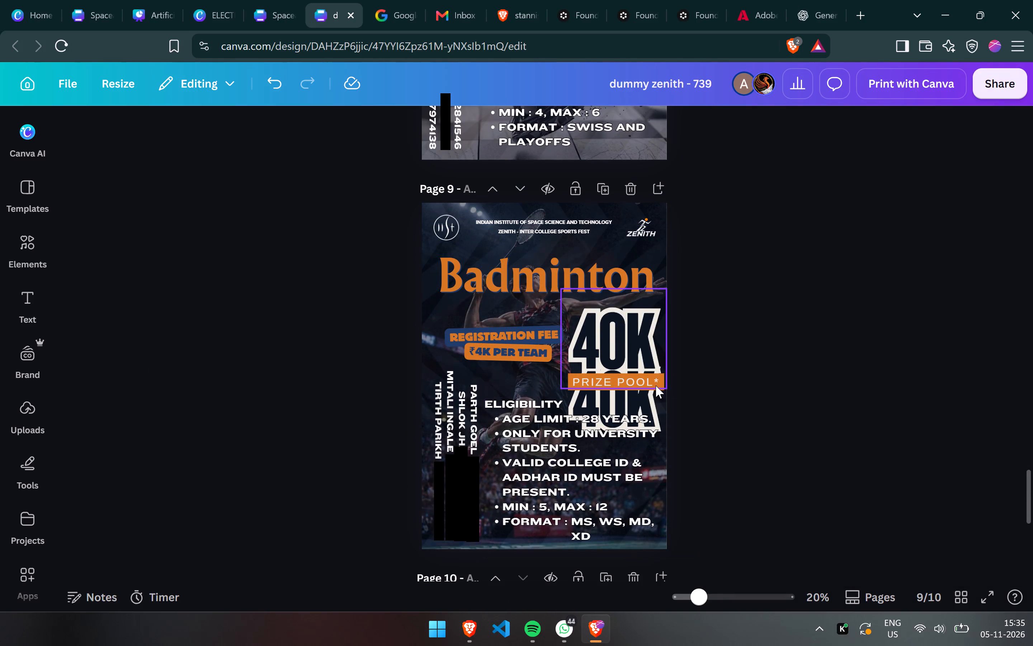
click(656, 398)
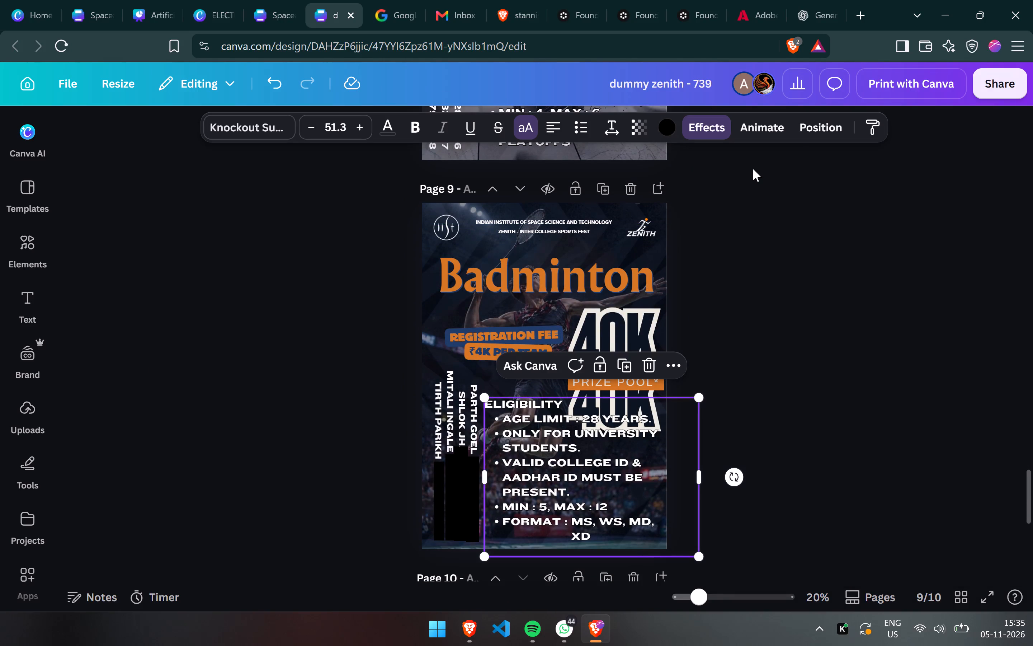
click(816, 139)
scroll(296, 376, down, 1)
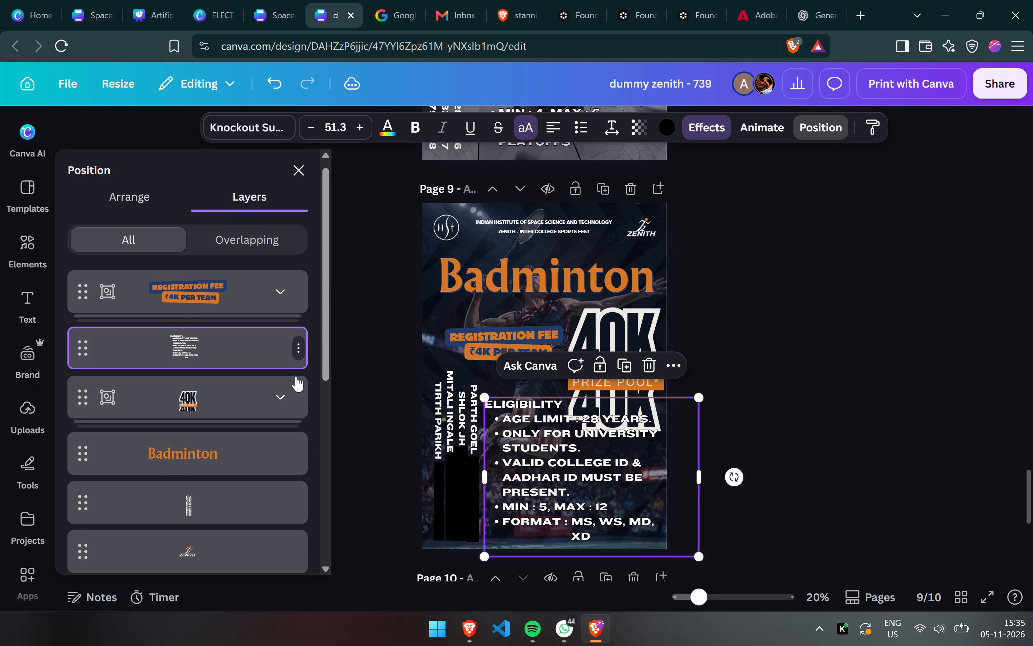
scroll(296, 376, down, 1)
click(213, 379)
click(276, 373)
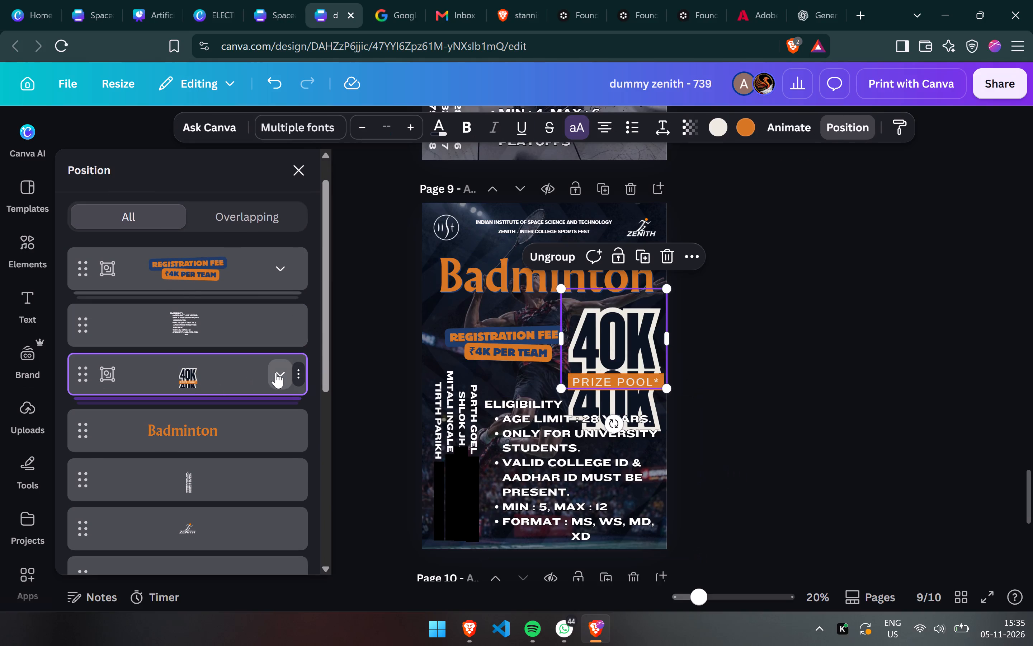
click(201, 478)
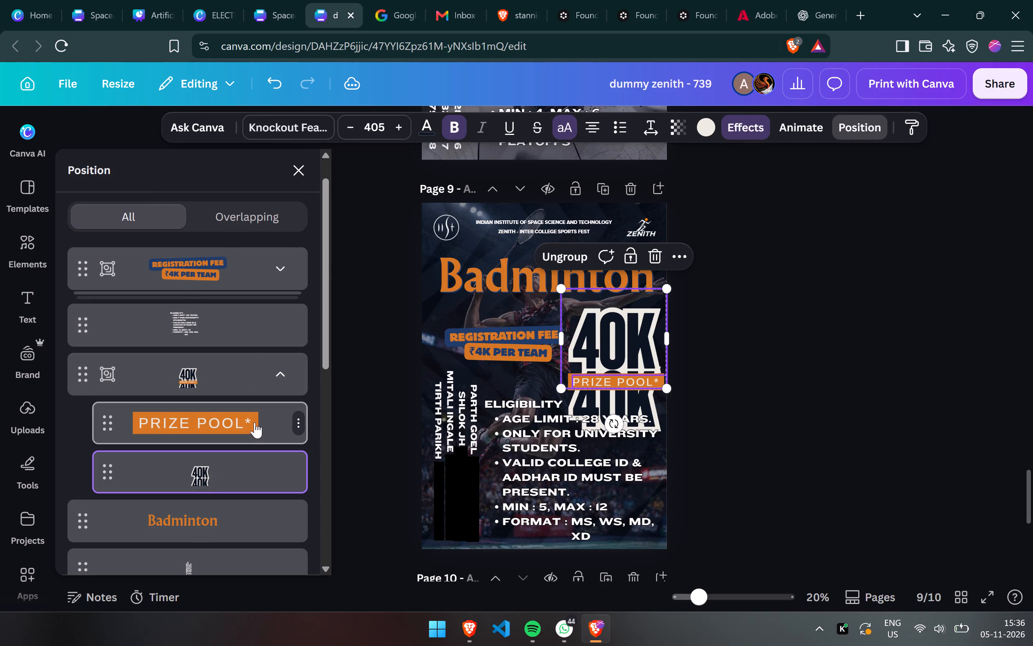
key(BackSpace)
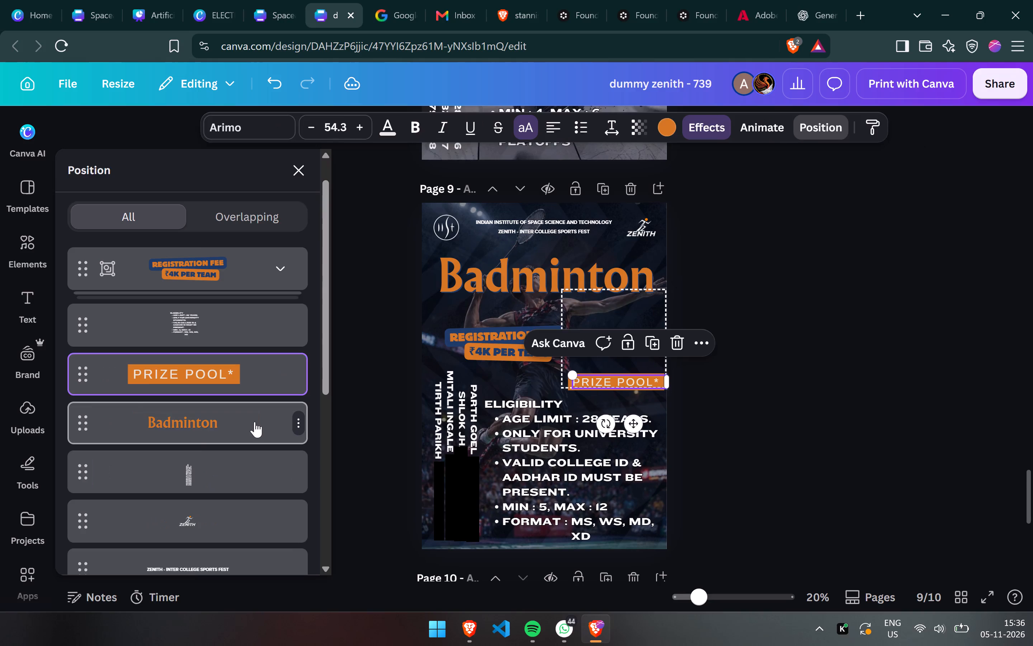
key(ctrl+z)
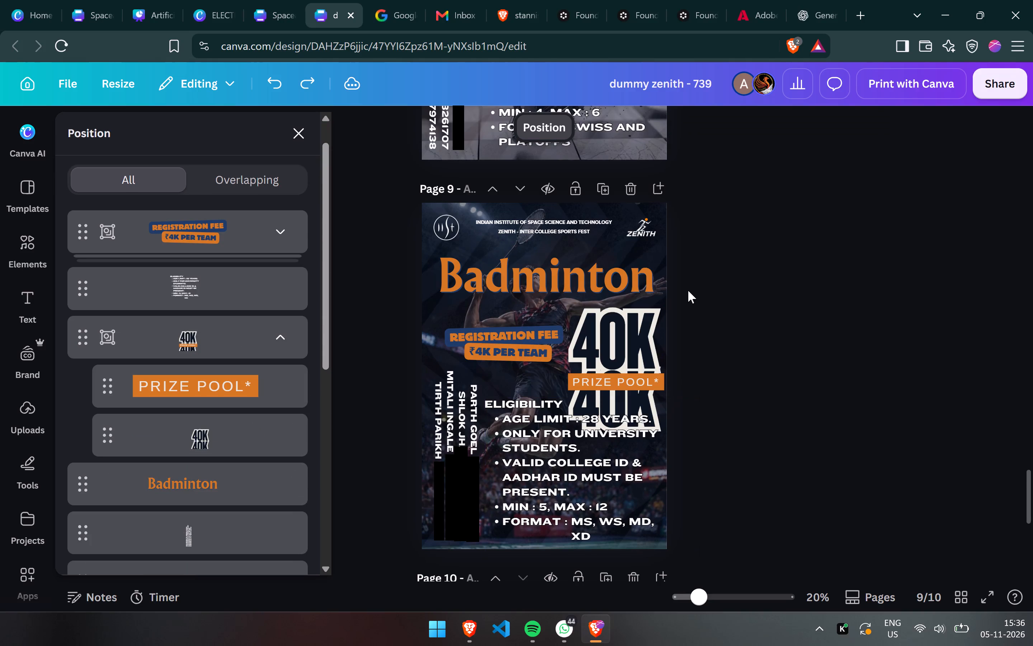
Look through the brochure pages and compare their prize pool graphics.
scroll(688, 290, up, 6)
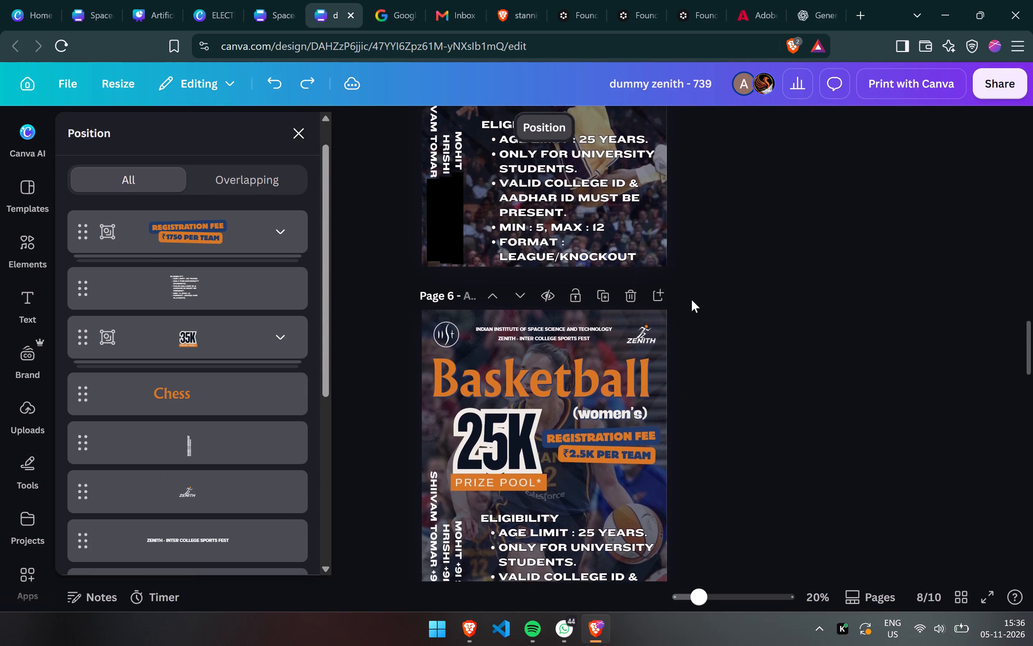
scroll(692, 300, up, 4)
scroll(692, 300, down, 2)
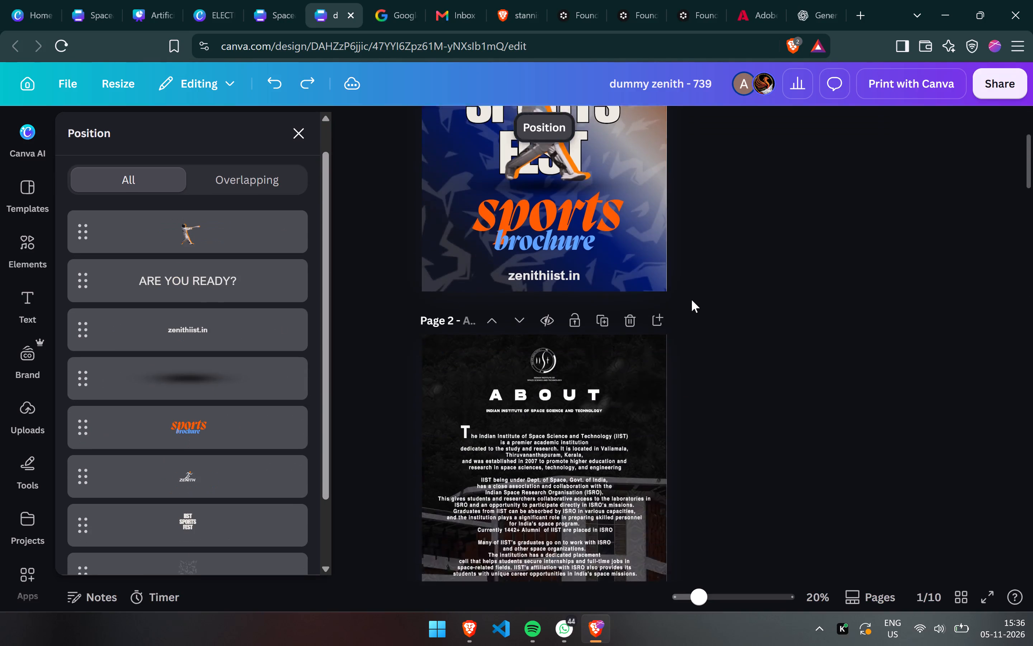
scroll(692, 300, down, 5)
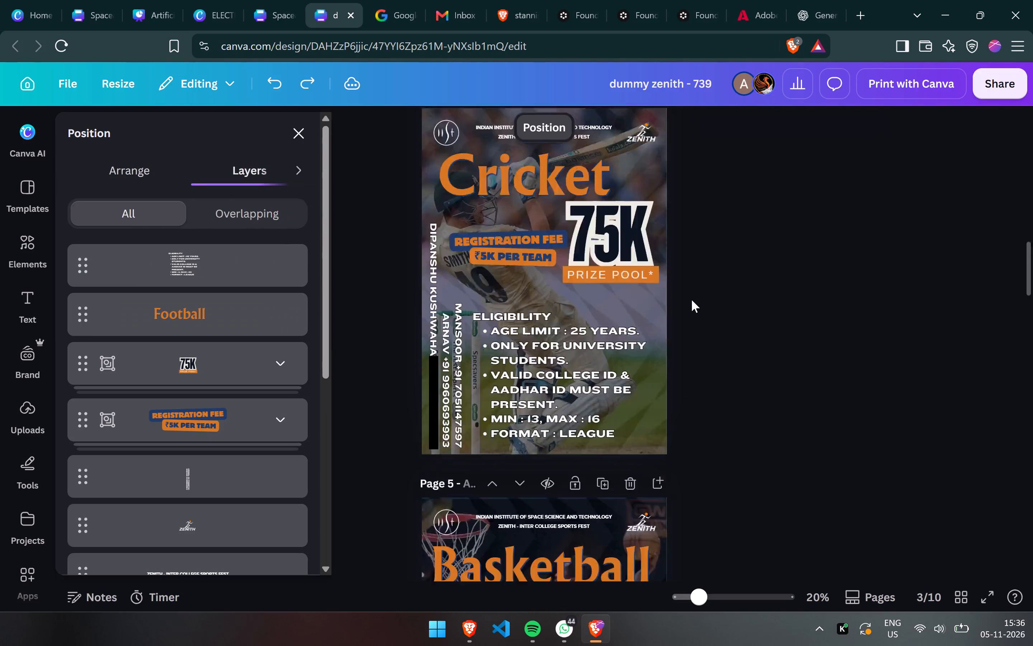
scroll(692, 300, down, 6)
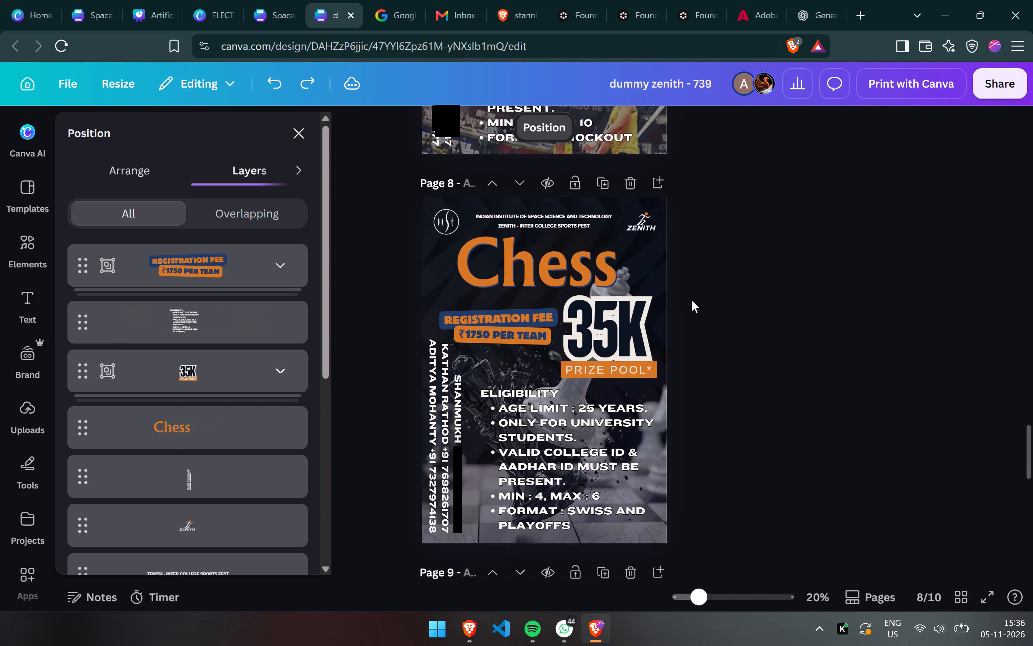
scroll(692, 300, down, 3)
Delete the whole 40K prize pool group from the Badminton page.
scroll(692, 300, up, 1)
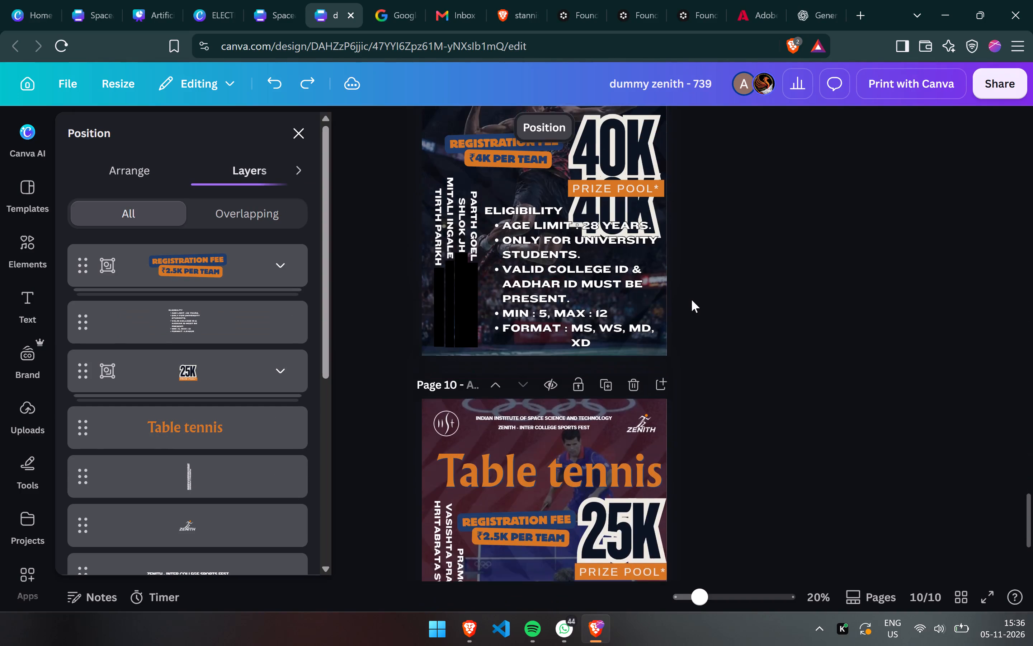
scroll(692, 300, up, 1)
click(649, 163)
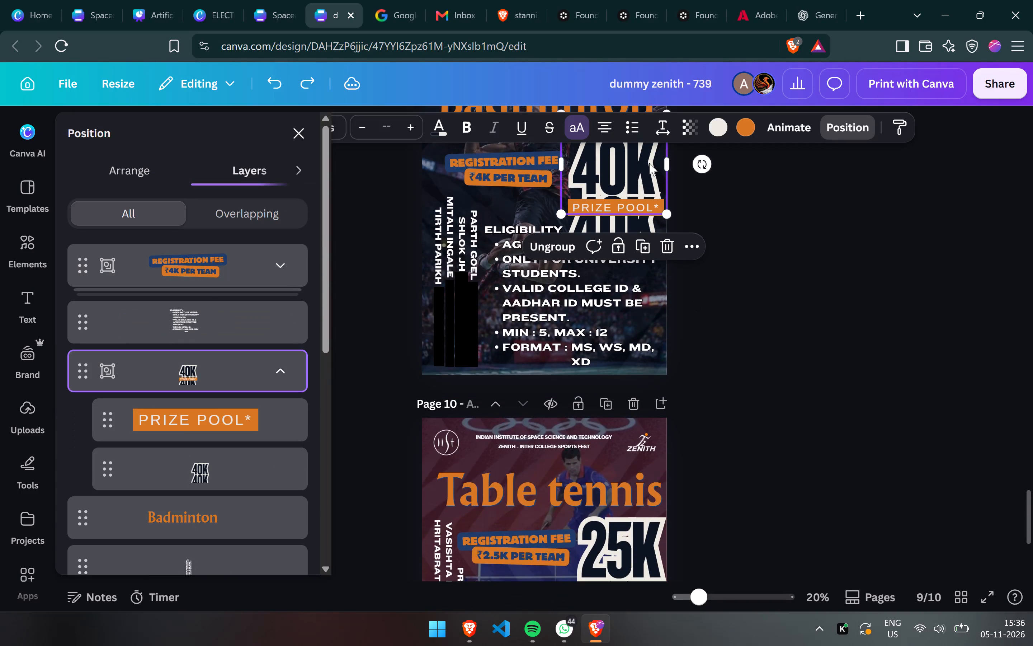
key(BackSpace)
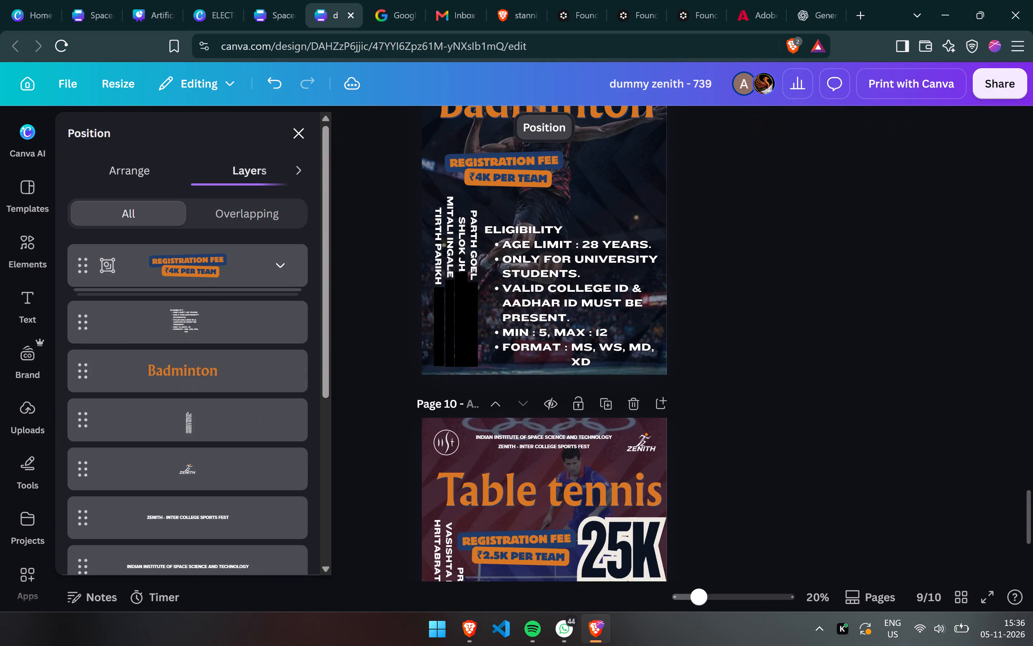
Copy the 25K prize pool group from the Table tennis page to the Badminton page, placing it beside the registration fee and above the eligibility text.
click(648, 543)
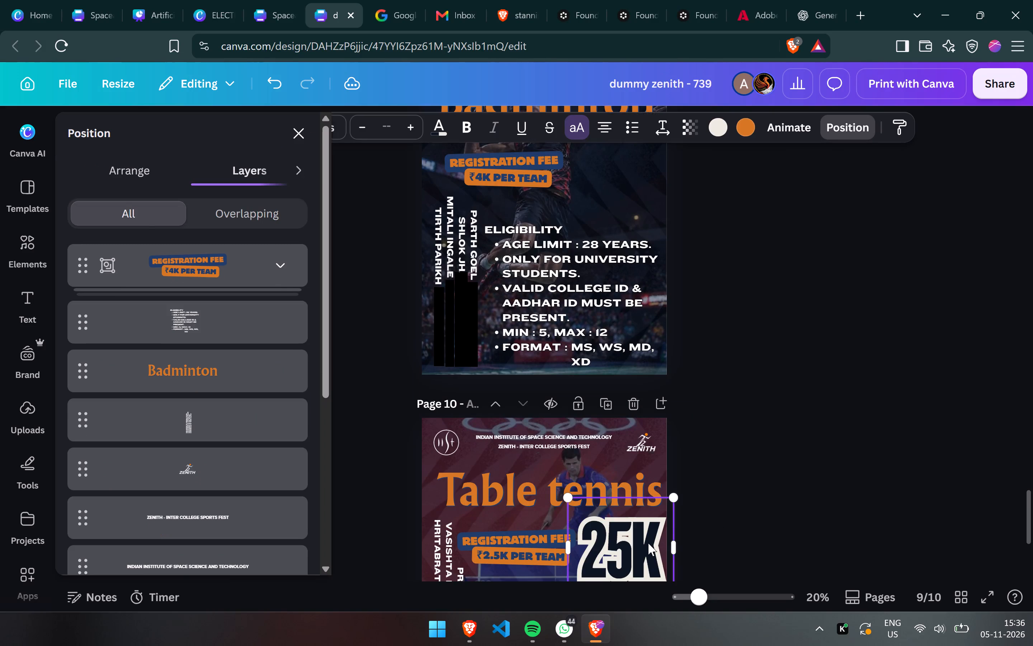
scroll(648, 543, down, 1)
key(ctrl+c)
scroll(648, 543, up, 1)
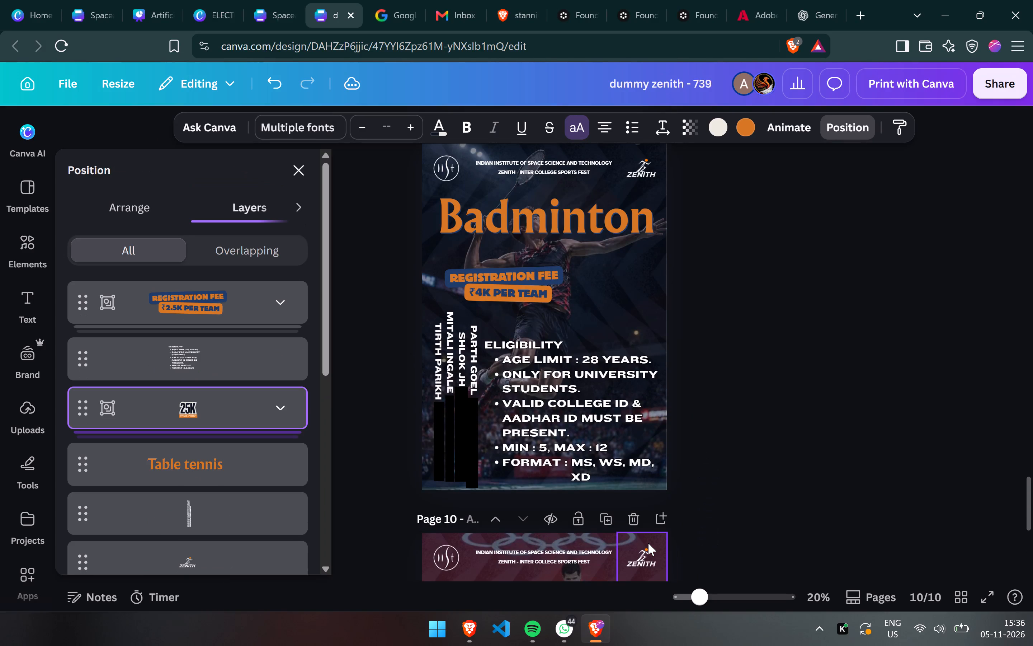
click(637, 298)
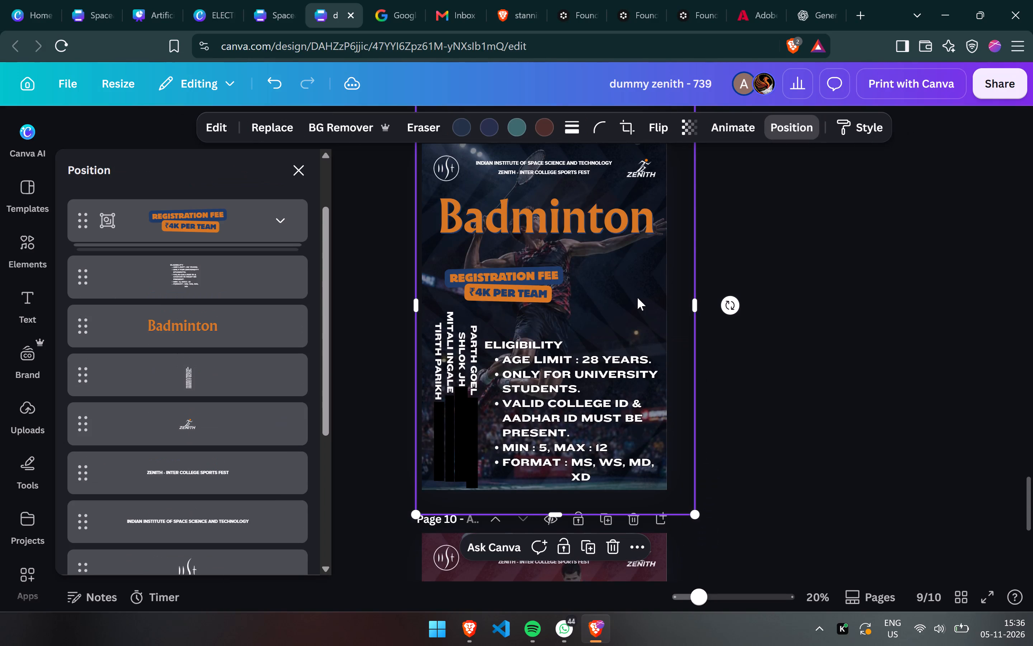
key(ctrl+v)
drag(631, 282, 624, 291)
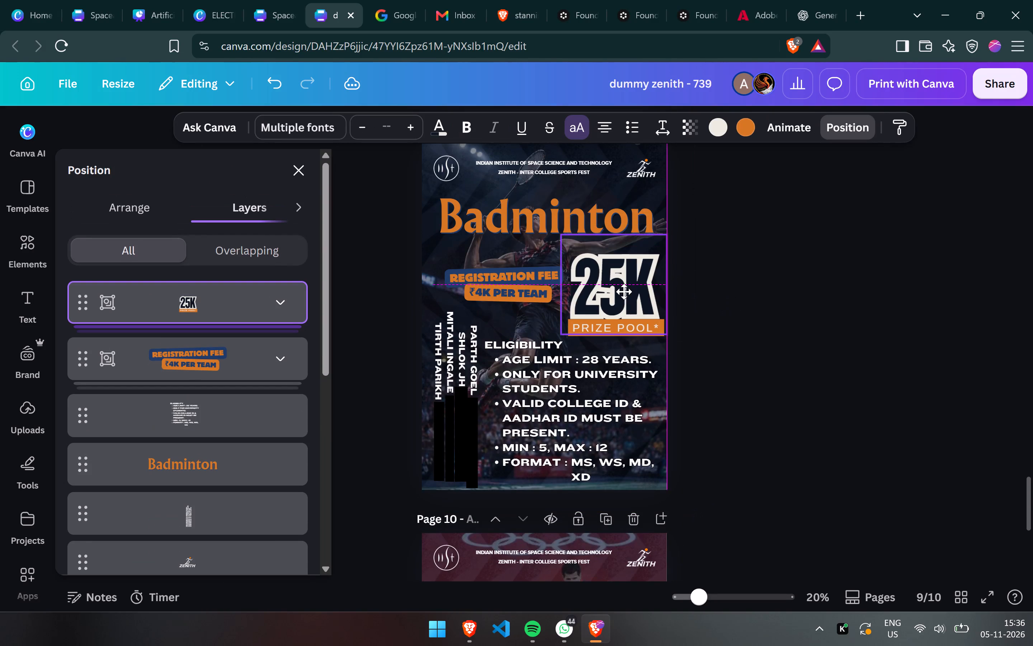
drag(624, 291, 623, 290)
Change the amount in the Badminton page's pasted prize pool group to 40K.
double_click(607, 289)
click(607, 289)
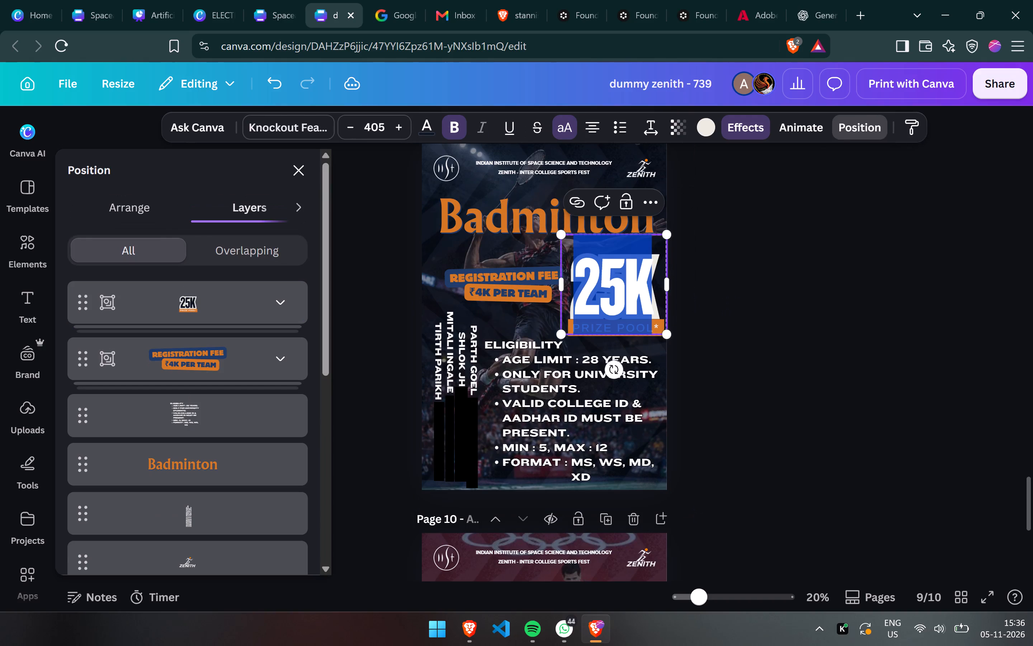
click(617, 289)
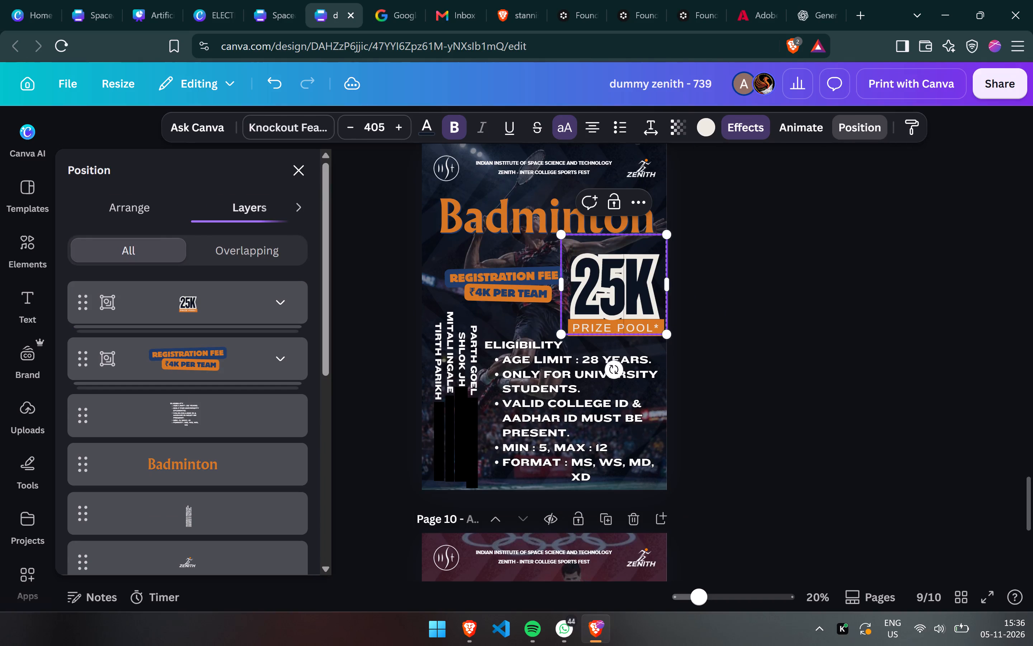
key(BackSpace)
key(BackSpace)
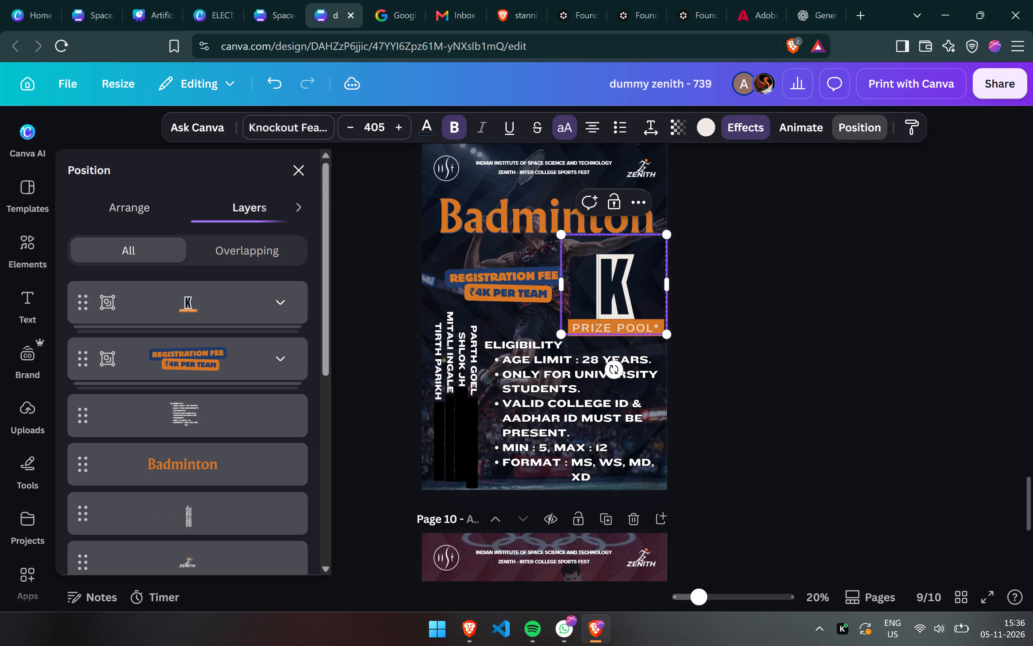
text(40)
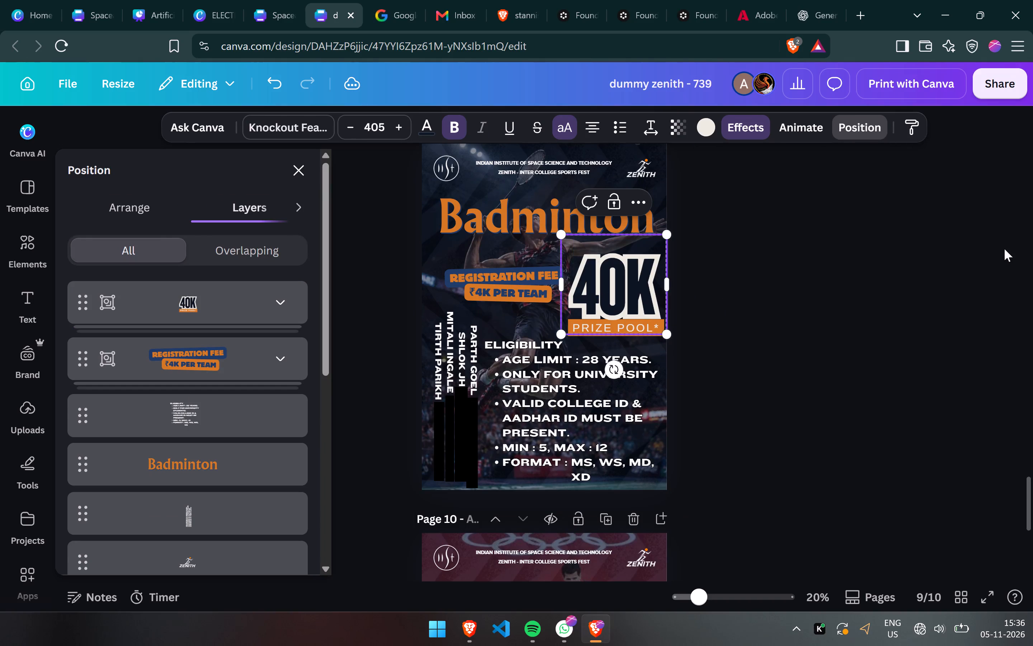
click(941, 276)
click(941, 276)
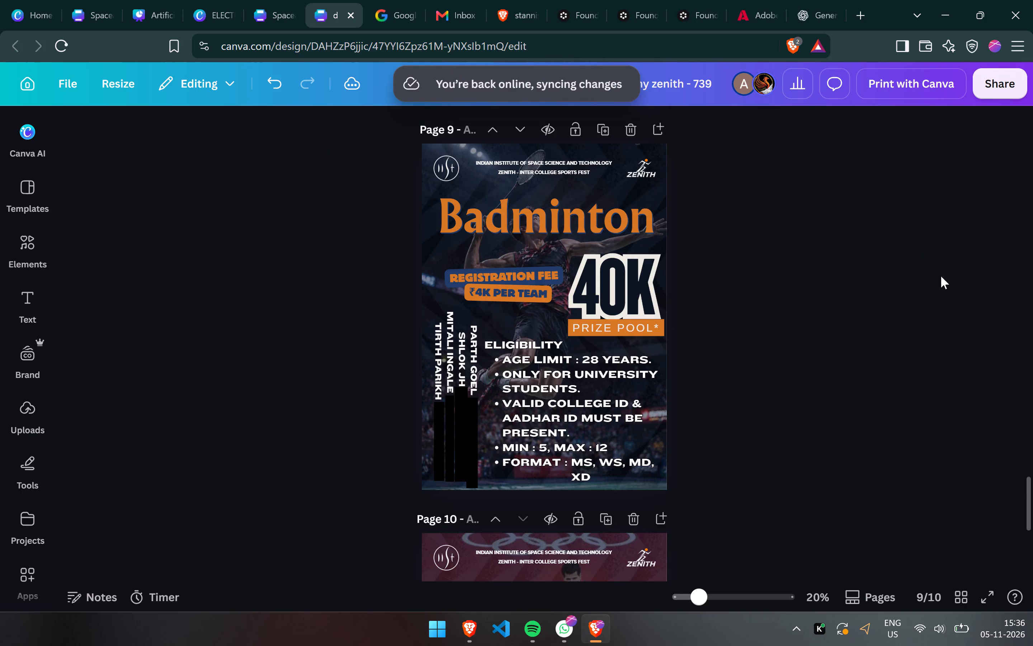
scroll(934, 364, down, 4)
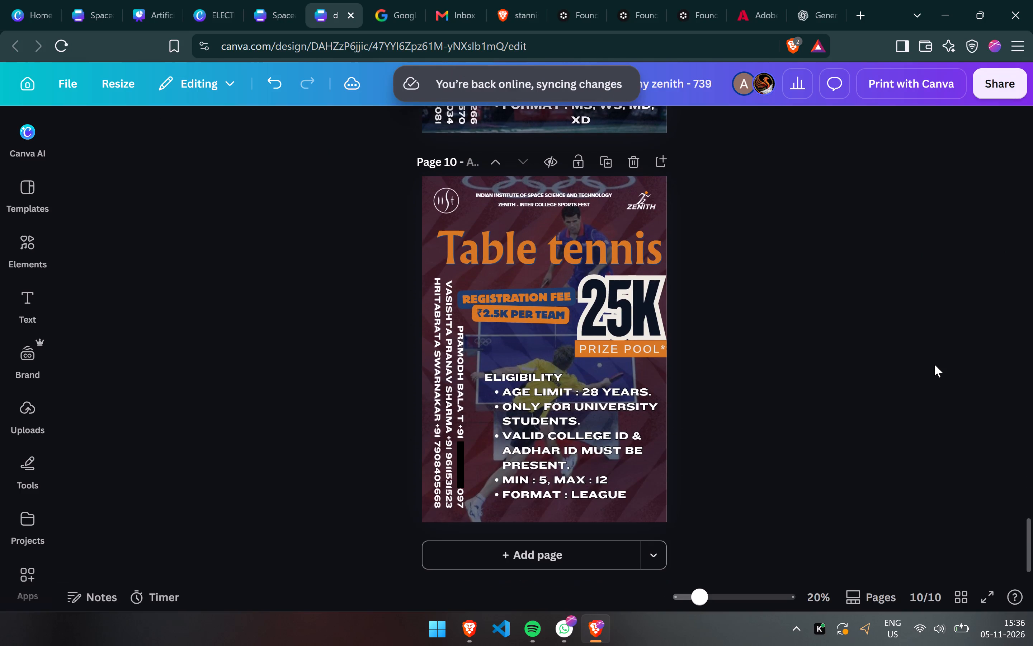
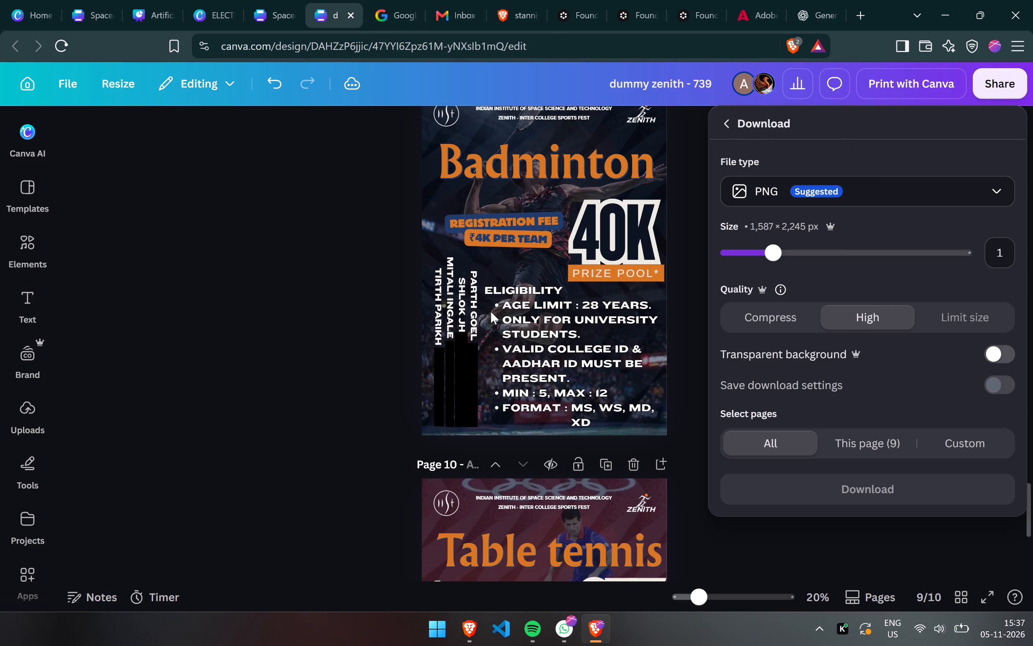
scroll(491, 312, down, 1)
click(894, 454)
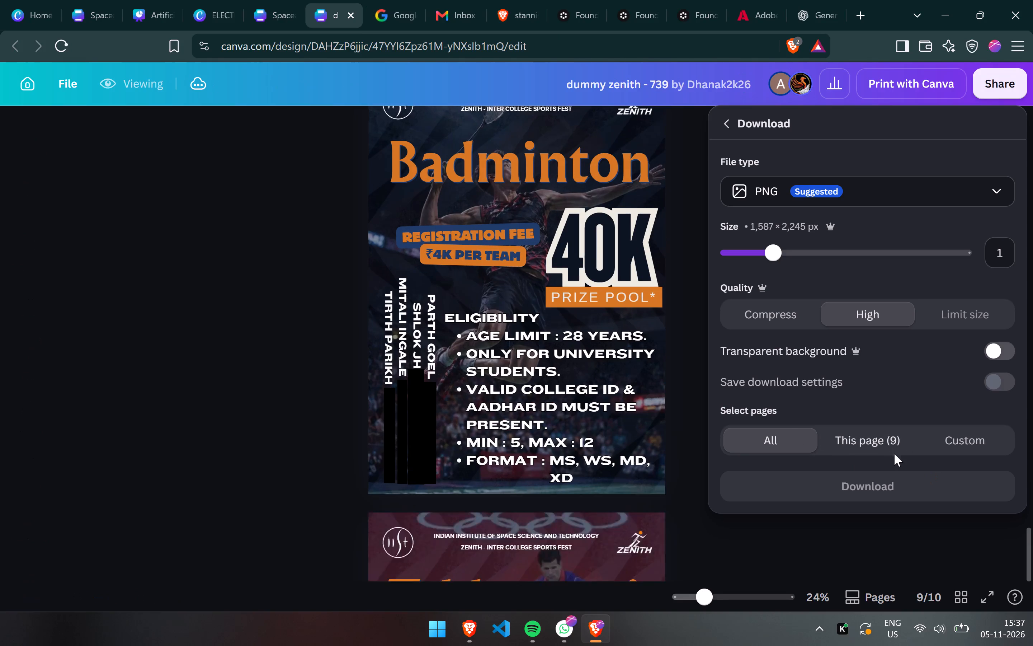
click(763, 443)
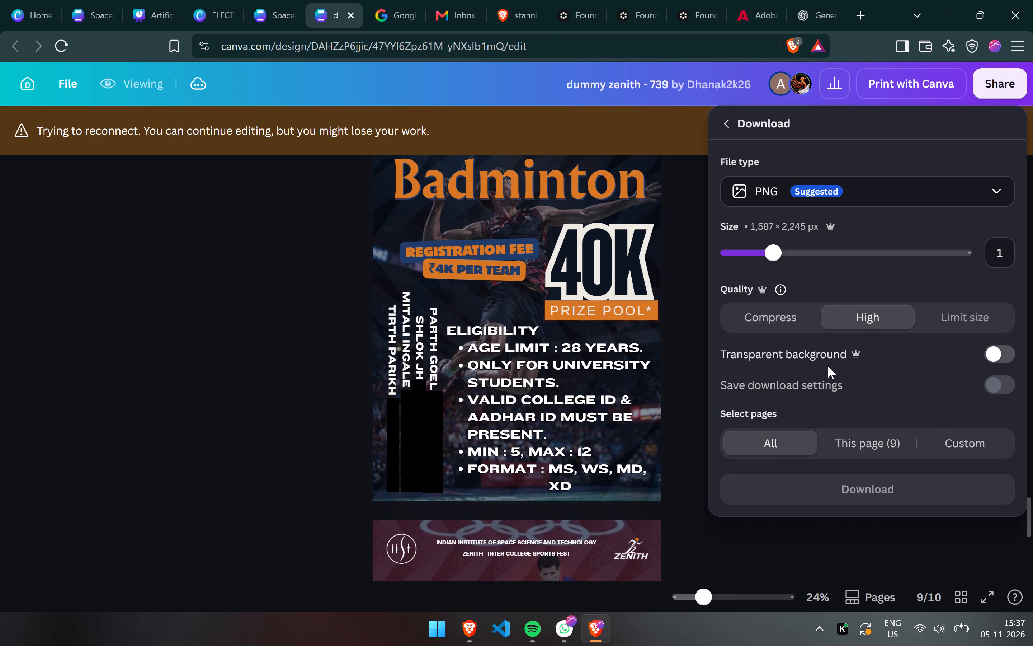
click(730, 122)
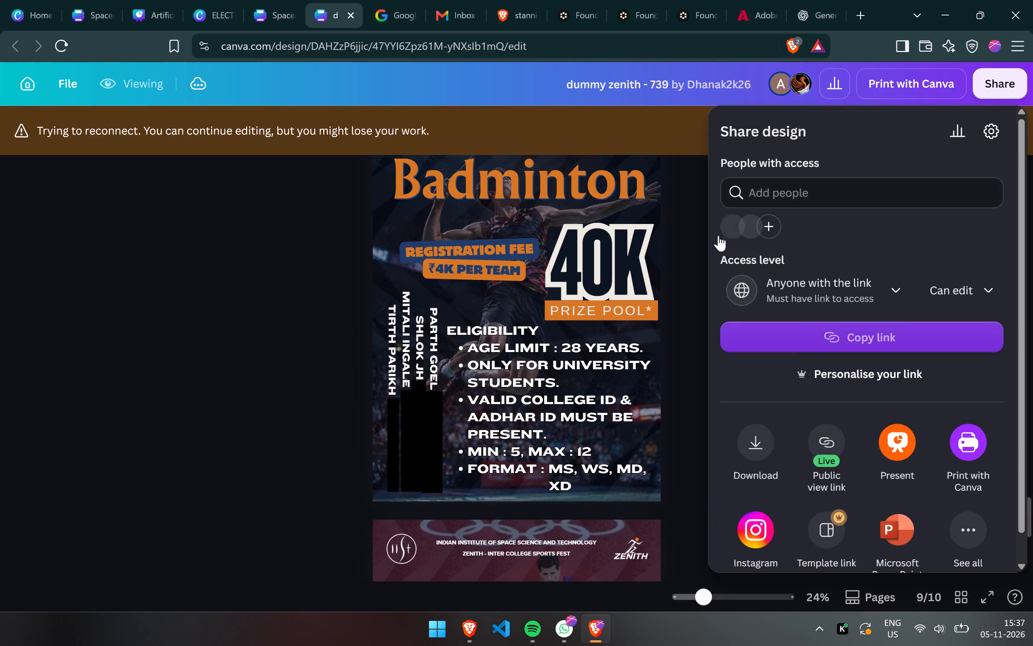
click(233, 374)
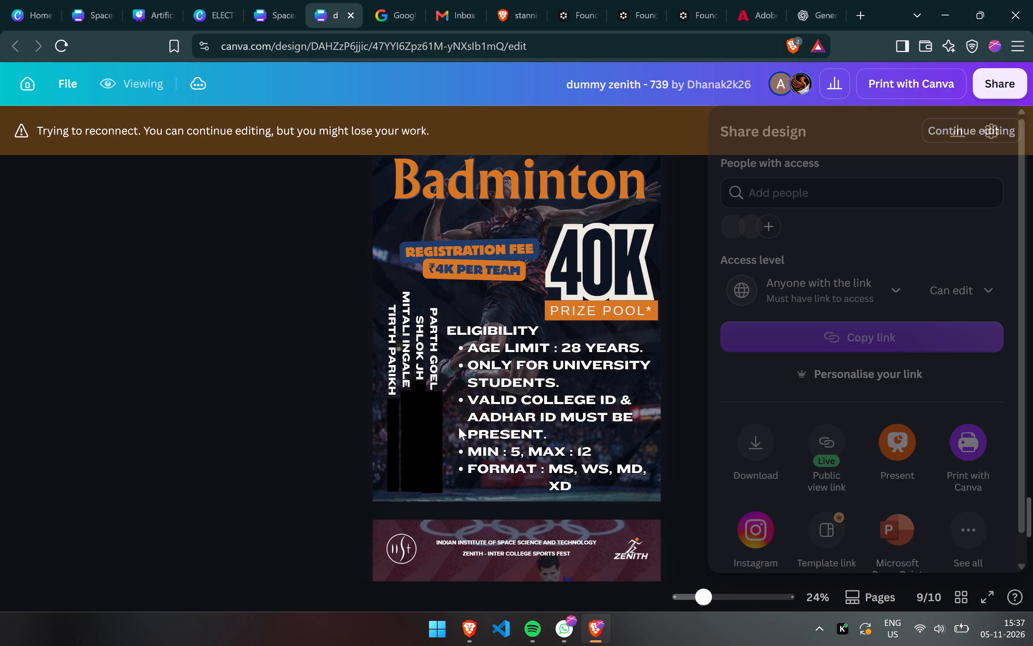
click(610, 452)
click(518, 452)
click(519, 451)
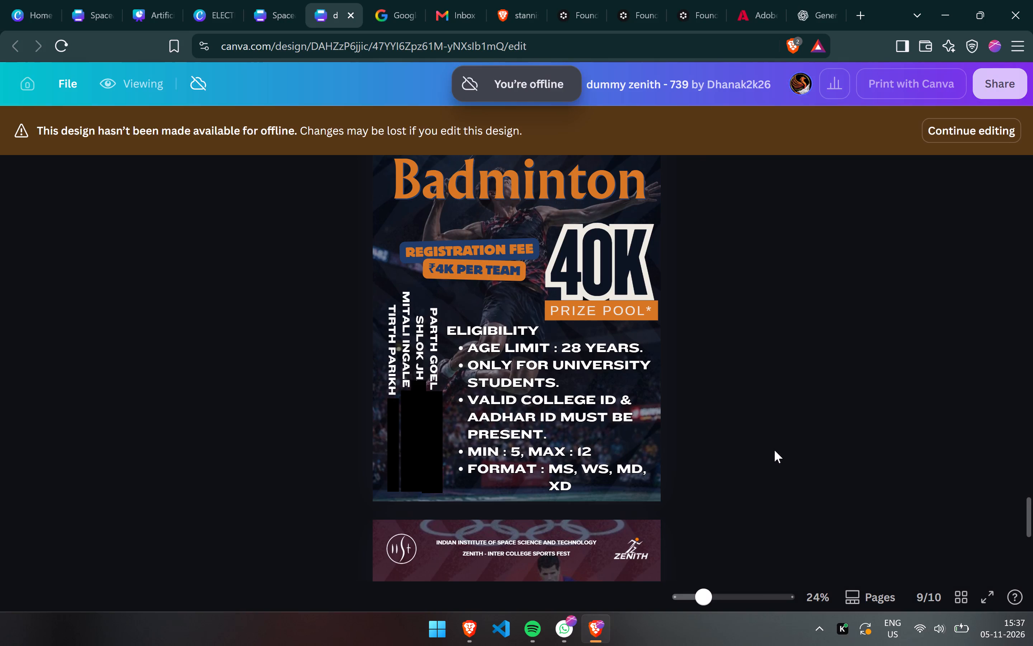
Resume editing the brochure while offline and return to the Badminton page.
scroll(774, 450, down, 1)
click(940, 135)
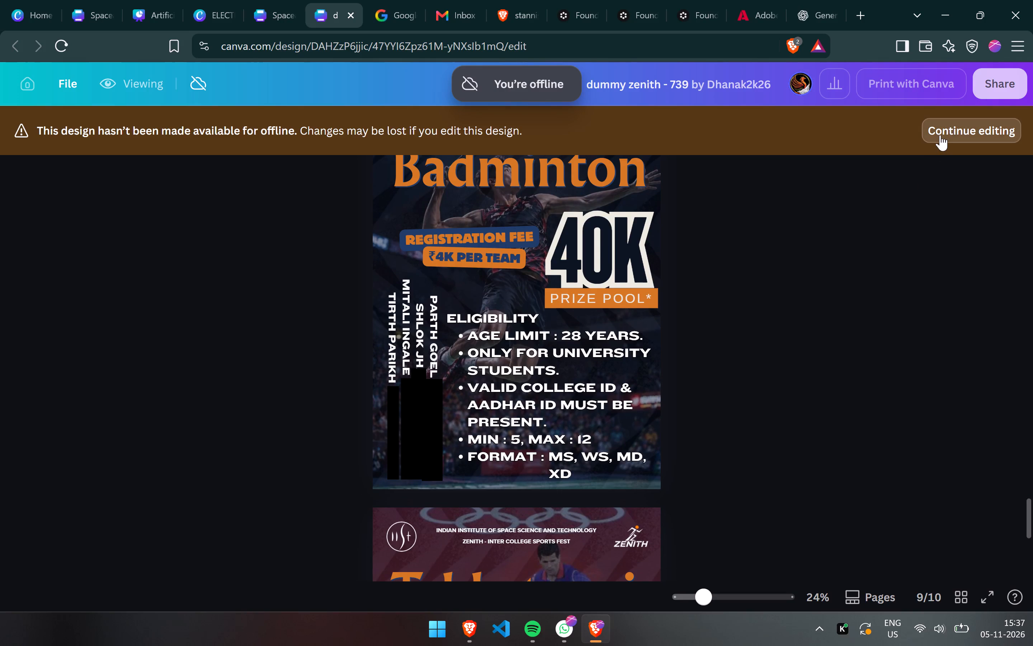
scroll(740, 353, up, 1)
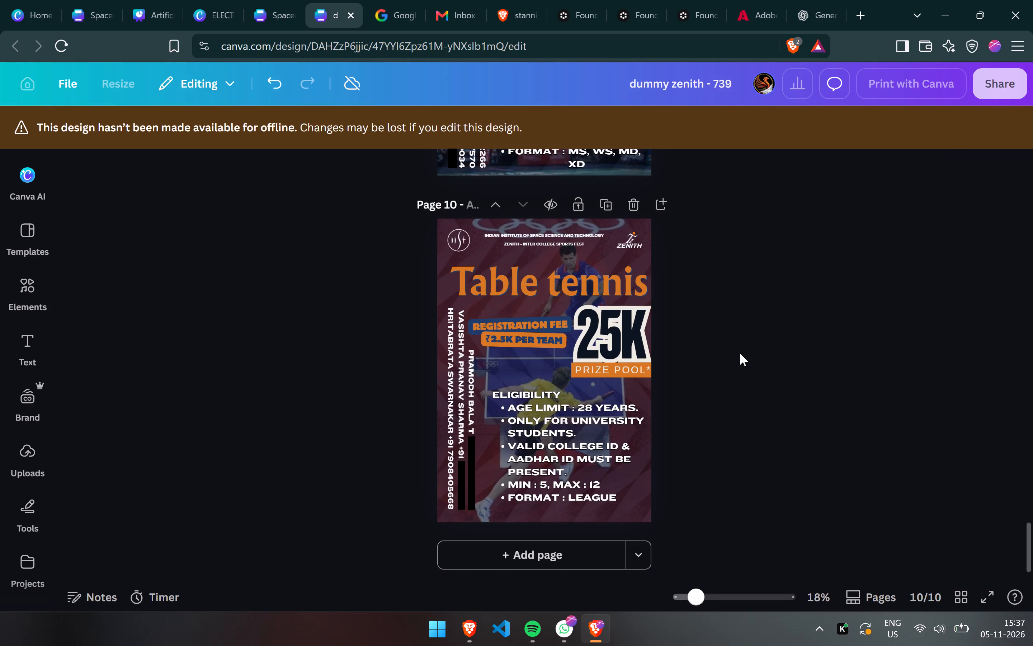
scroll(740, 353, up, 2)
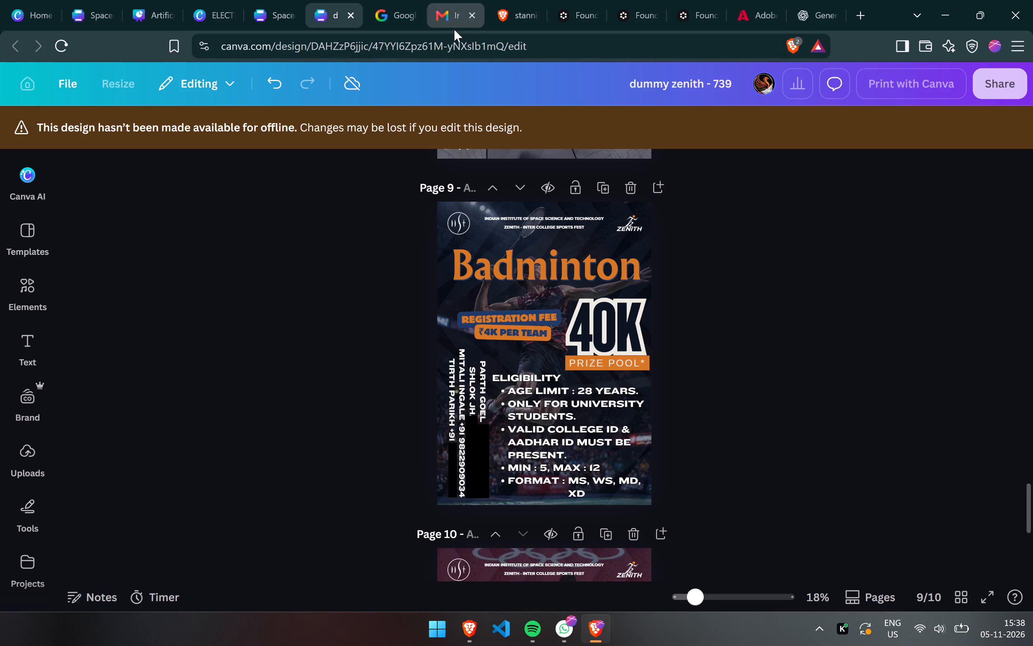
Reload the brochure design from its current web address.
click(458, 46)
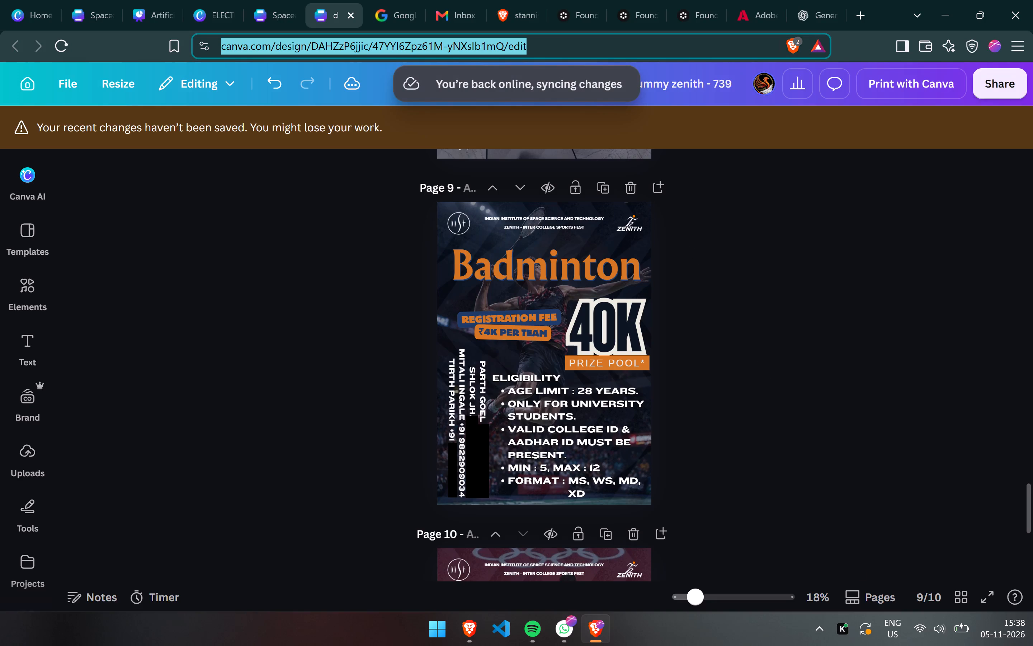
key(Return)
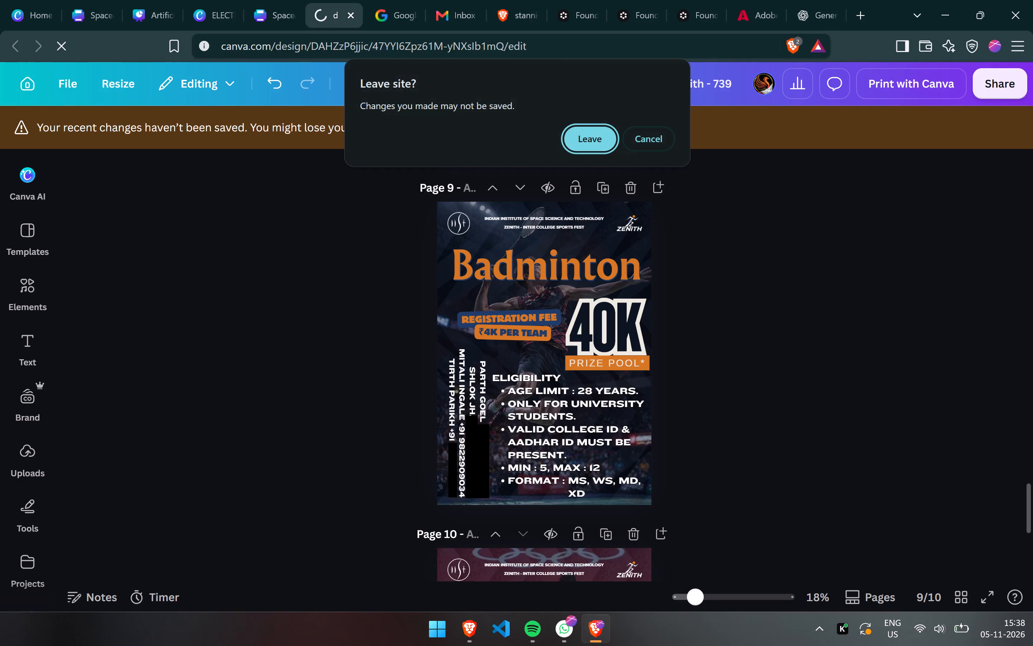
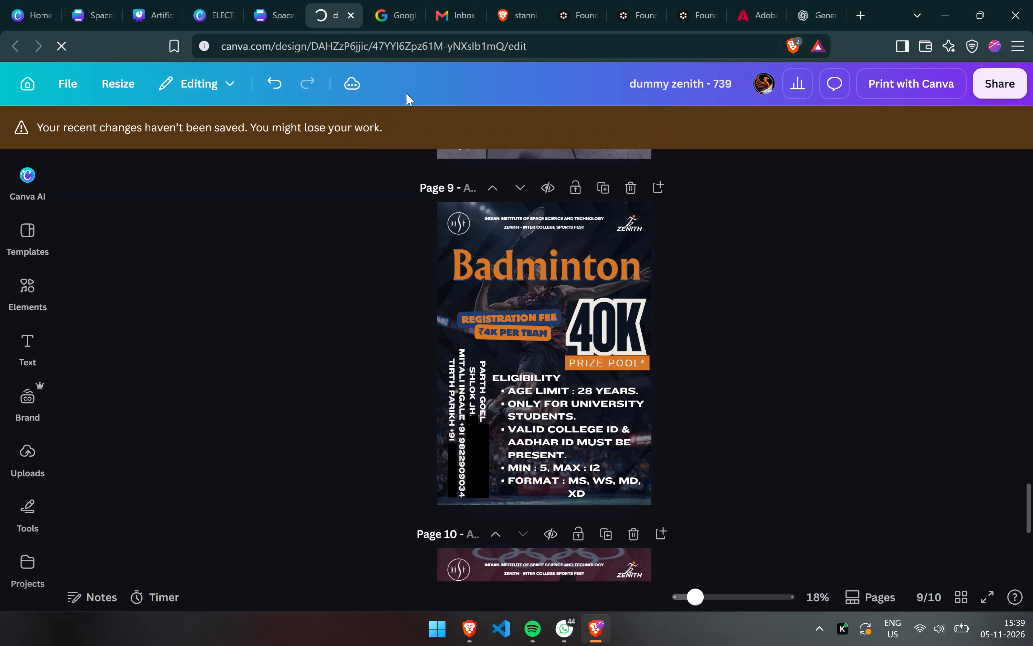
Reload the brochure design from its current address, leaving the page despite unsaved changes.
click(406, 53)
key(Return)
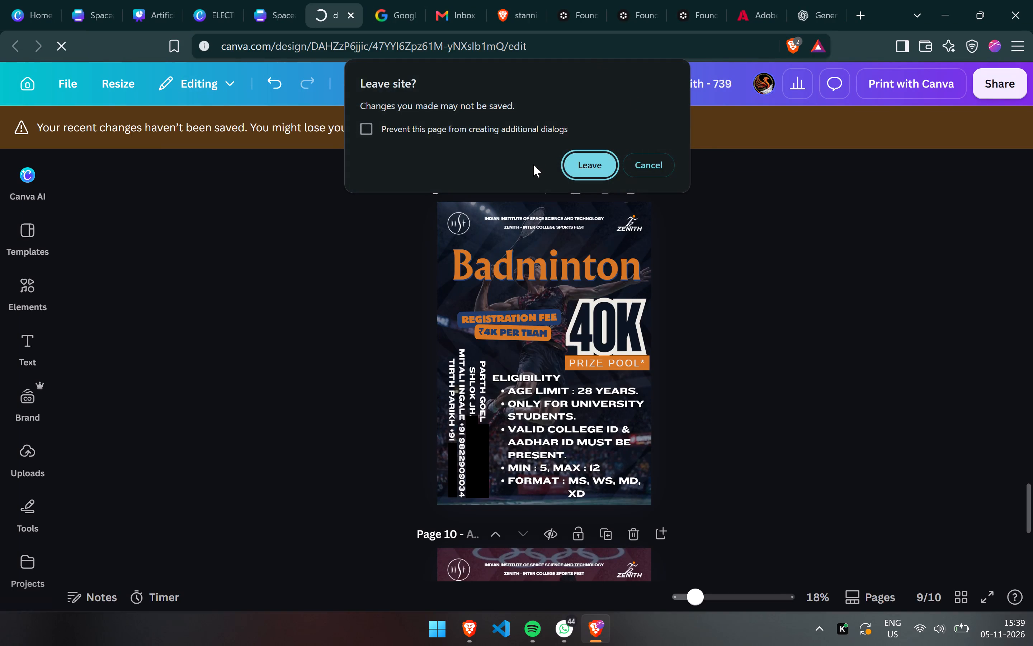
click(613, 156)
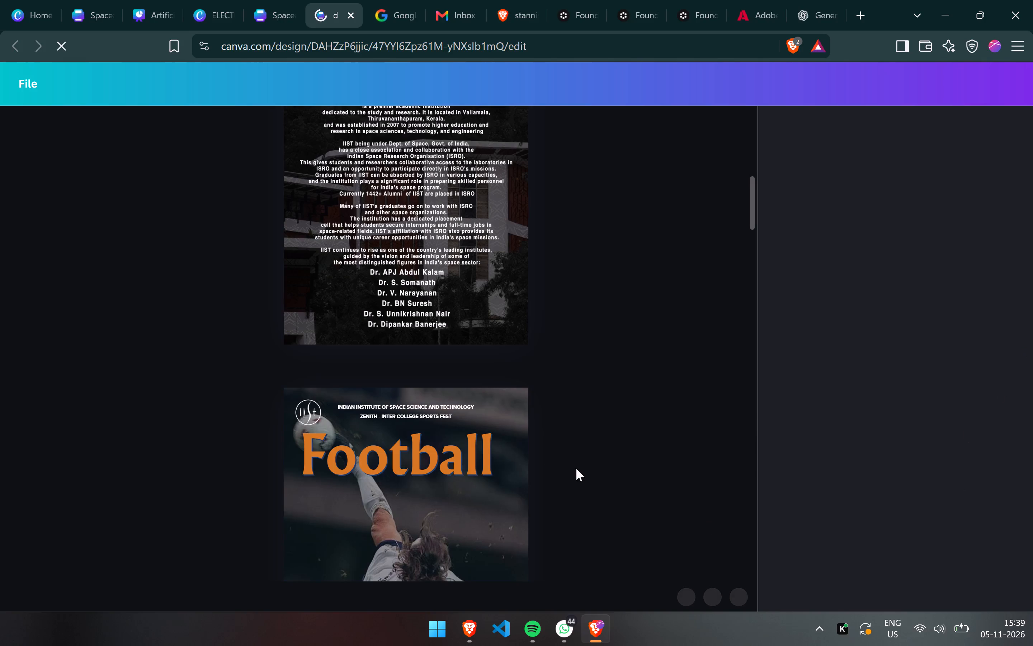
On the Badminton page, change the first Format line in the eligibility text to read "MD, MD, MS, WS,".
scroll(546, 451, down, 11)
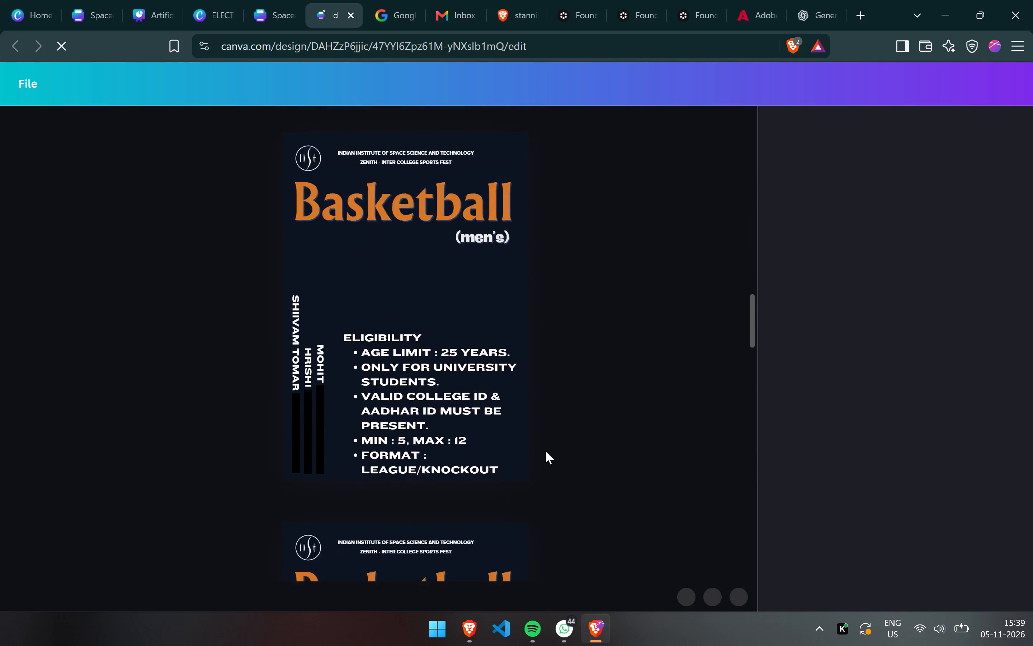
scroll(546, 451, down, 5)
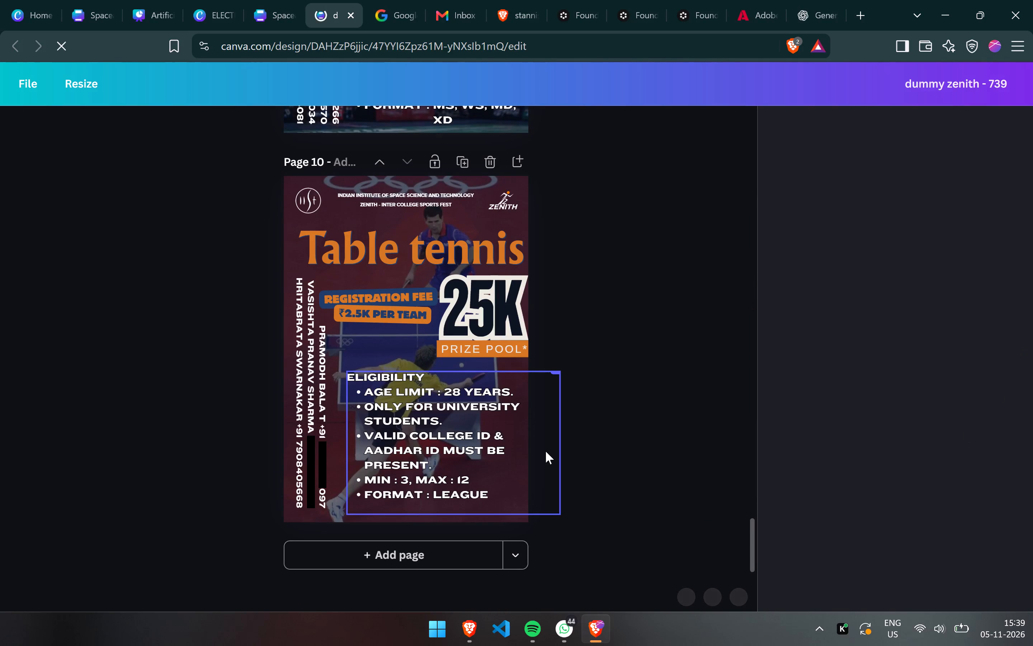
scroll(546, 451, down, 1)
scroll(546, 451, up, 2)
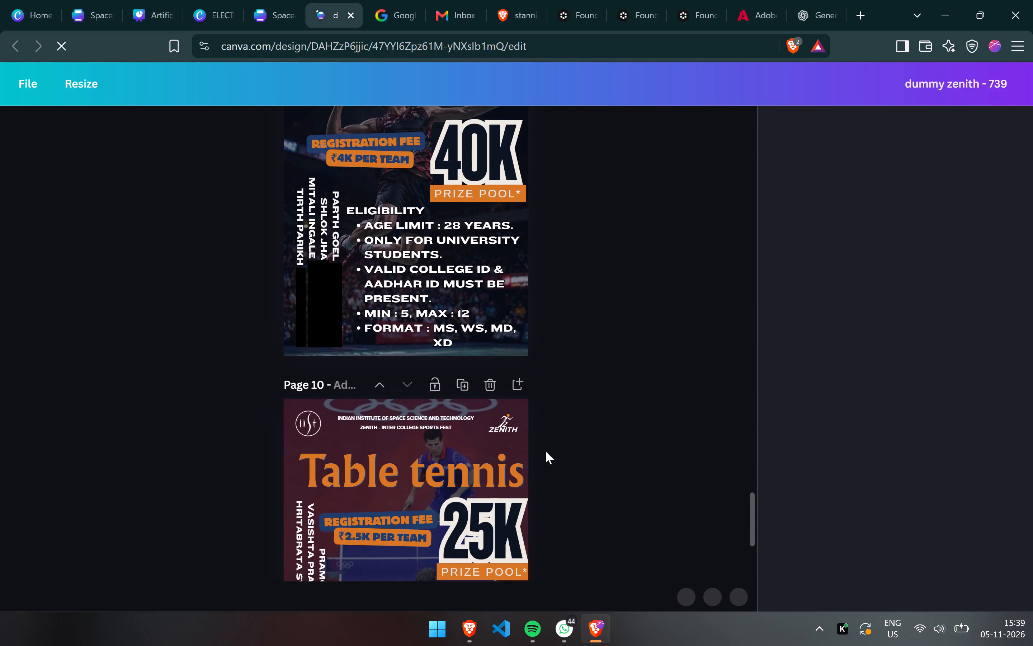
scroll(546, 451, up, 1)
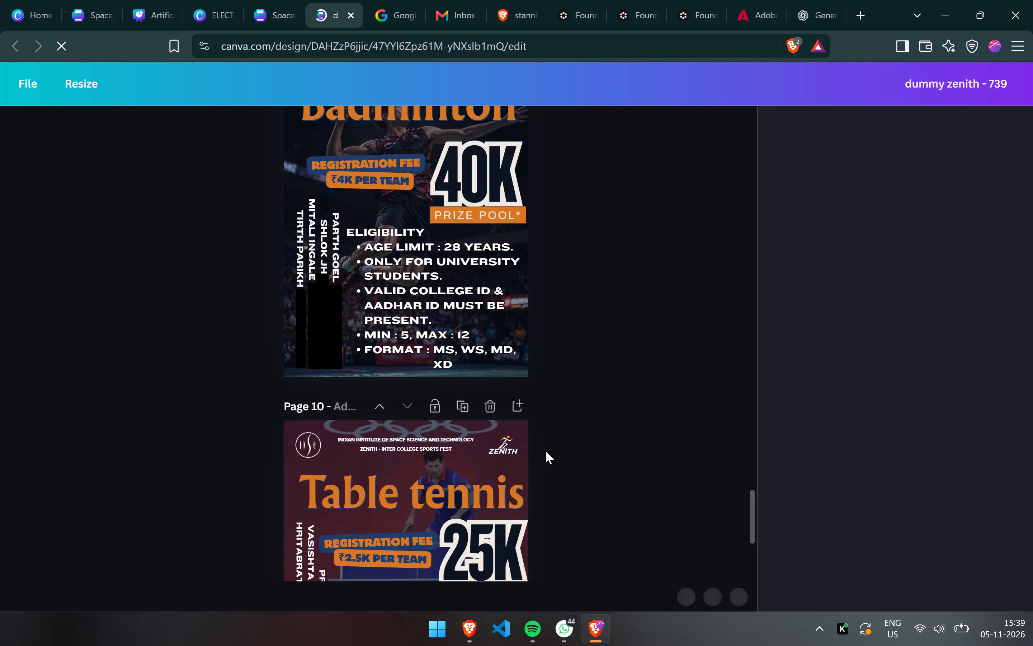
double_click(510, 351)
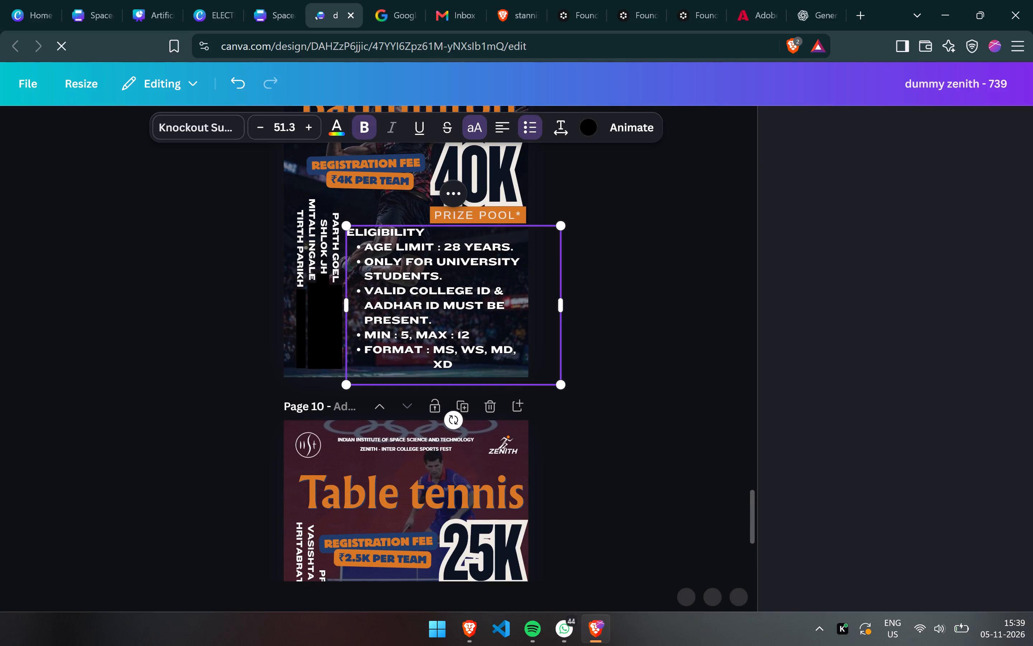
key(BackSpace)
key(BackSpace)
key(BackSpace)
key(BackSpace)
key(ctrl+Left)
key(Left)
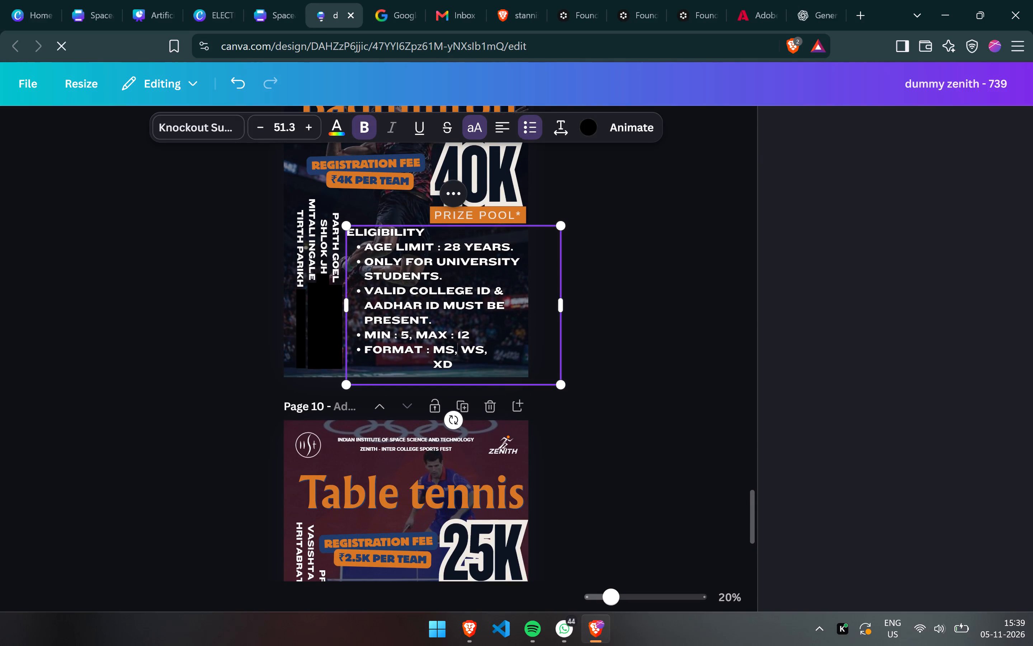
key(Left)
key(Left)
key(m)
key(BackSpace)
text(d, md,)
key(space)
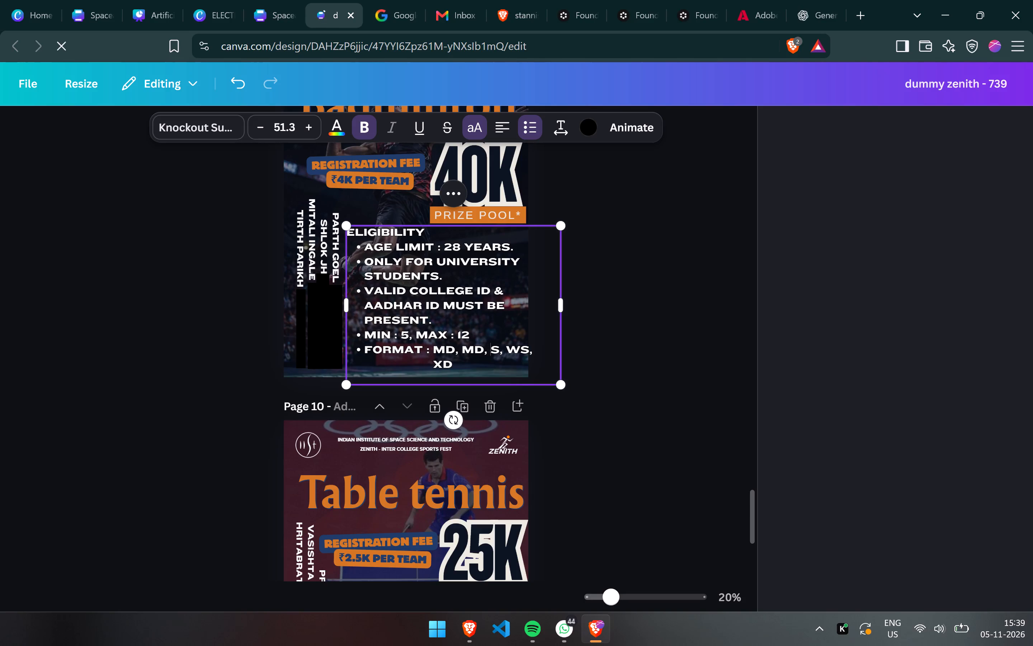
key(m)
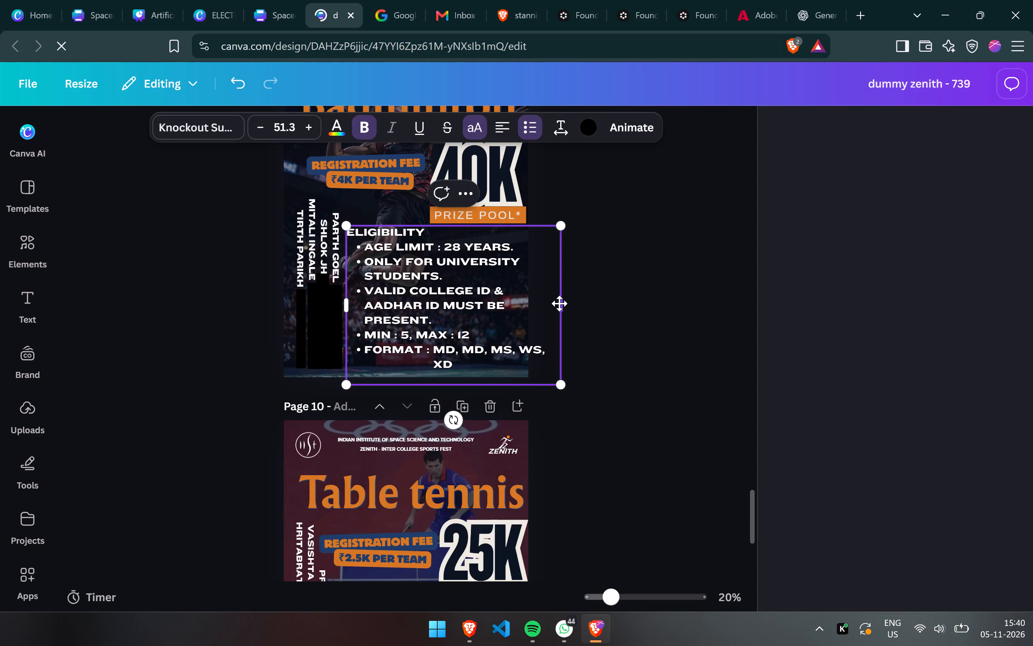
click(606, 309)
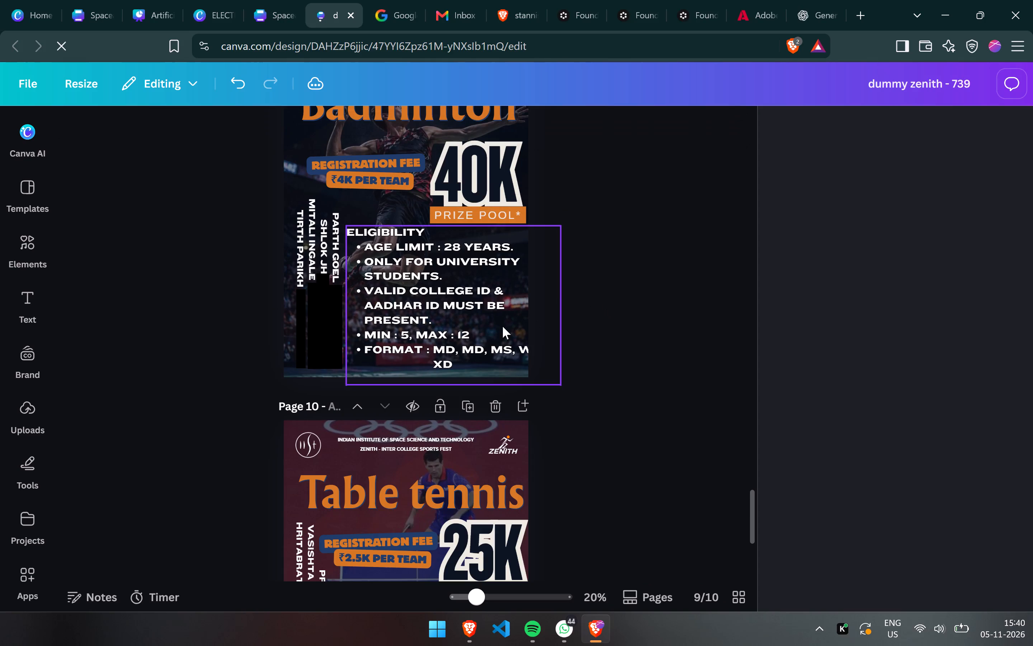
Narrow the Badminton eligibility text box so its outer edge meets the page edge.
double_click(503, 326)
drag(563, 303, 534, 303)
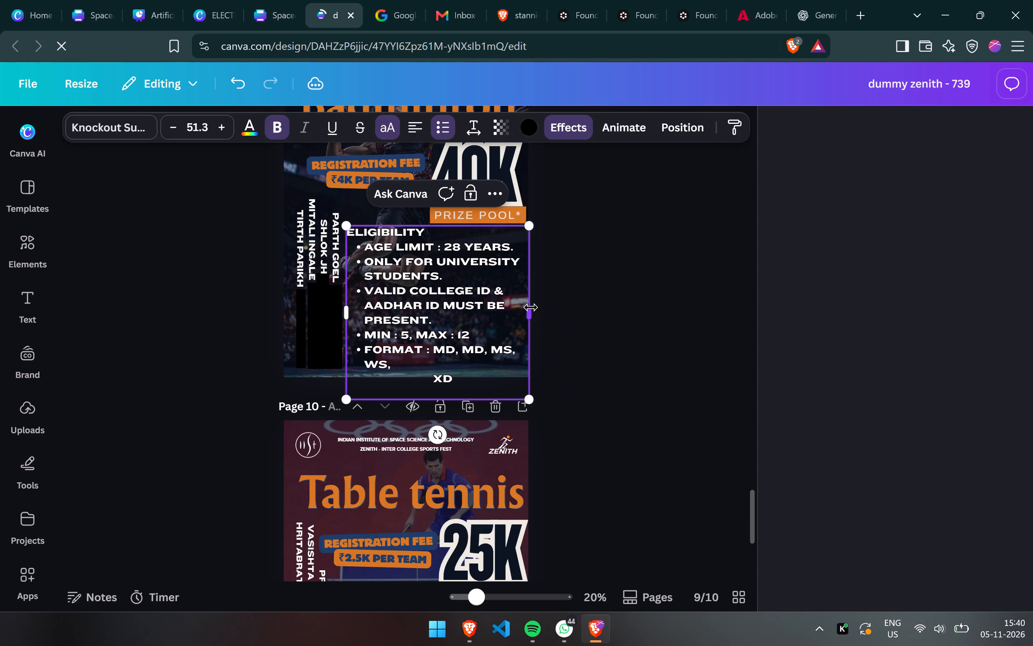
Remove the spaces and line break before XD so it follows "WS," in the Badminton Format bullet.
click(429, 380)
key(BackSpace)
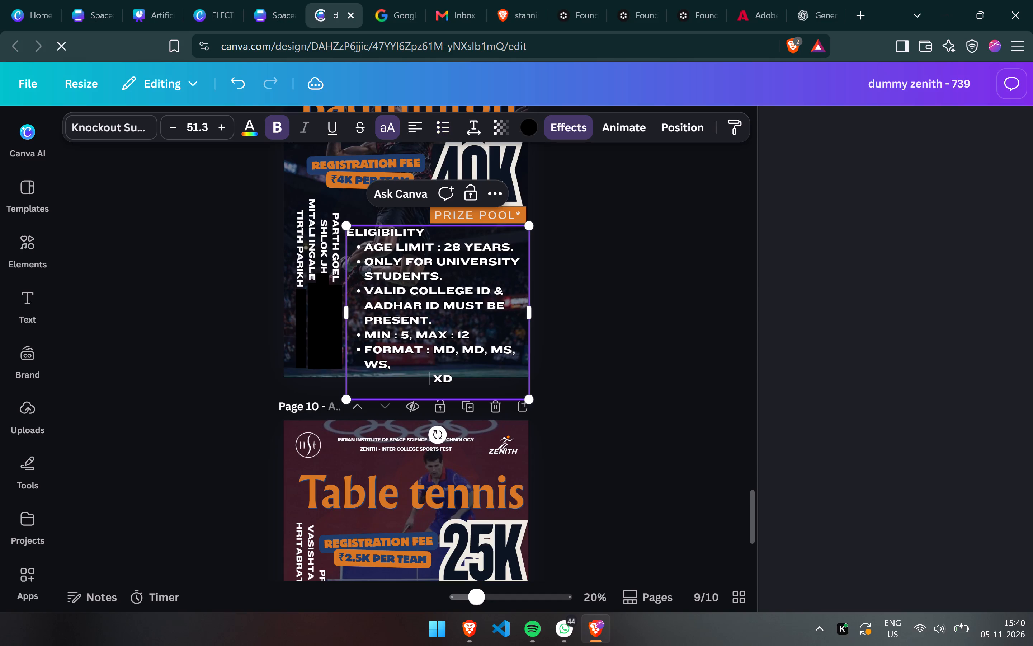
key(BackSpace)
key(BackSpace)
key(BackSpace)
key(BackSpace)
key(BackSpace)
key(BackSpace)
key(BackSpace)
key(BackSpace)
key(BackSpace)
key(BackSpace)
key(BackSpace)
key(BackSpace)
key(BackSpace)
key(BackSpace)
key(BackSpace)
key(BackSpace)
key(BackSpace)
key(BackSpace)
key(BackSpace)
key(BackSpace)
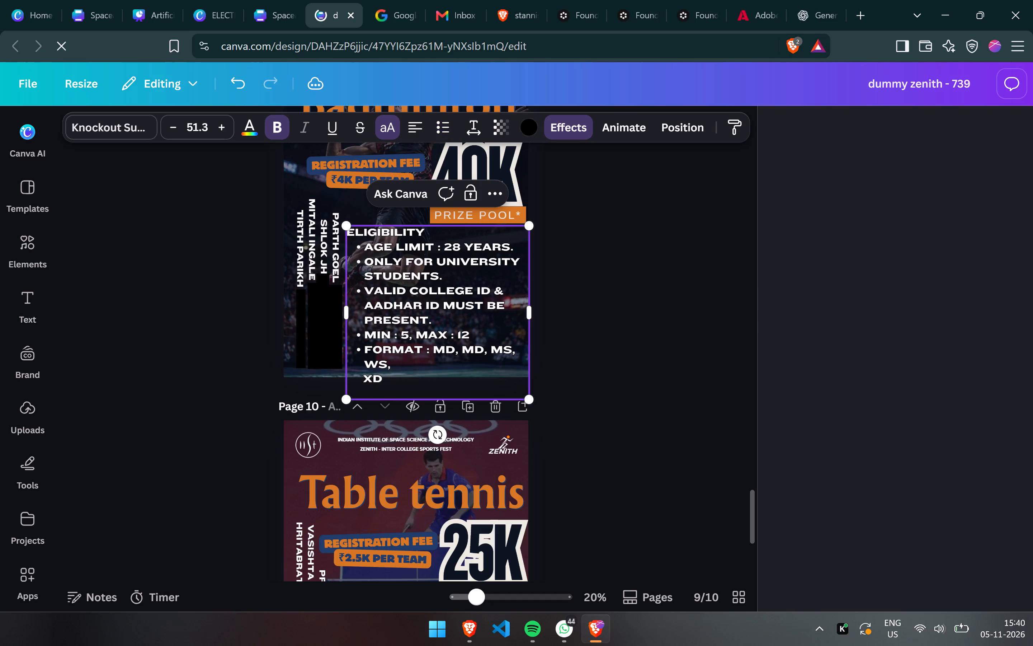
key(BackSpace)
key(BackSpace)
key(BackSpace)
key(BackSpace)
key(BackSpace)
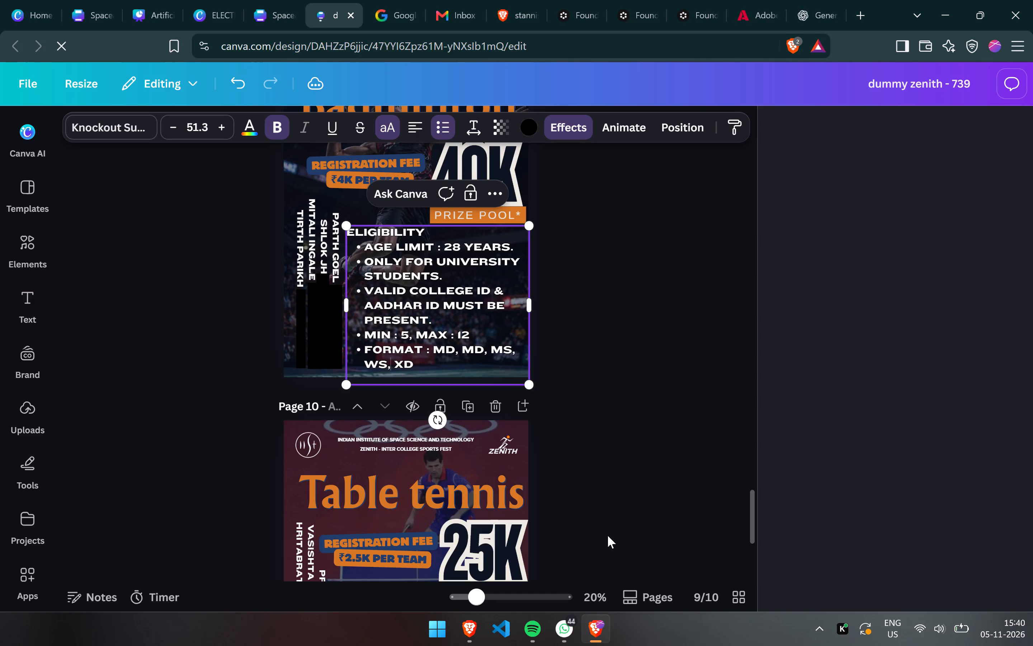
Change the minimum in the Badminton eligibility list to "1W, 5M", keeping a single comma before the maximum.
click(405, 333)
key(Right)
key(BackSpace)
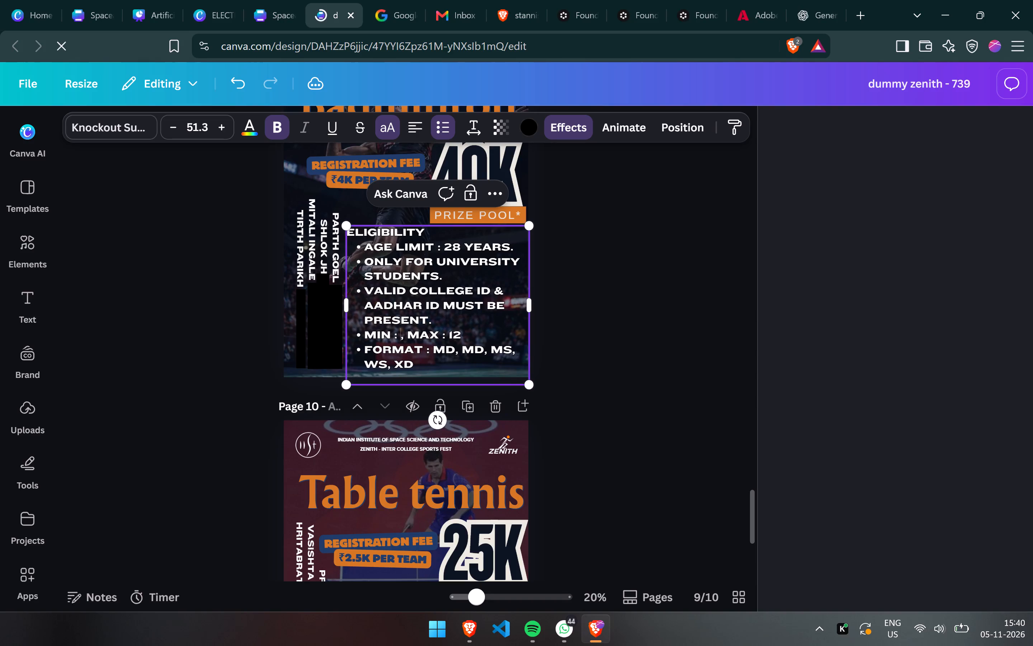
key(1)
text(w,)
key(space)
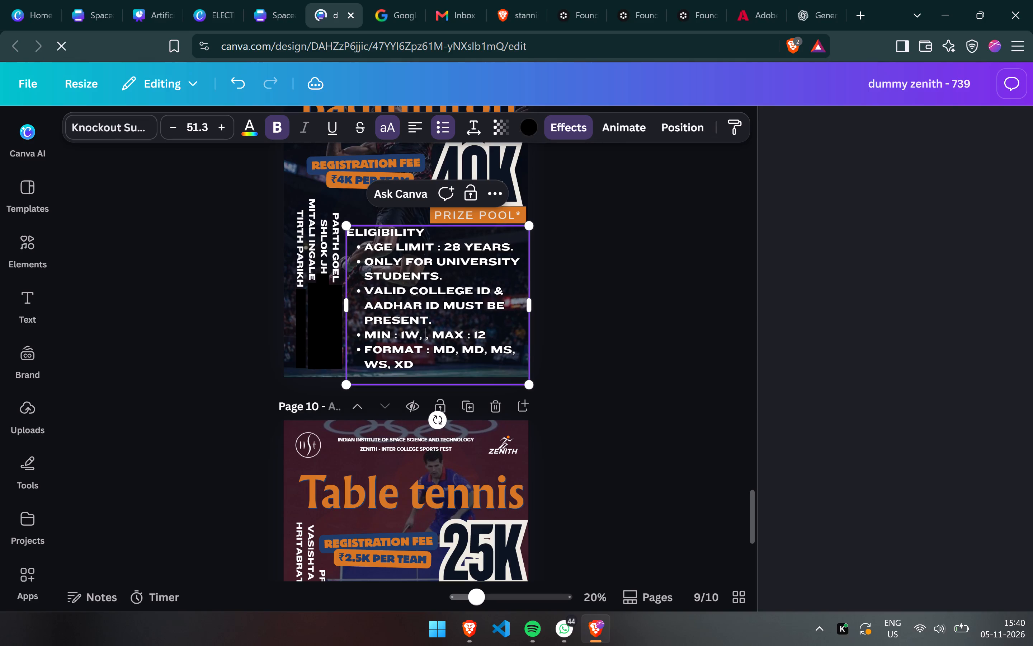
key(2)
key(BackSpace)
text(5m)
key(Right)
key(BackSpace)
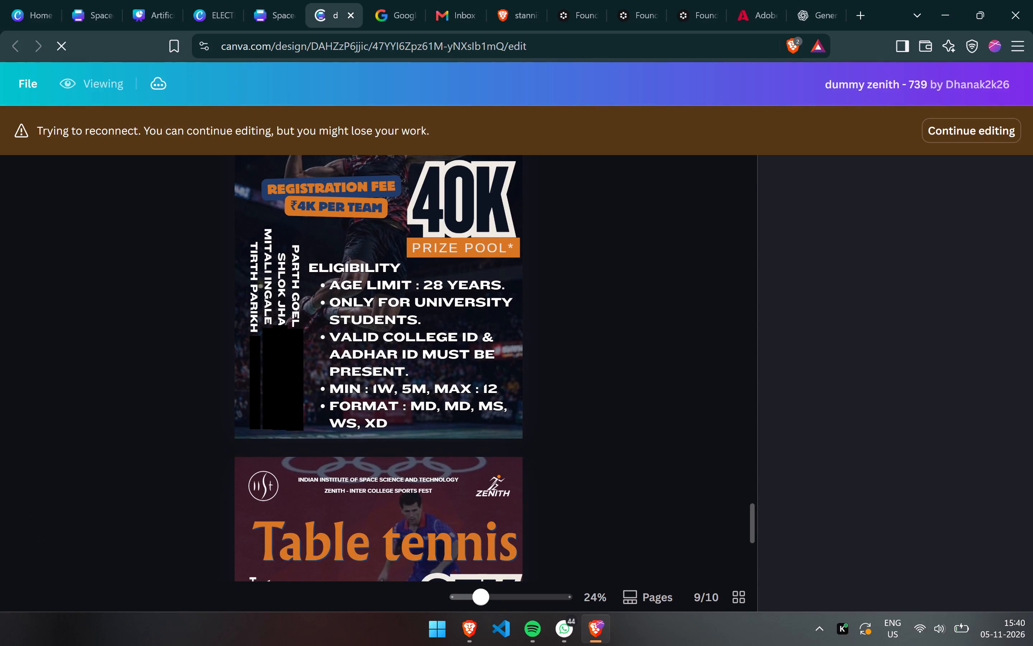
Resume editing the brochure while the connection is down.
click(952, 134)
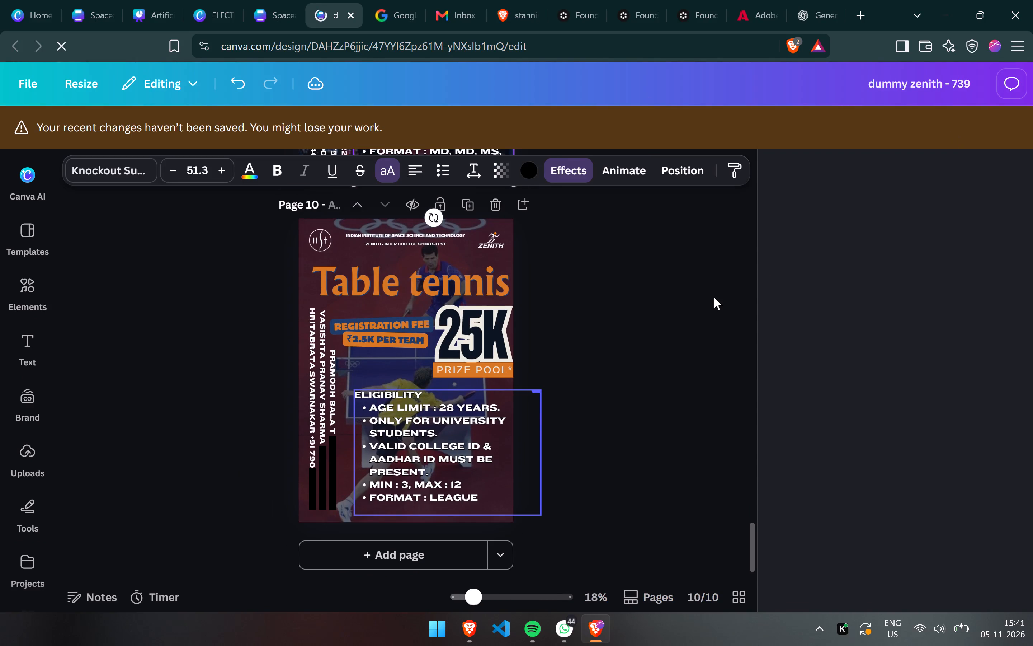
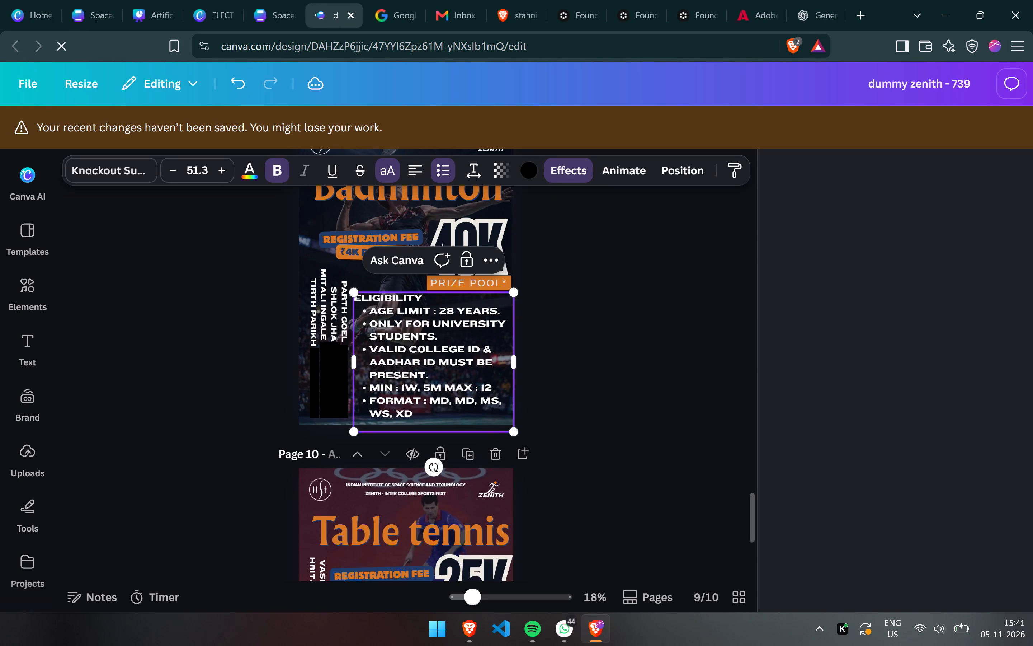
Change the maximum in the Badminton eligibility list to "2W, 6M".
key(Left)
key(Left)
key(Left)
key(Left)
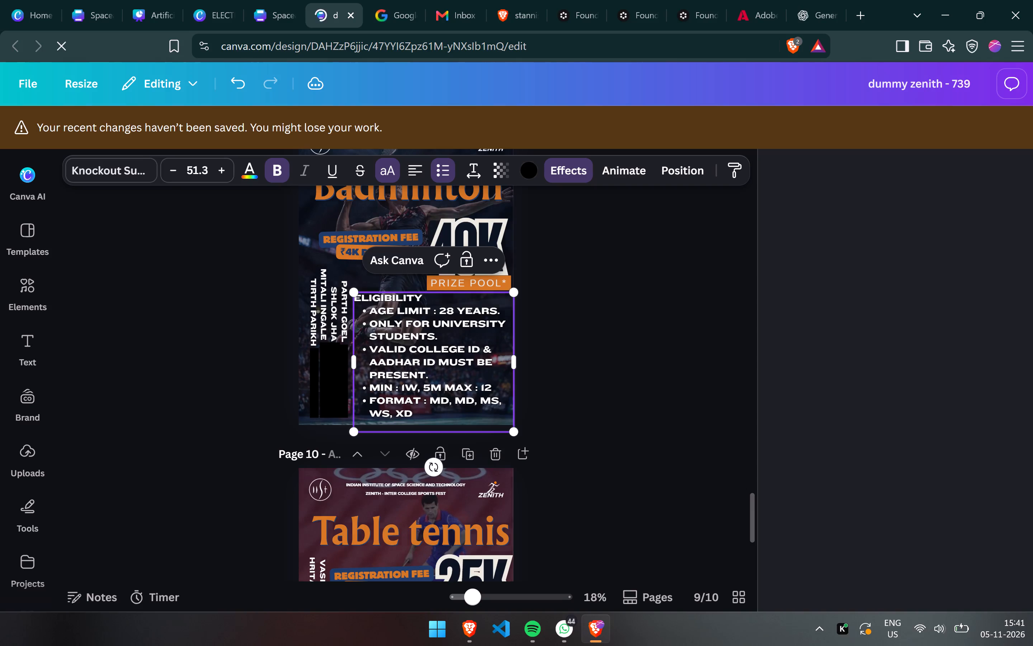
key(Right)
key(Right)
key(Right)
key(Right)
key(Right)
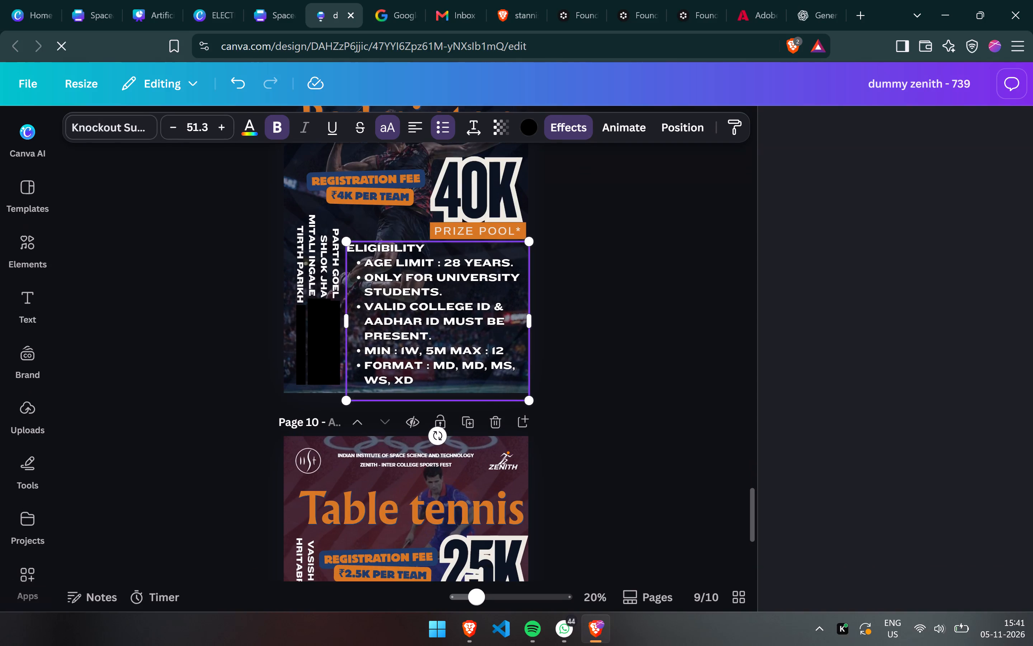
key(Right)
key(Right)
key(Right)
key(BackSpace)
key(BackSpace)
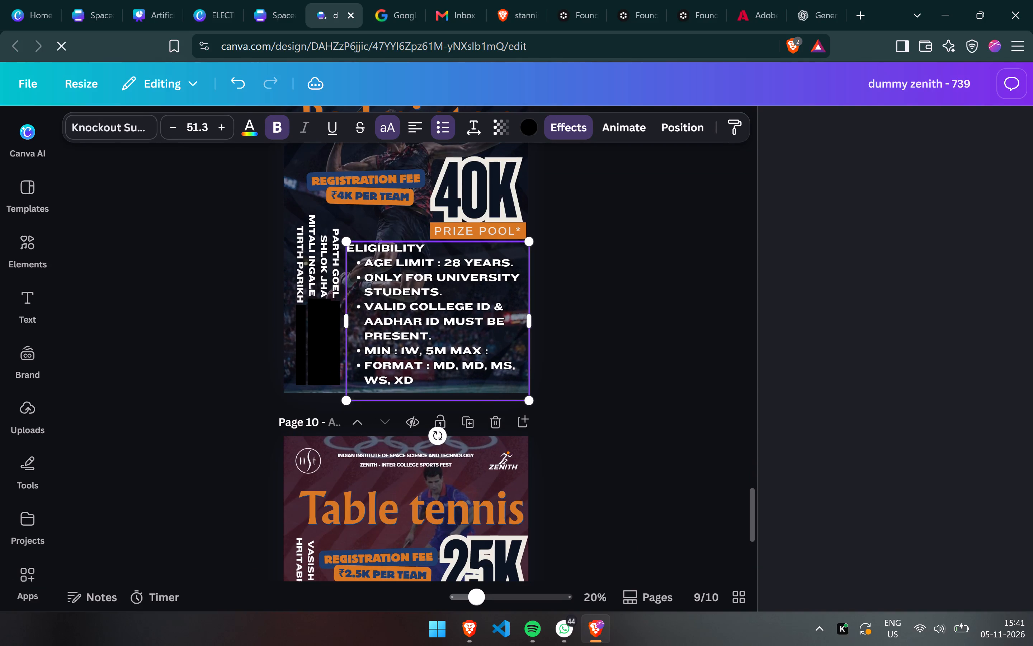
key(2)
key(2)
key(BackSpace)
text(w,)
key(space)
key(5)
key(BackSpace)
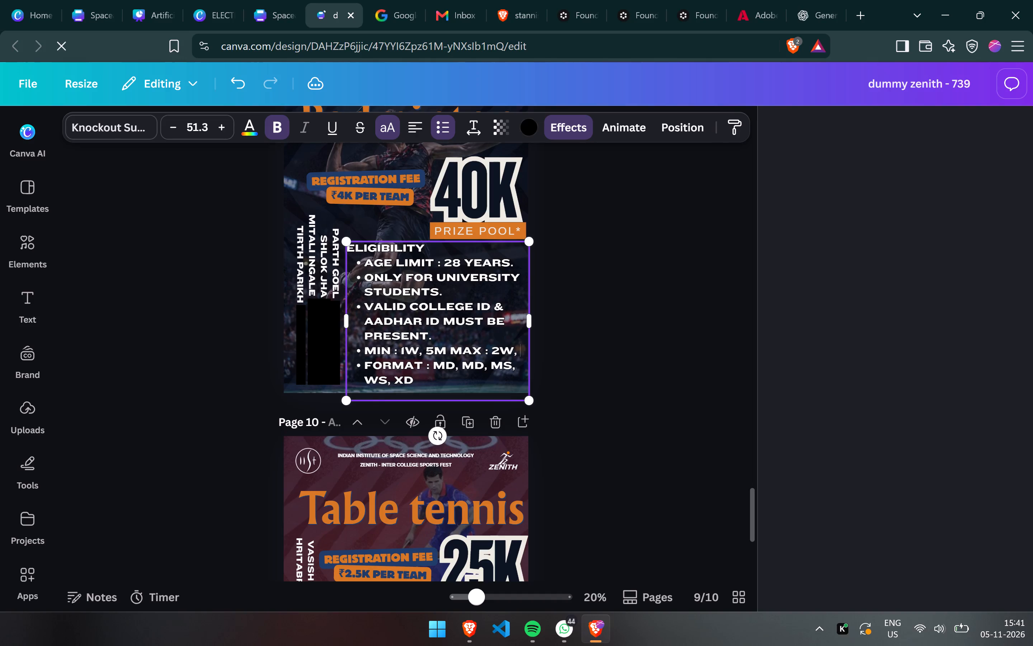
text(6m)
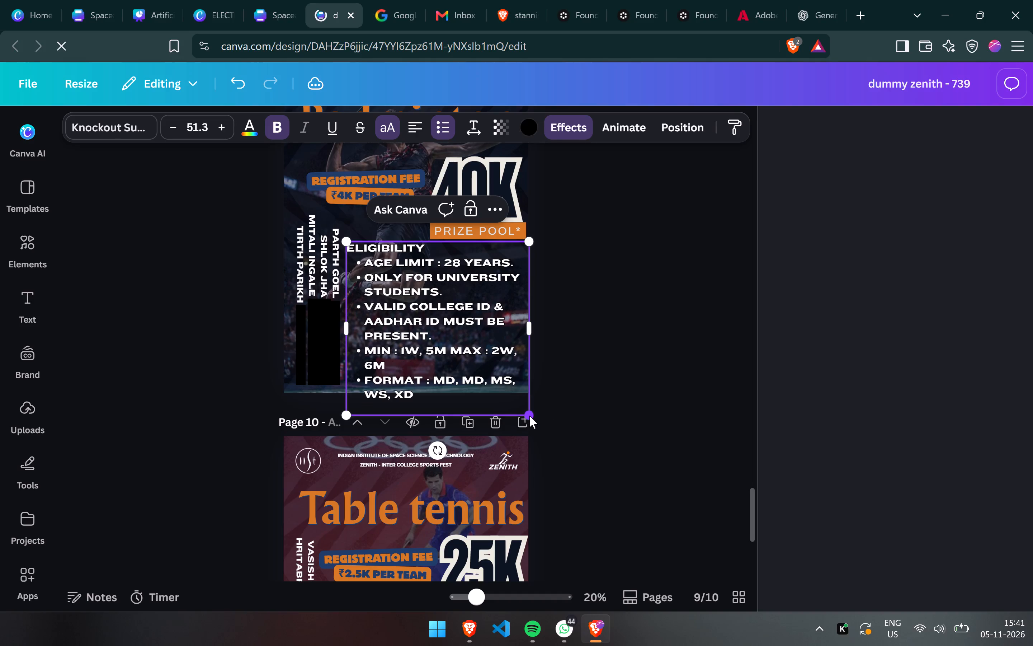
Scale the Badminton eligibility text down to about size 47.2 and widen its box to the page edge so the Min/Max bullet fits one line.
drag(529, 413, 523, 402)
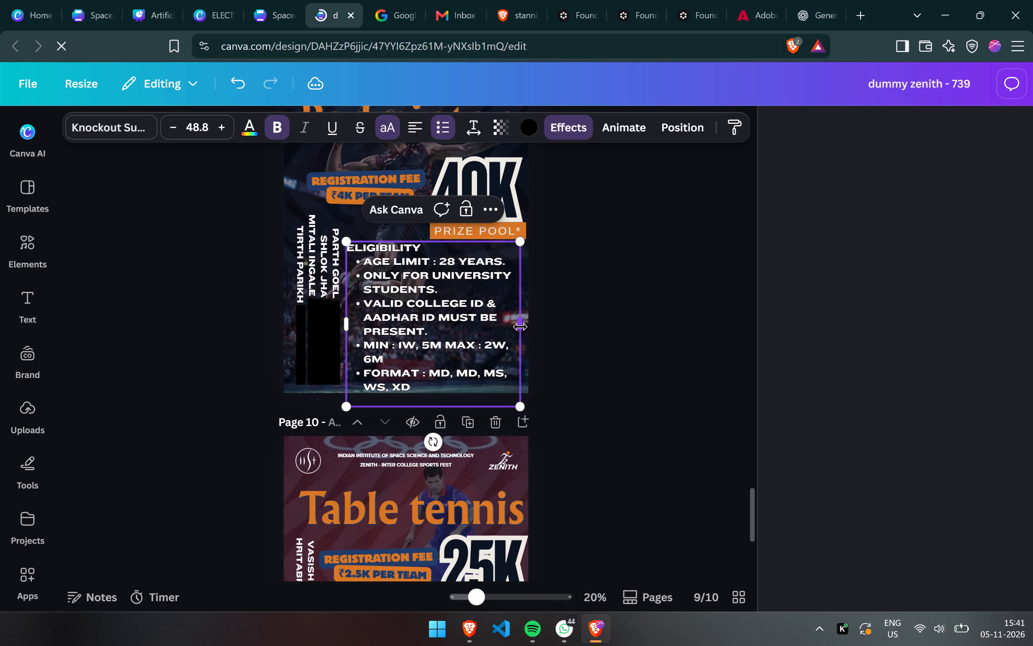
drag(520, 327, 531, 324)
drag(530, 411, 524, 405)
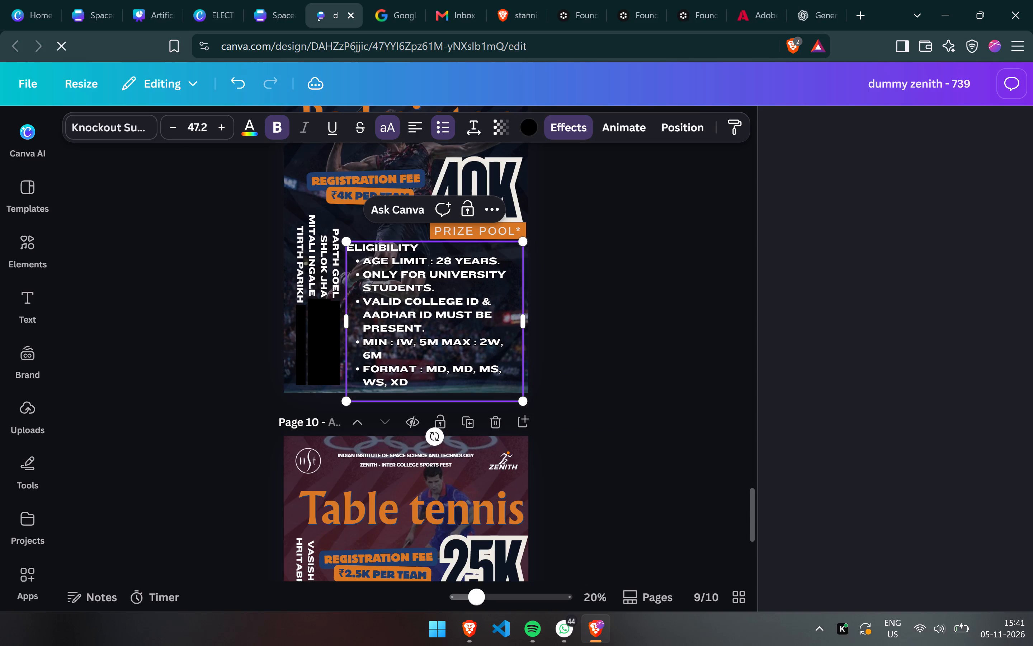
drag(524, 325, 529, 325)
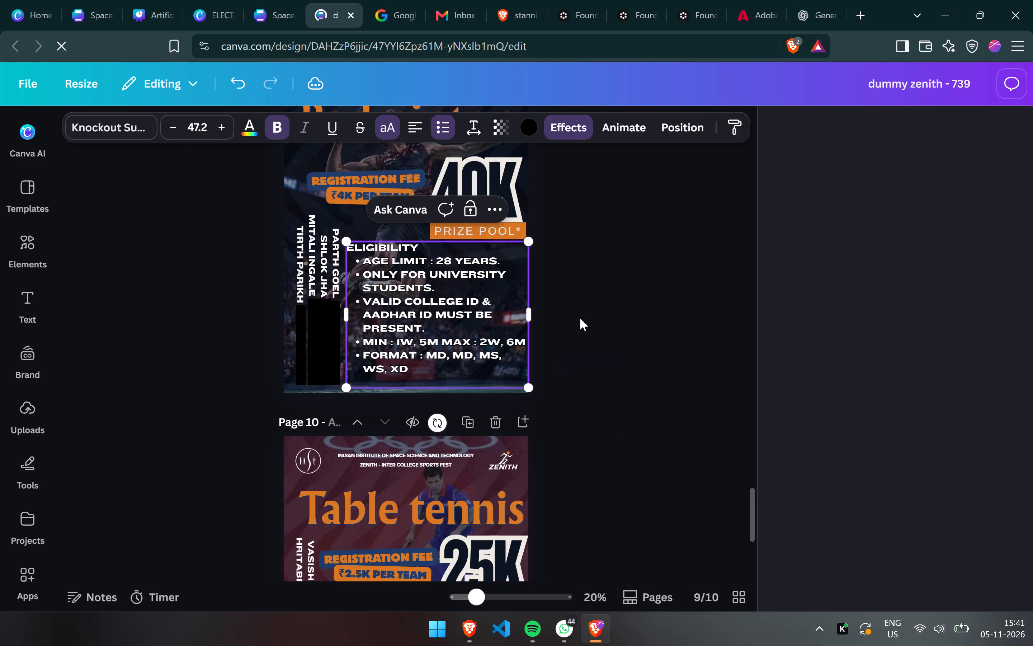
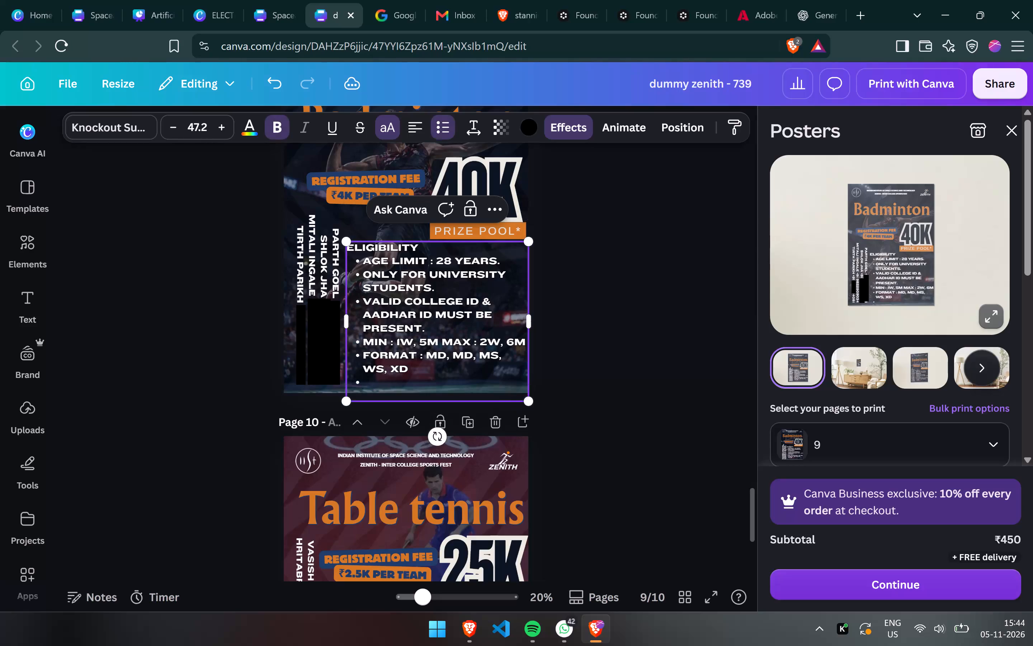
Fill the empty last bullet of the Badminton eligibility list with a rule beginning "1b, 1w can p".
text(1b,)
key(space)
text(1w can p)
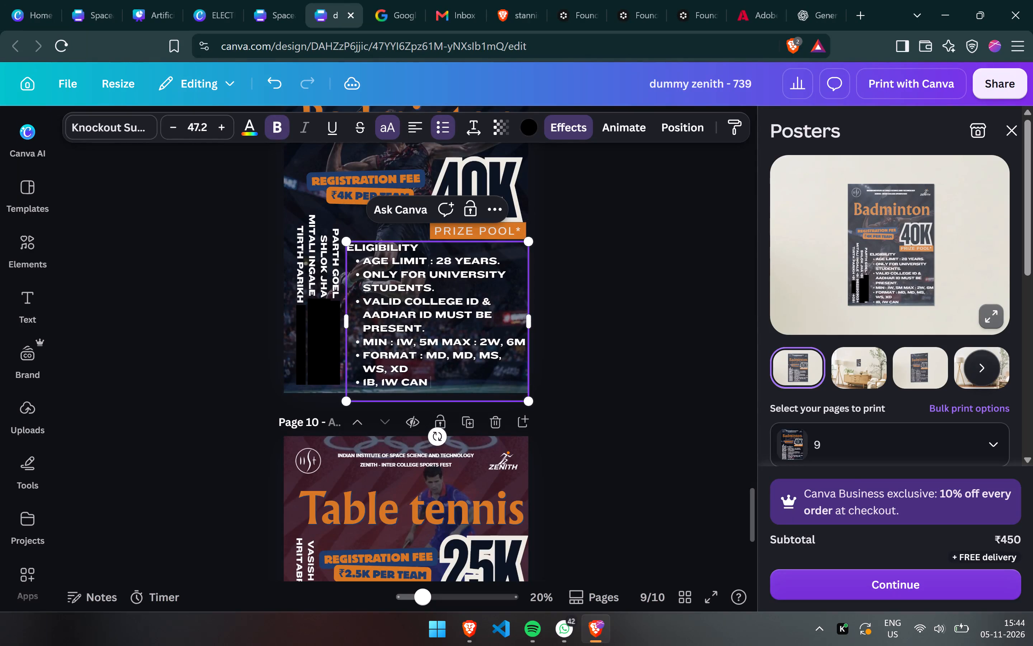
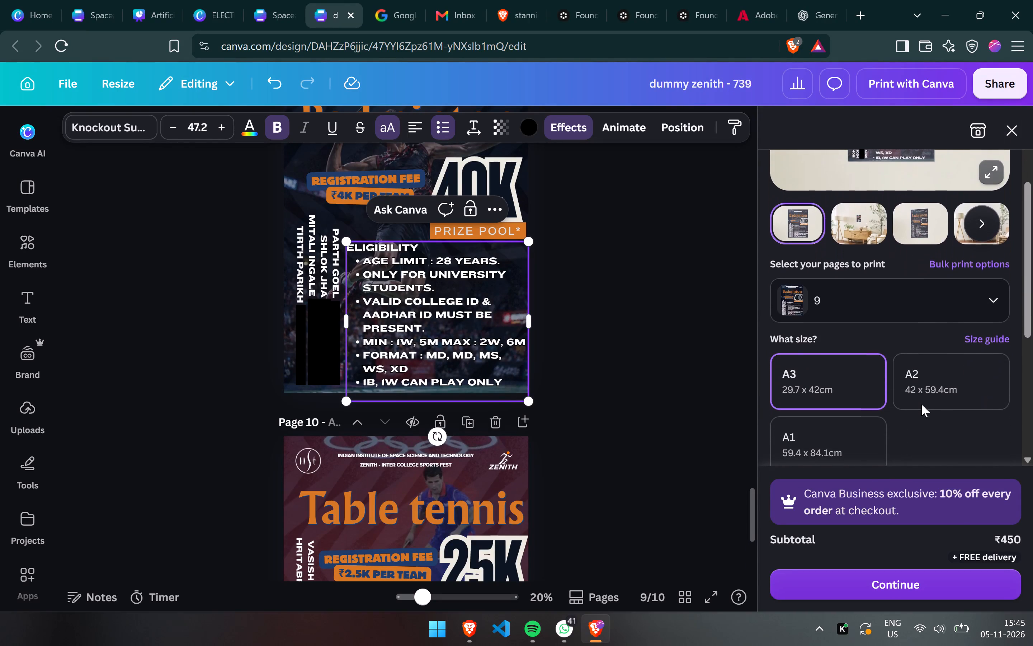
Look through the poster print size and quantity options for page 9, and close them.
scroll(921, 404, down, 4)
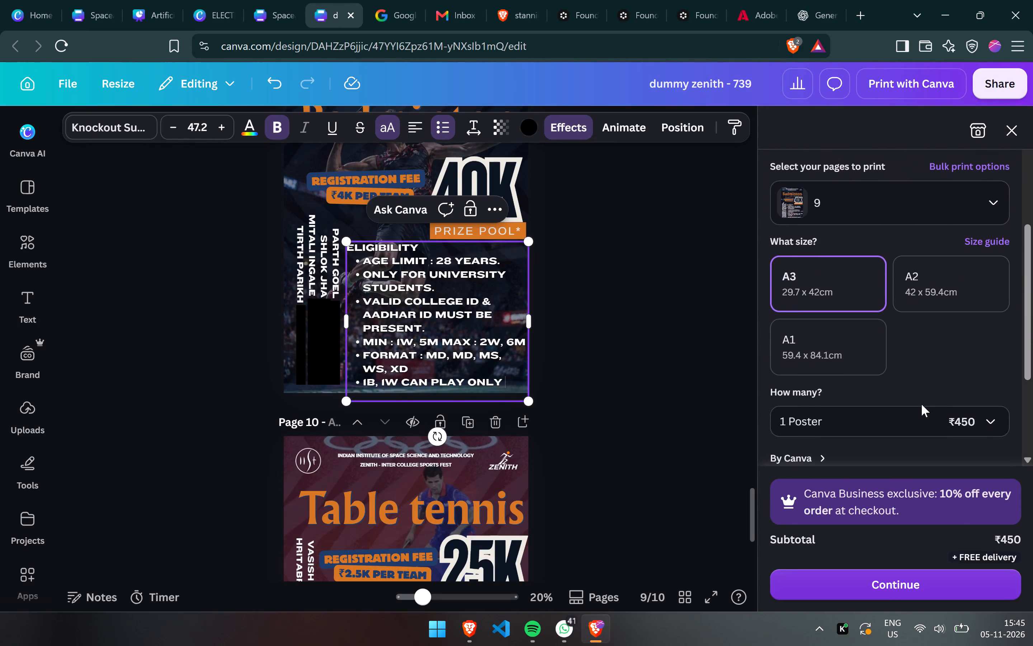
scroll(921, 404, down, 1)
scroll(921, 404, up, 1)
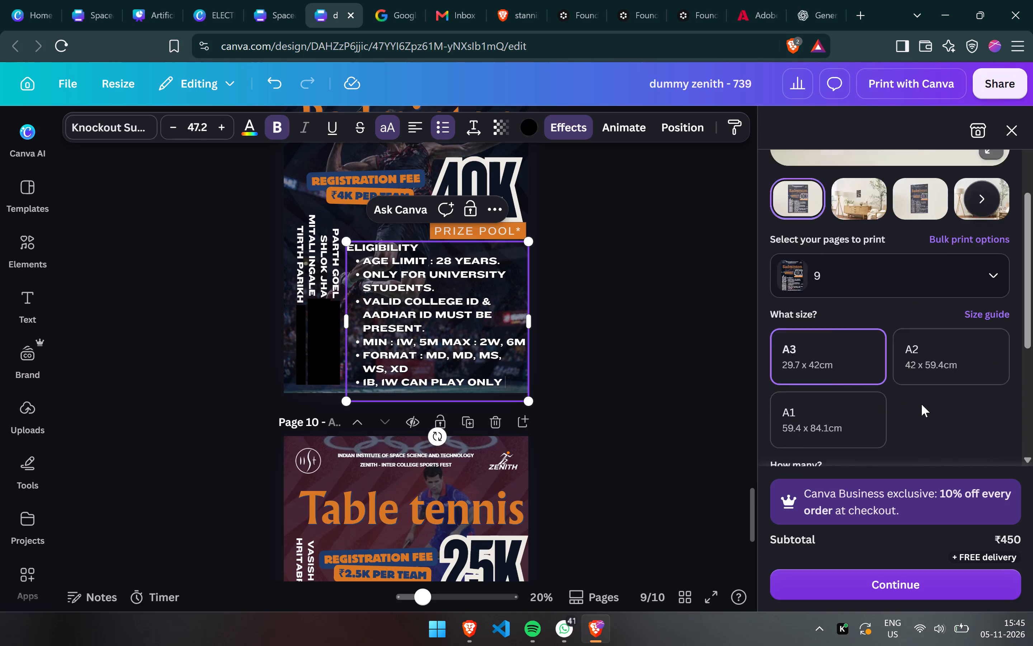
scroll(921, 404, up, 2)
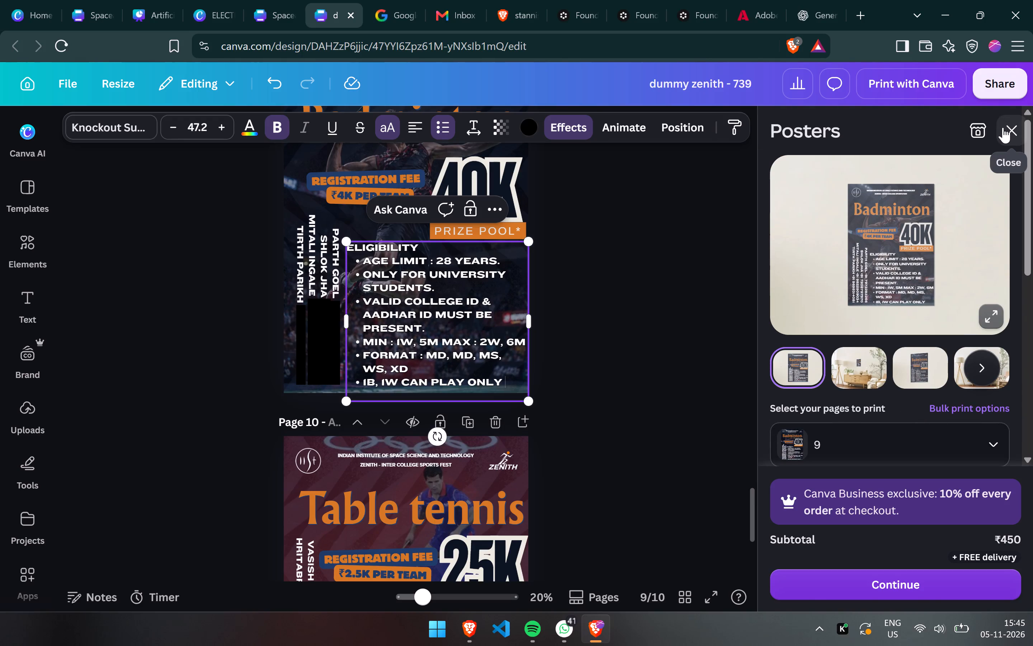
click(1003, 127)
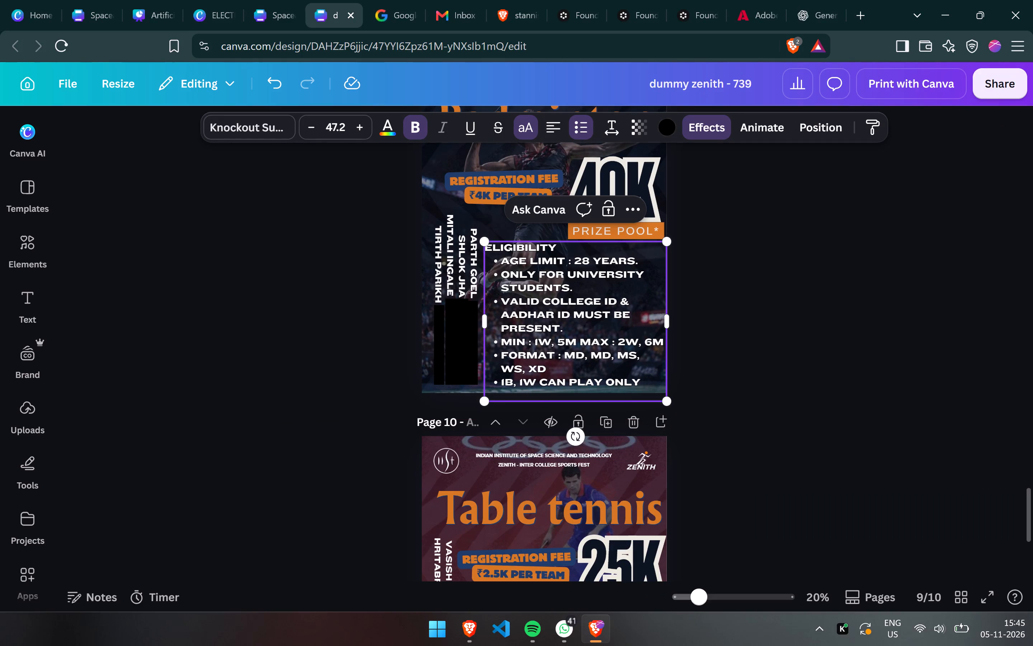
Reword the last Badminton eligibility bullet to end with "play 2 matches" after "1b, 1w can".
click(647, 381)
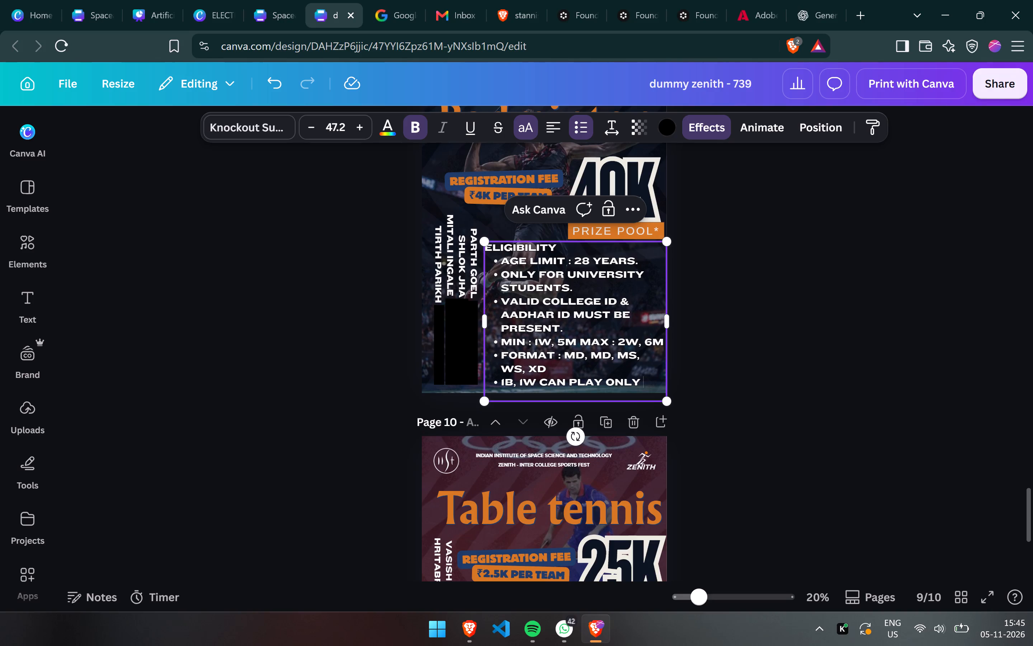
click(647, 381)
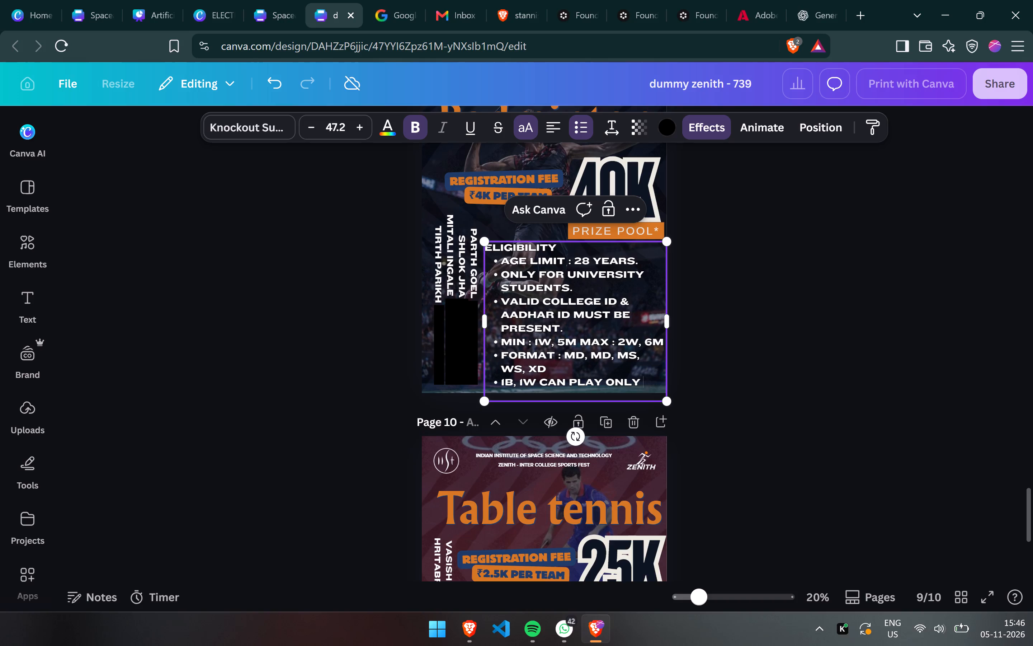
click(647, 381)
key(ctrl+BackSpace)
key(ctrl+BackSpace)
text(play)
key(space)
text(2 matches)
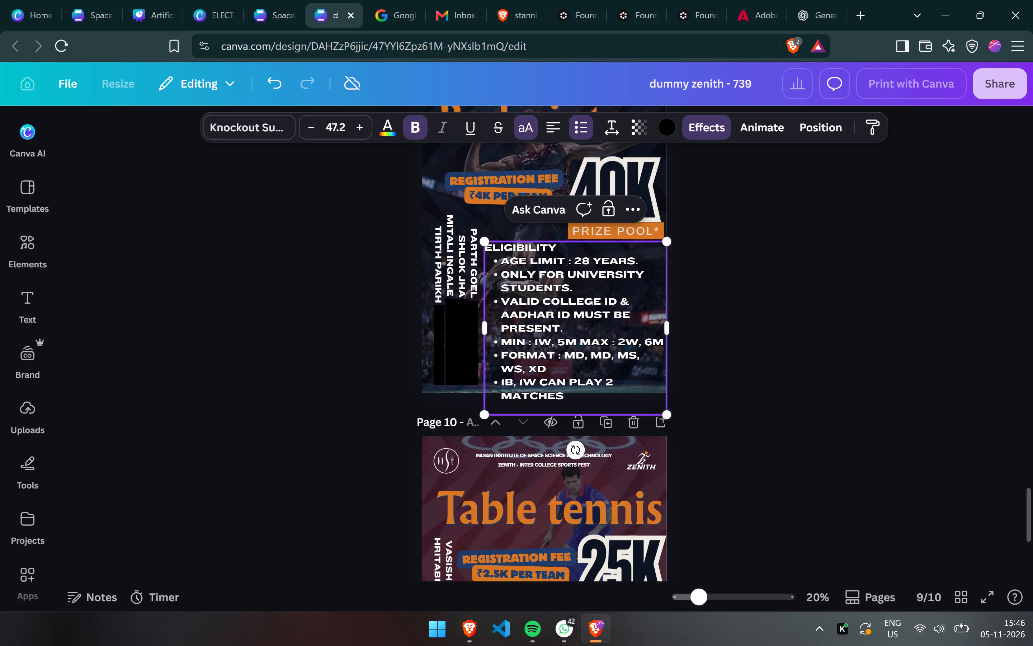
Insert "max of" at the start of the last Badminton eligibility bullet, before "1b, 1w".
key(ctrl+Left)
key(ctrl+Left)
key(ctrl+Left)
key(ctrl+Left)
key(ctrl+Left)
key(ctrl+Left)
key(Left)
key(Left)
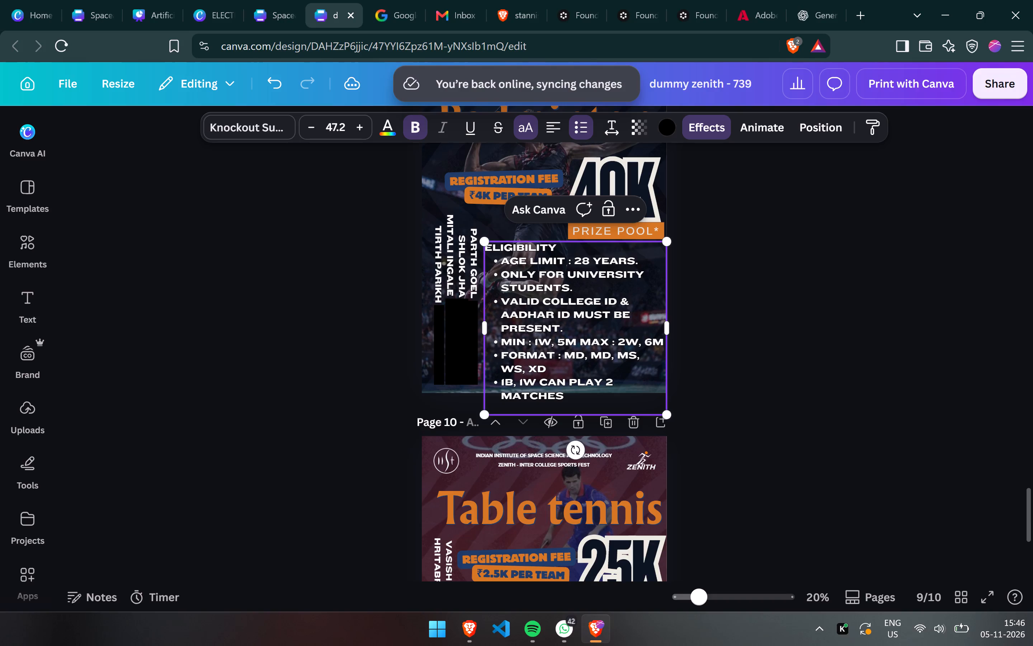
text(max of)
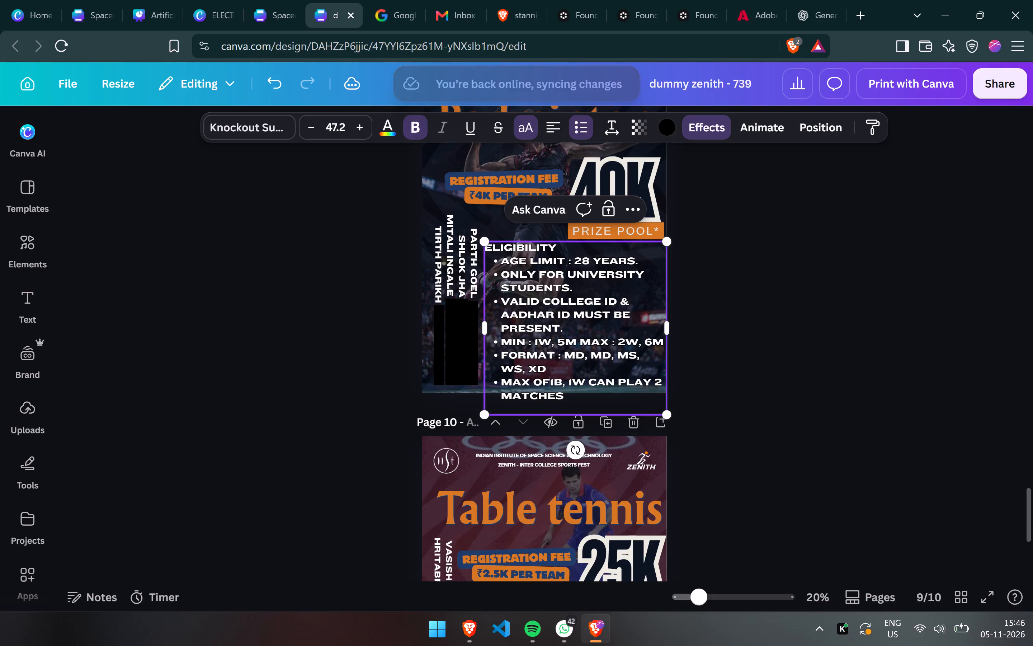
key(space)
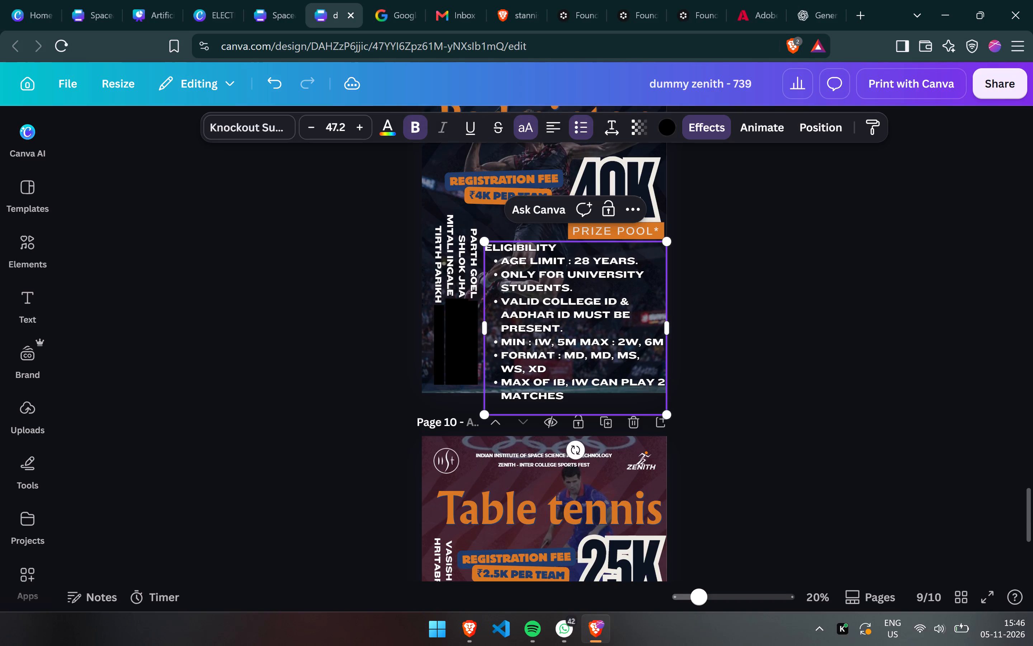
Break the last Badminton bullet after "play" so that "2 matches" sits on its own line without a bullet.
click(655, 384)
key(Right)
key(Return)
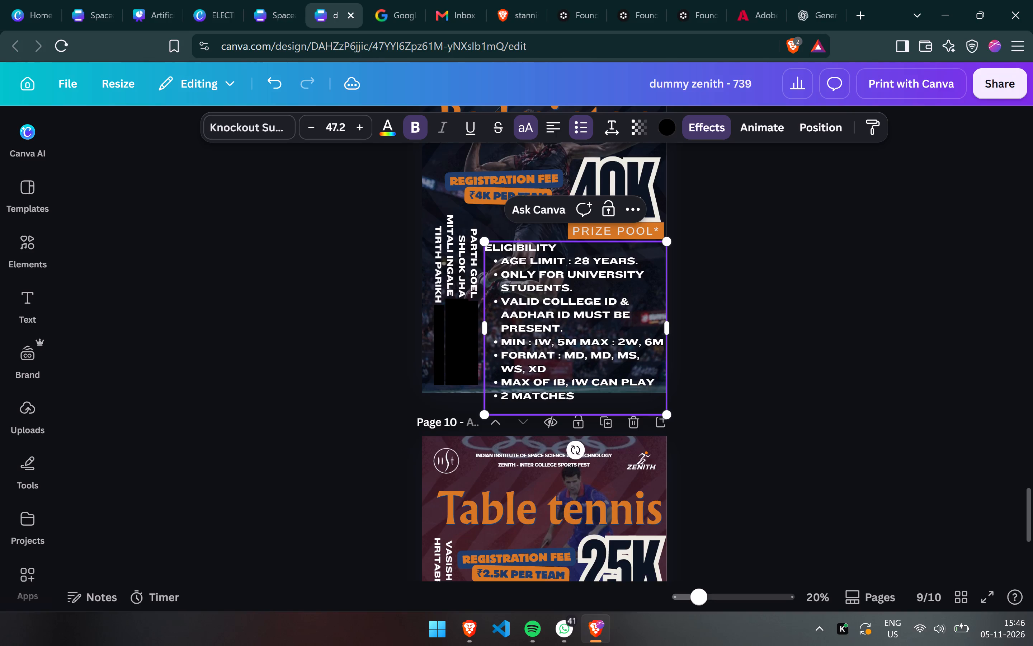
key(BackSpace)
key(Tab)
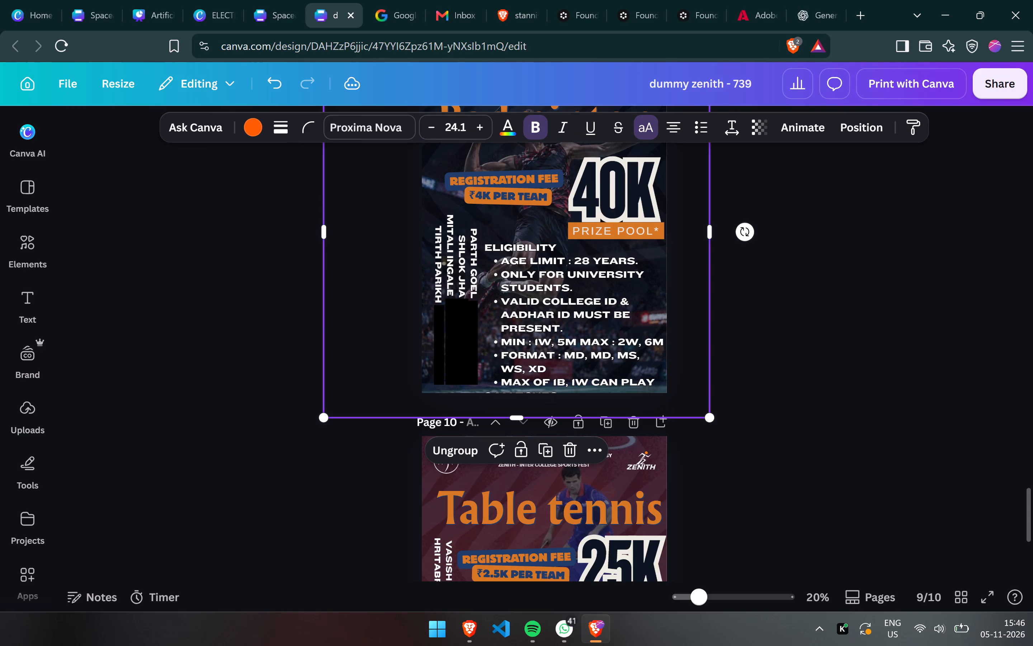
Shift the Badminton eligibility text box up by about one line of text.
click(599, 374)
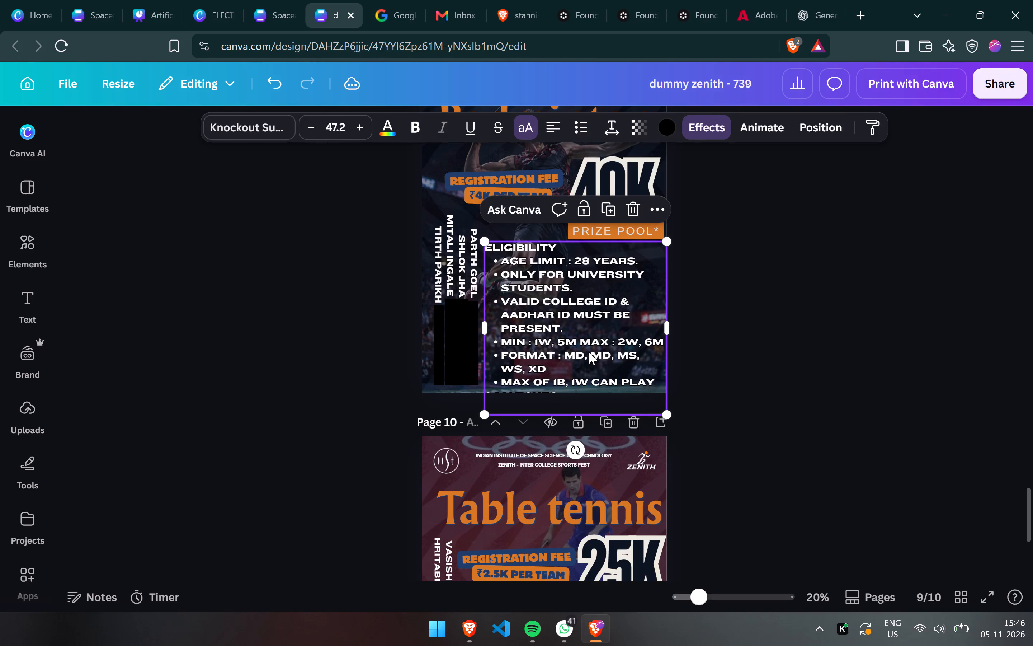
drag(589, 352, 588, 340)
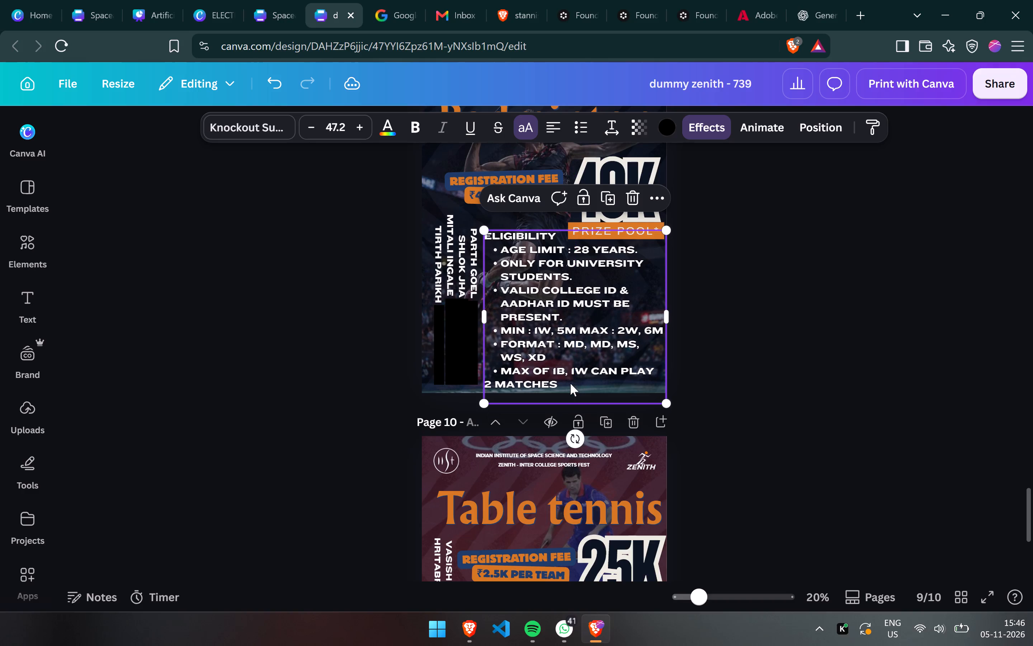
Replace "matches" with "formats" in the last line of the Badminton eligibility text.
double_click(567, 383)
click(567, 383)
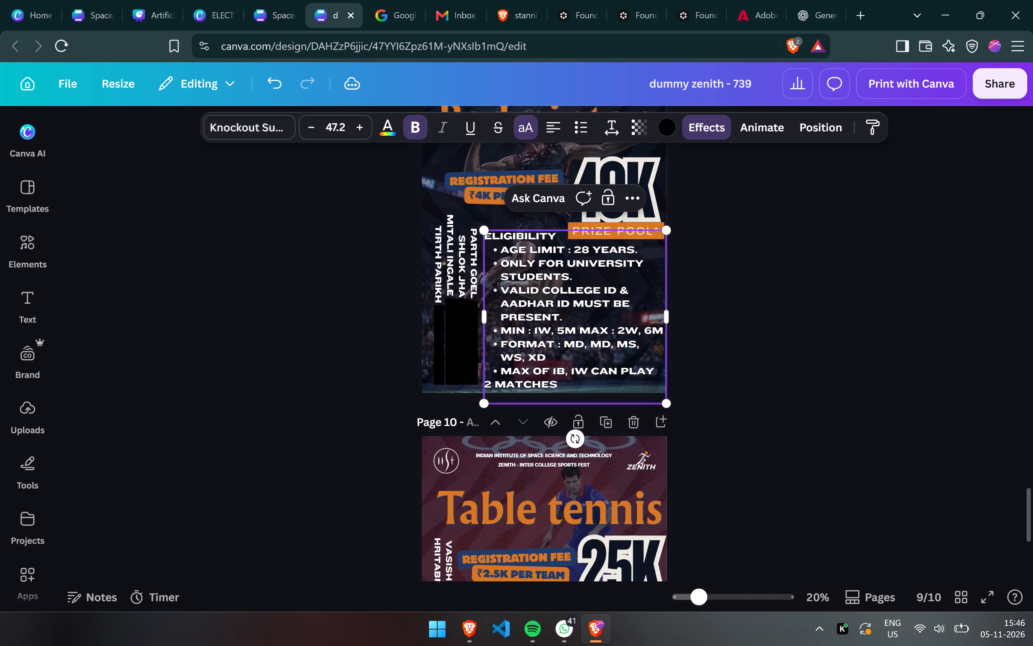
key(BackSpace)
key(ctrl+BackSpace)
text(formats)
Indent the "2 formats" line with spaces to align it with the bullet text above, and finish editing.
key(Left)
key(Left)
key(Left)
key(Left)
key(Left)
key(Left)
key(Left)
key(Left)
key(Left)
key(space)
key(space)
key(space)
key(space)
key(space)
key(space)
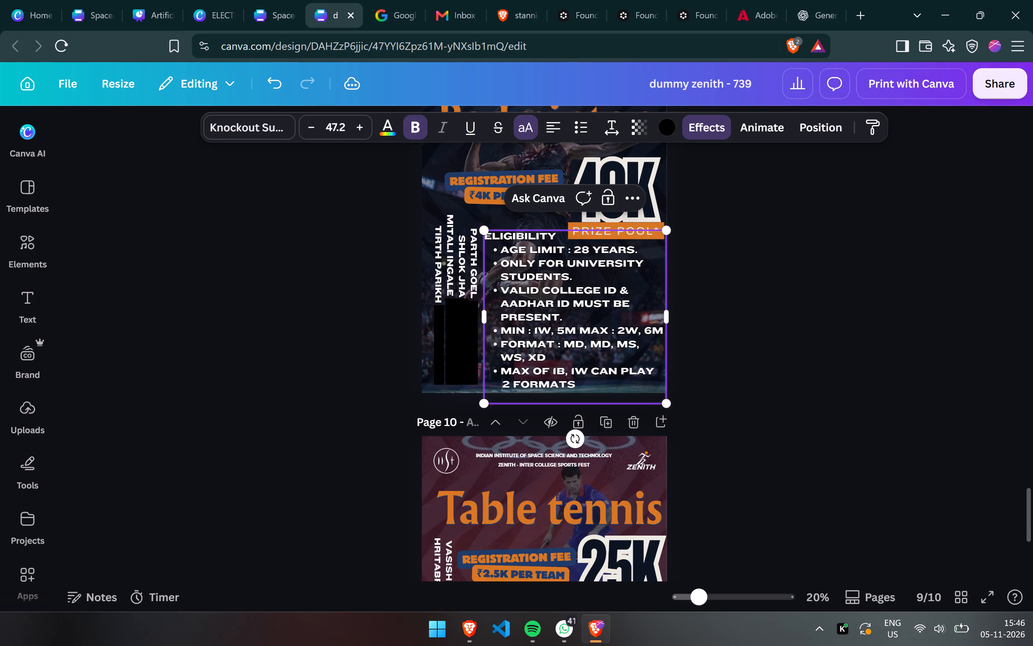
click(759, 363)
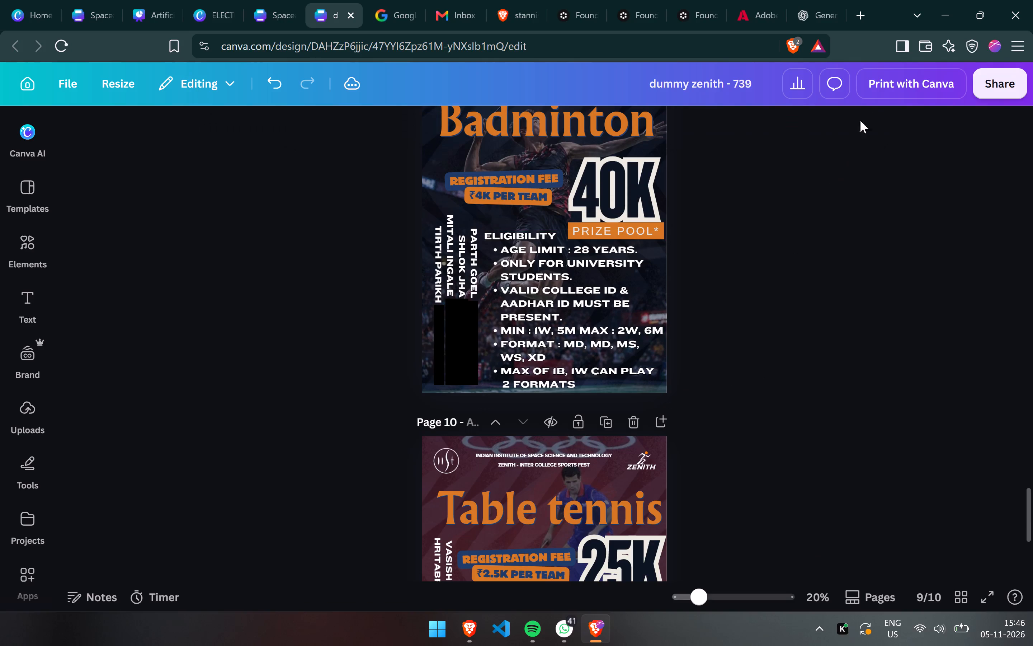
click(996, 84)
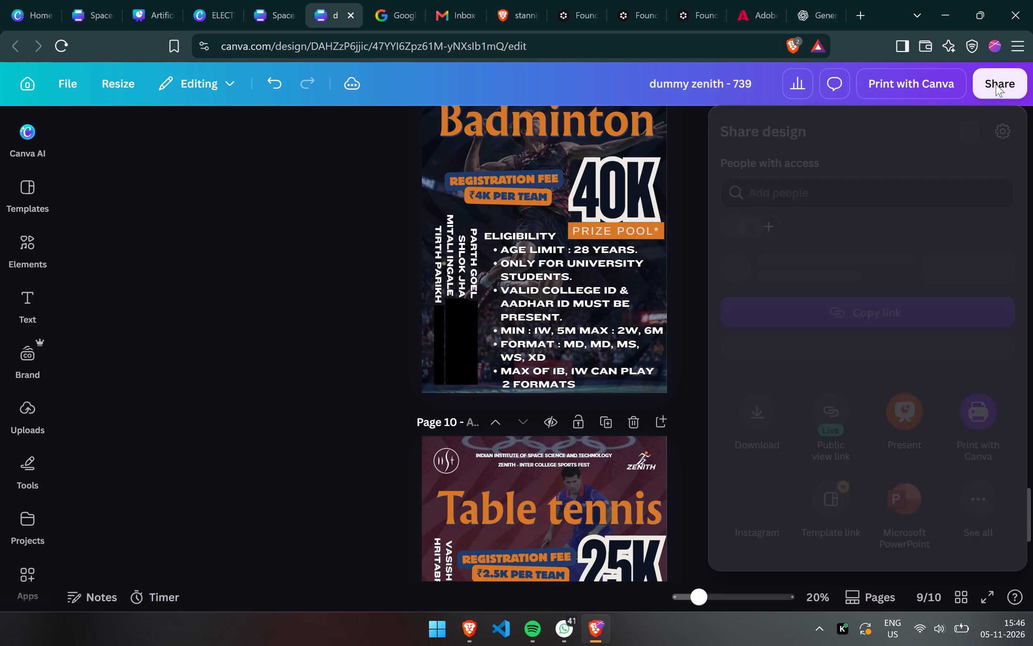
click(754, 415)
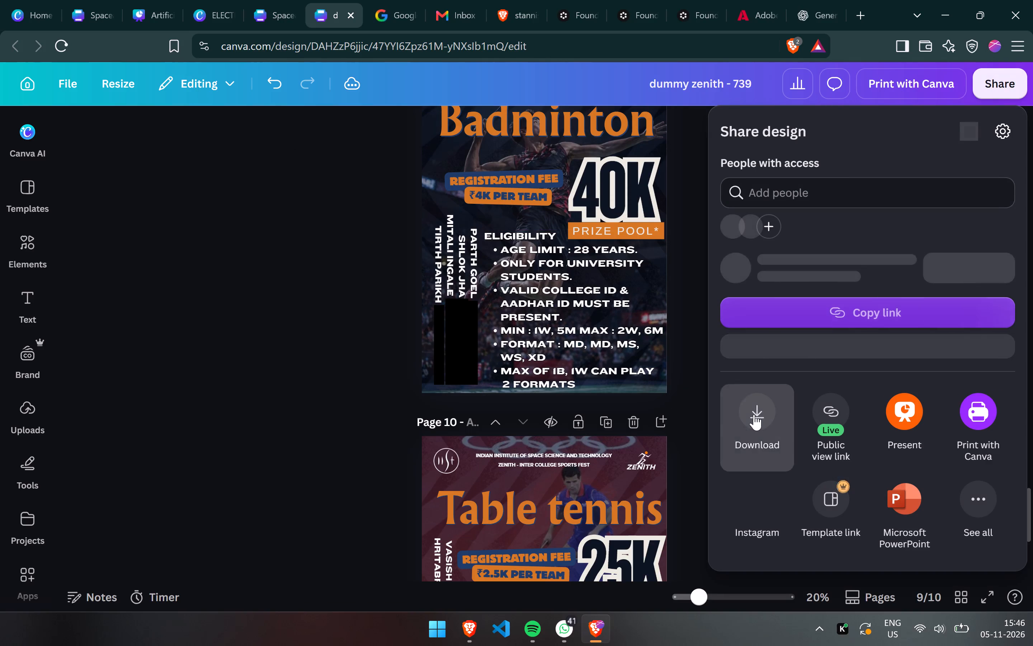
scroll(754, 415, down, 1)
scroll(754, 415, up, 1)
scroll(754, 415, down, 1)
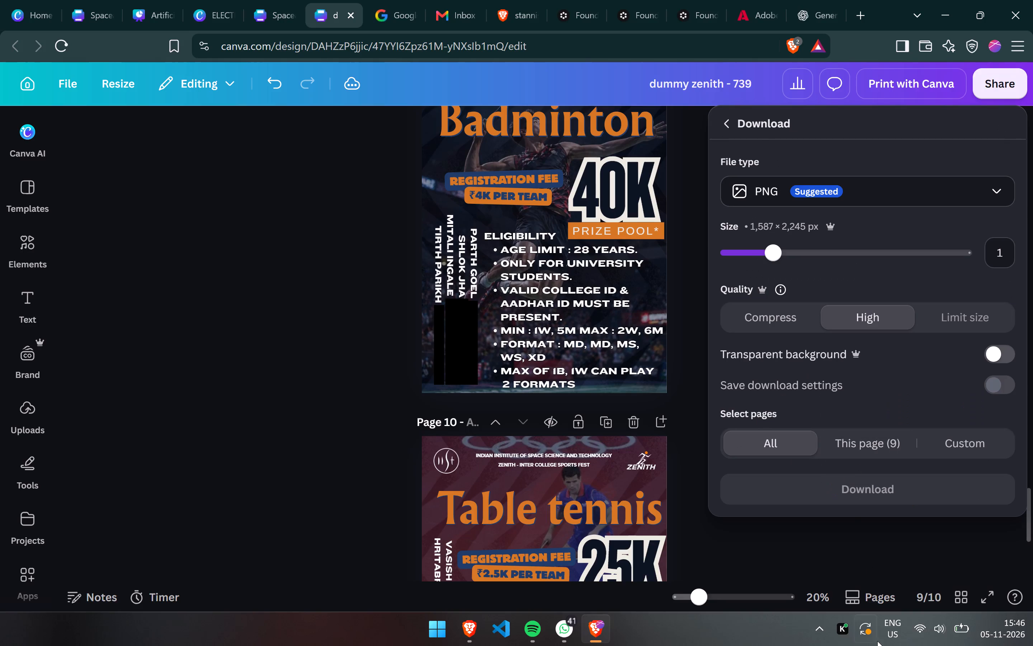
Switch the computer's Wi-Fi connection to the IIST-BTECH network.
click(910, 641)
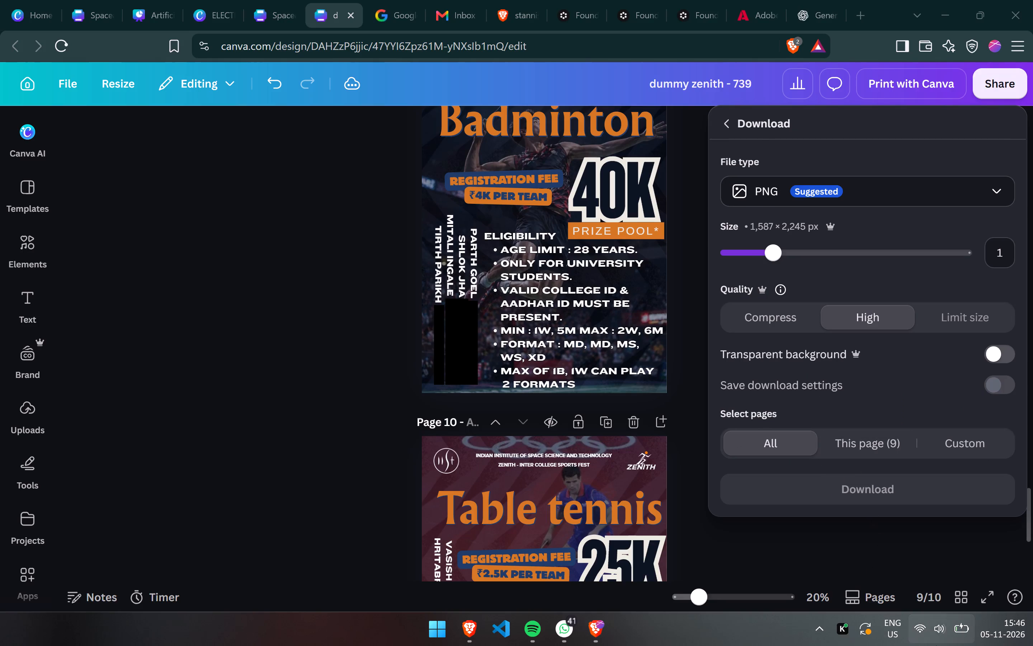
click(936, 645)
click(841, 355)
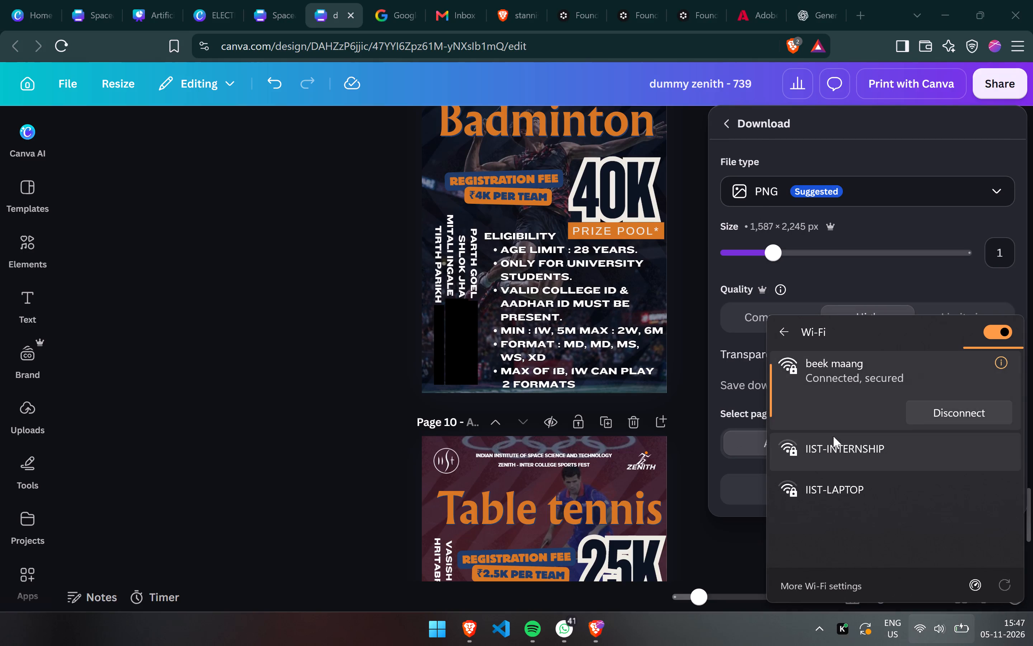
click(827, 486)
click(940, 523)
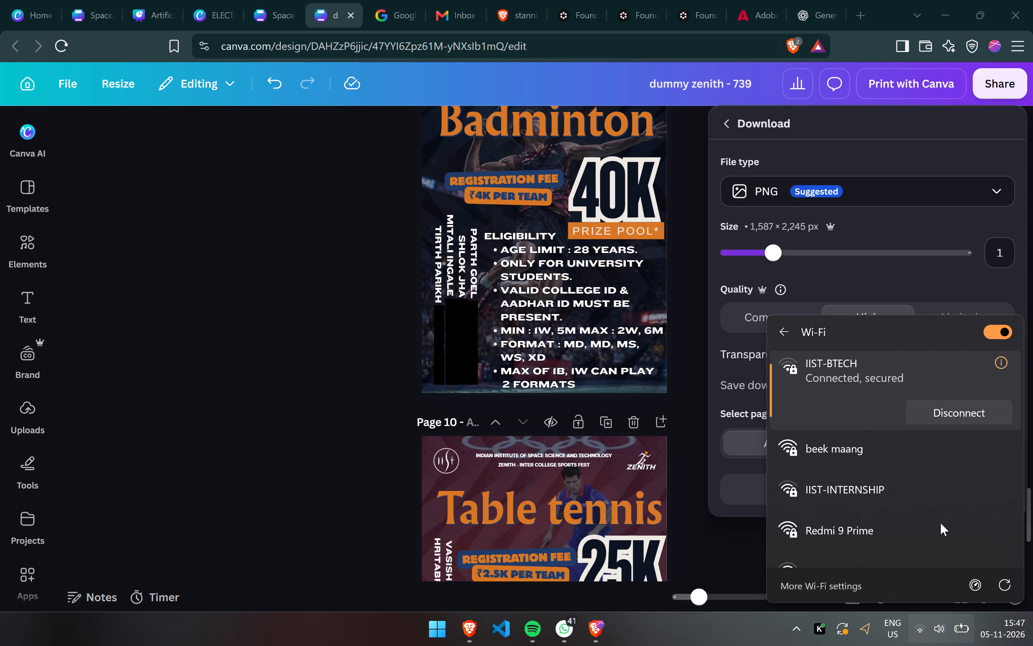
key(Escape)
Replace "1B" with "1M" in the last bullet of the Badminton eligibility text and finish editing.
click(561, 369)
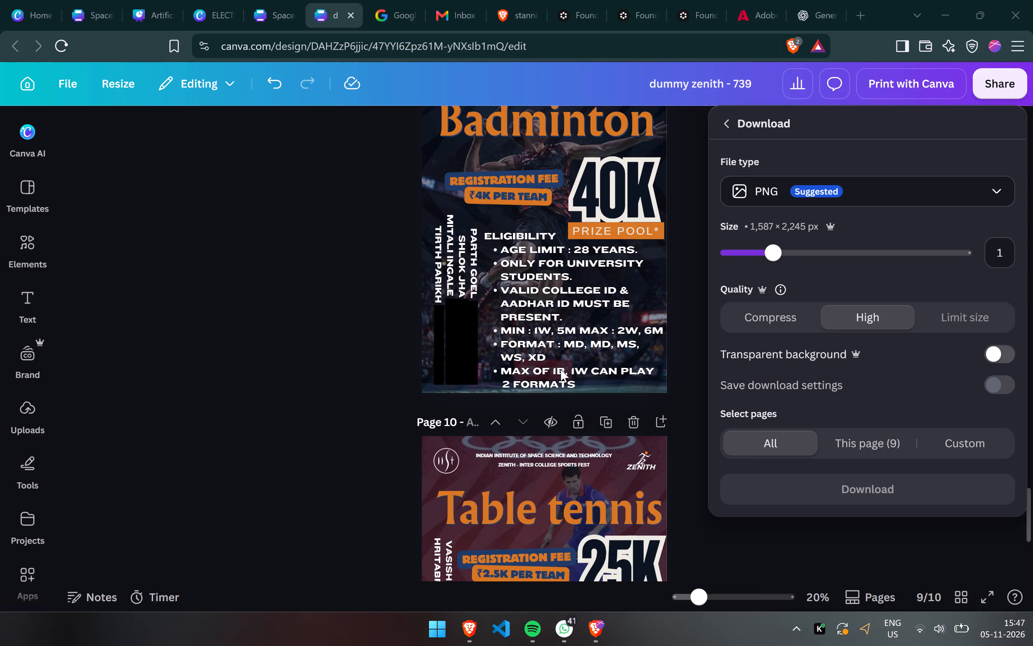
click(561, 369)
double_click(561, 369)
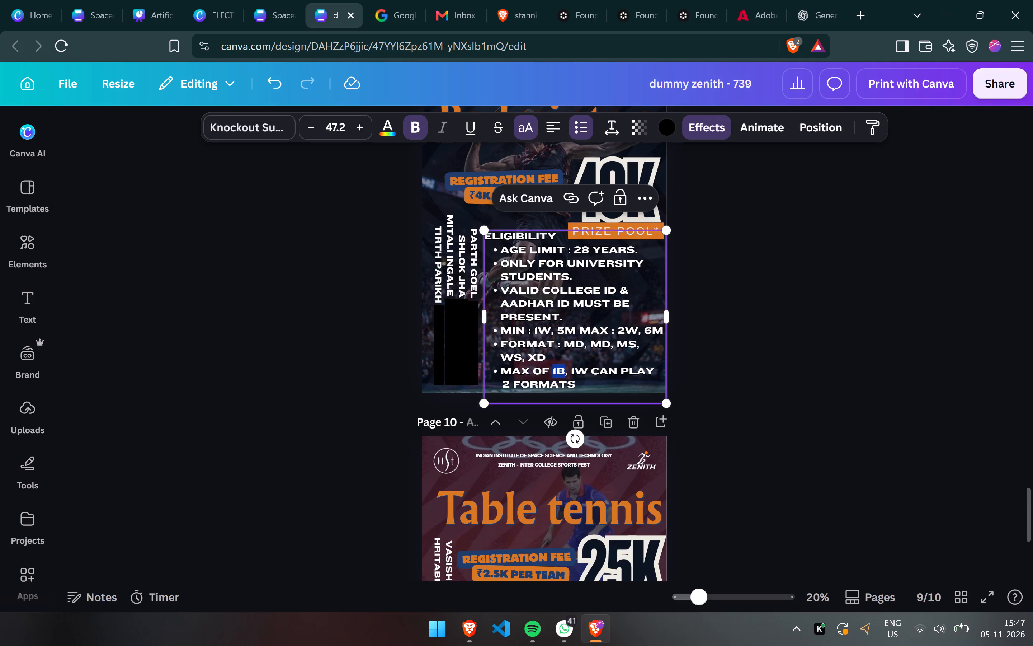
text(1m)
click(812, 347)
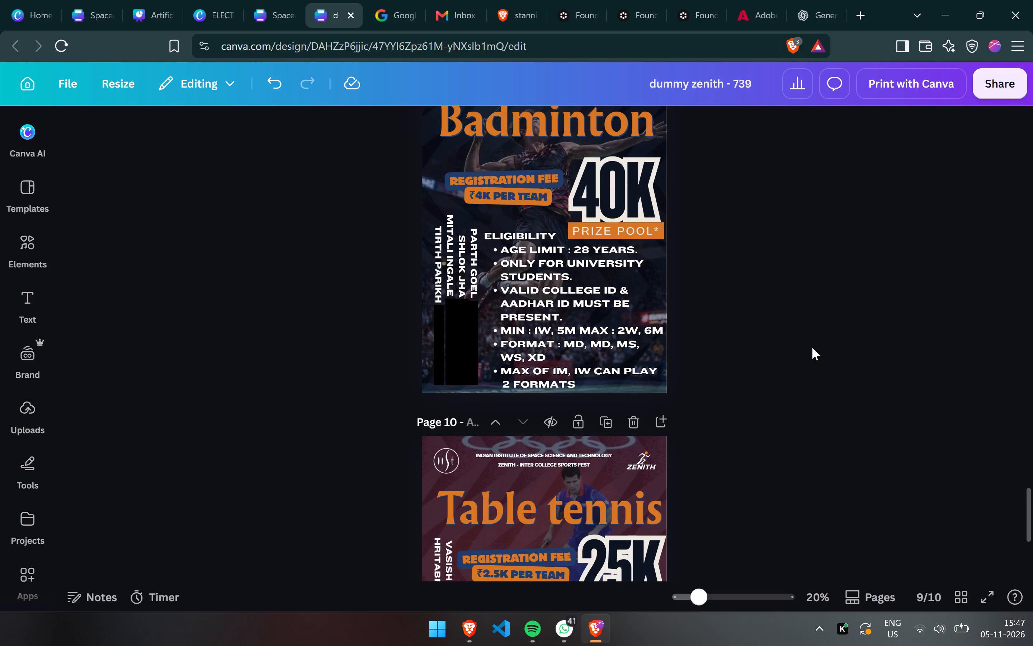
scroll(815, 329, up, 1)
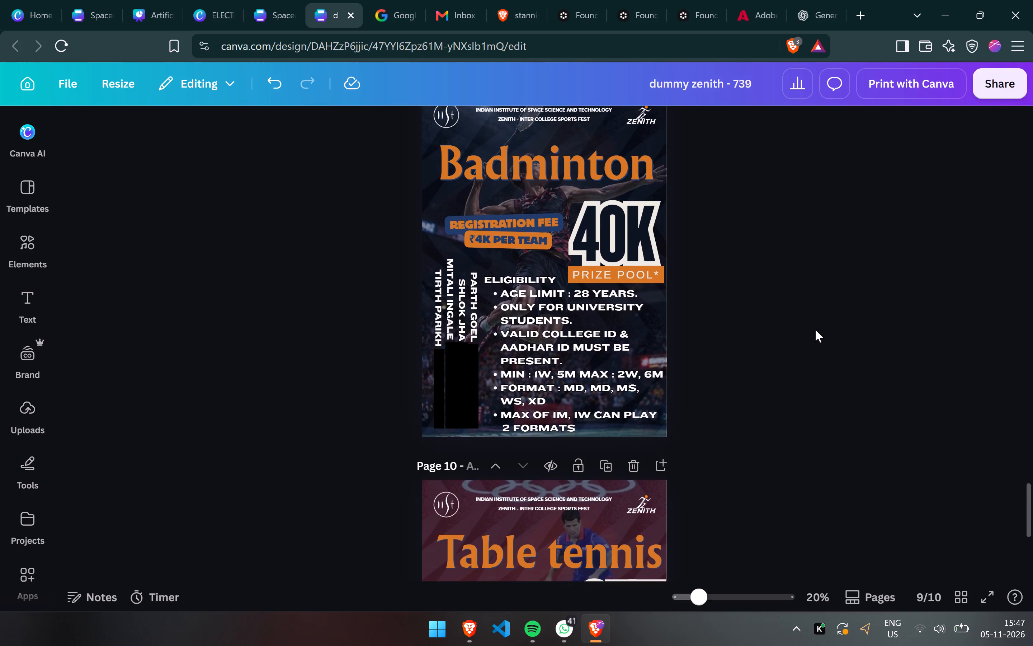
Download all pages of the design as PNG at size 1 and high quality.
scroll(815, 329, up, 1)
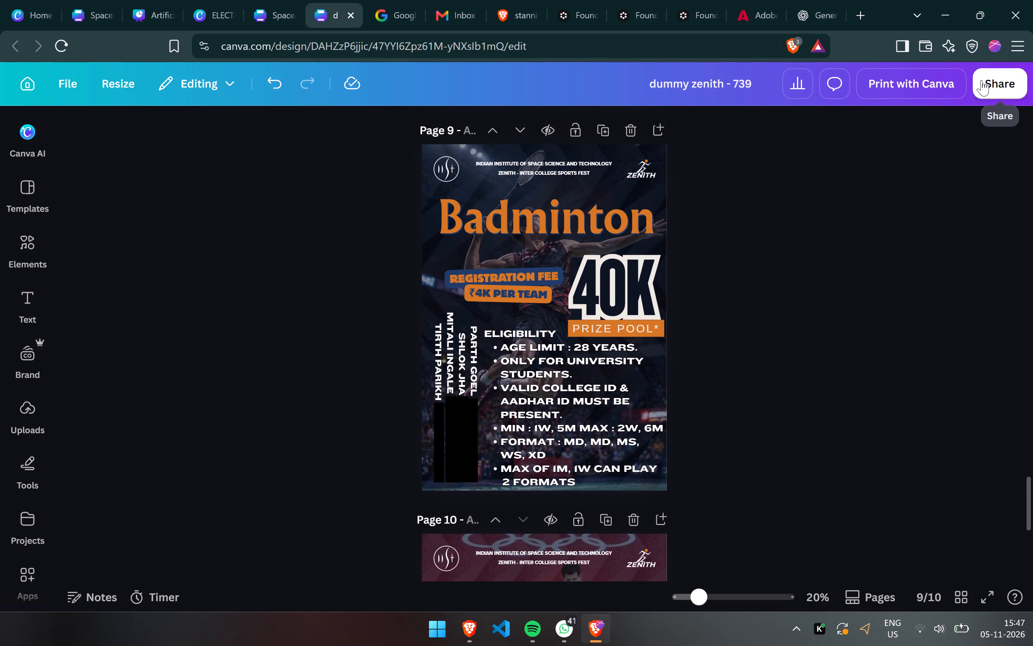
click(994, 80)
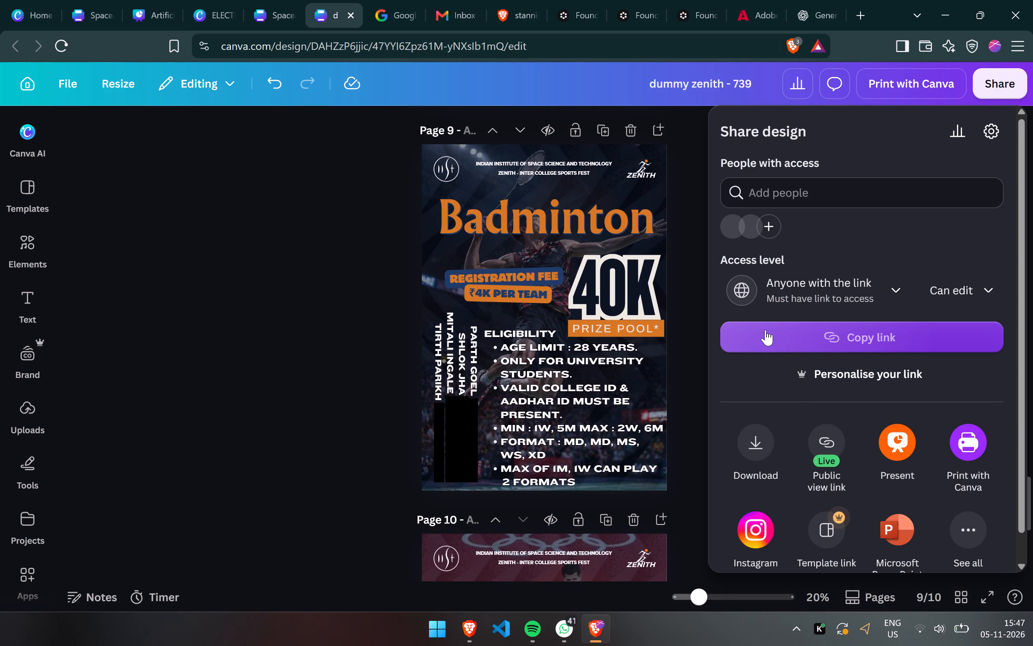
click(769, 450)
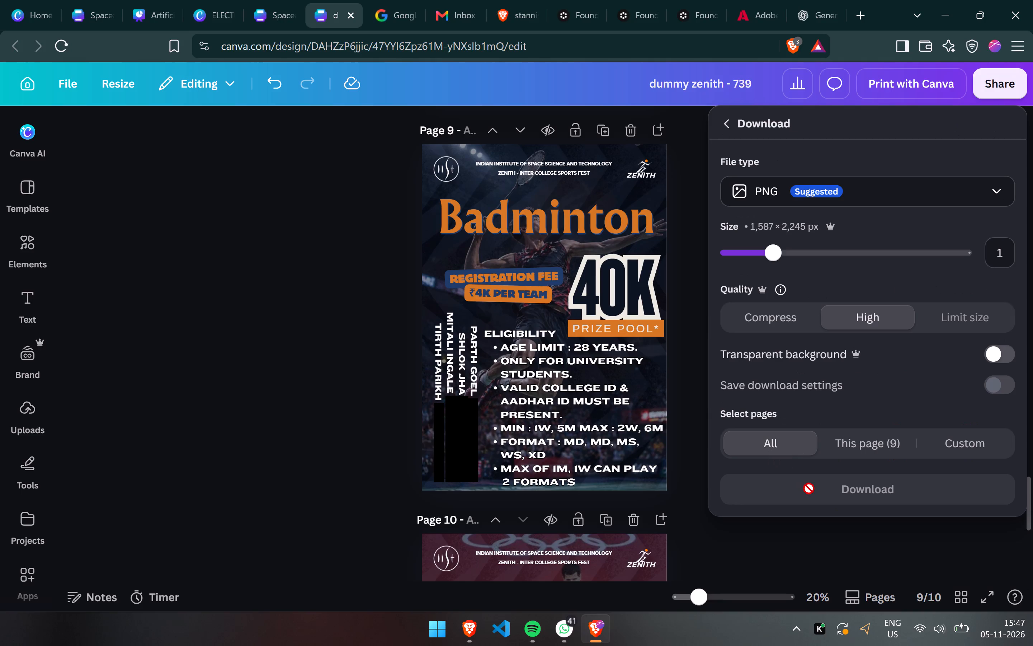
scroll(566, 506, down, 4)
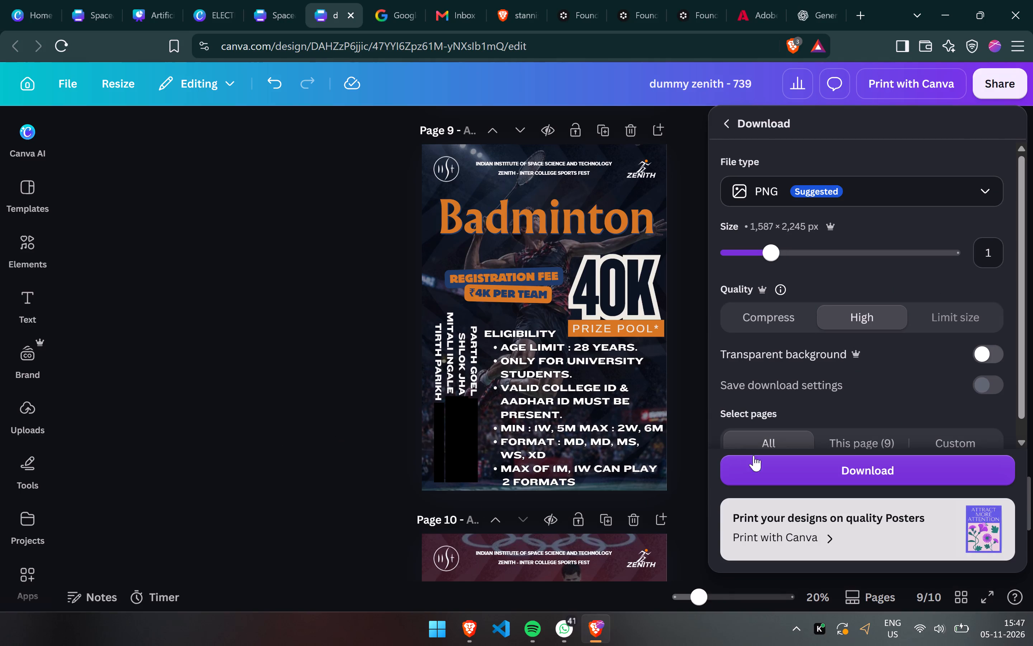
click(772, 467)
Look over the Table tennis, Badminton and Chess pages while the download is being prepared.
scroll(772, 467, down, 1)
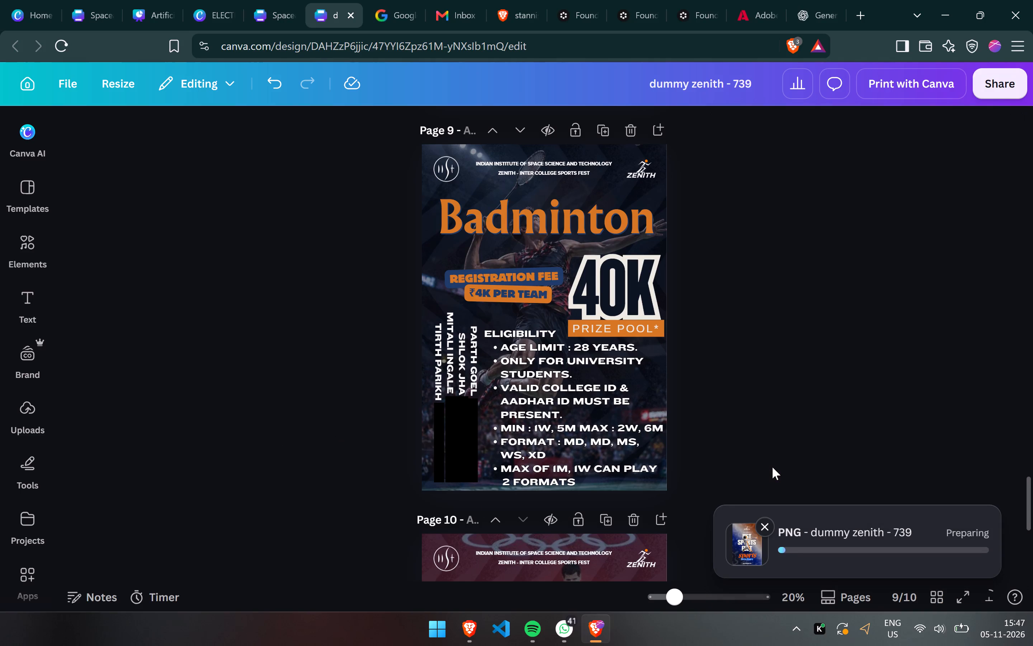
scroll(772, 467, down, 5)
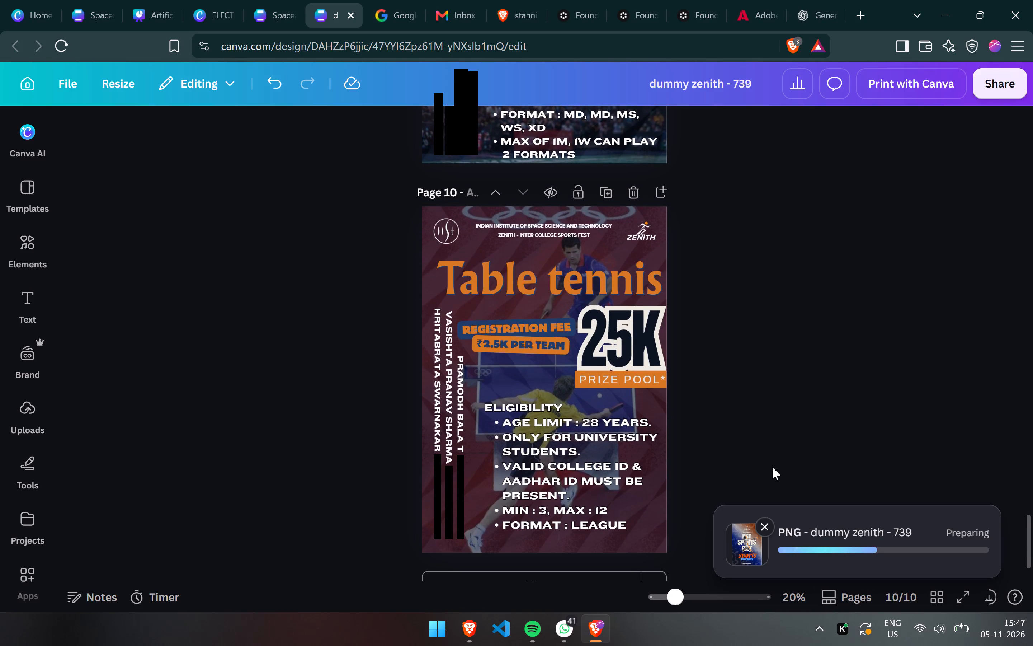
scroll(772, 467, right, 1)
scroll(772, 467, down, 1)
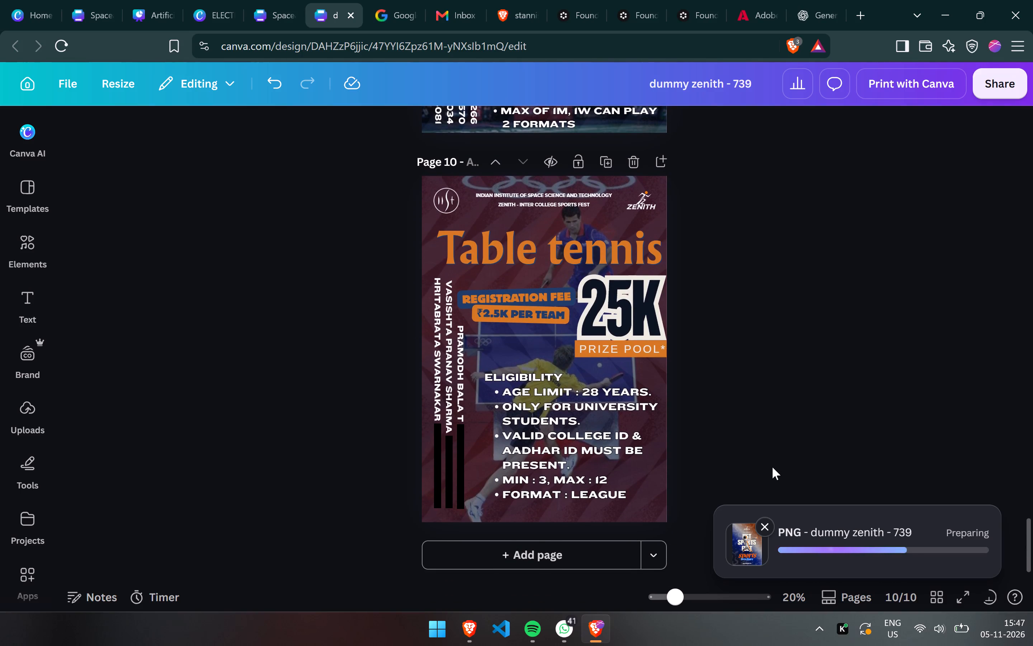
scroll(772, 467, up, 2)
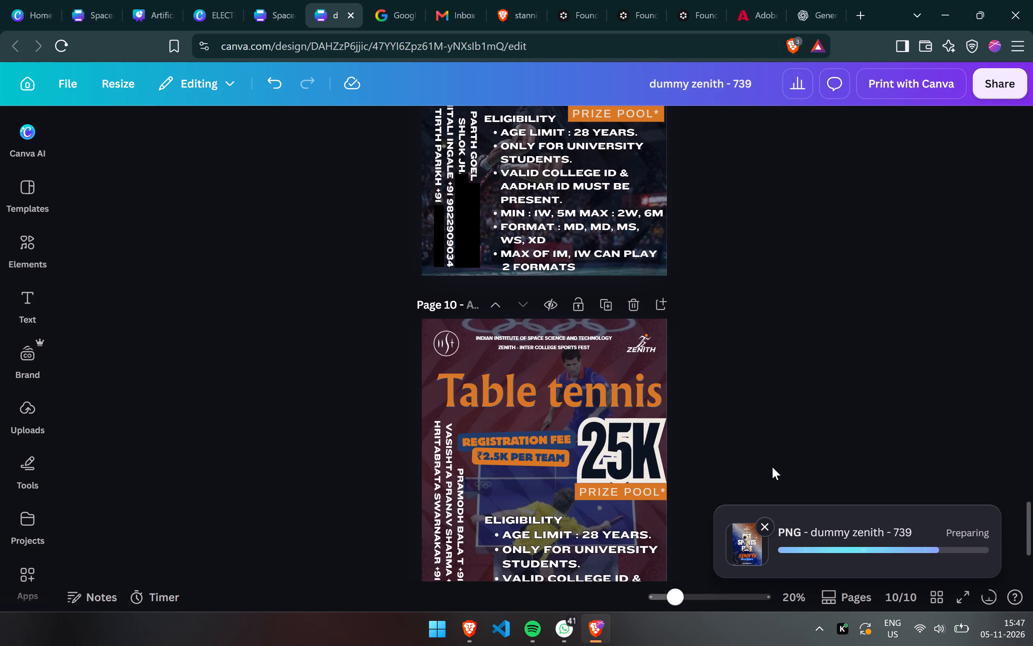
scroll(772, 467, up, 4)
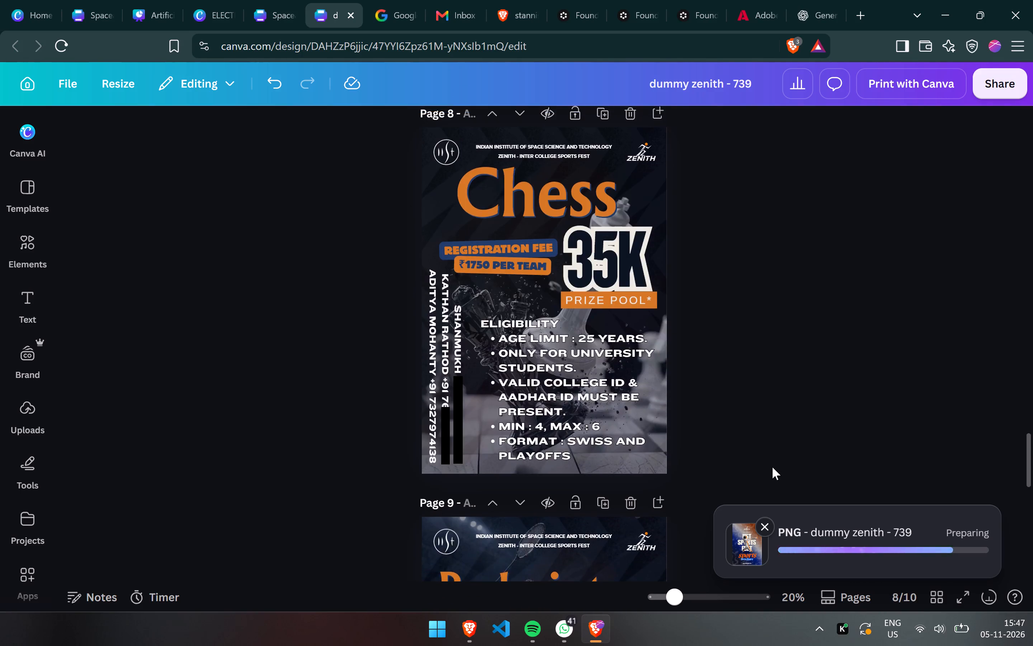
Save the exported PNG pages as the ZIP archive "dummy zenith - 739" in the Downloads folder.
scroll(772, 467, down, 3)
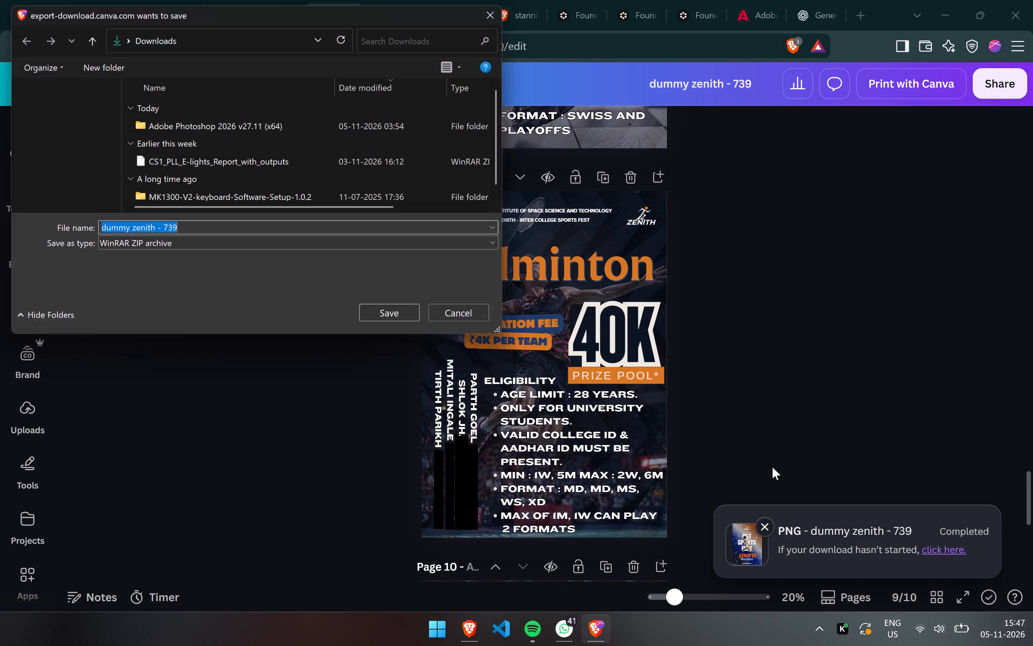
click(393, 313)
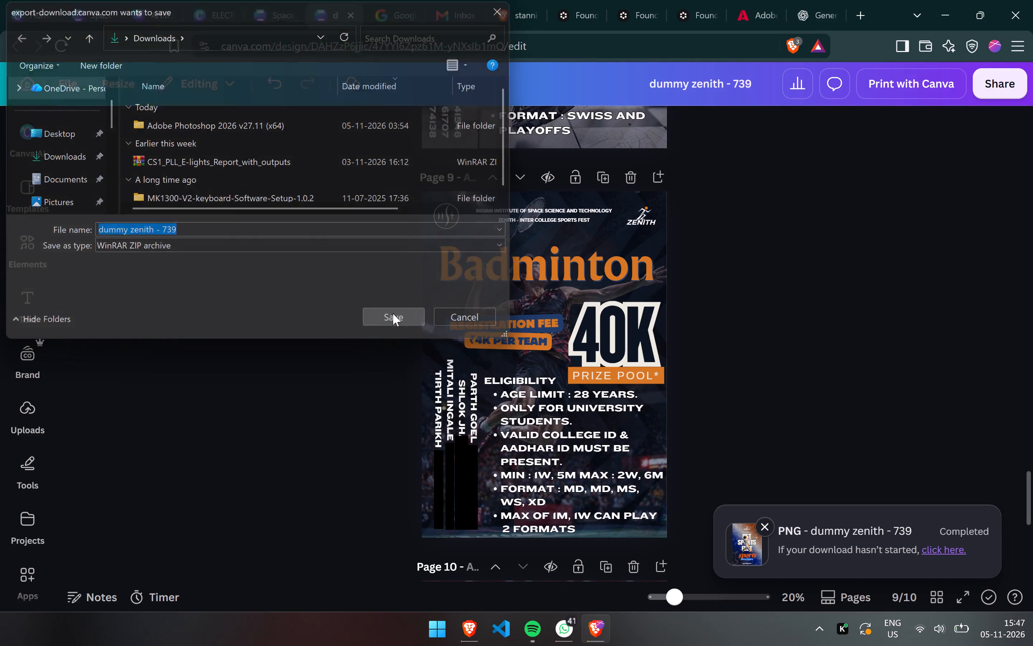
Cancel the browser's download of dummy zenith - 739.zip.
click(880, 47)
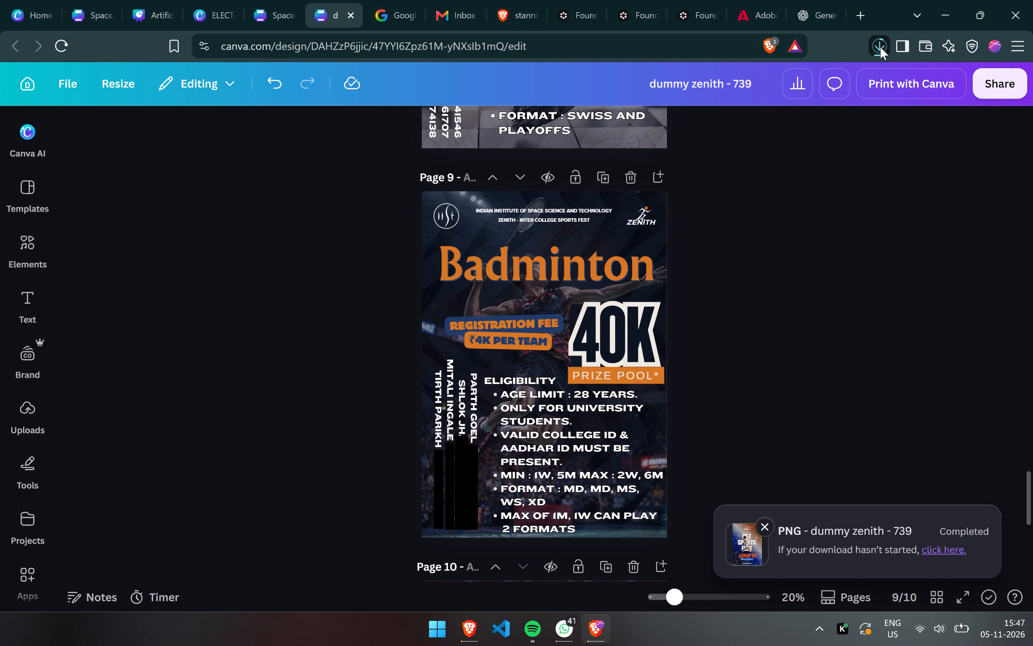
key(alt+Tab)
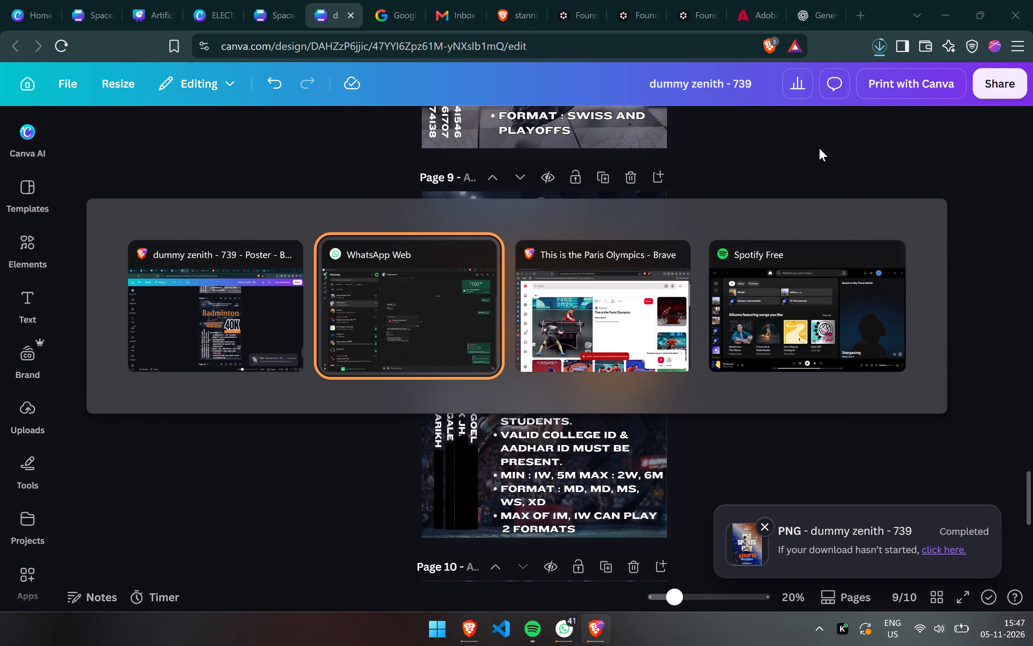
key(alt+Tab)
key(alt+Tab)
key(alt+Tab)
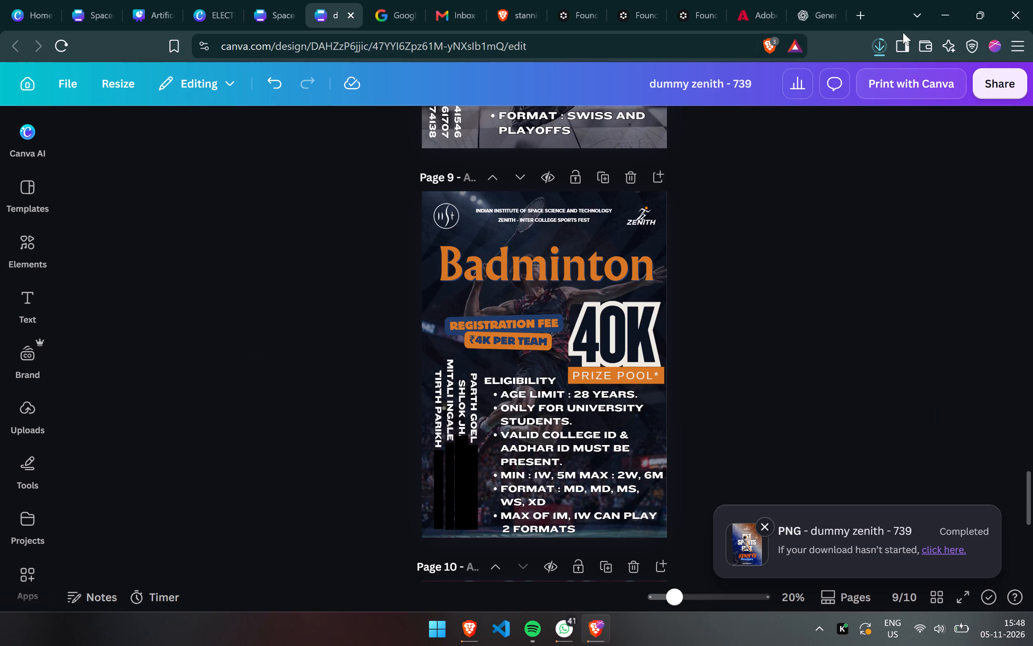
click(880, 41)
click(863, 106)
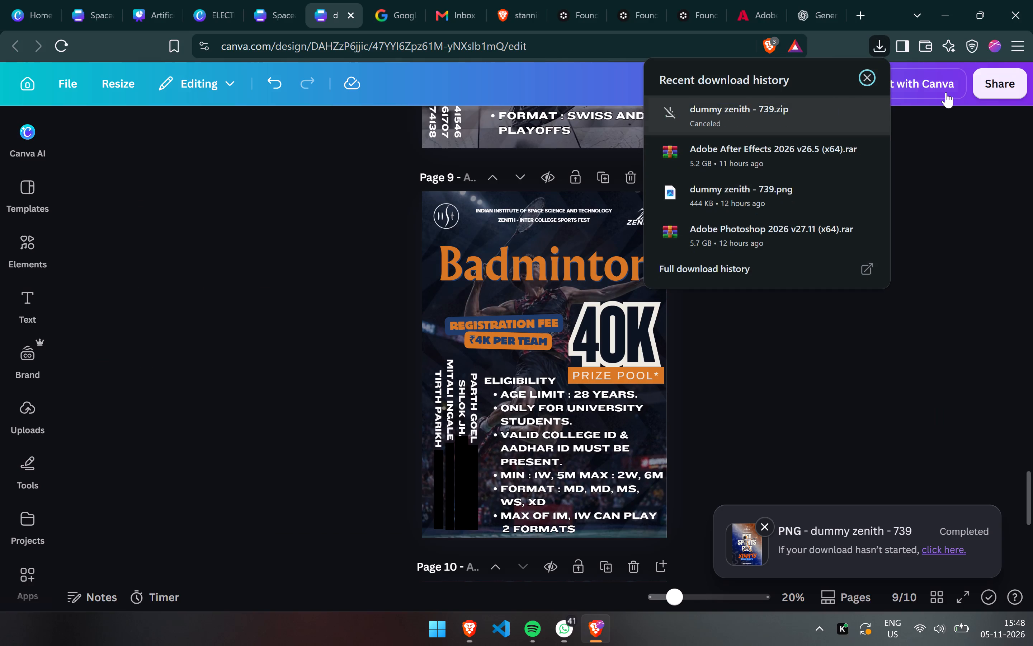
Download all pages of the design as a PDF with the Digital preset.
click(1017, 89)
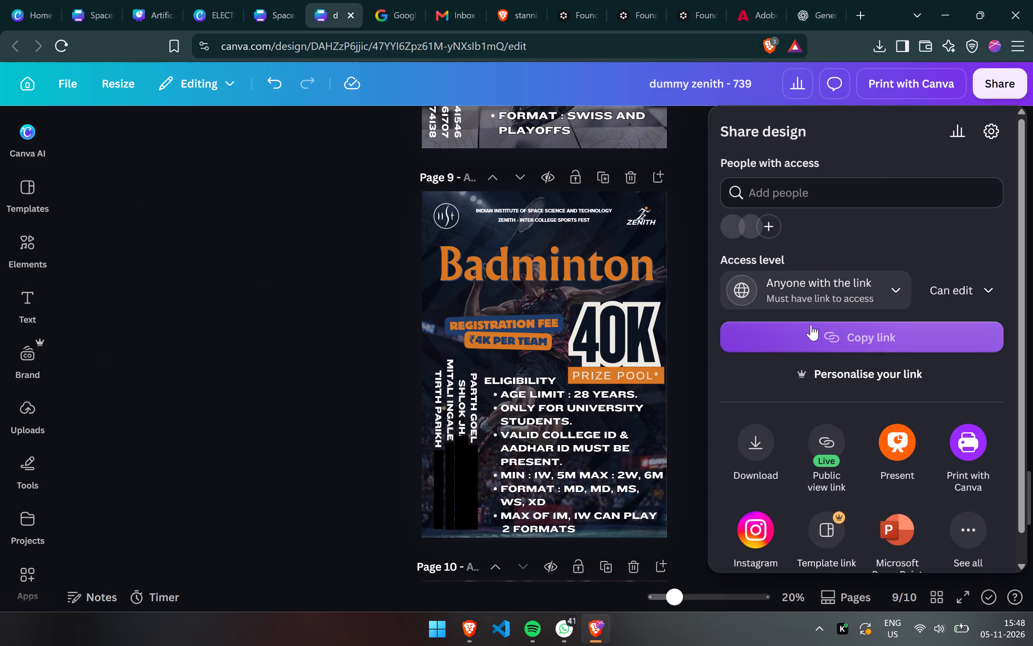
click(774, 440)
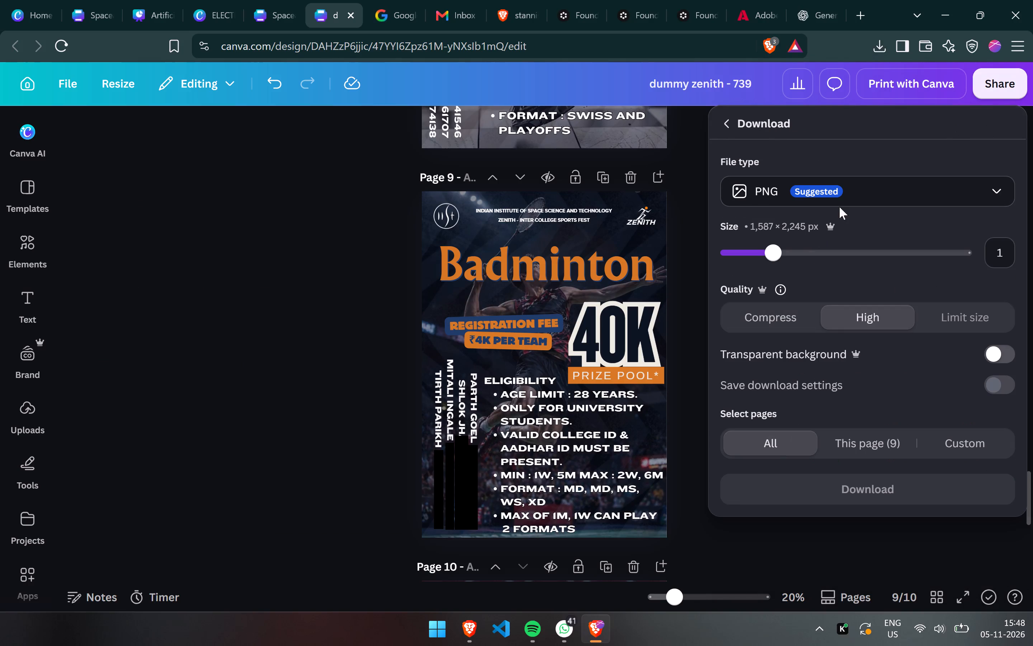
click(872, 173)
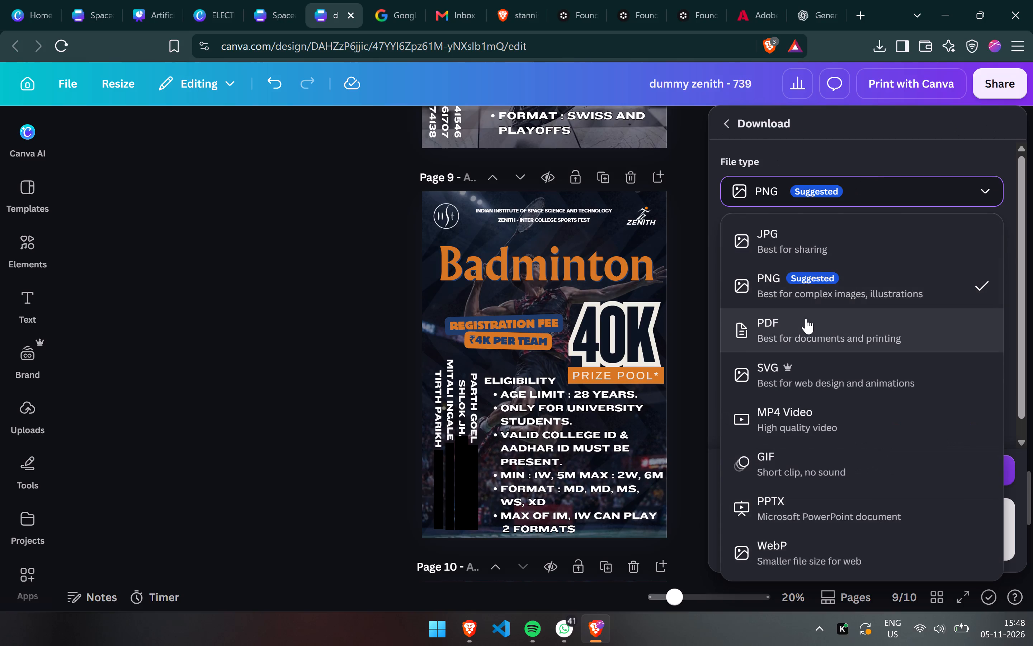
click(806, 318)
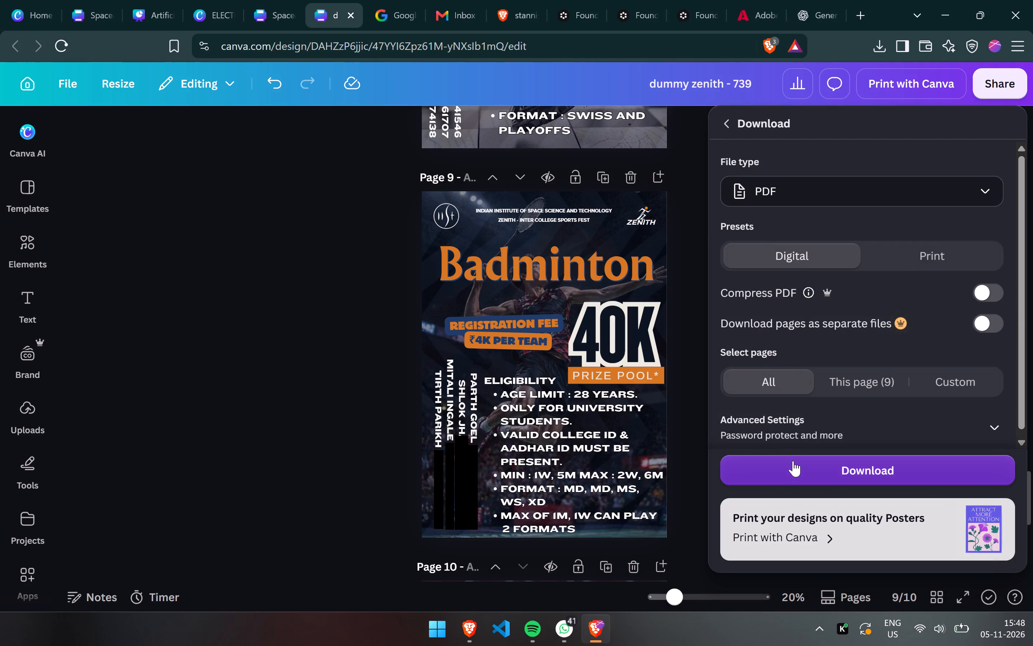
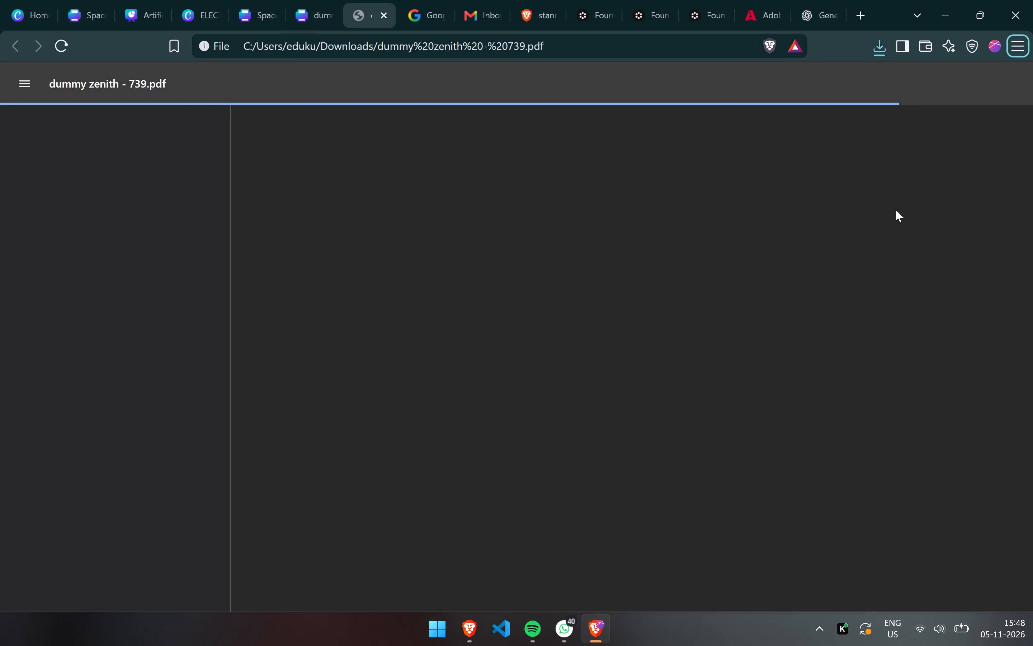
Open the downloaded file dummy zenith - 739.pdf from the recent download history.
click(872, 44)
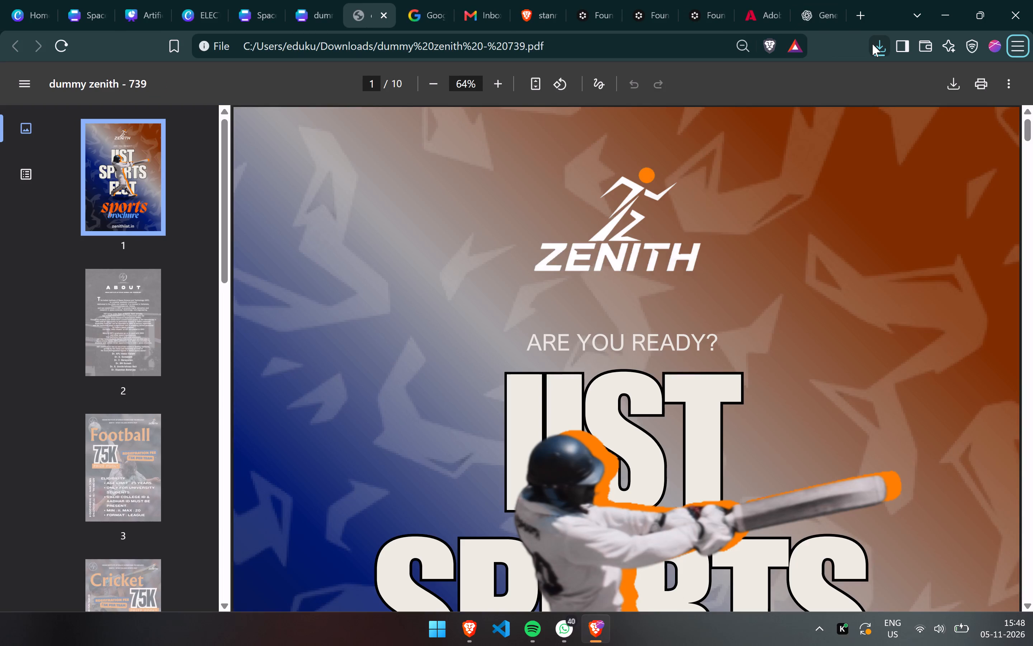
click(737, 105)
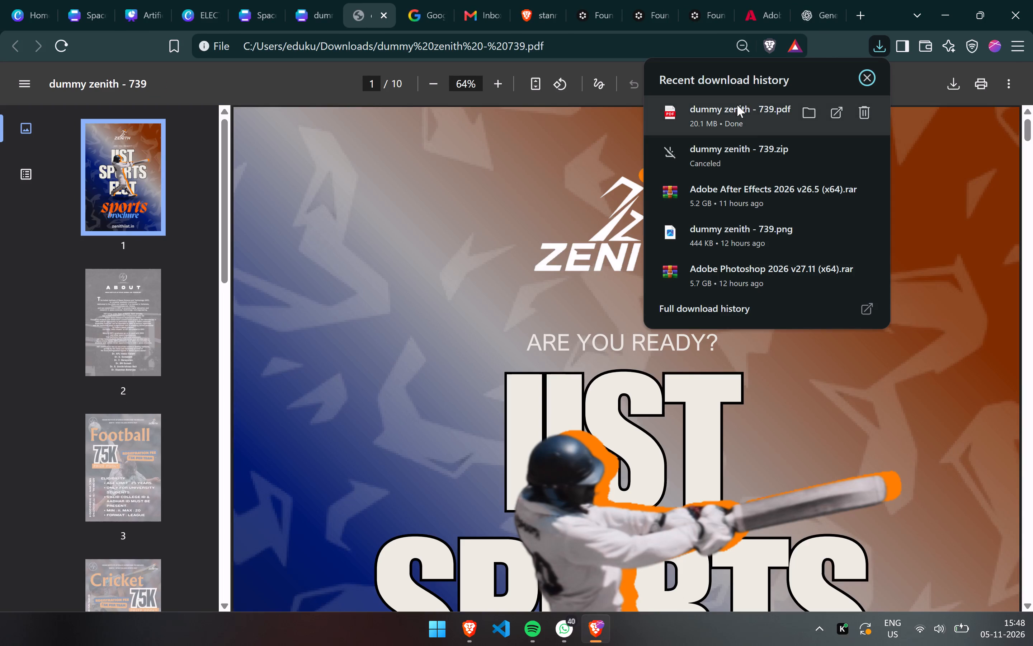